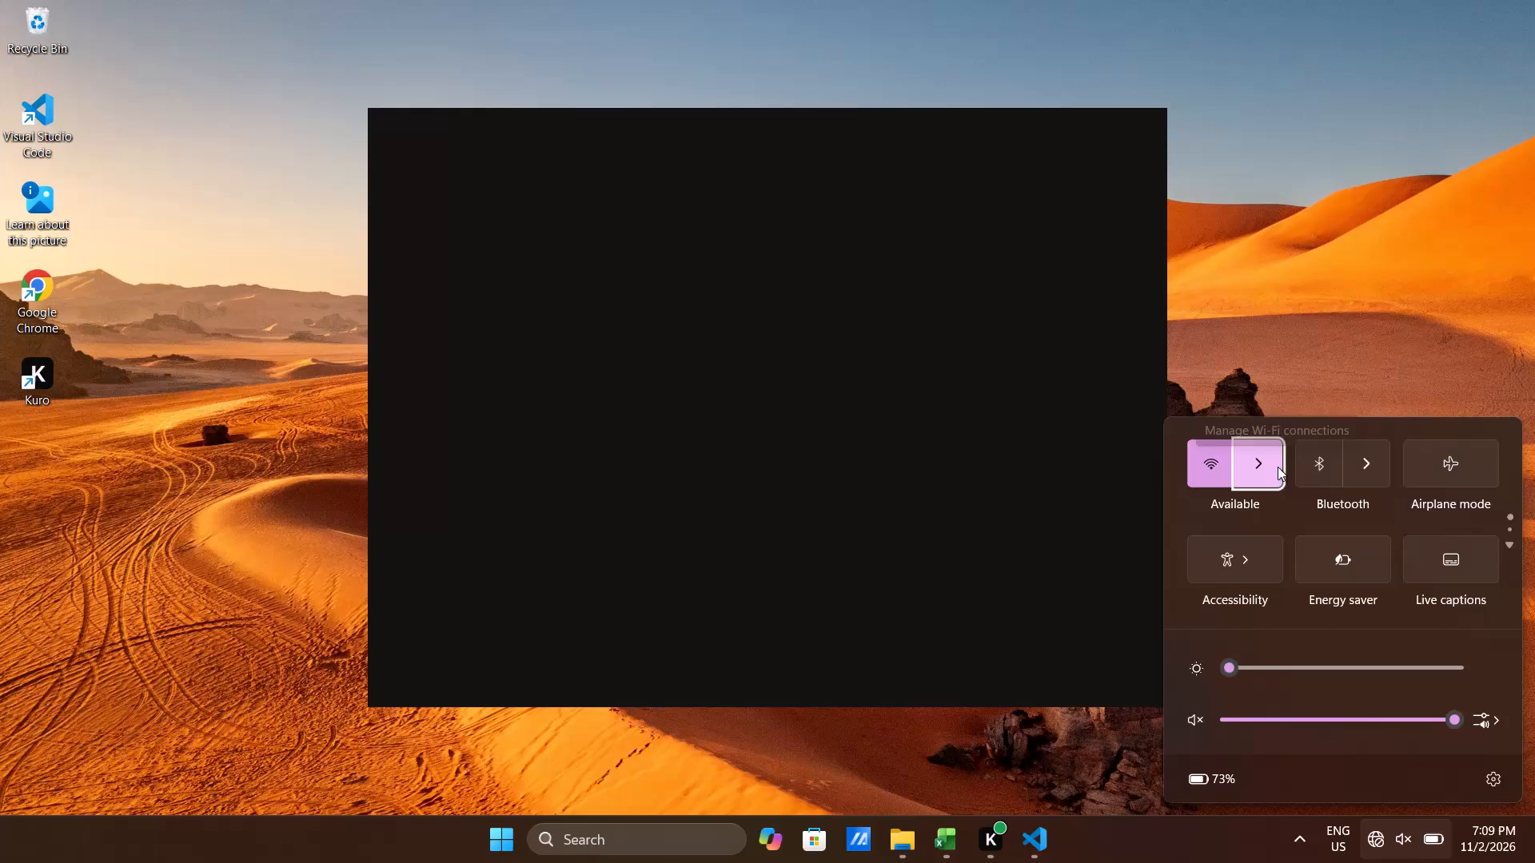
Open the list of available Wi-Fi networks.
key("Return")
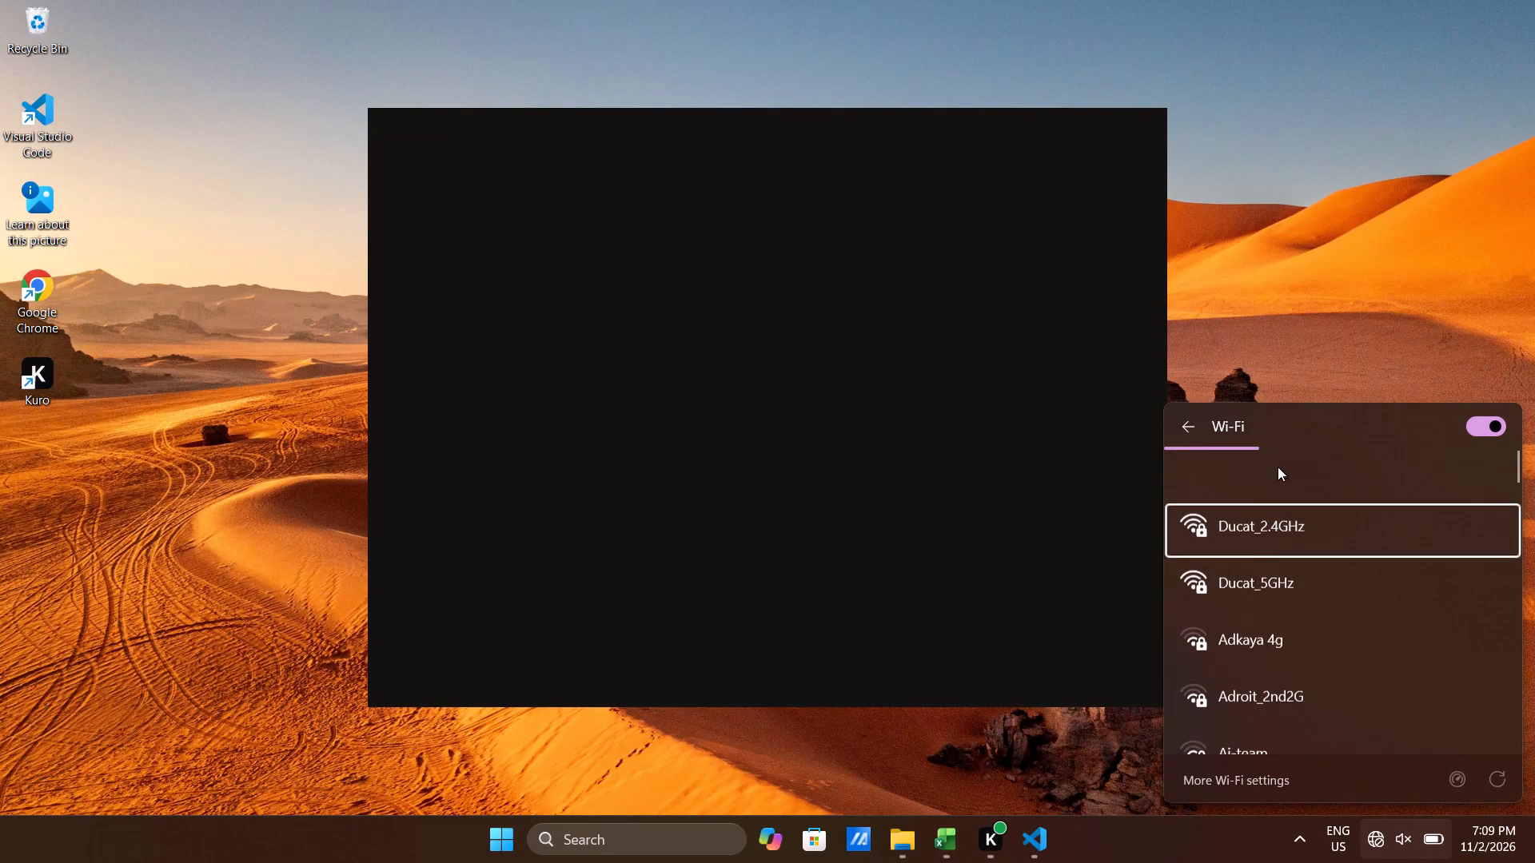
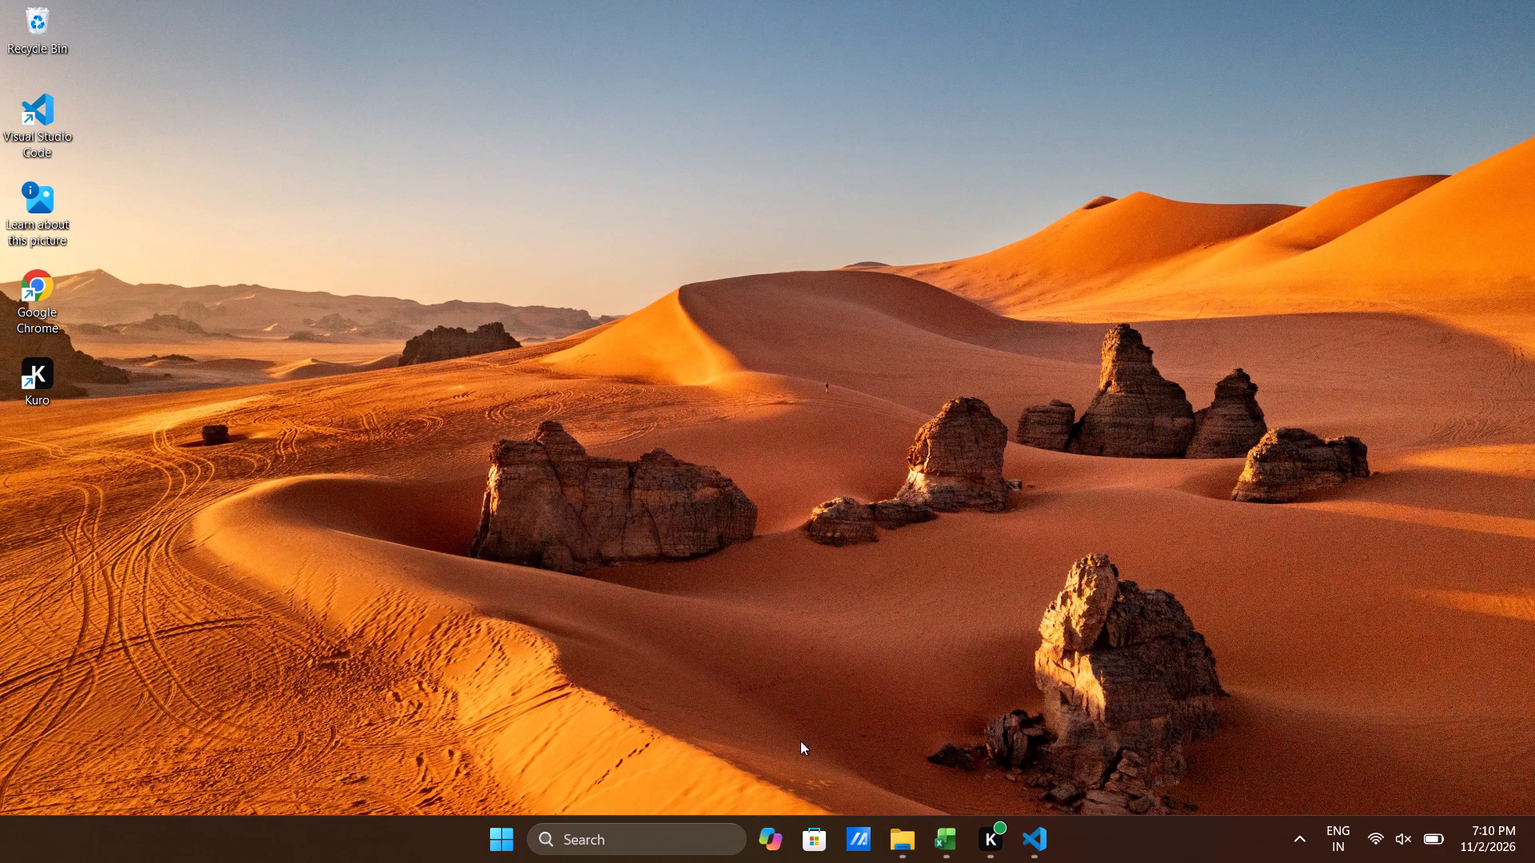
Switch to the BASIC EXCEL workbook in Excel.
left_click(957, 849)
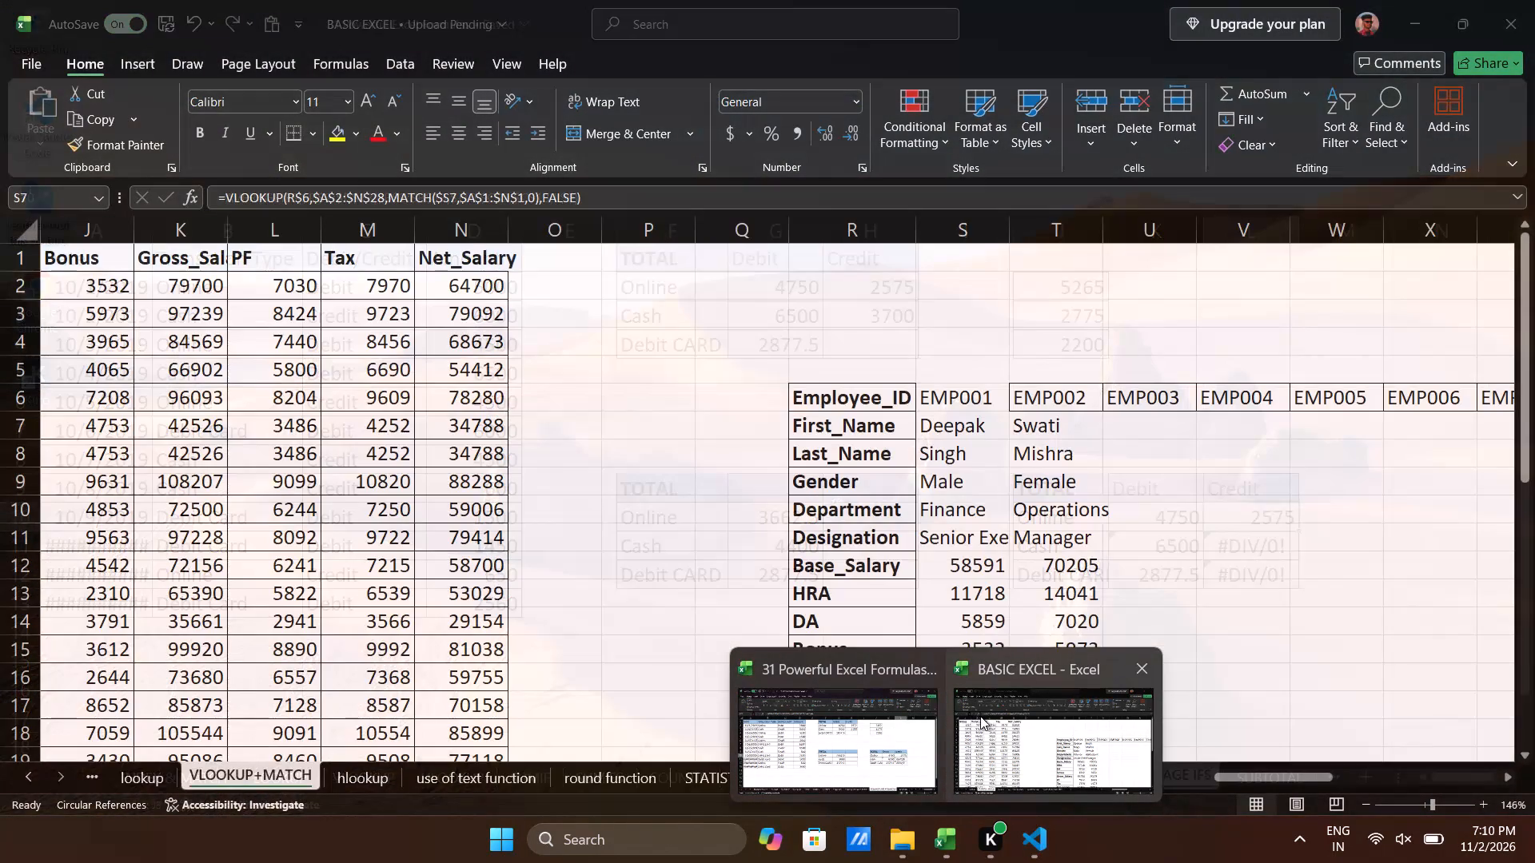
left_click(980, 716)
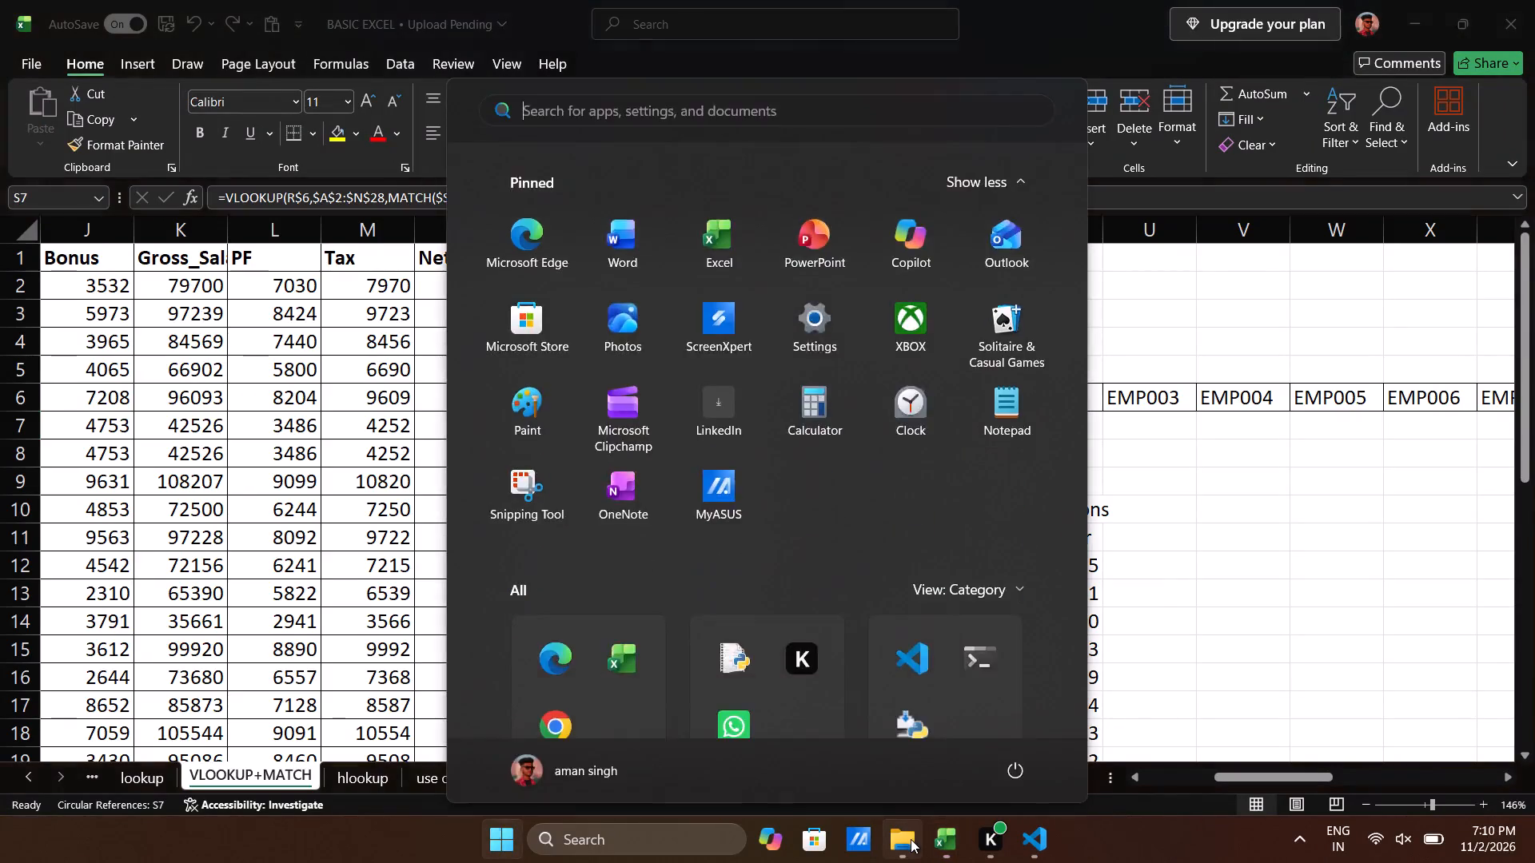
Search the computer for WhatsApp and launch the app.
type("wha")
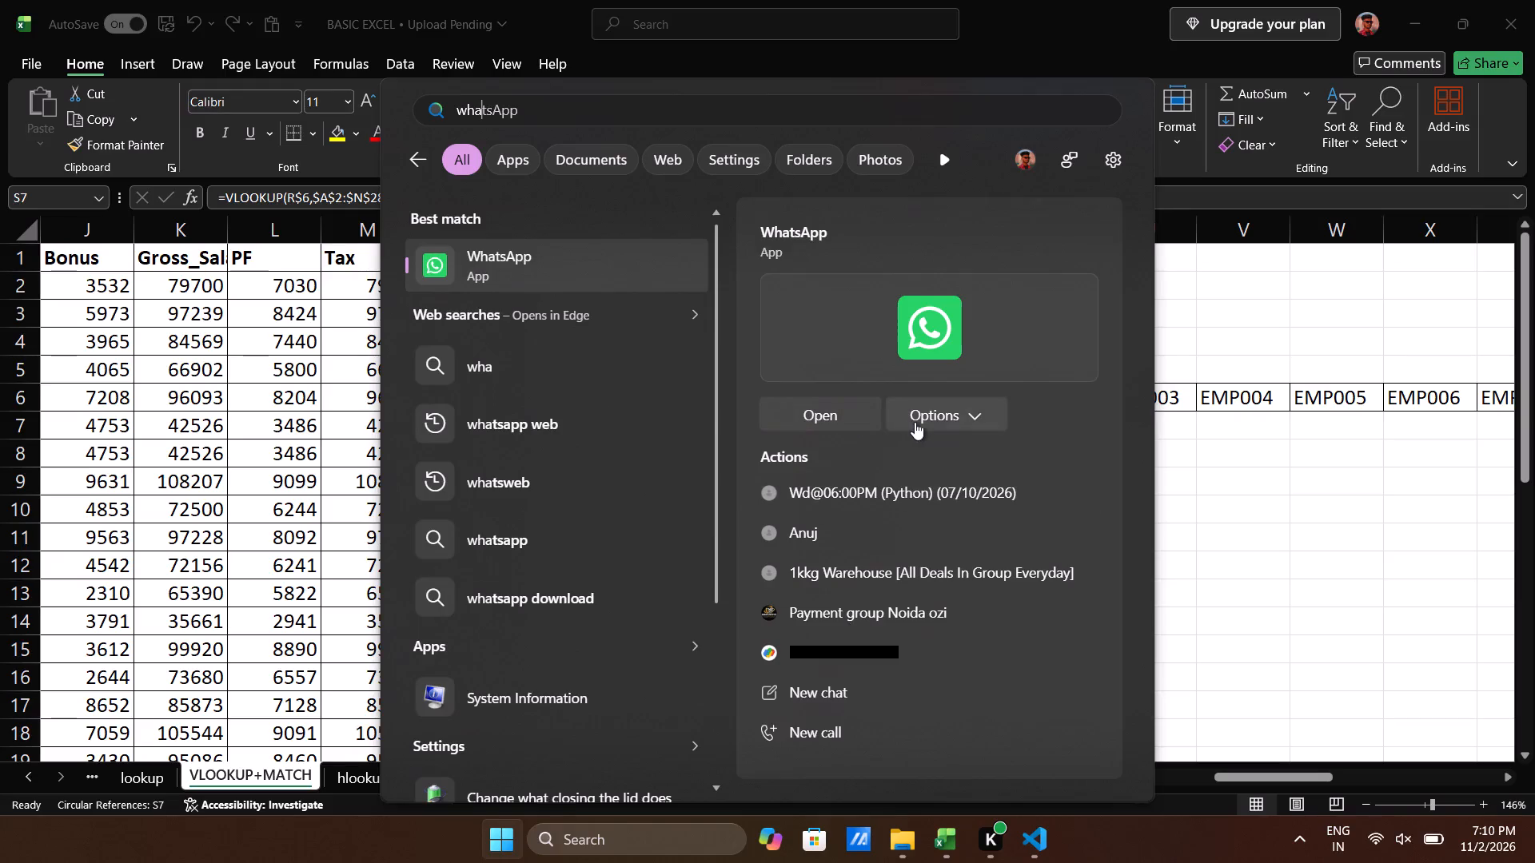
left_click(808, 416)
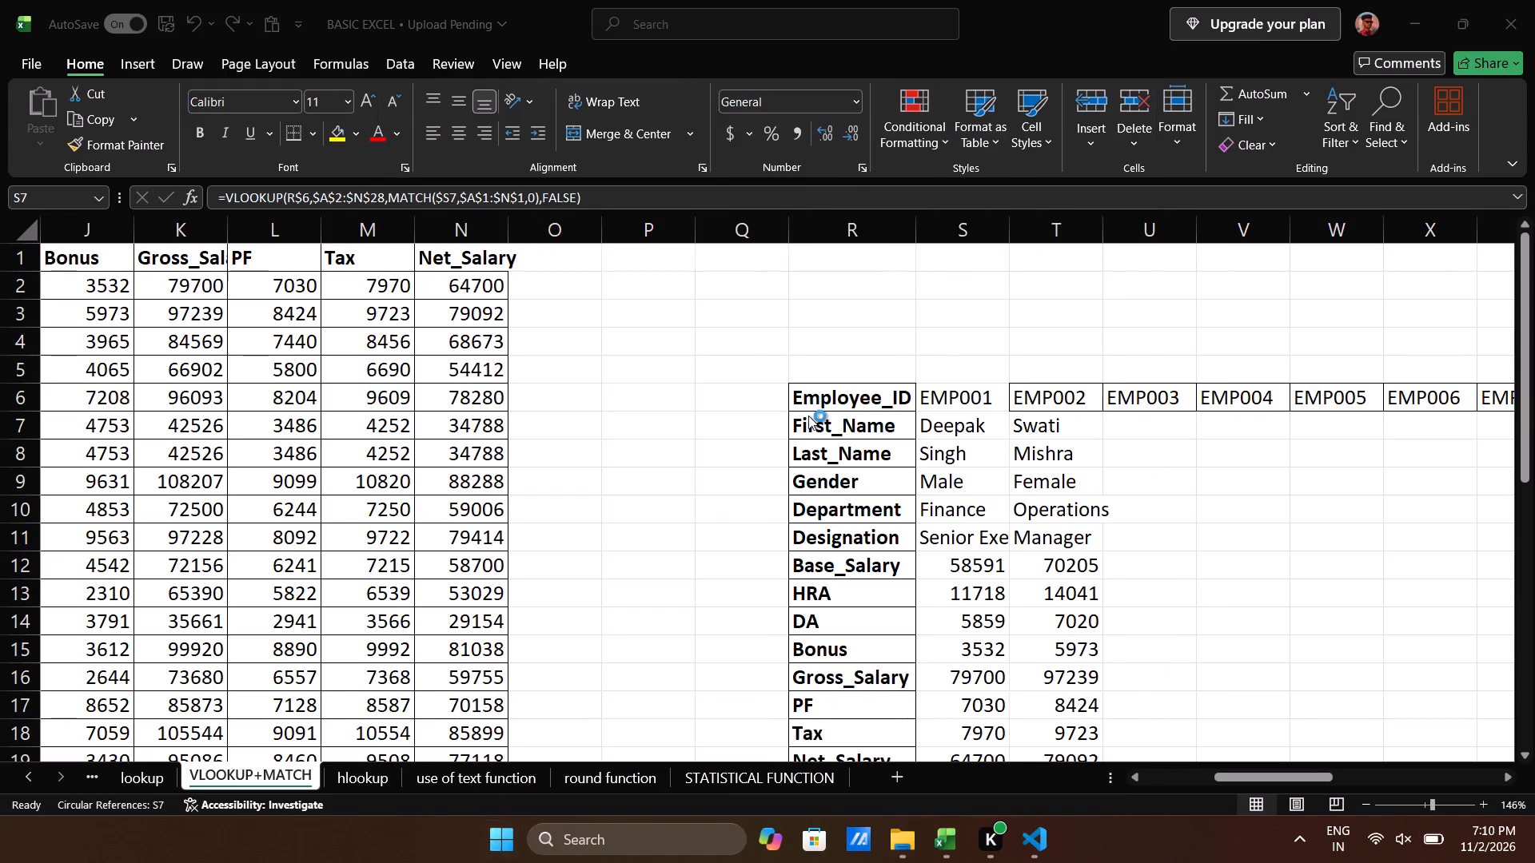
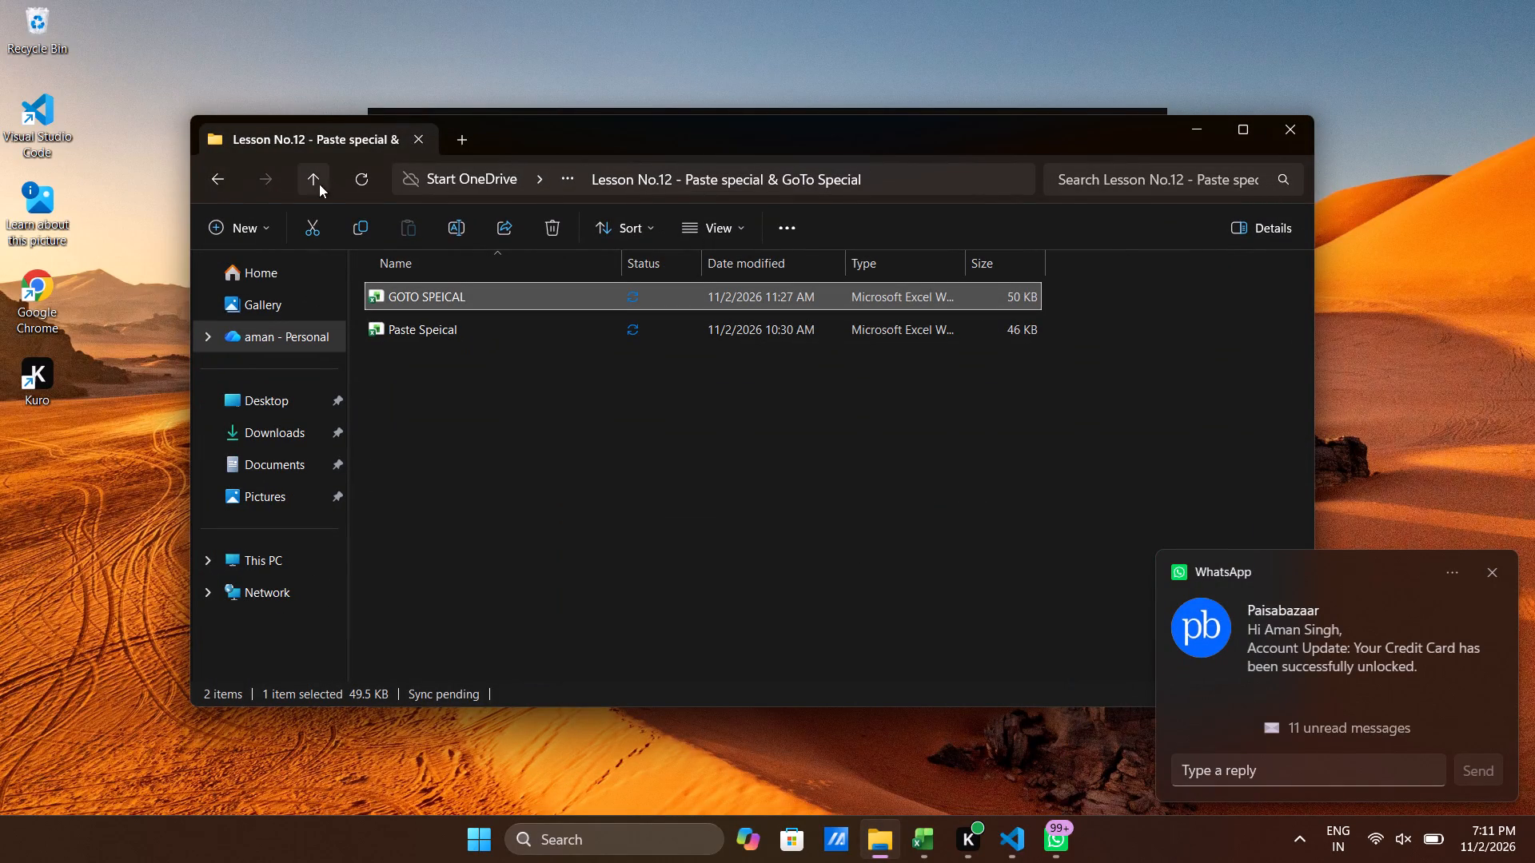
Go back to the Documents folder in File Explorer and bring up the available actions for the BASIC EXCEL workbook file.
left_click(212, 173)
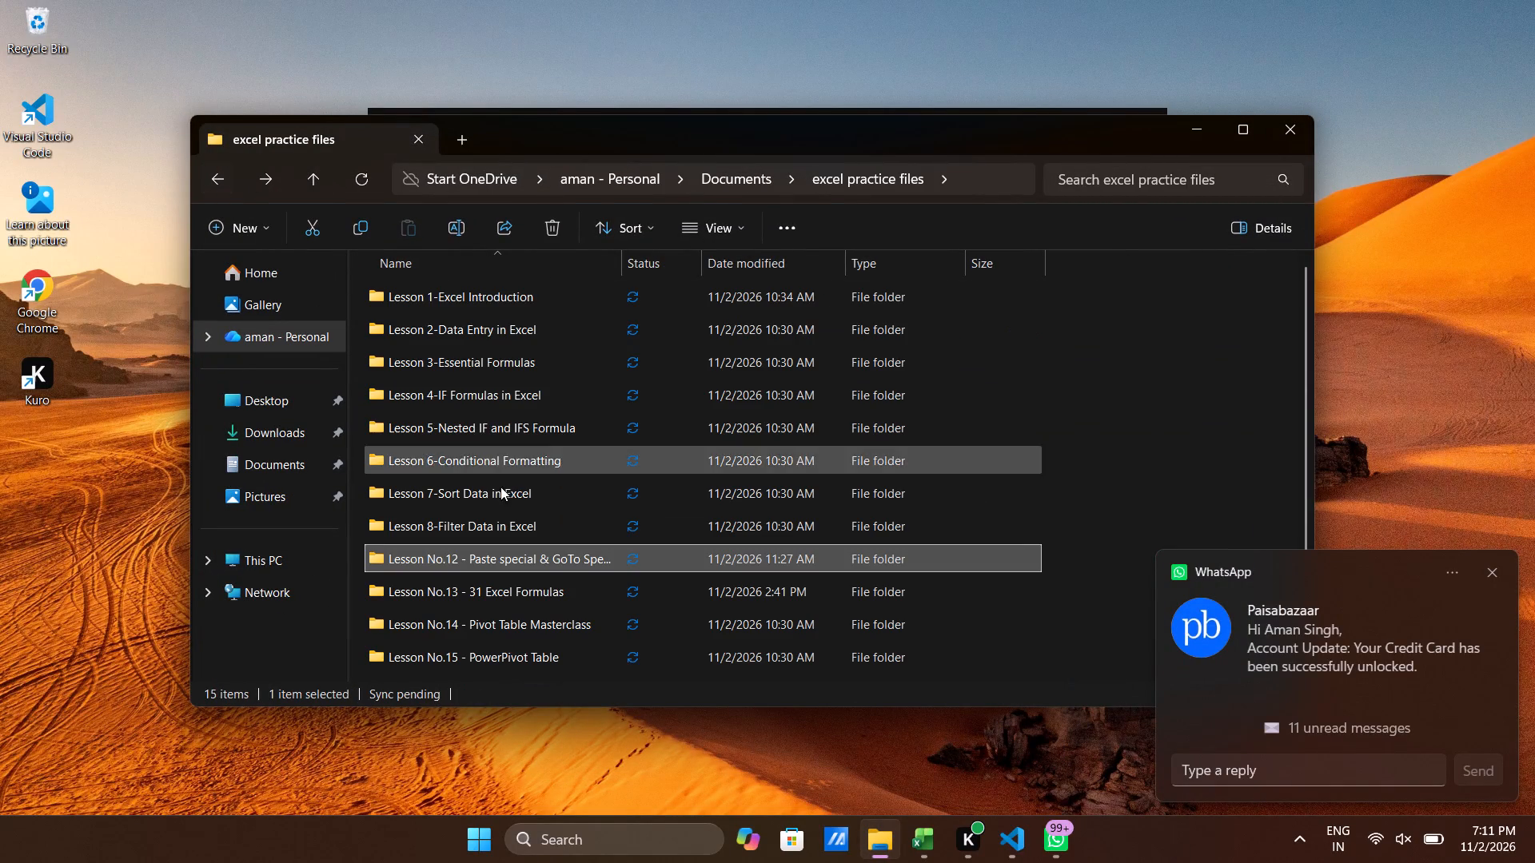
left_click(218, 181)
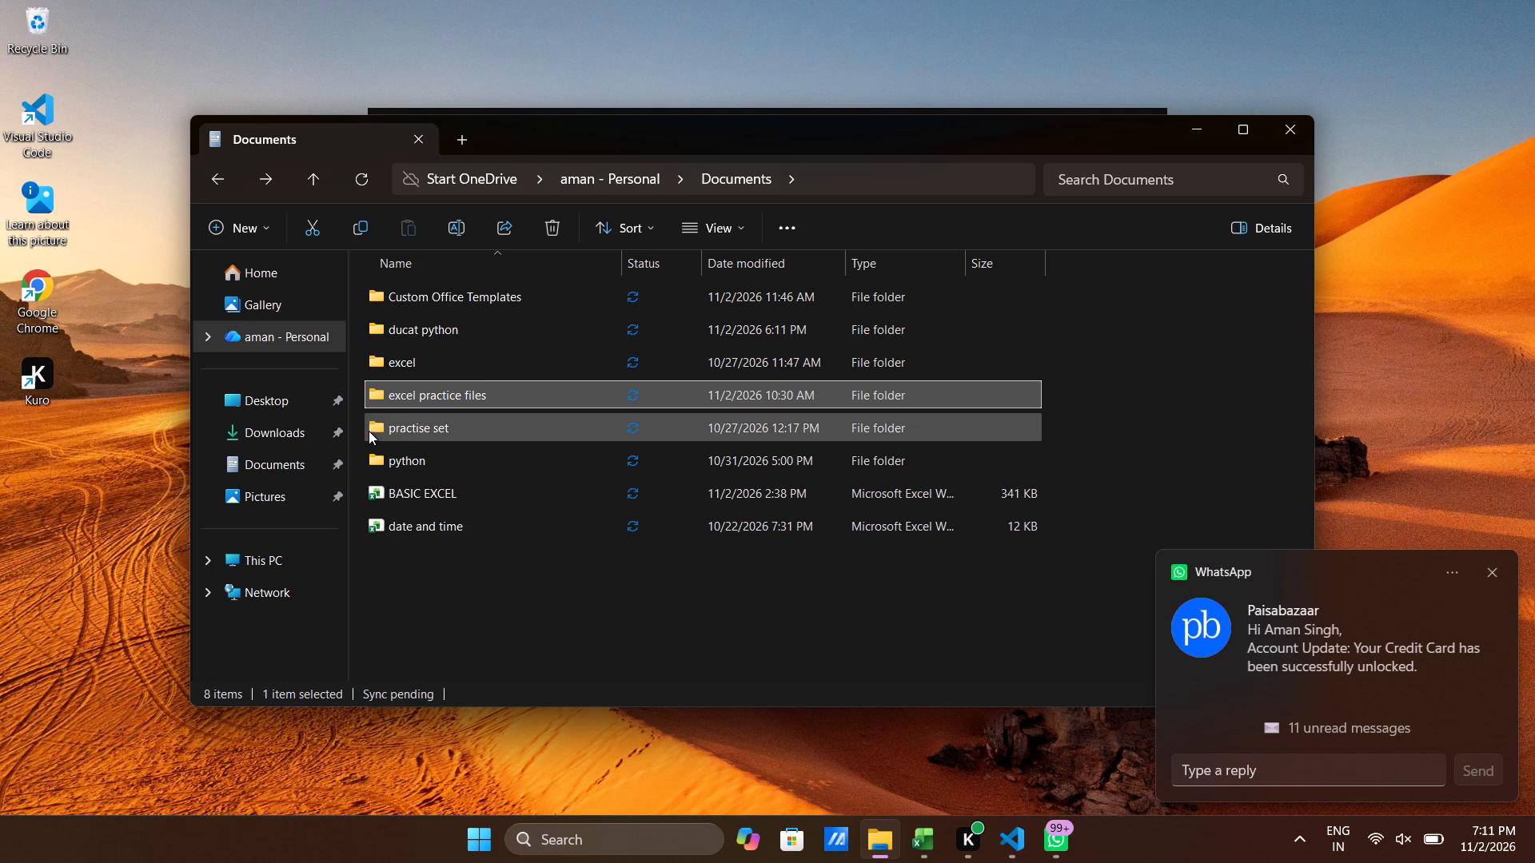
right_click(405, 487)
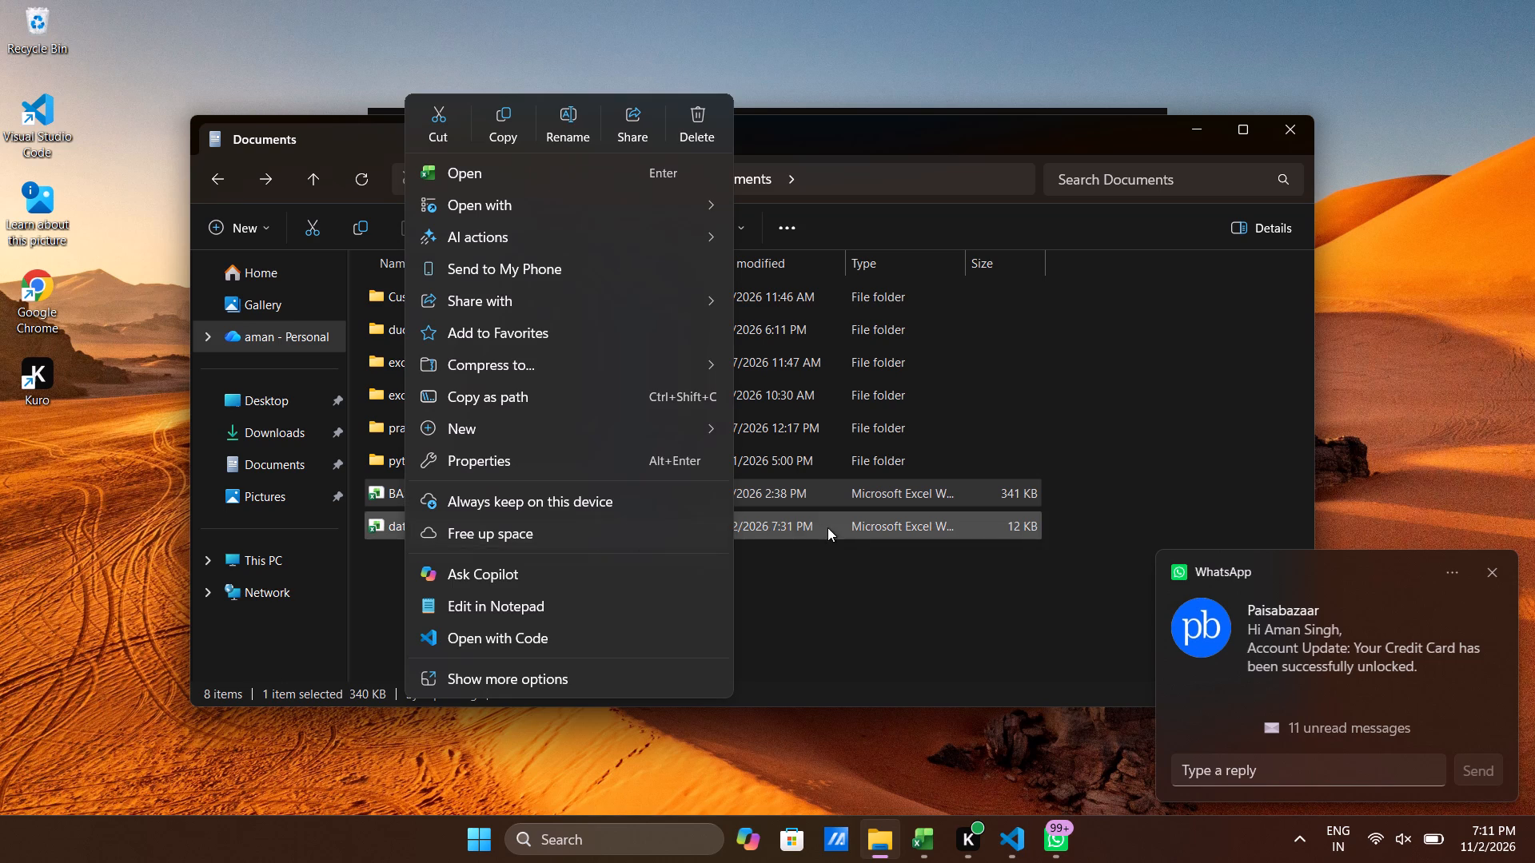
Check the contents of the excel folder and return to the Documents folder.
left_click(830, 634)
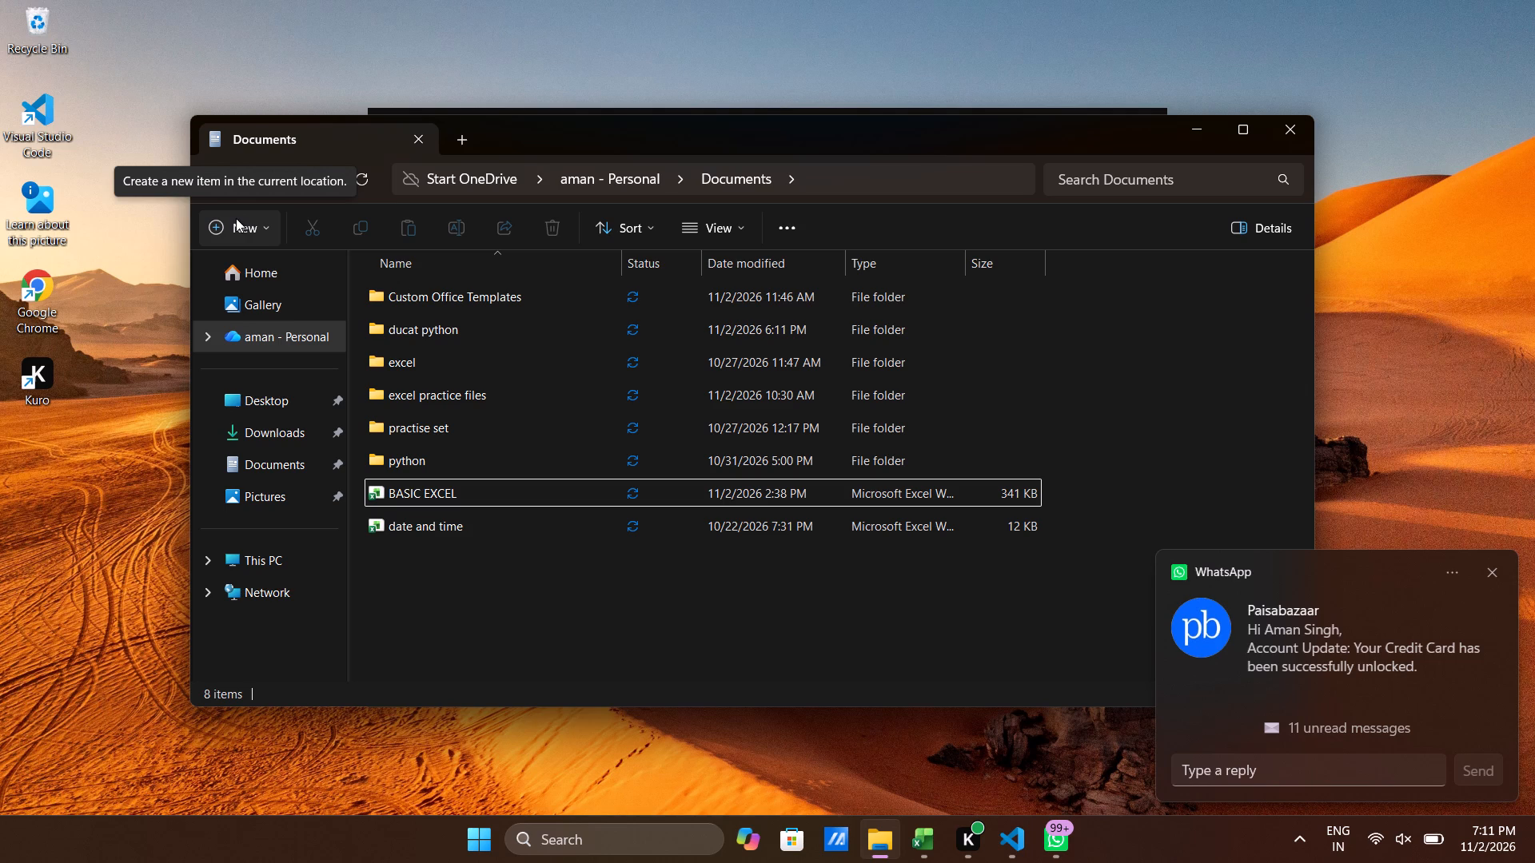
left_click(429, 356)
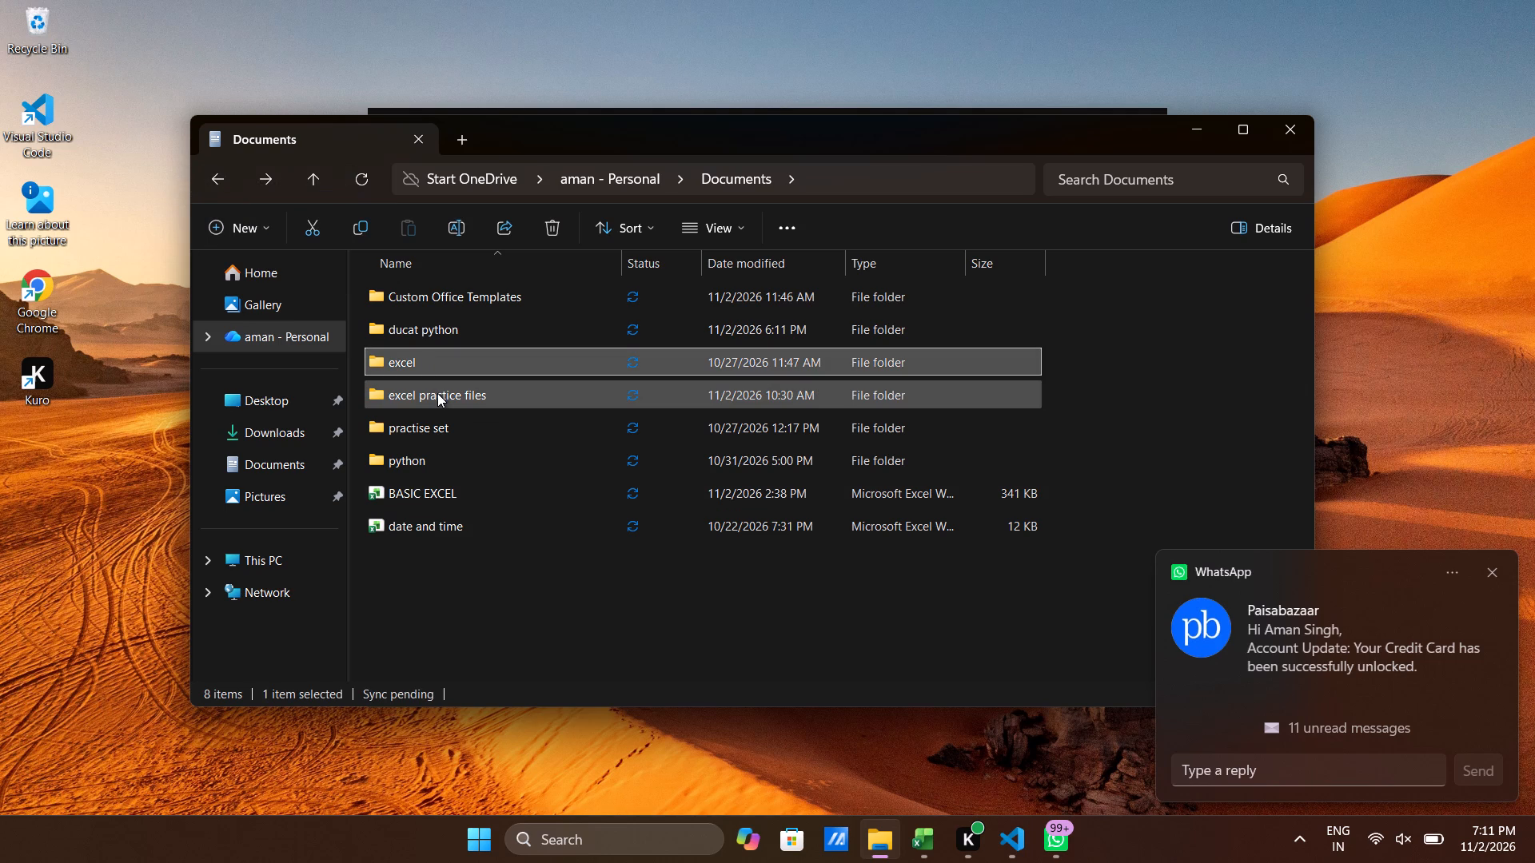
double_click(430, 358)
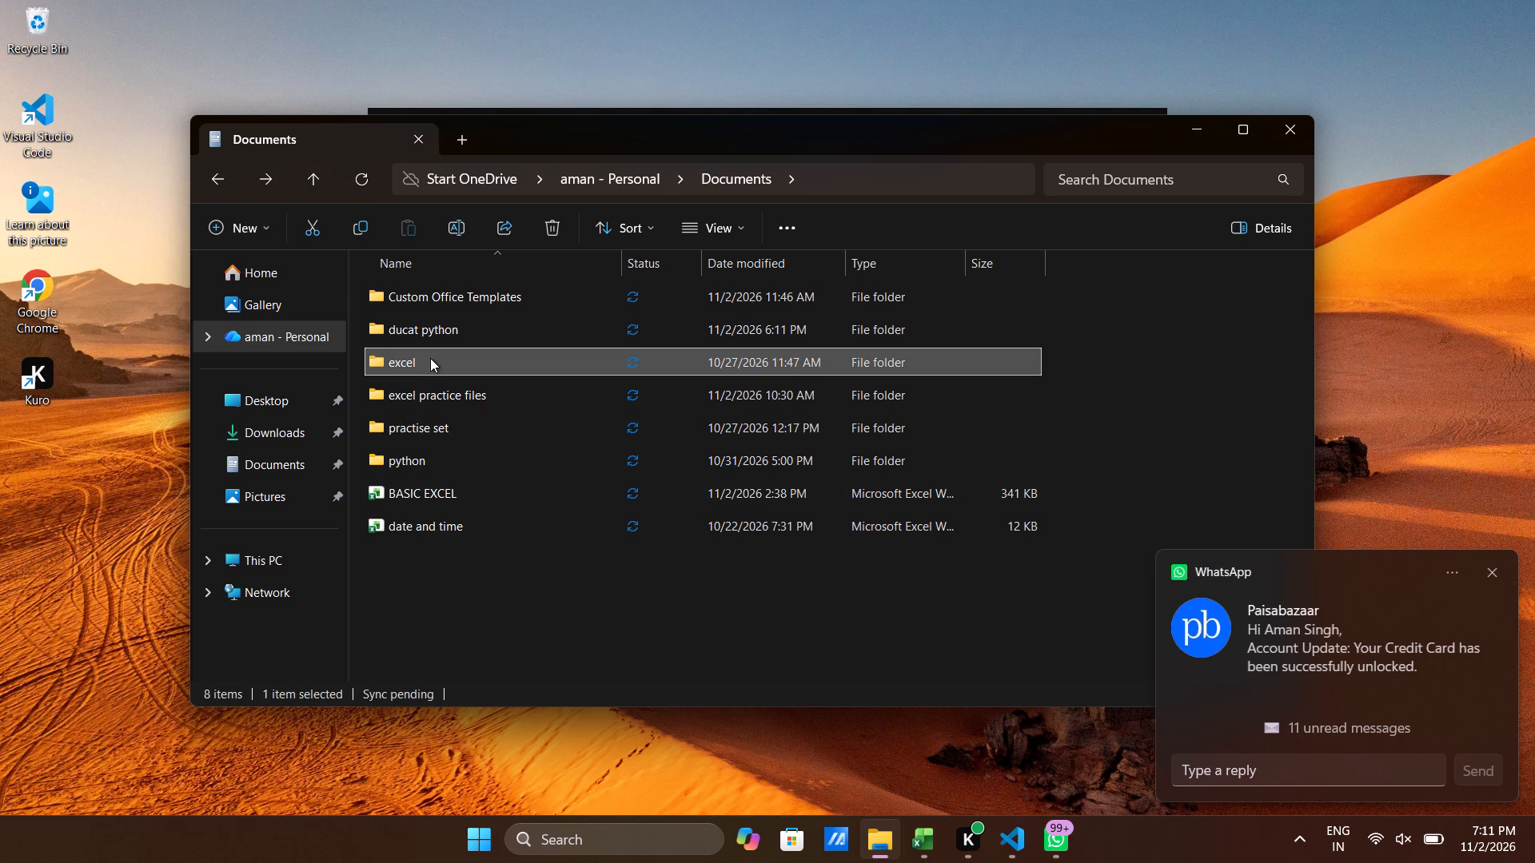
left_click(218, 177)
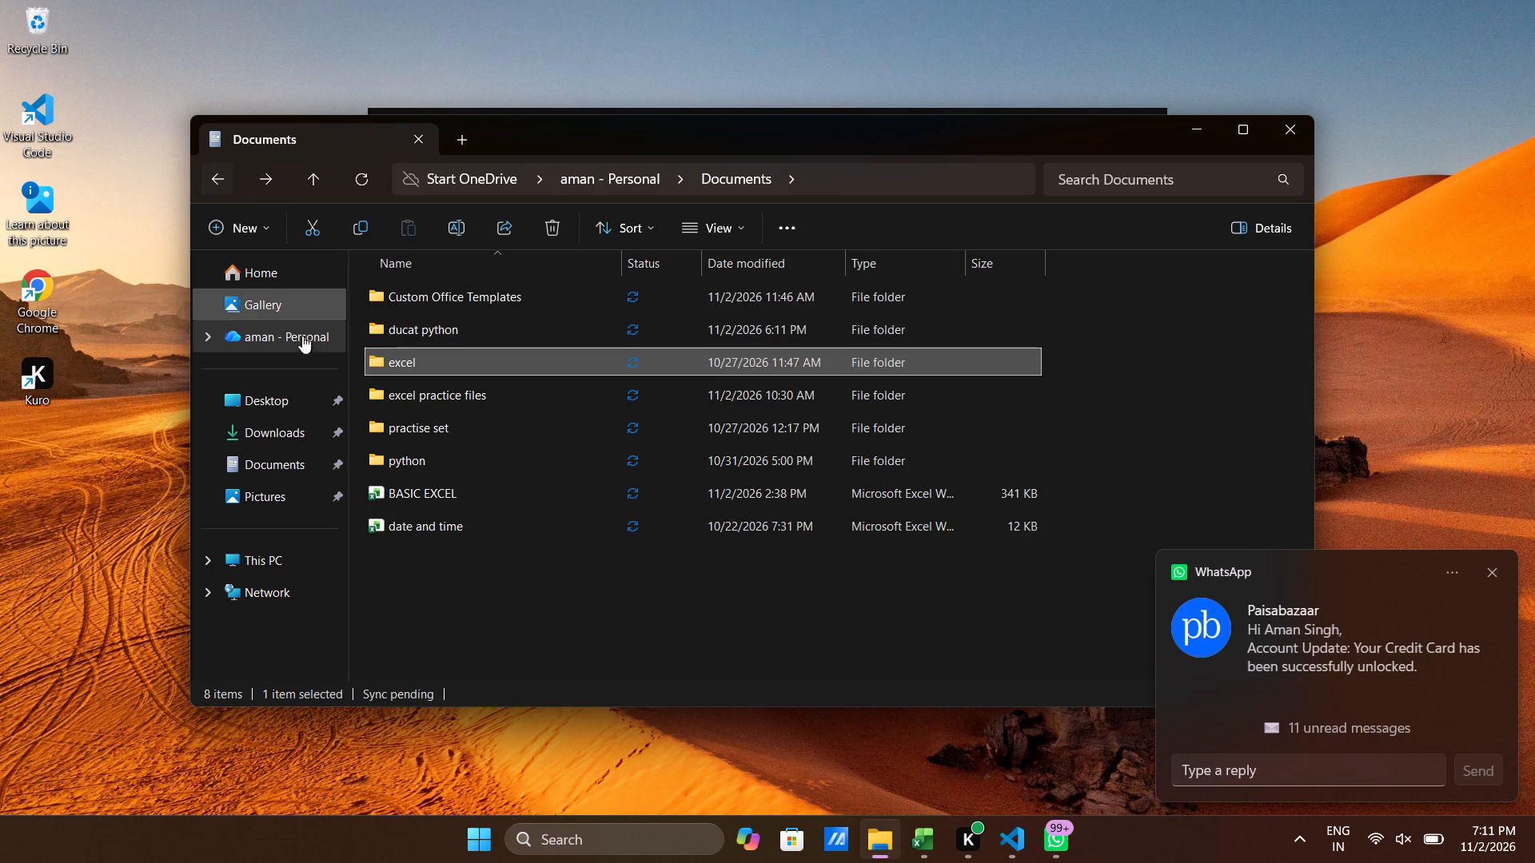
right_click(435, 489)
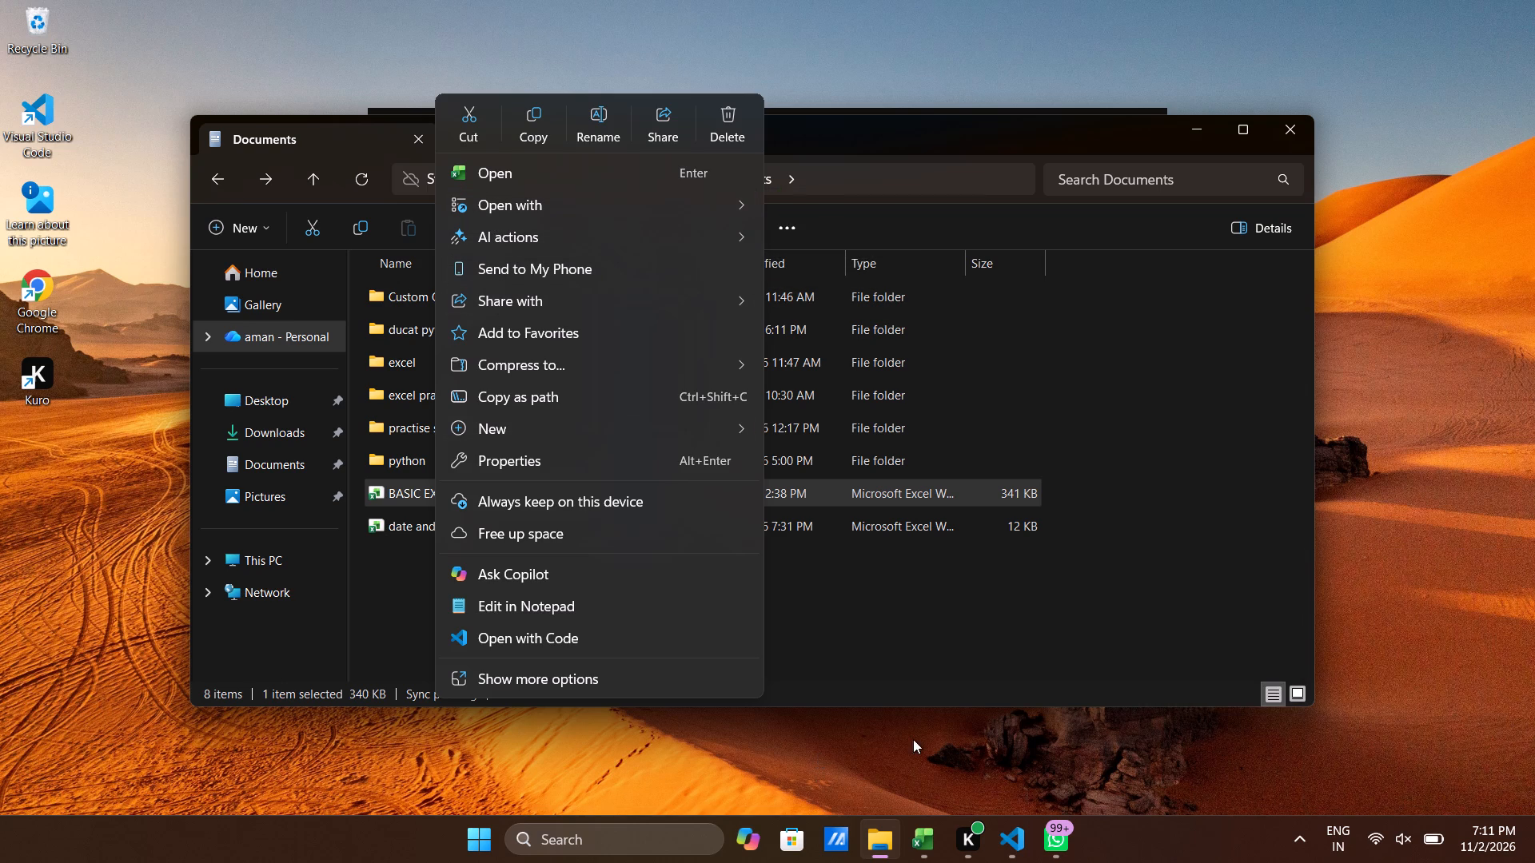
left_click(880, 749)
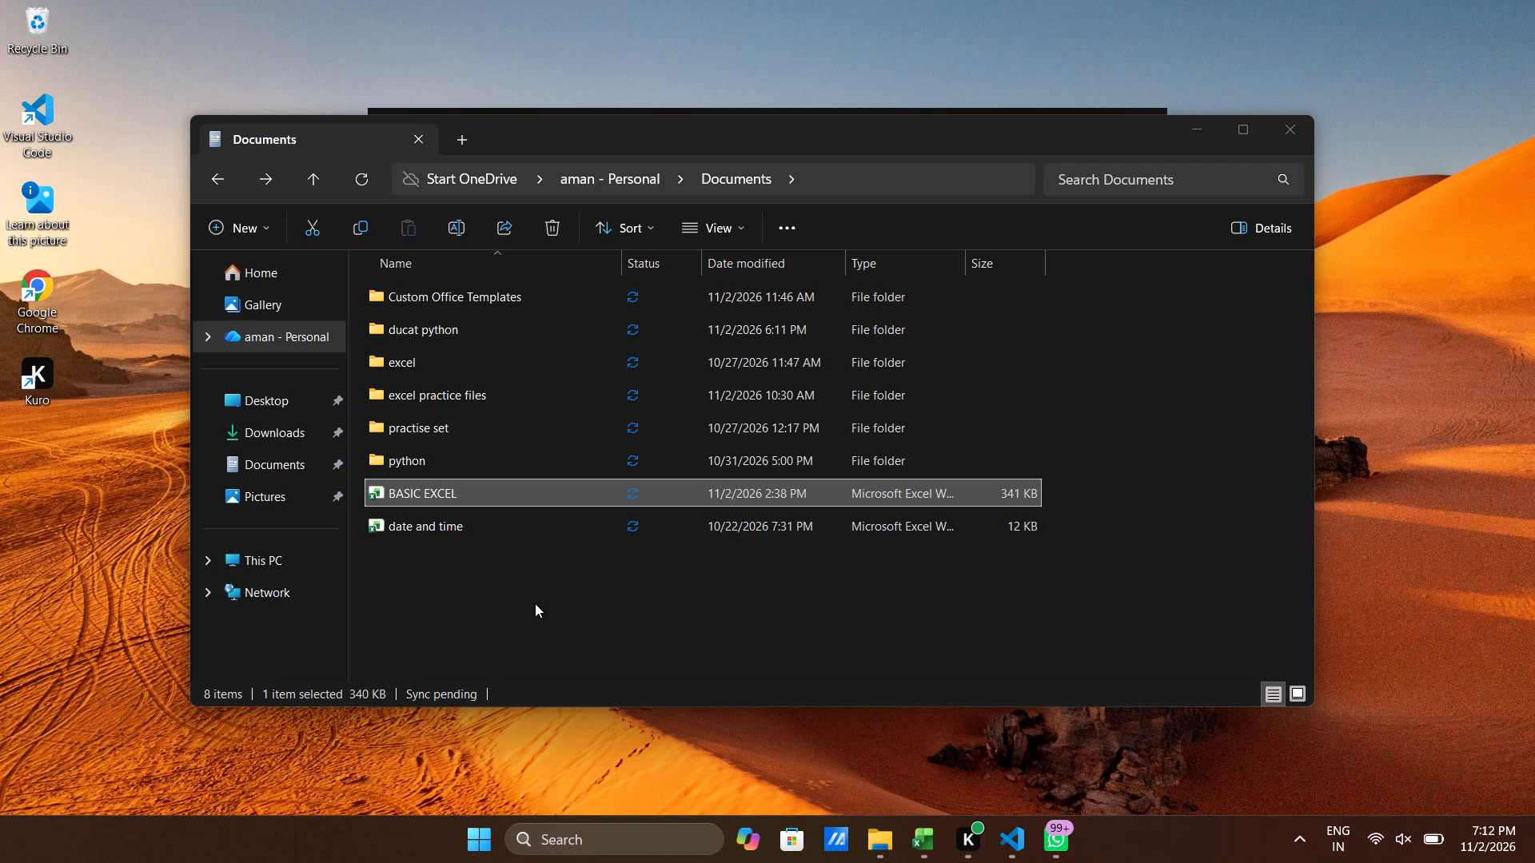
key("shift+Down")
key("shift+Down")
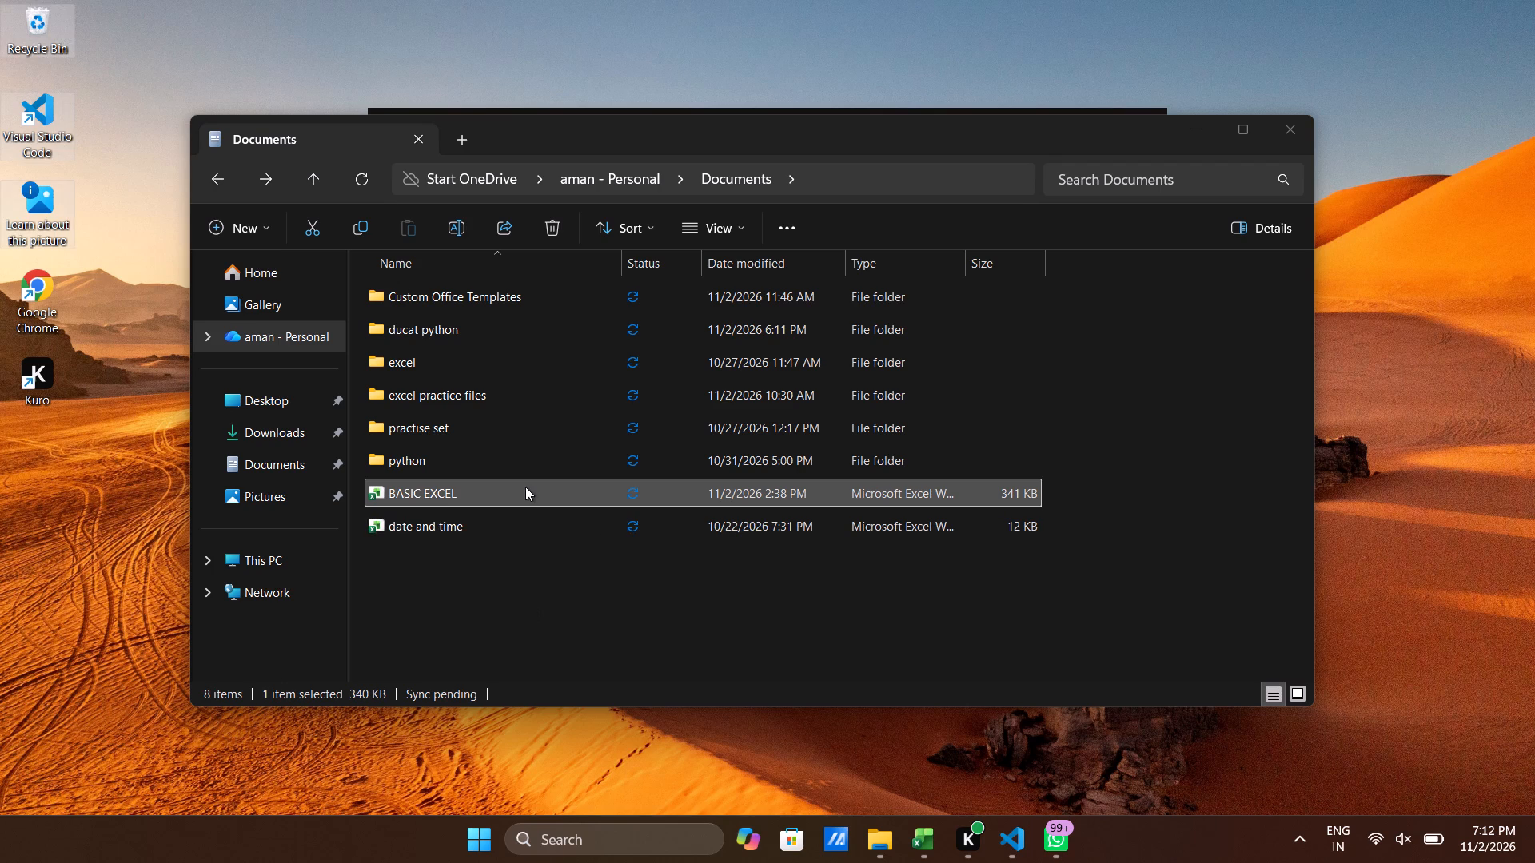
Move the BASIC EXCEL and date and time workbooks from Documents into the excel folder.
left_click(525, 487, "shift")
left_click(520, 516, "shift")
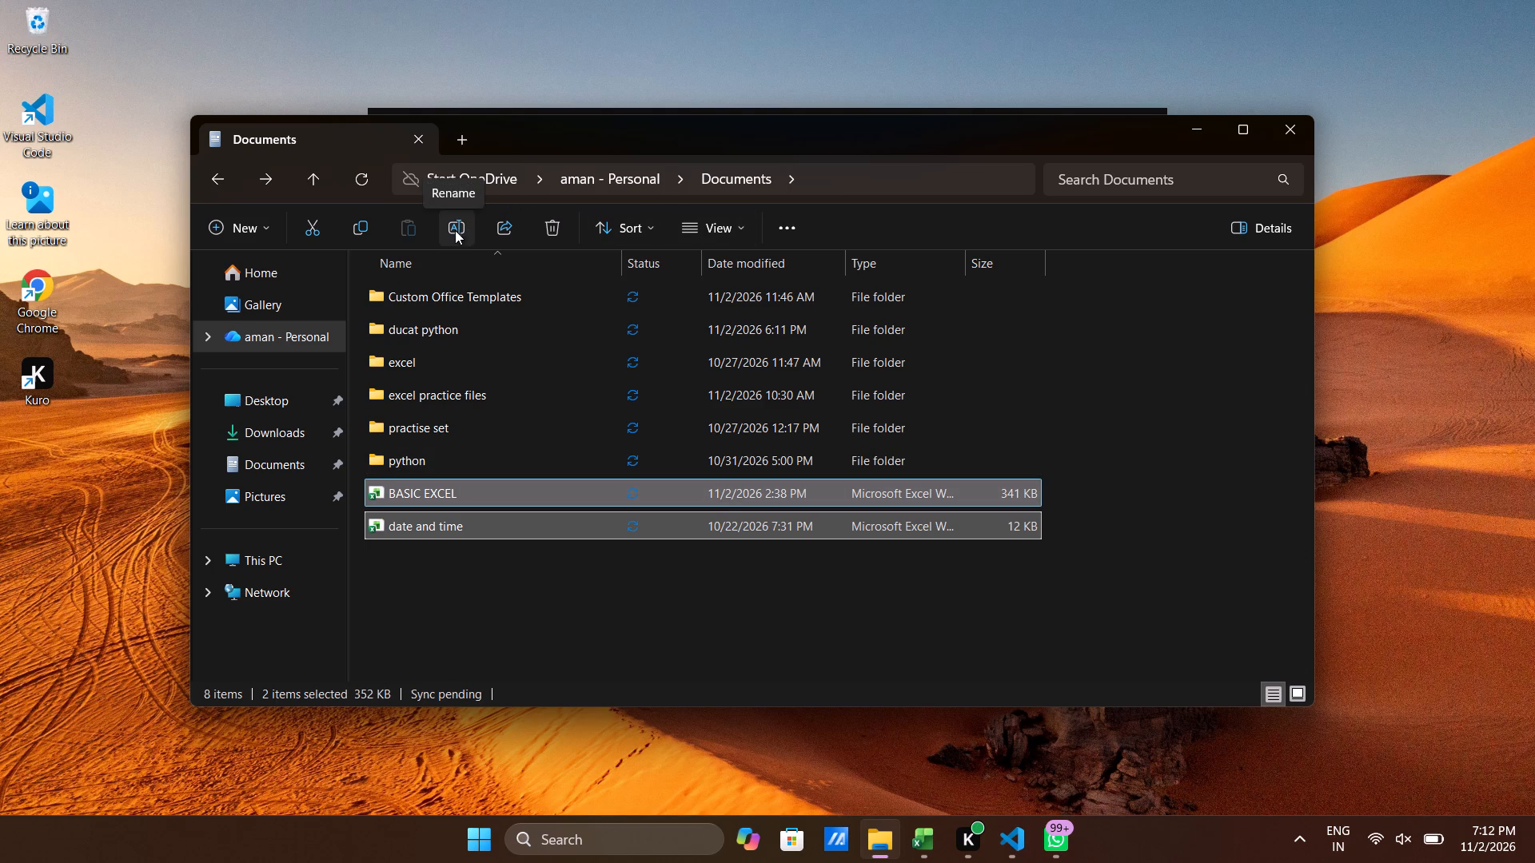
left_click(357, 229)
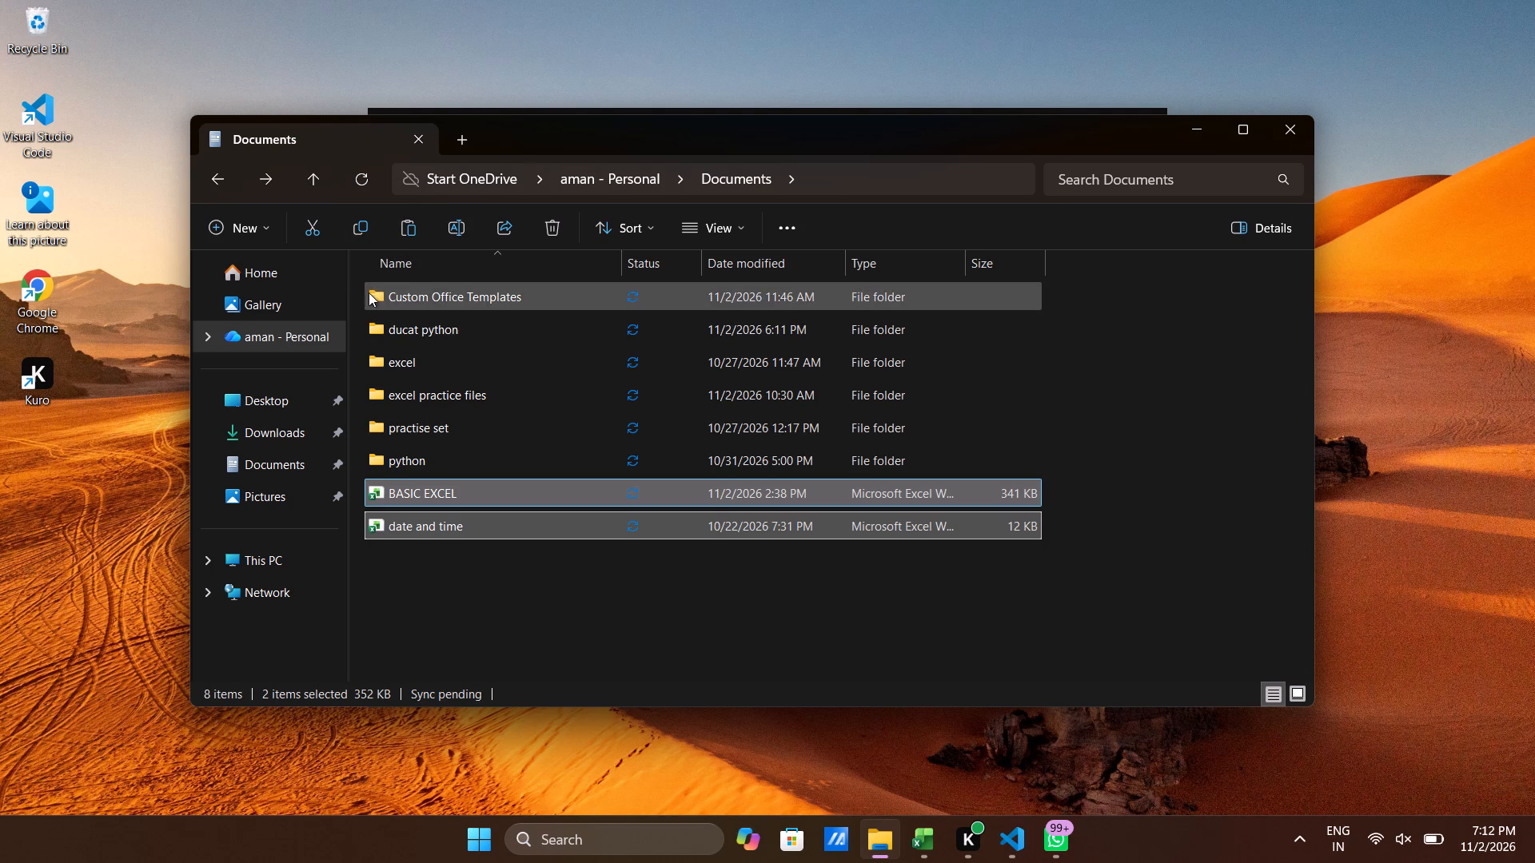
left_click(306, 219)
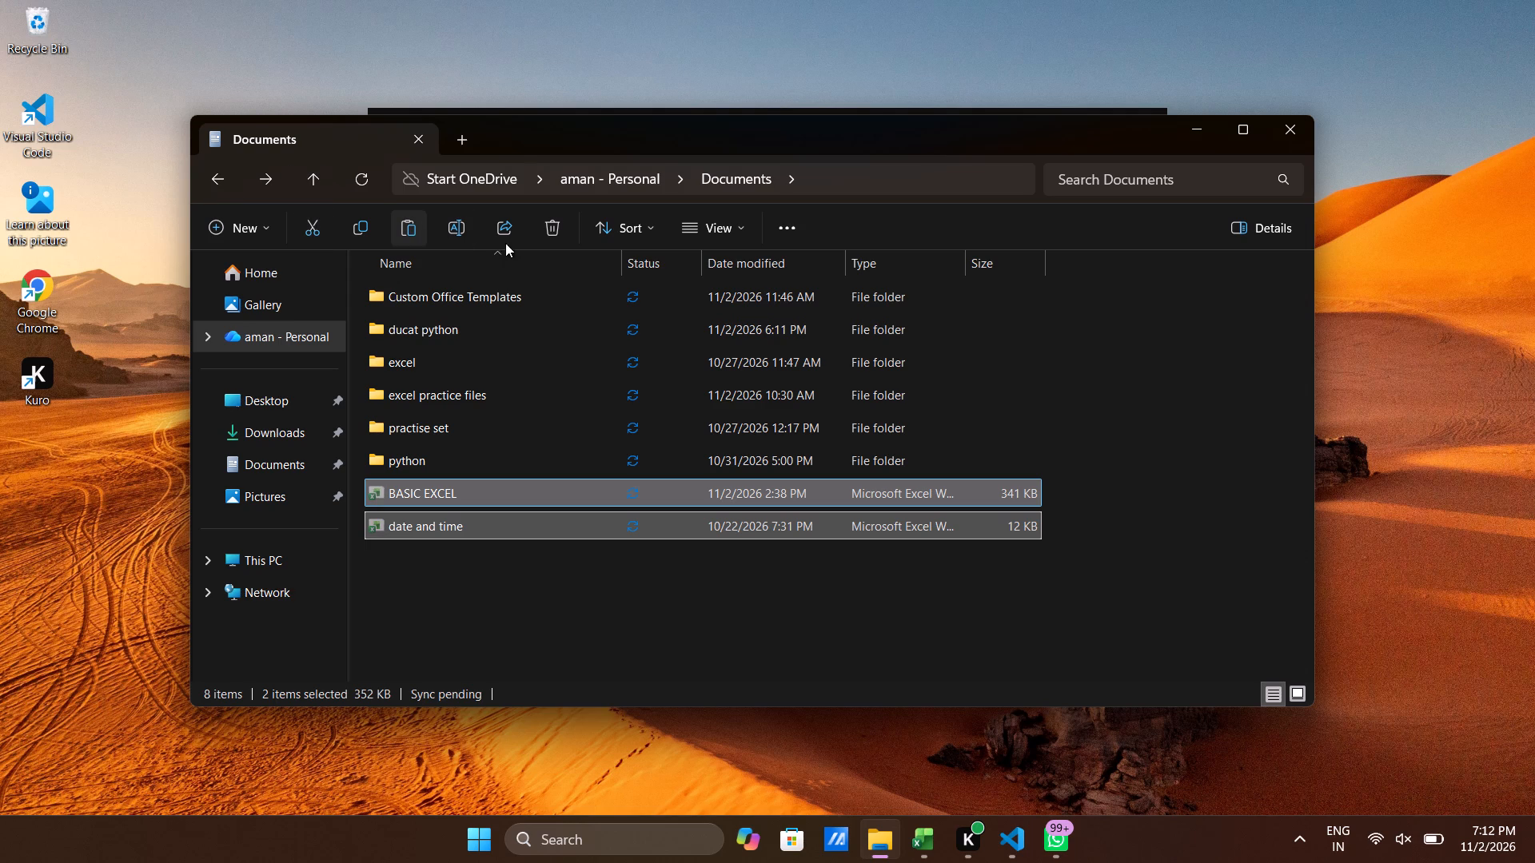
left_click(453, 367)
double_click(453, 367)
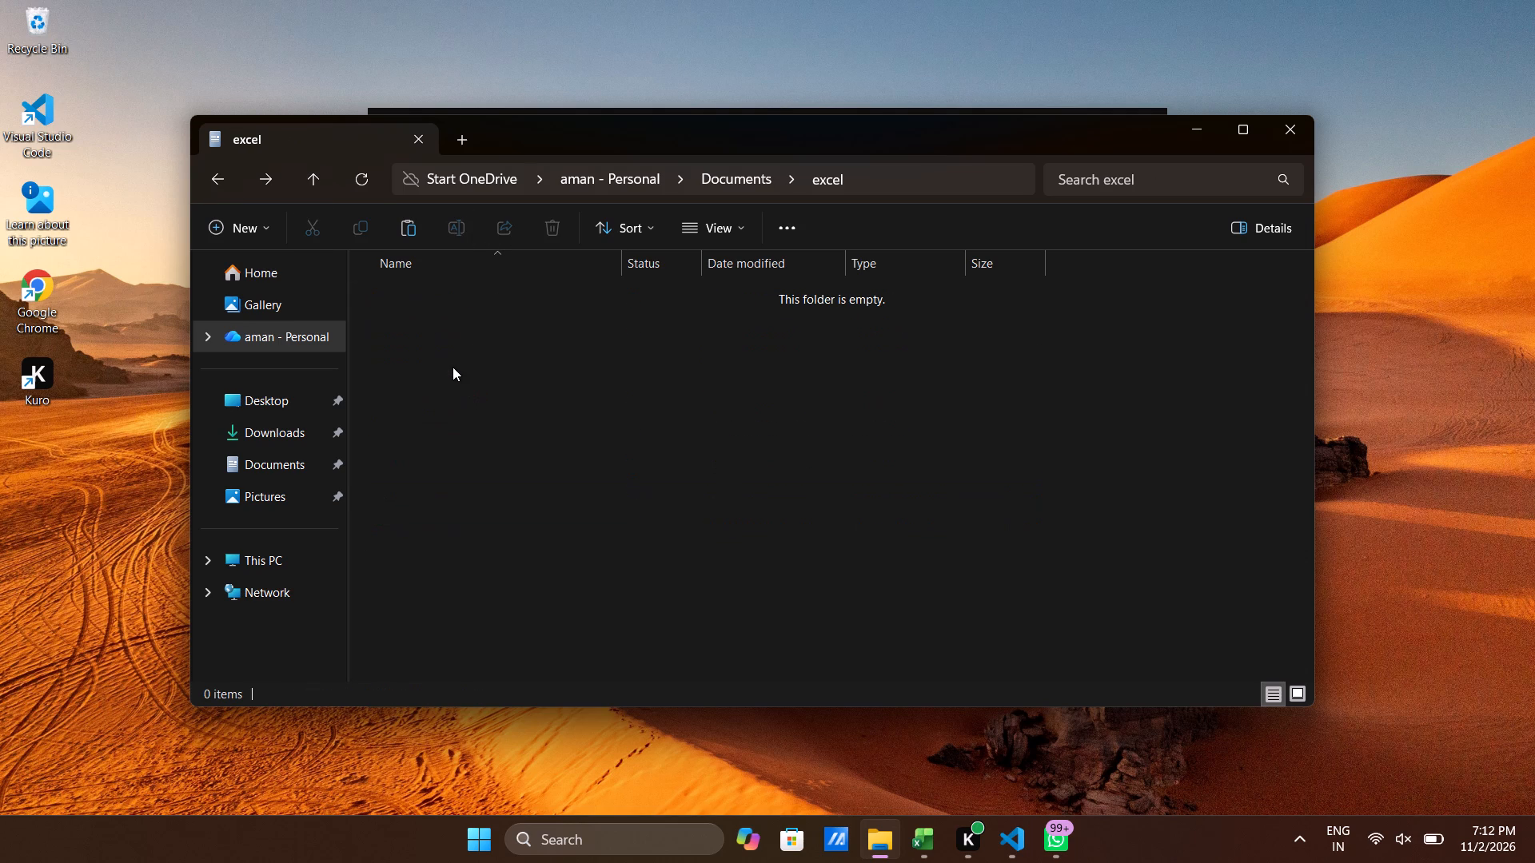
Paste the cut workbooks into the excel folder, skipping the BASIC EXCEL file that is in use.
key("ctrl+v")
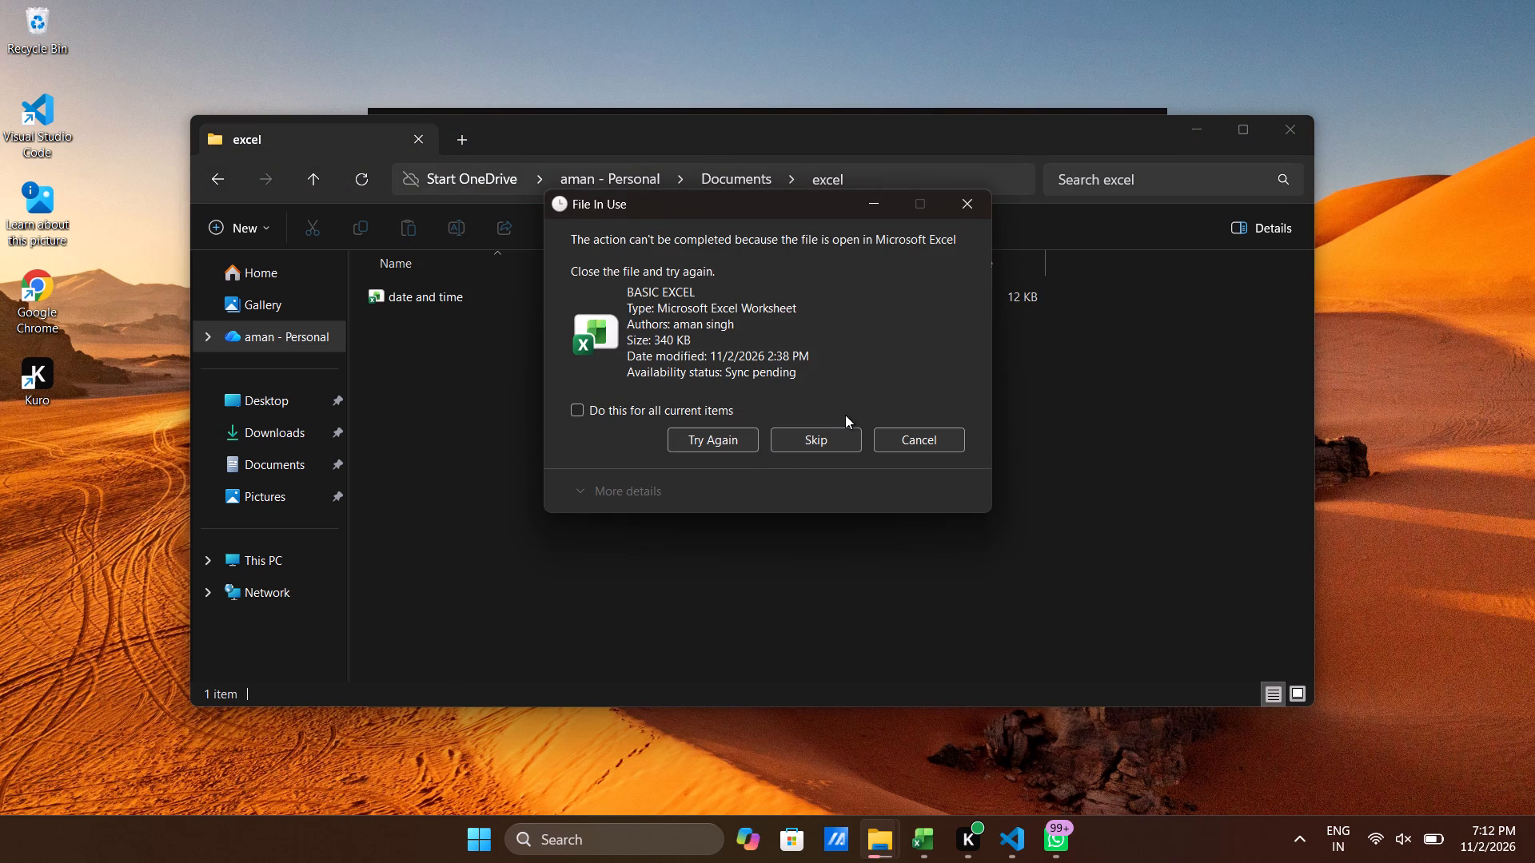
left_click(790, 446)
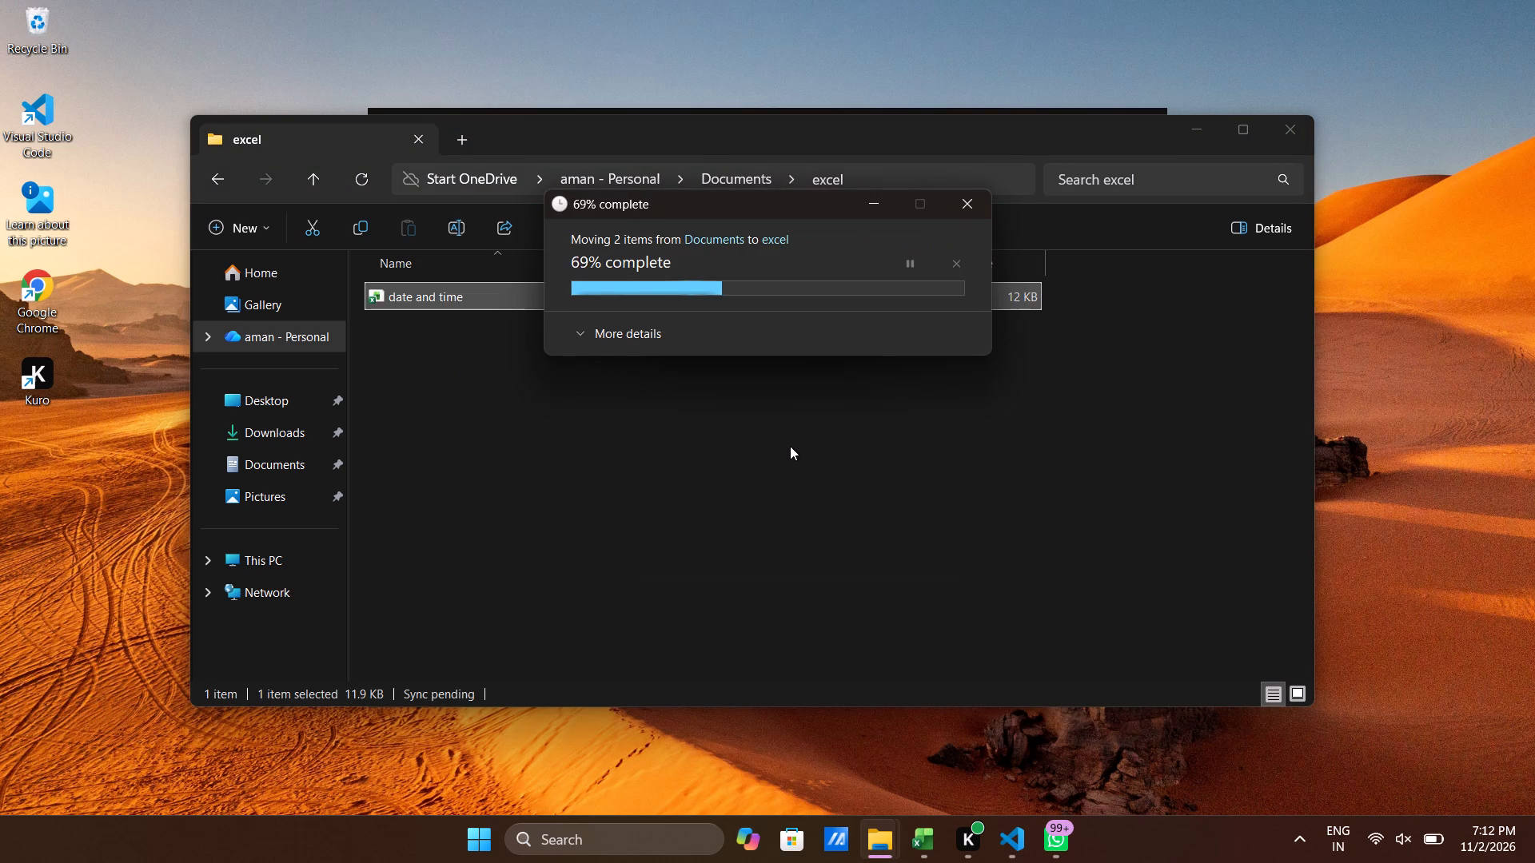
left_click(645, 478)
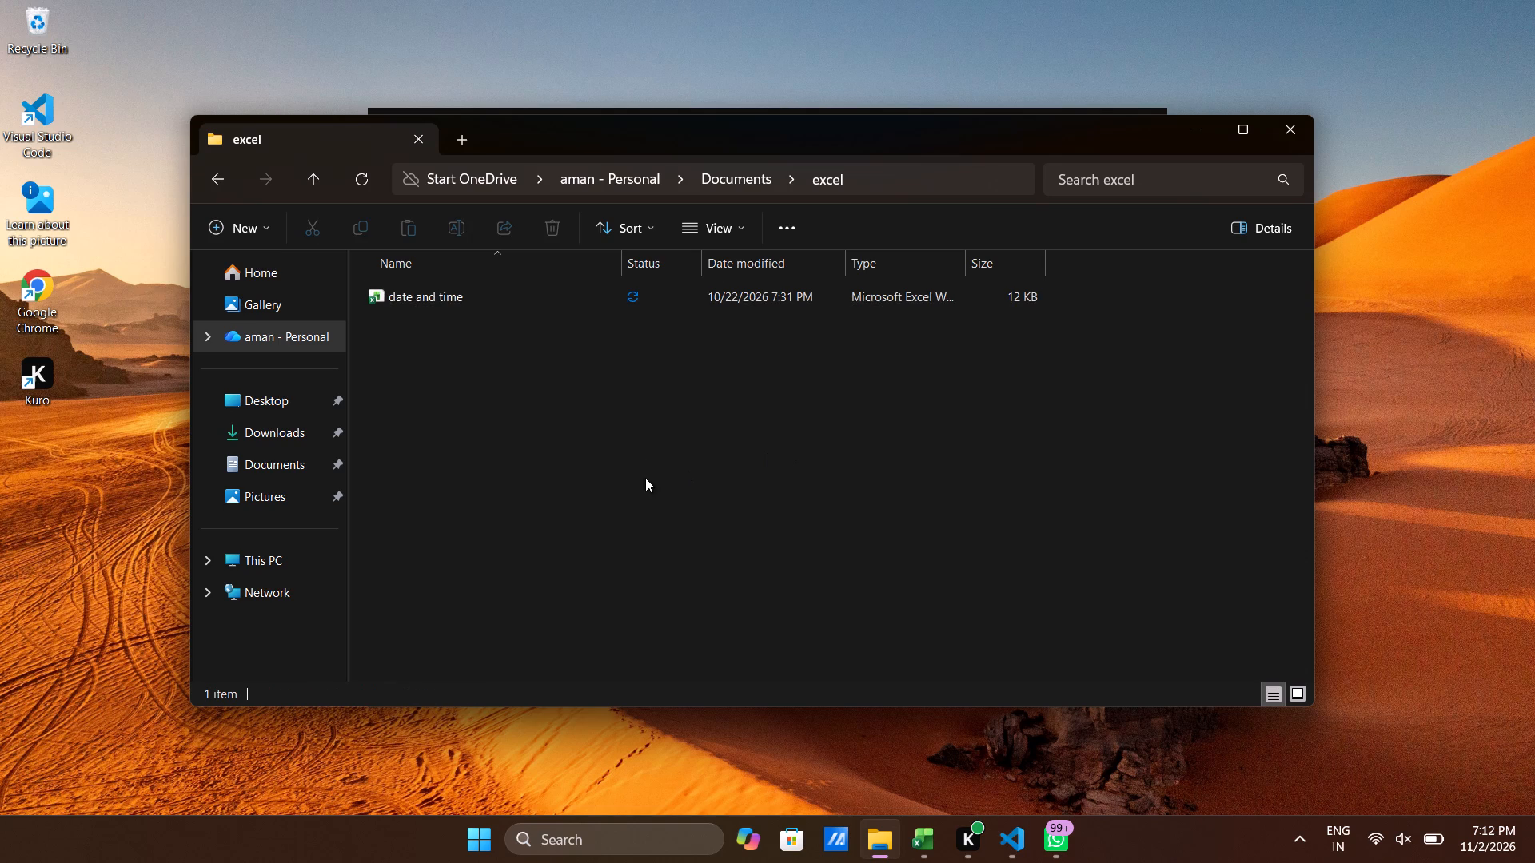
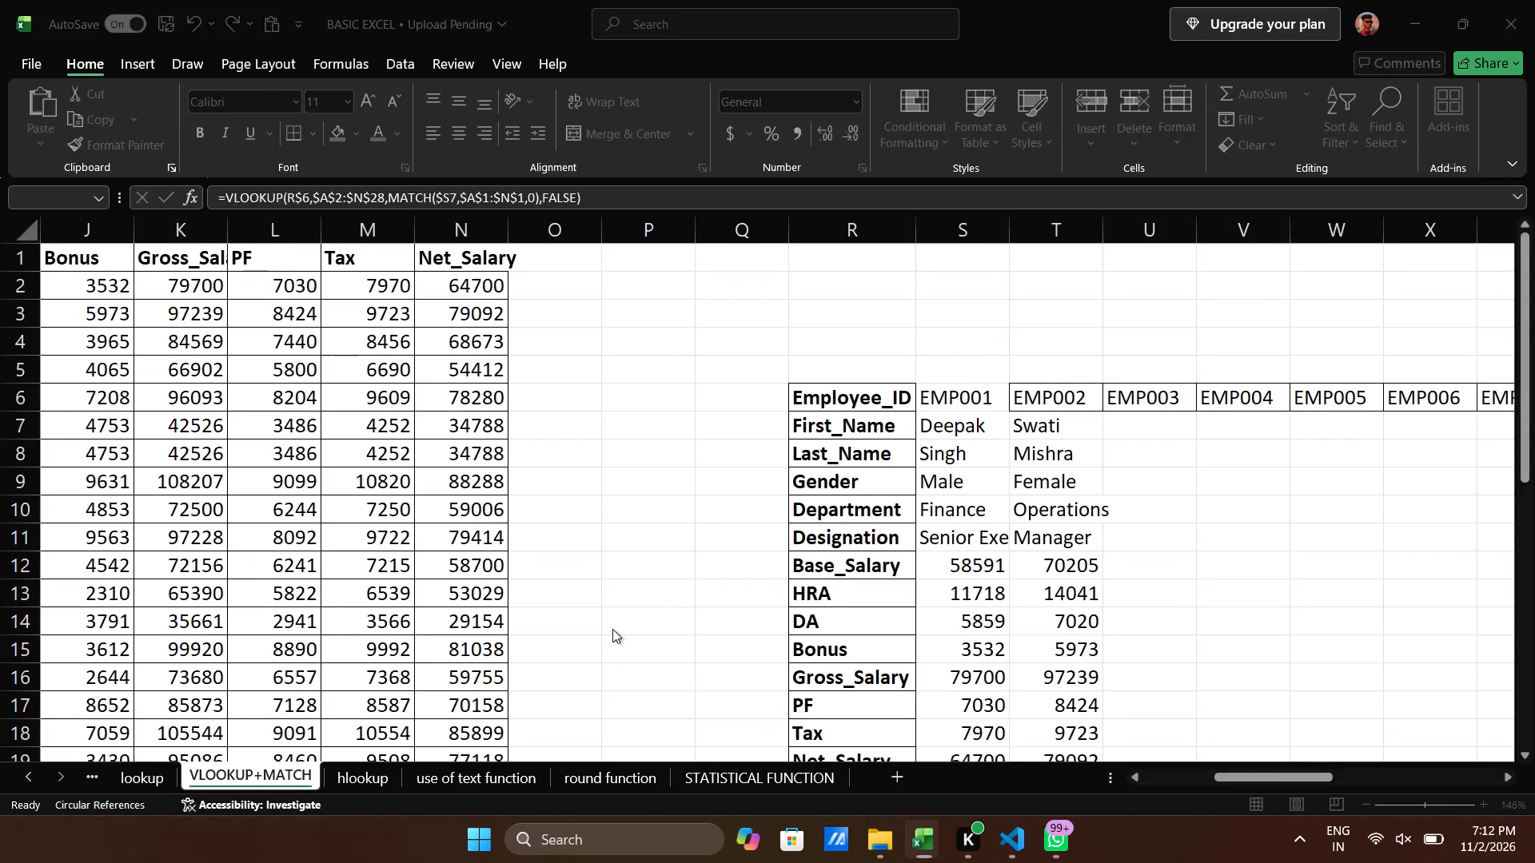
Look over the STATISTICAL FORMULAS sheet in the MATHS FUNCTIONS workbook, from the student data to the summary tables below it.
scroll(704, 552, "up", 1)
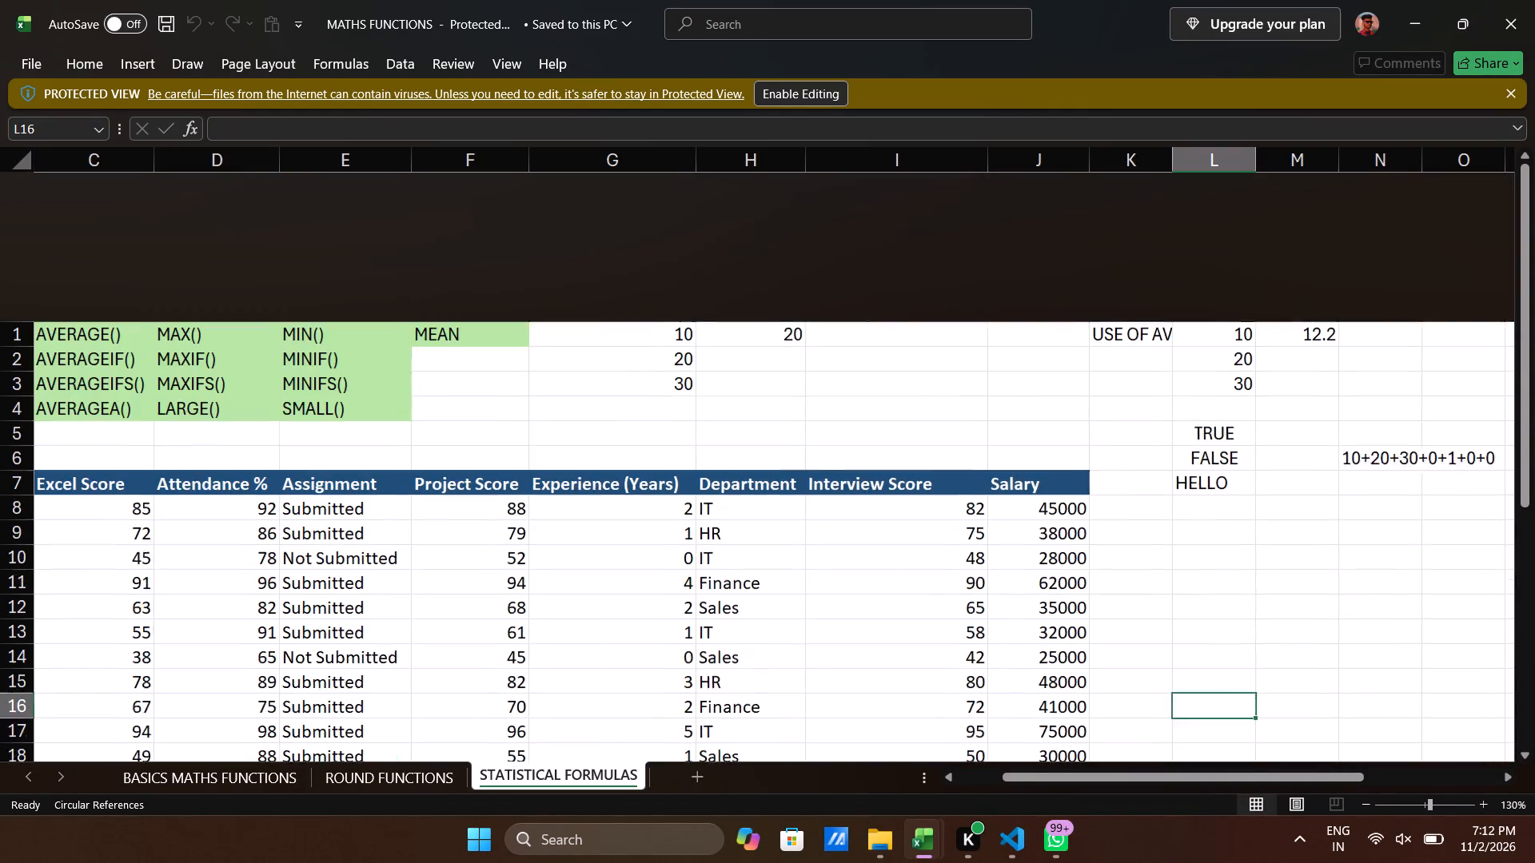
scroll(704, 552, "up", 1)
scroll(704, 552, "right", 2)
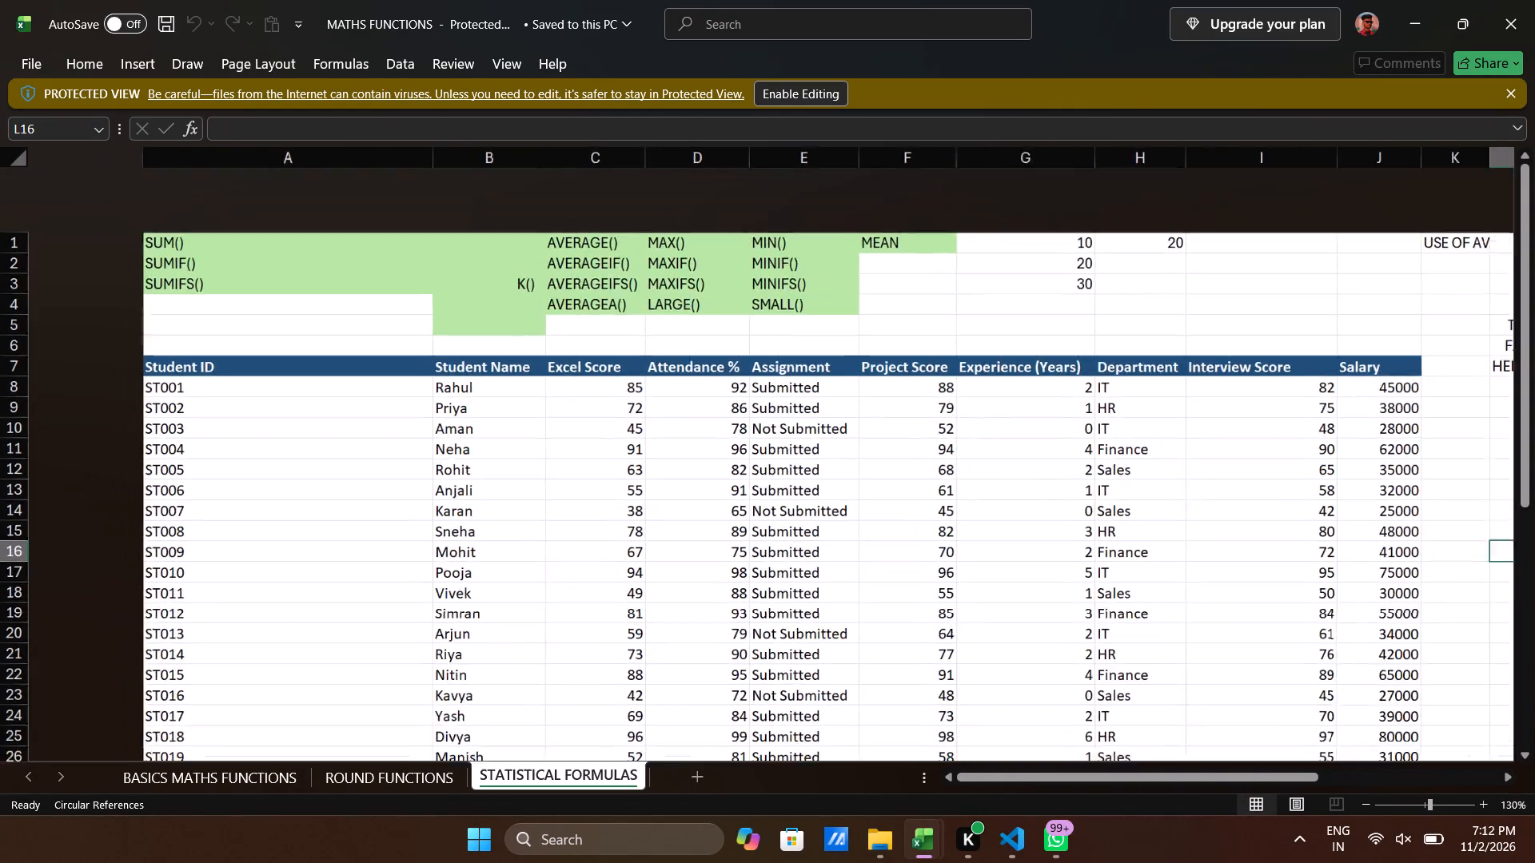
scroll(704, 552, "down", 2)
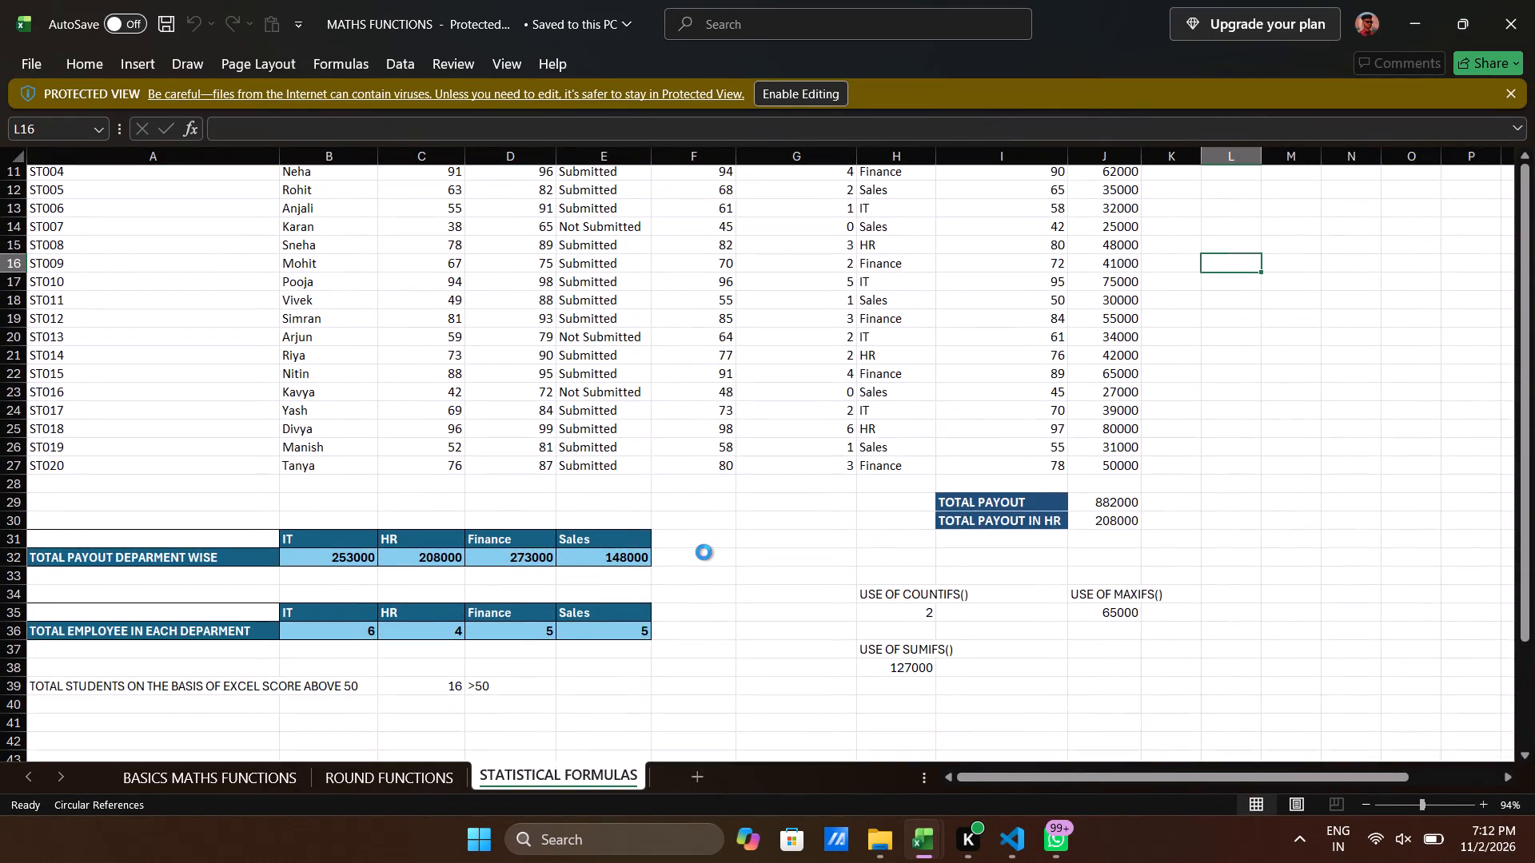
scroll(704, 552, "right", 1)
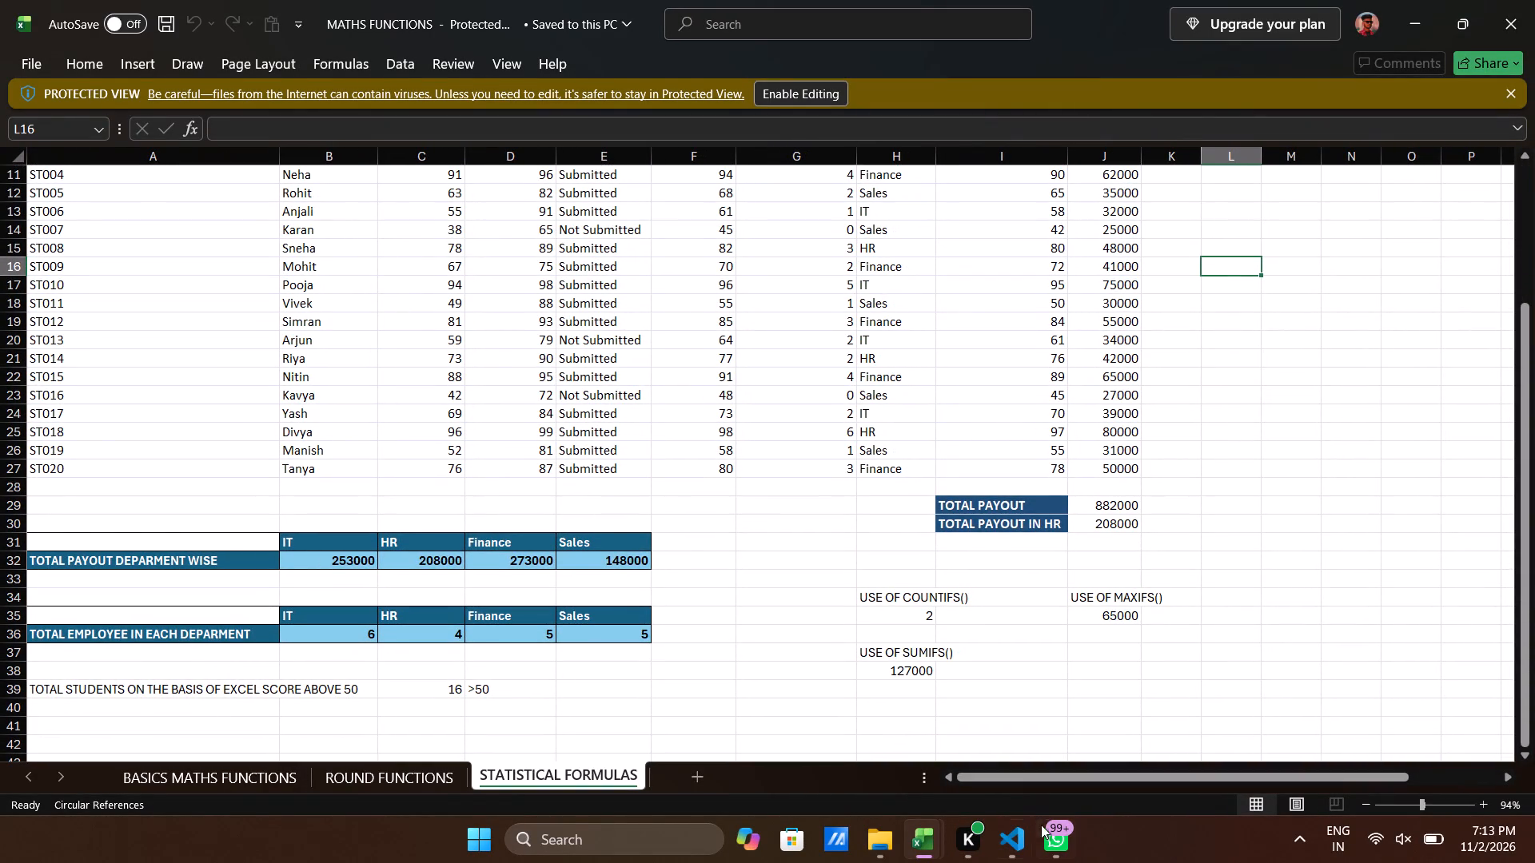
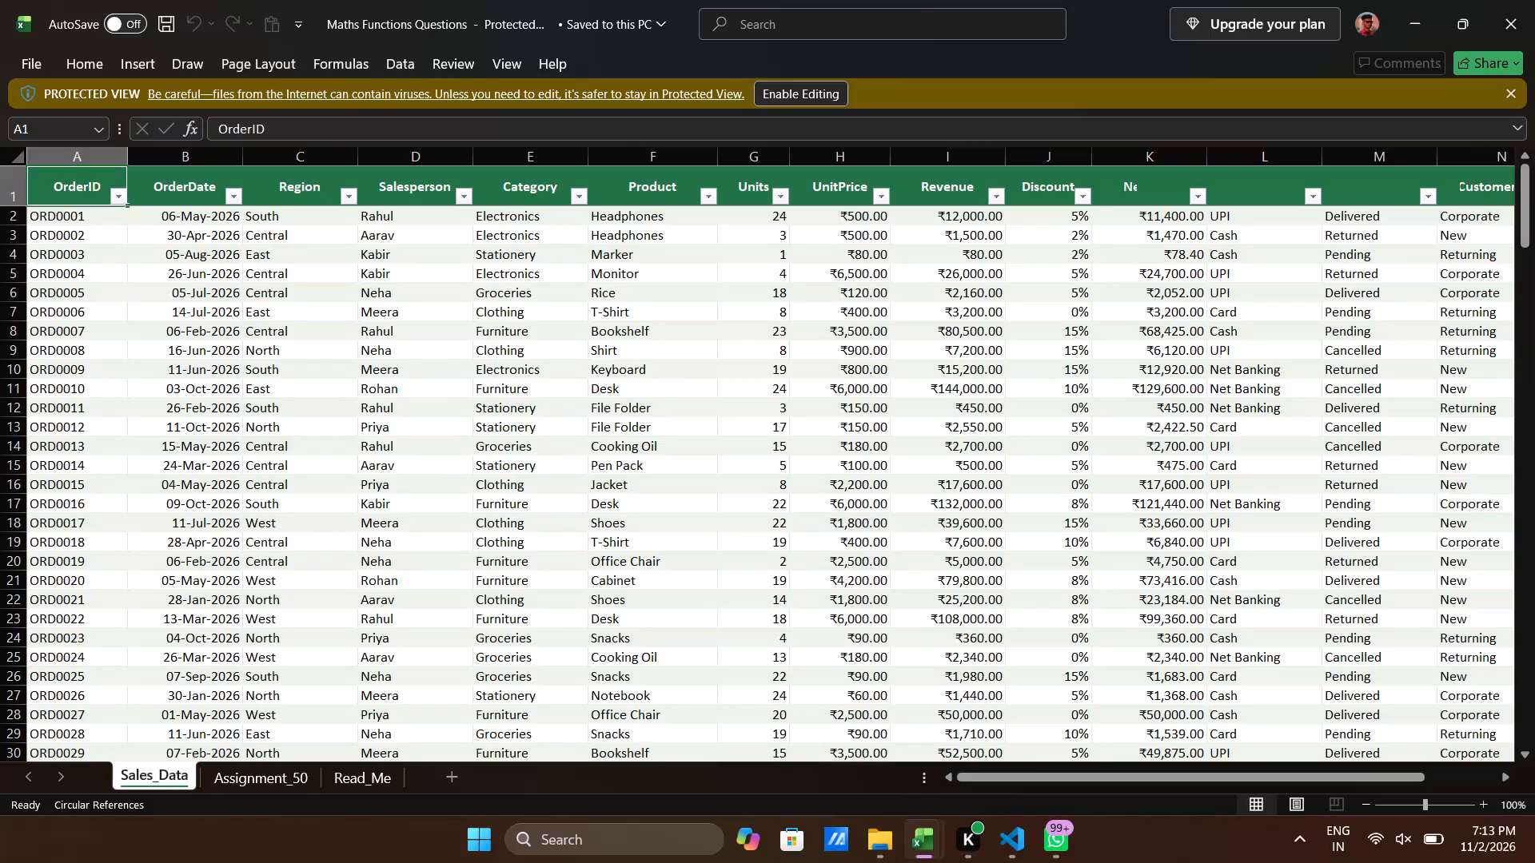
Look through the Sales_Data, Read_Me and Assignment_50 sheets to review the dataset, guidelines and assignment questions.
scroll(767, 487, "down", 1)
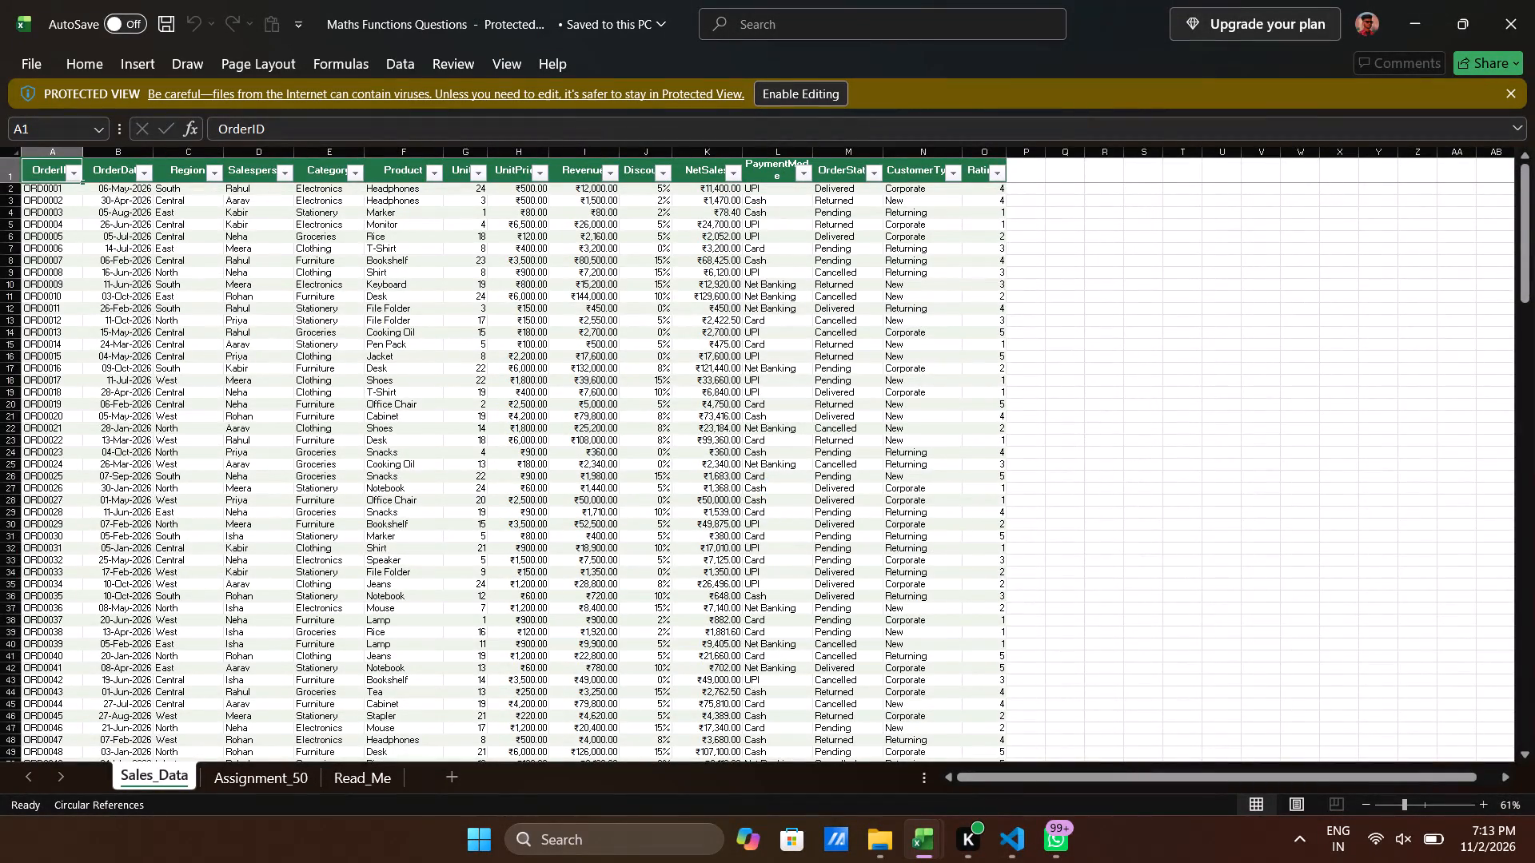
scroll(339, 626, "down", 5)
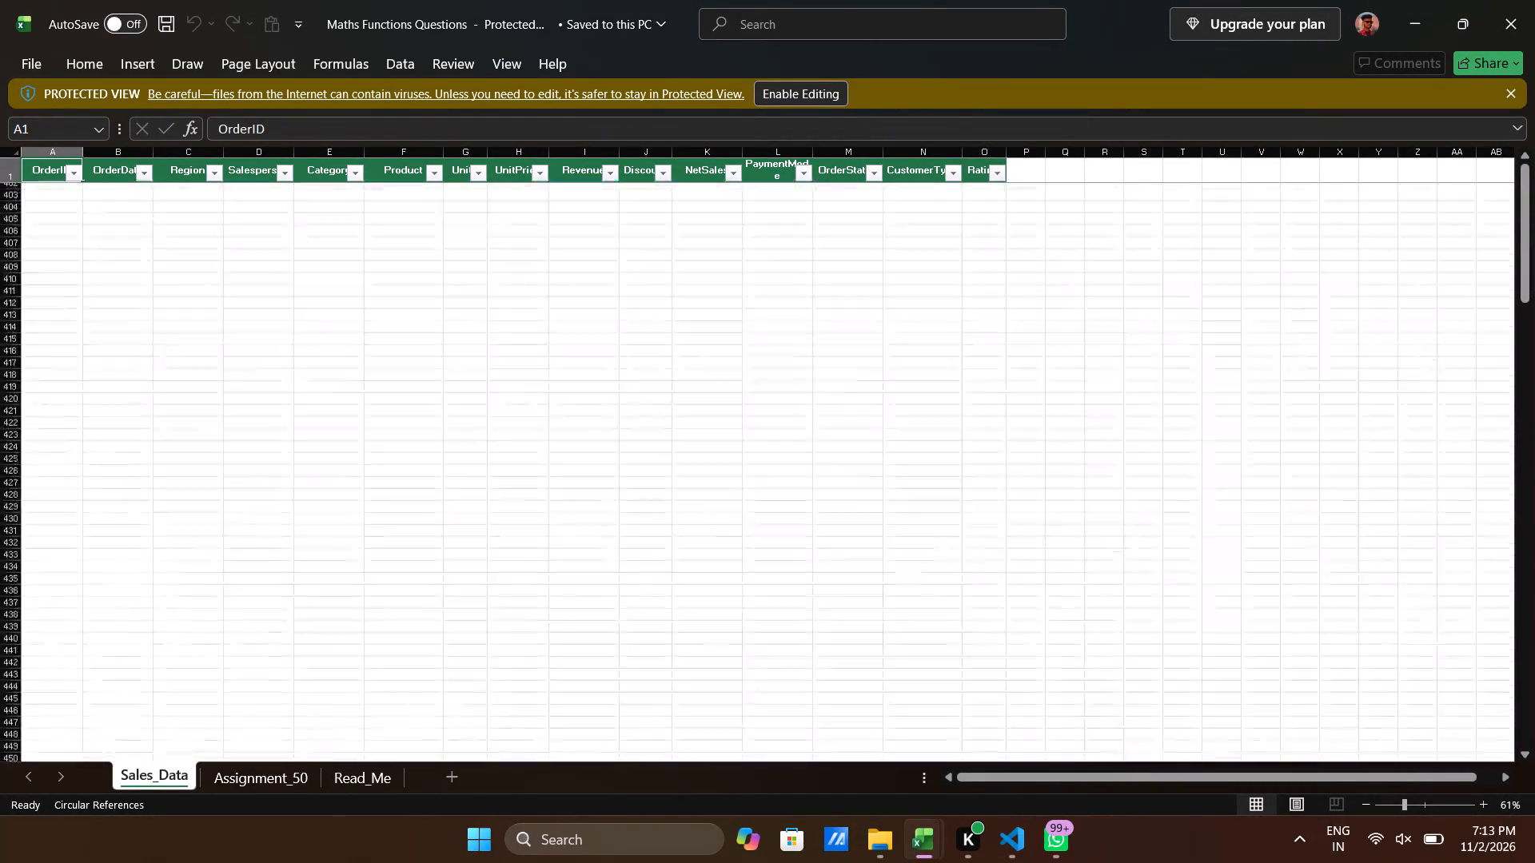
scroll(339, 626, "up", 4)
left_click(244, 785)
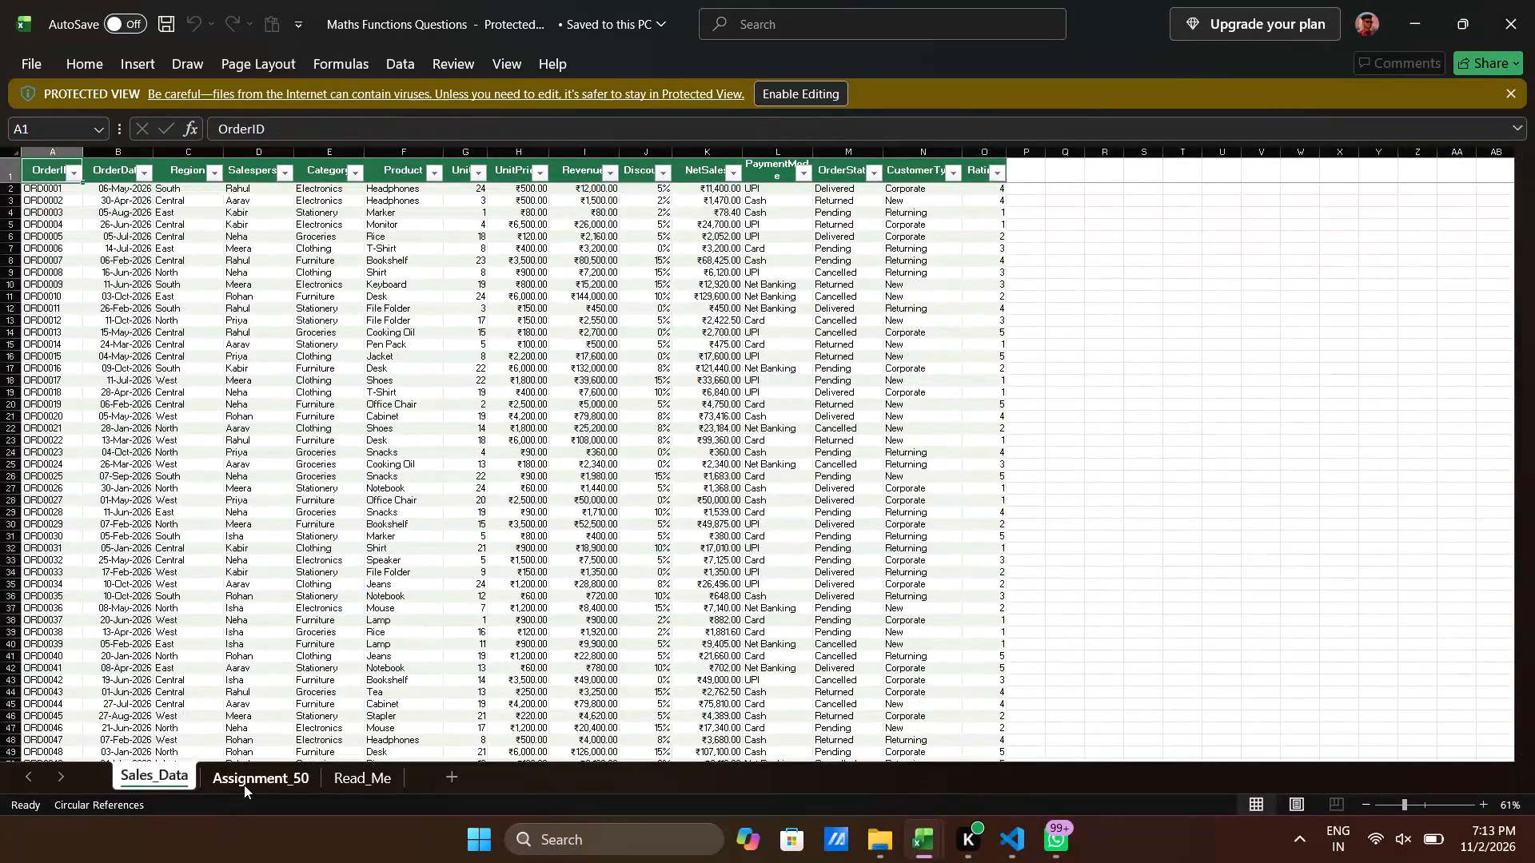
left_click(349, 767)
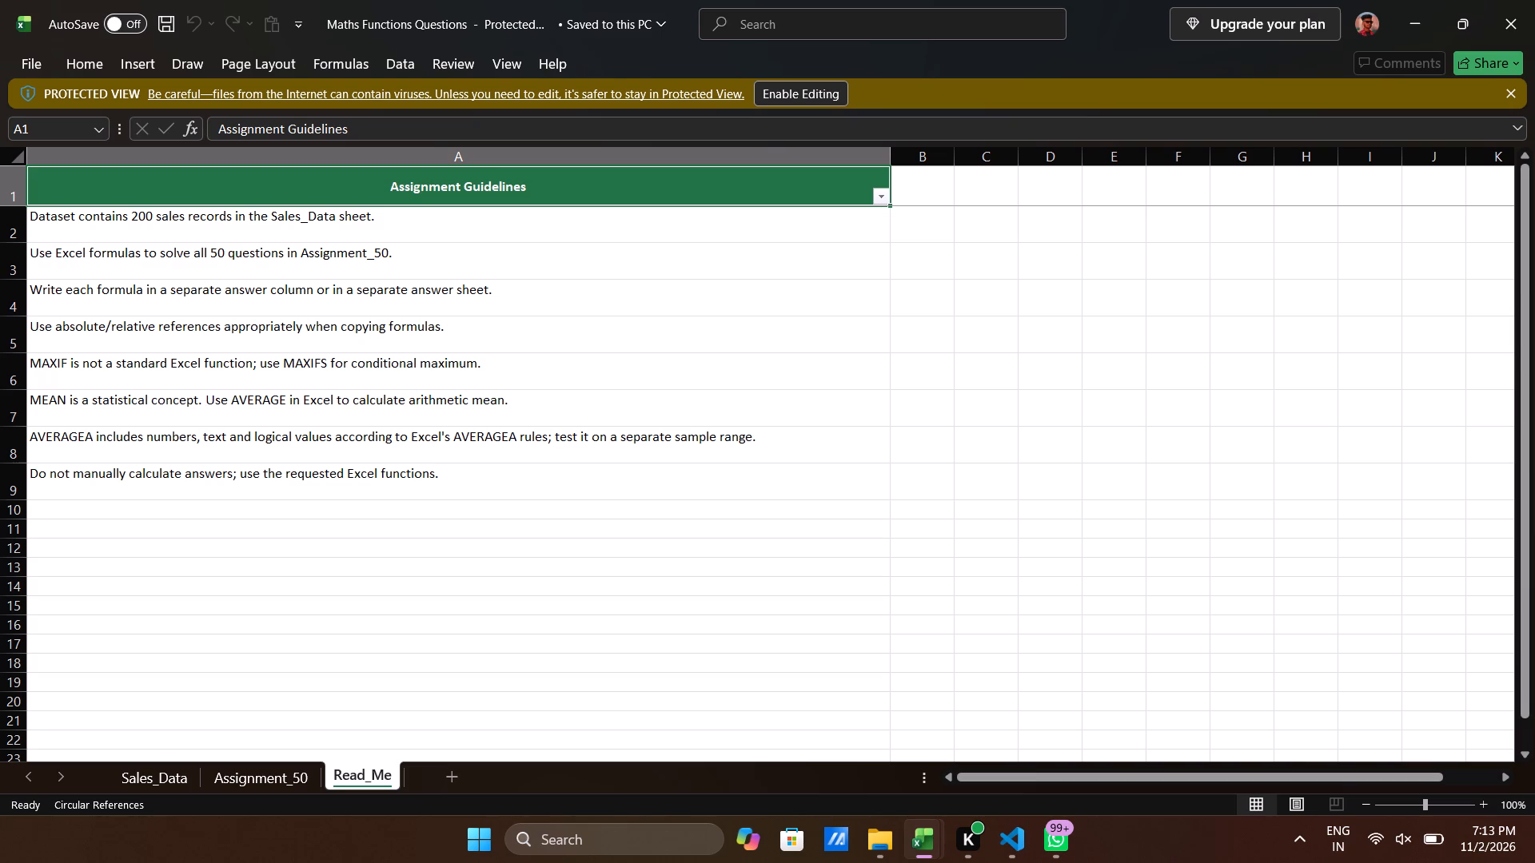
left_click(150, 762)
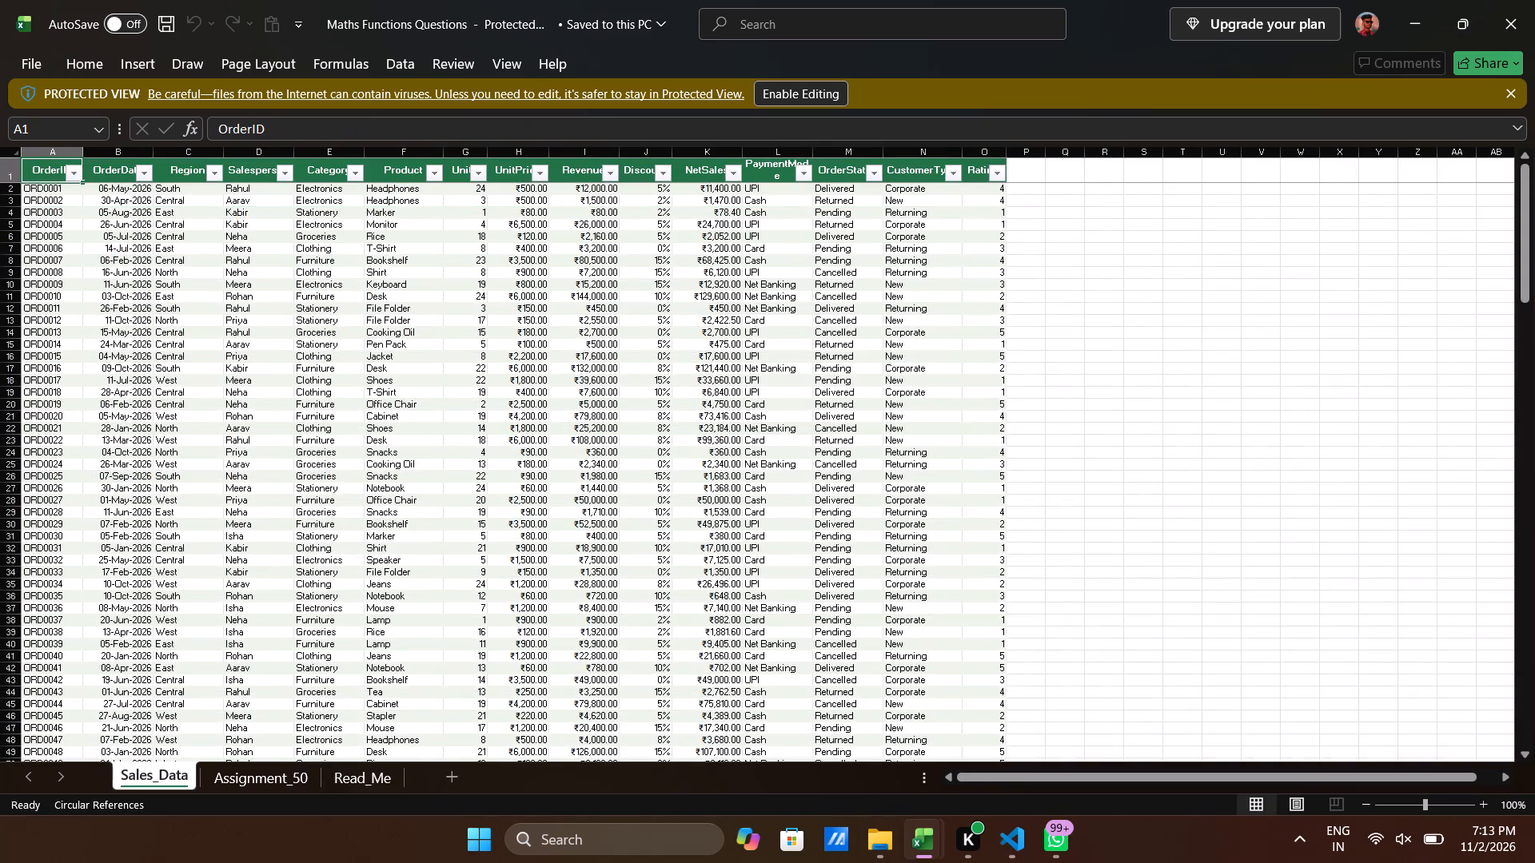
left_click(294, 777)
scroll(464, 438, "up", 3)
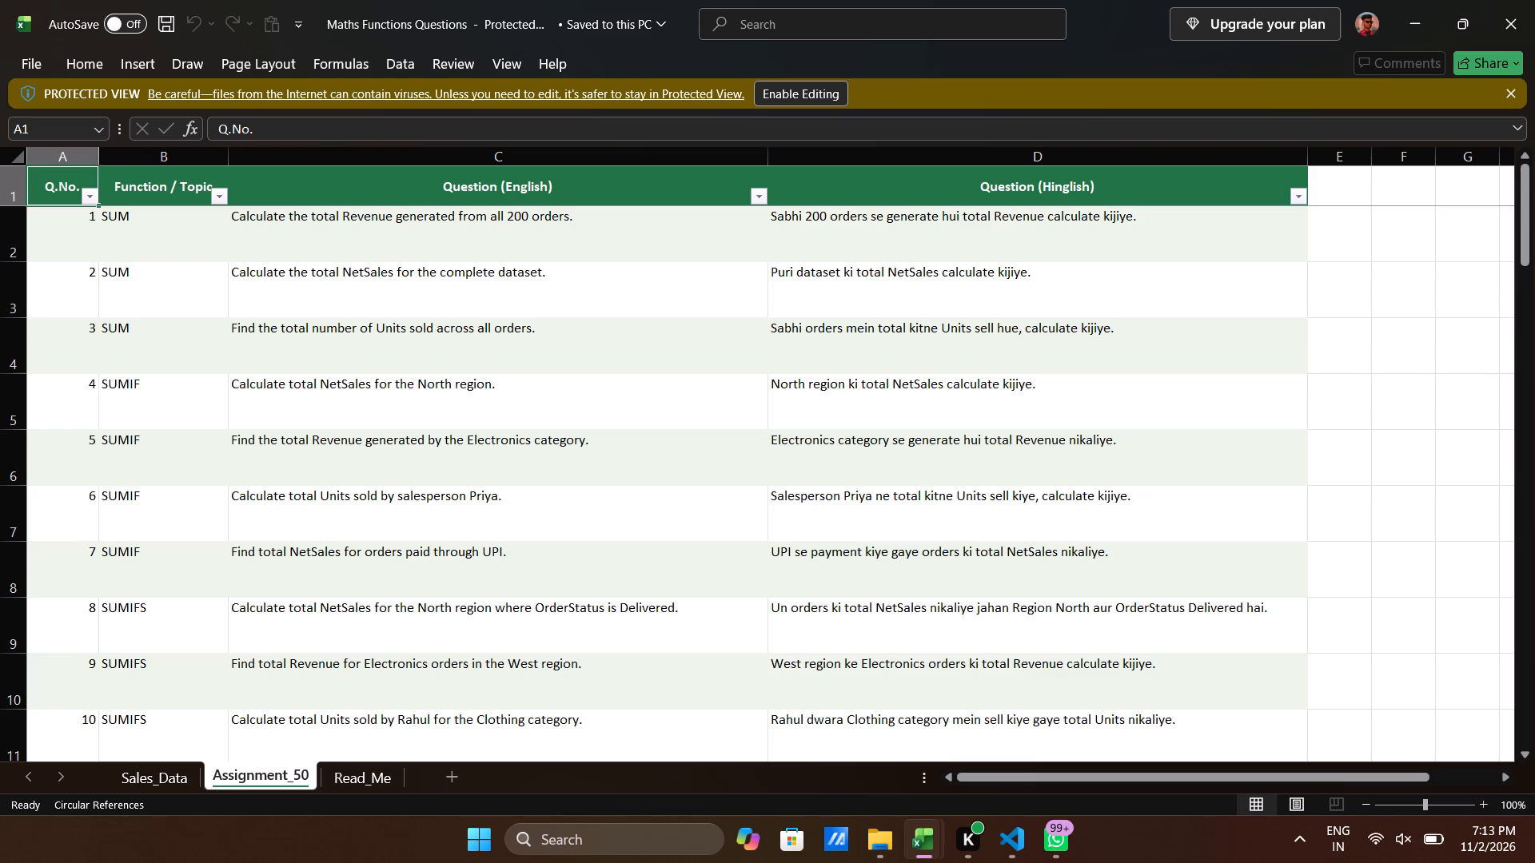
Enable editing of the Maths Functions Questions workbook, which is in Protected View.
left_click(449, 778)
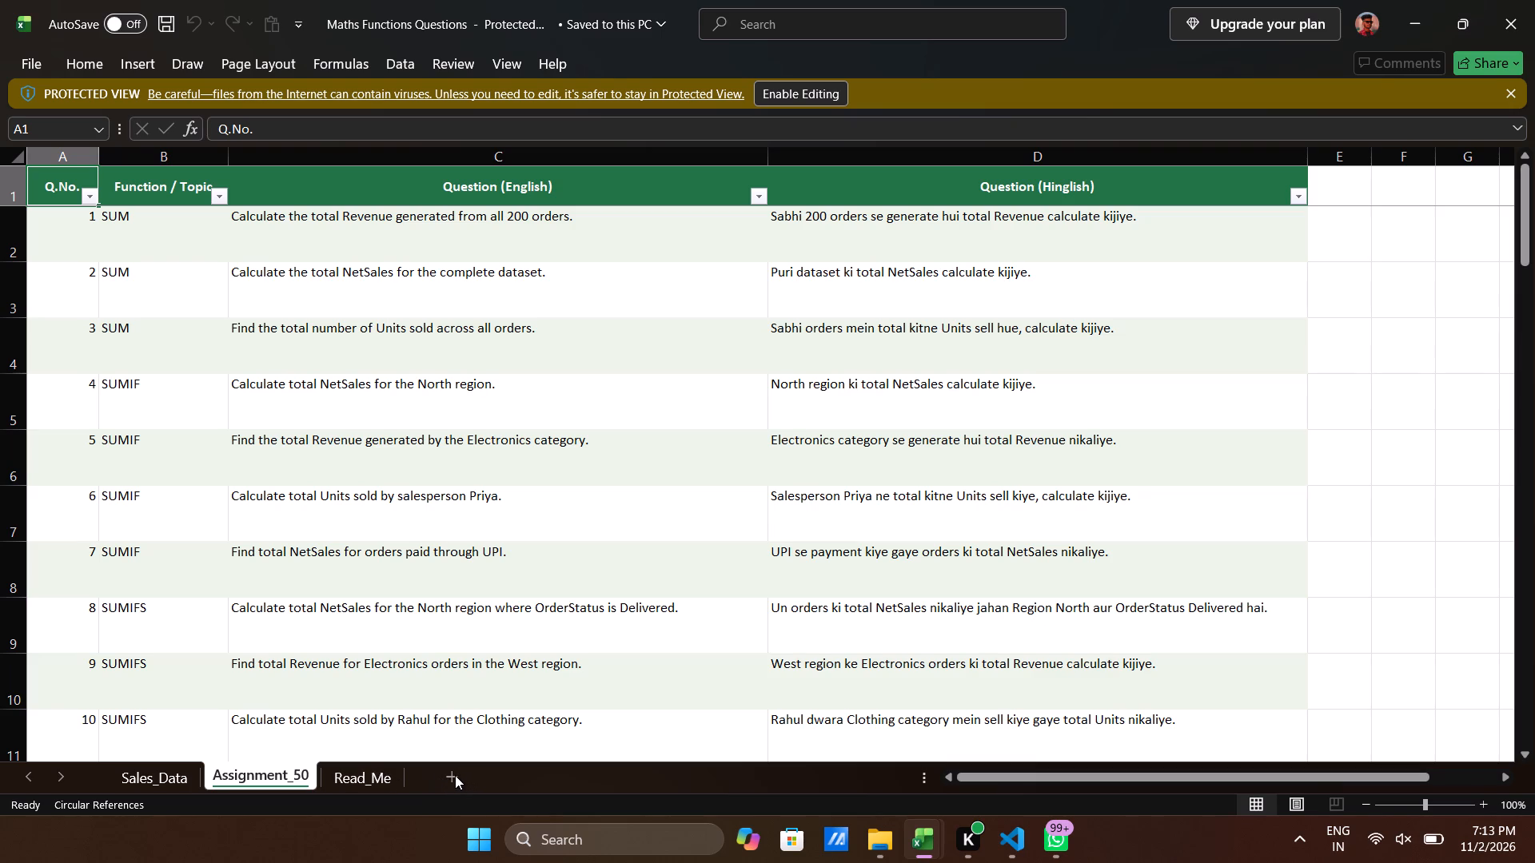
left_click(455, 775)
left_click(807, 96)
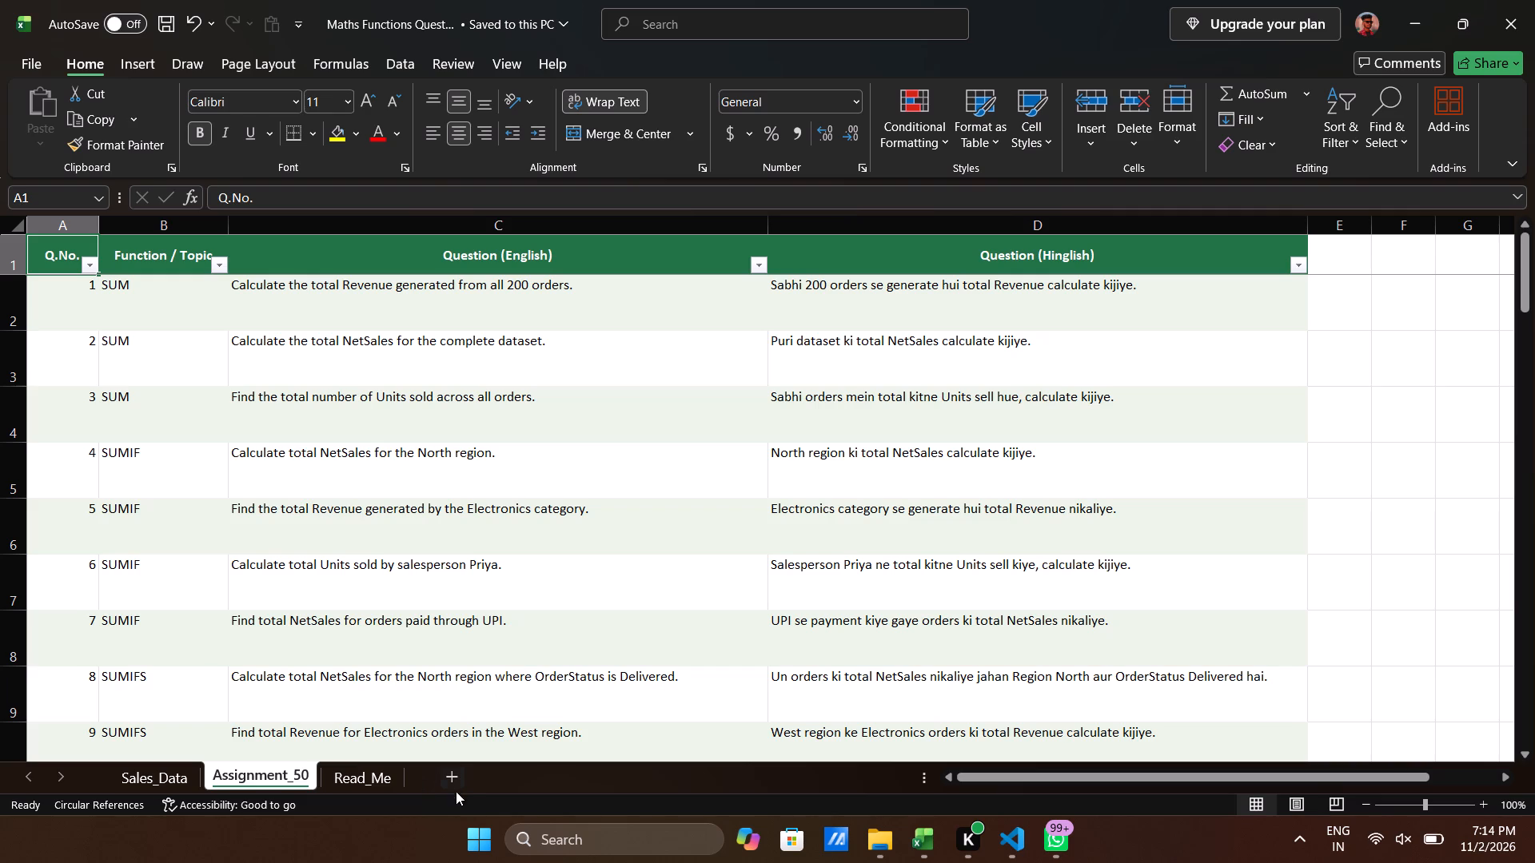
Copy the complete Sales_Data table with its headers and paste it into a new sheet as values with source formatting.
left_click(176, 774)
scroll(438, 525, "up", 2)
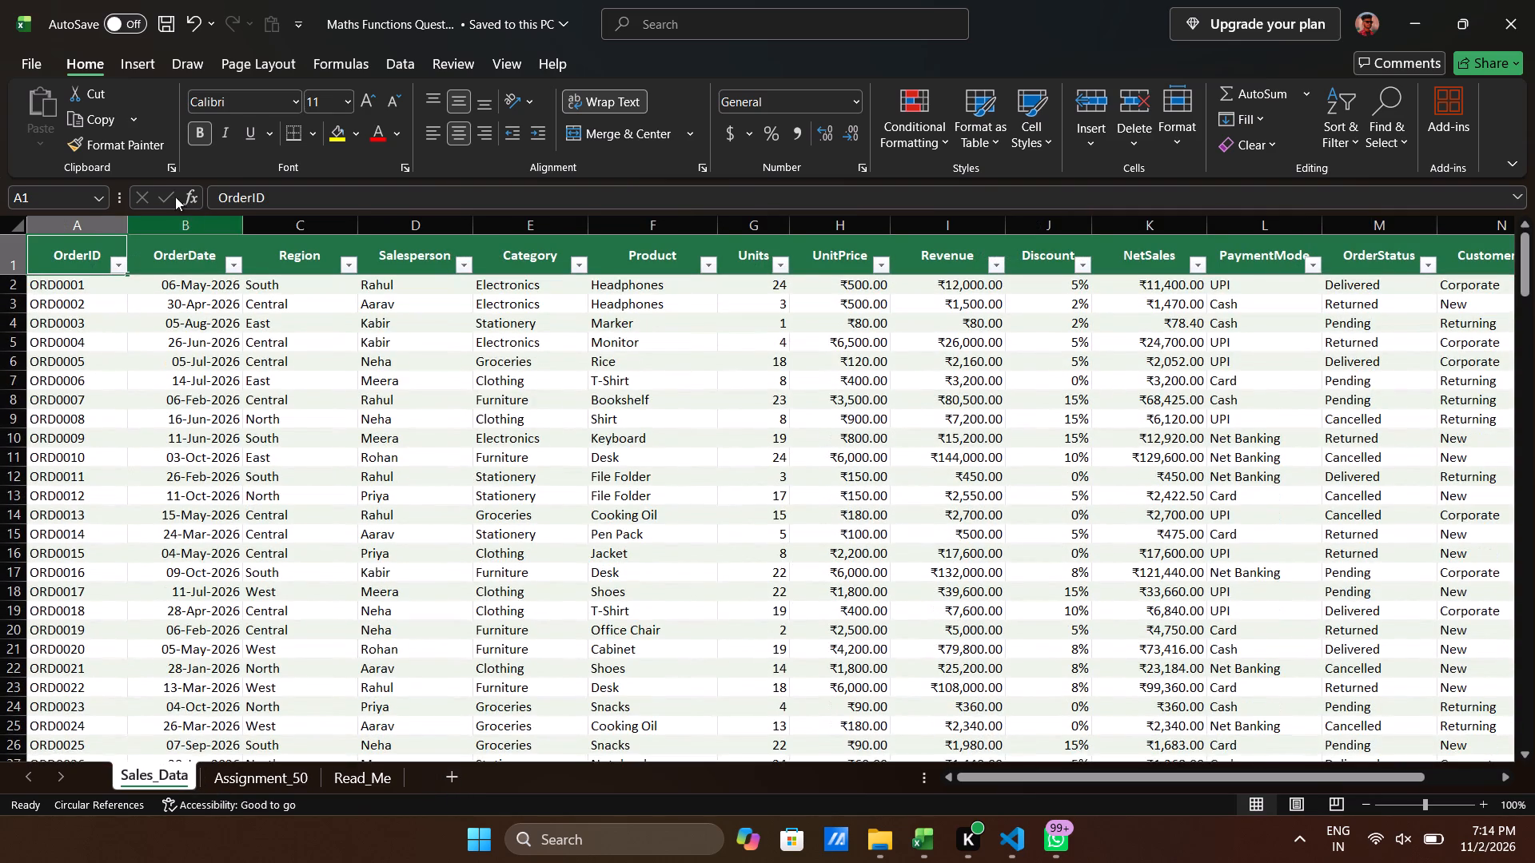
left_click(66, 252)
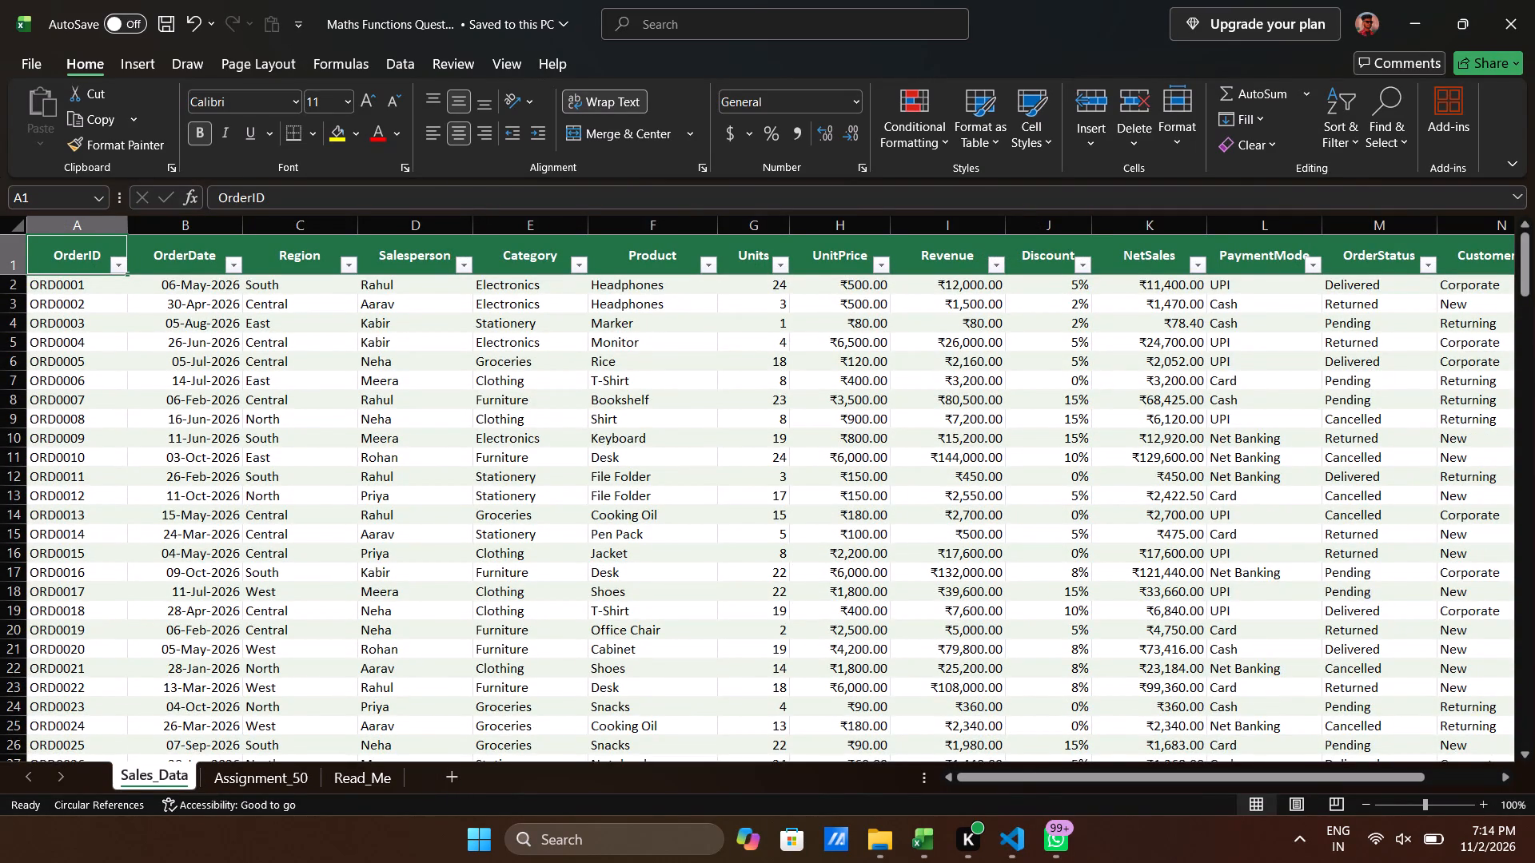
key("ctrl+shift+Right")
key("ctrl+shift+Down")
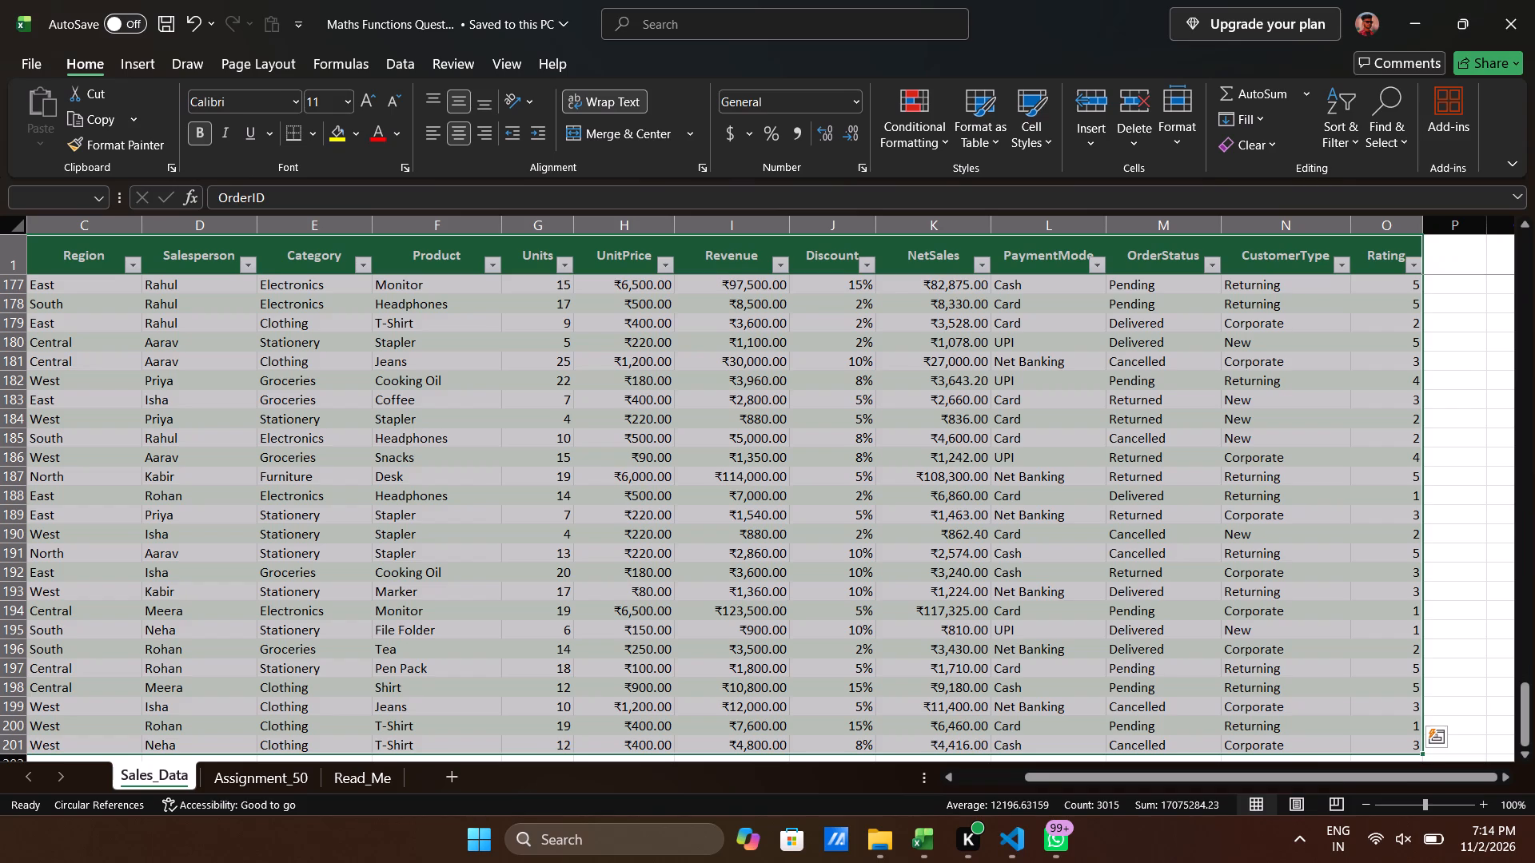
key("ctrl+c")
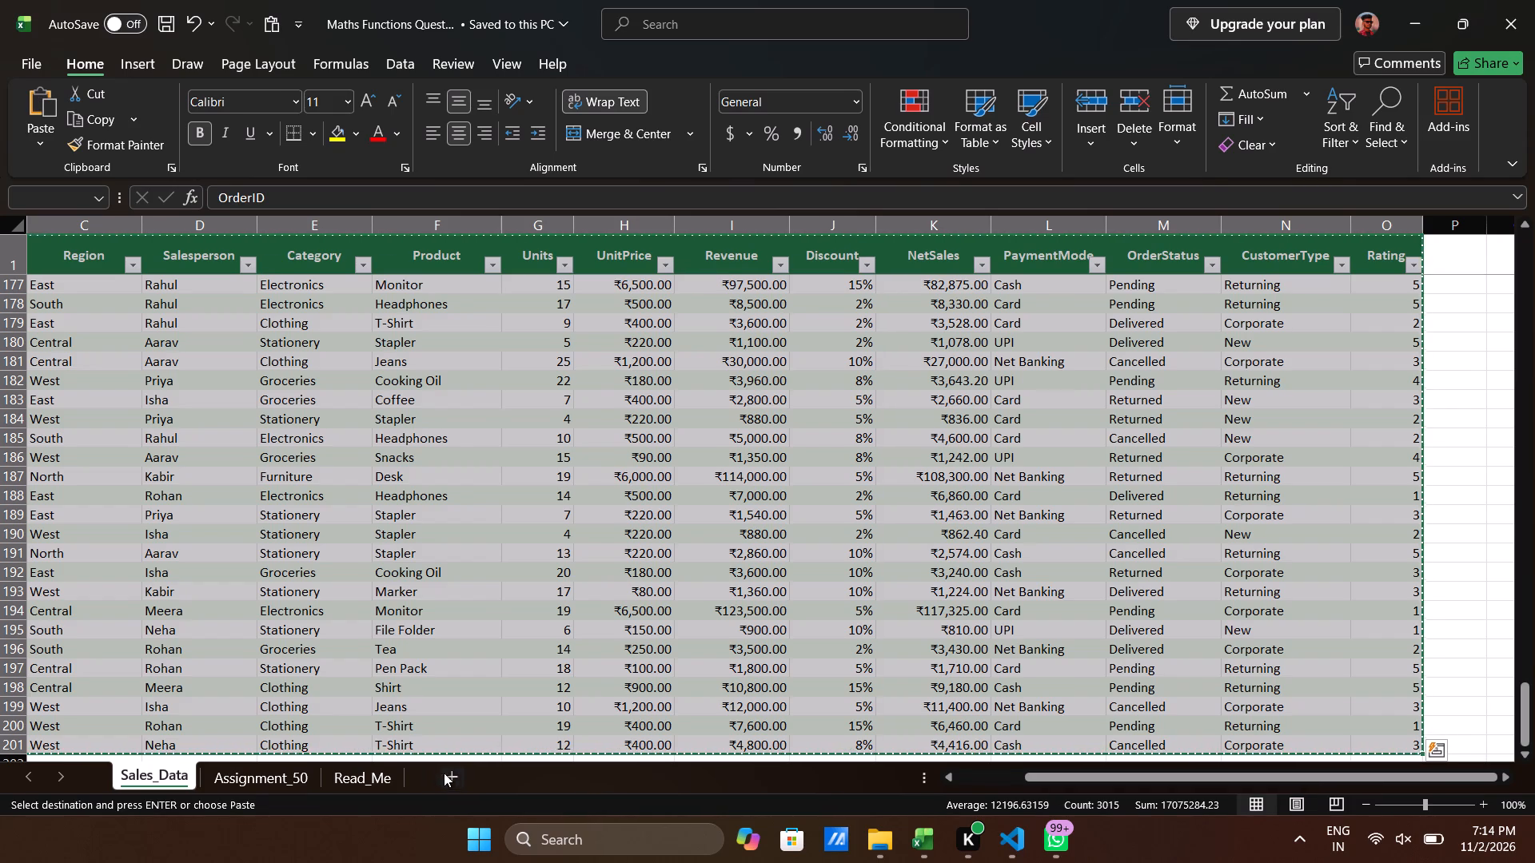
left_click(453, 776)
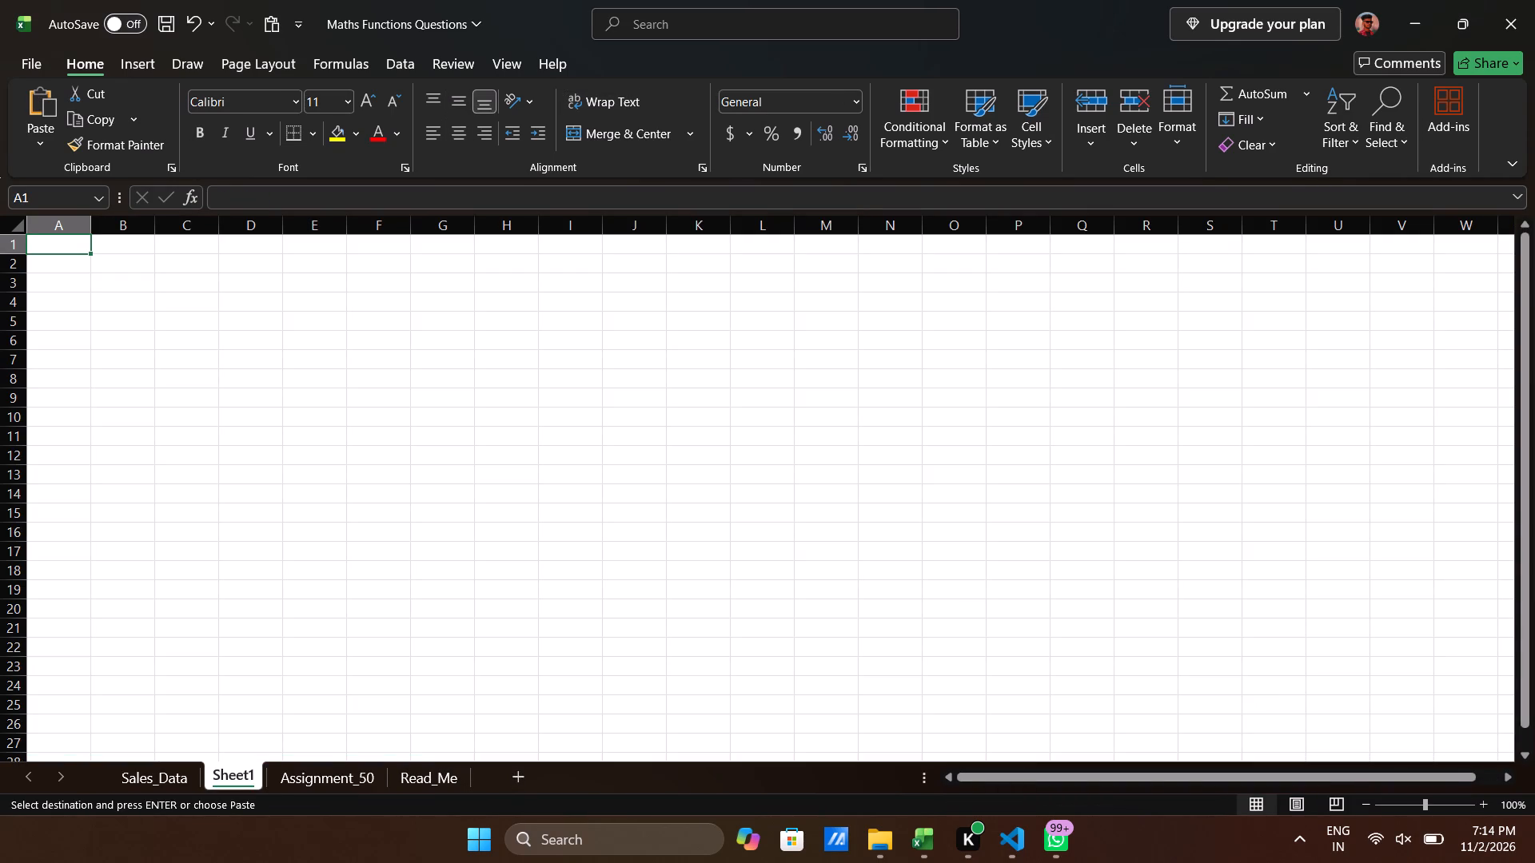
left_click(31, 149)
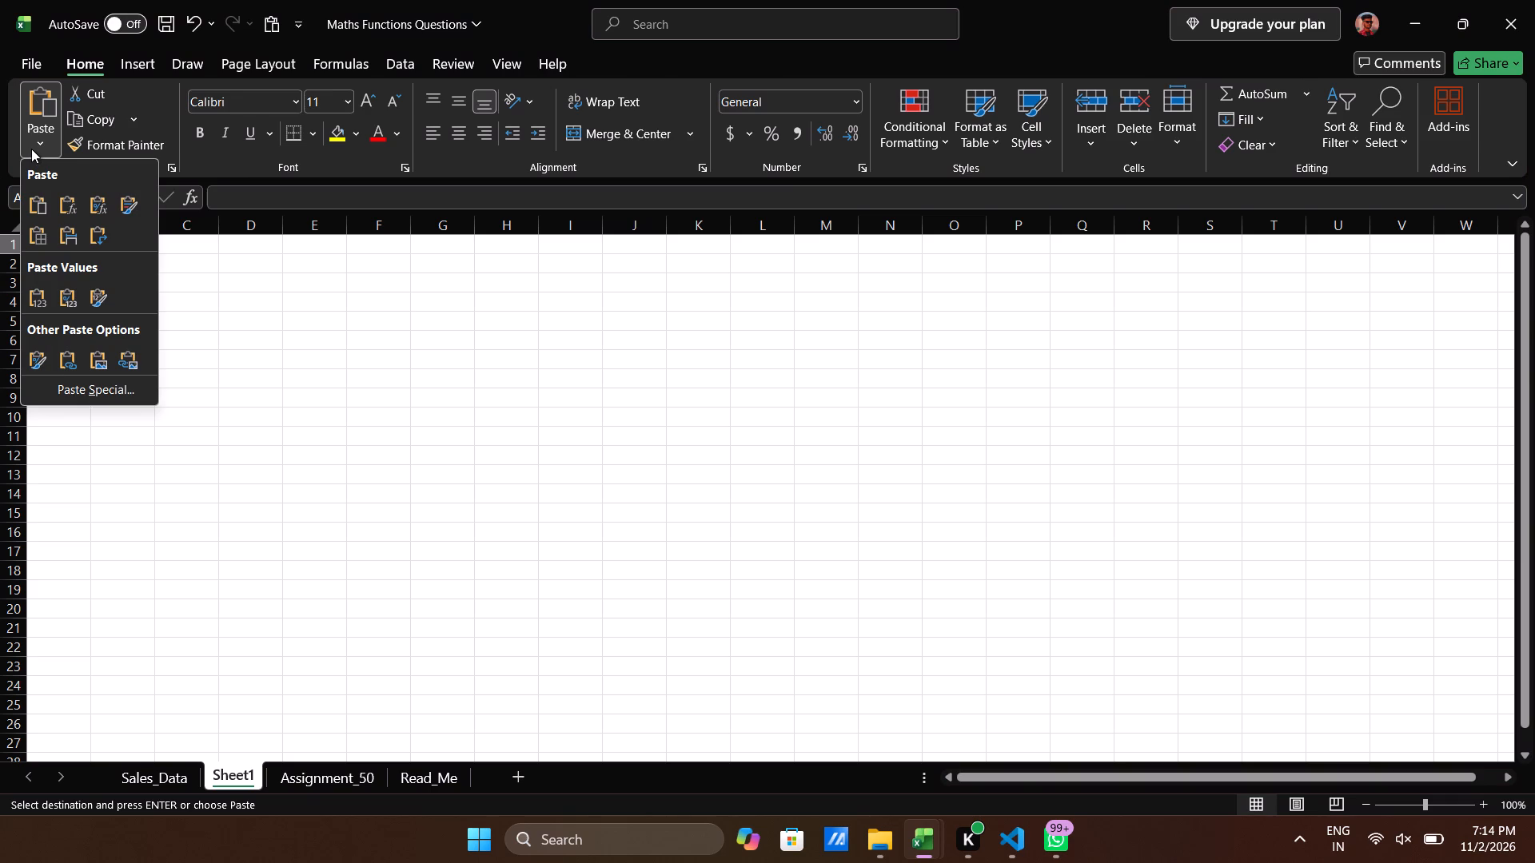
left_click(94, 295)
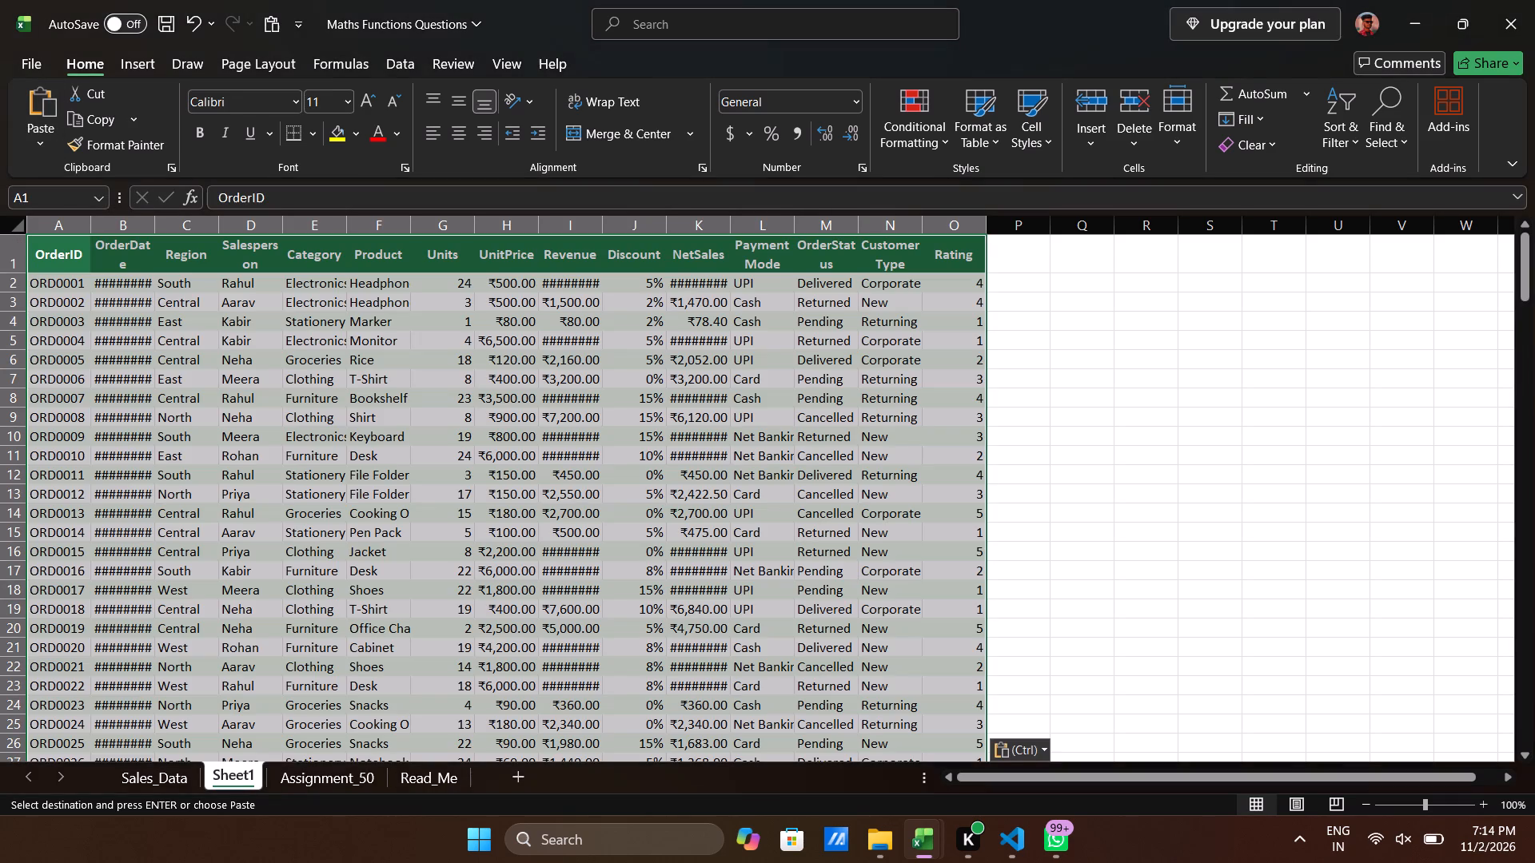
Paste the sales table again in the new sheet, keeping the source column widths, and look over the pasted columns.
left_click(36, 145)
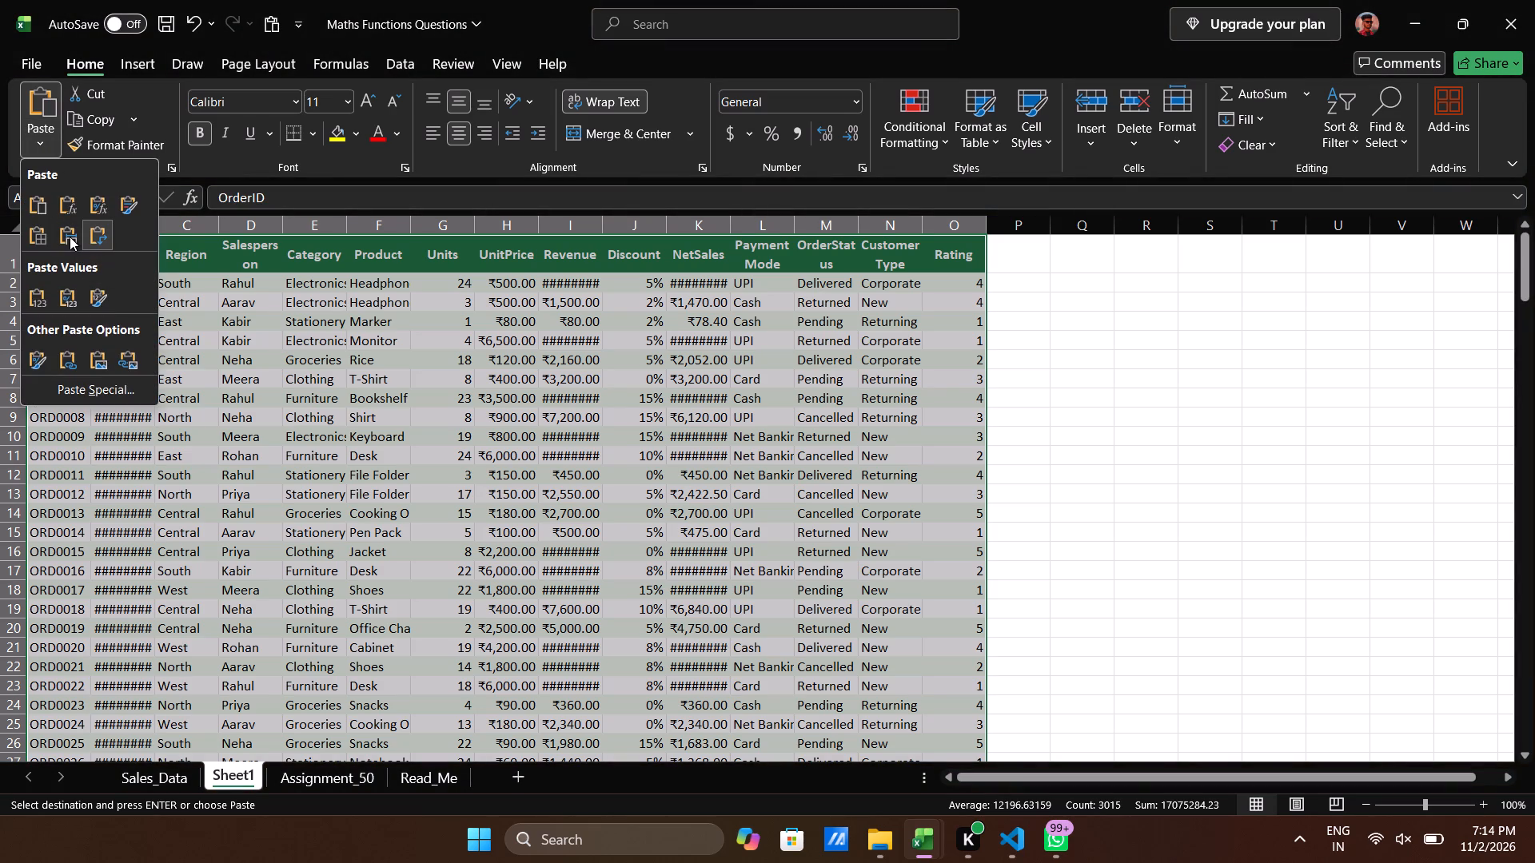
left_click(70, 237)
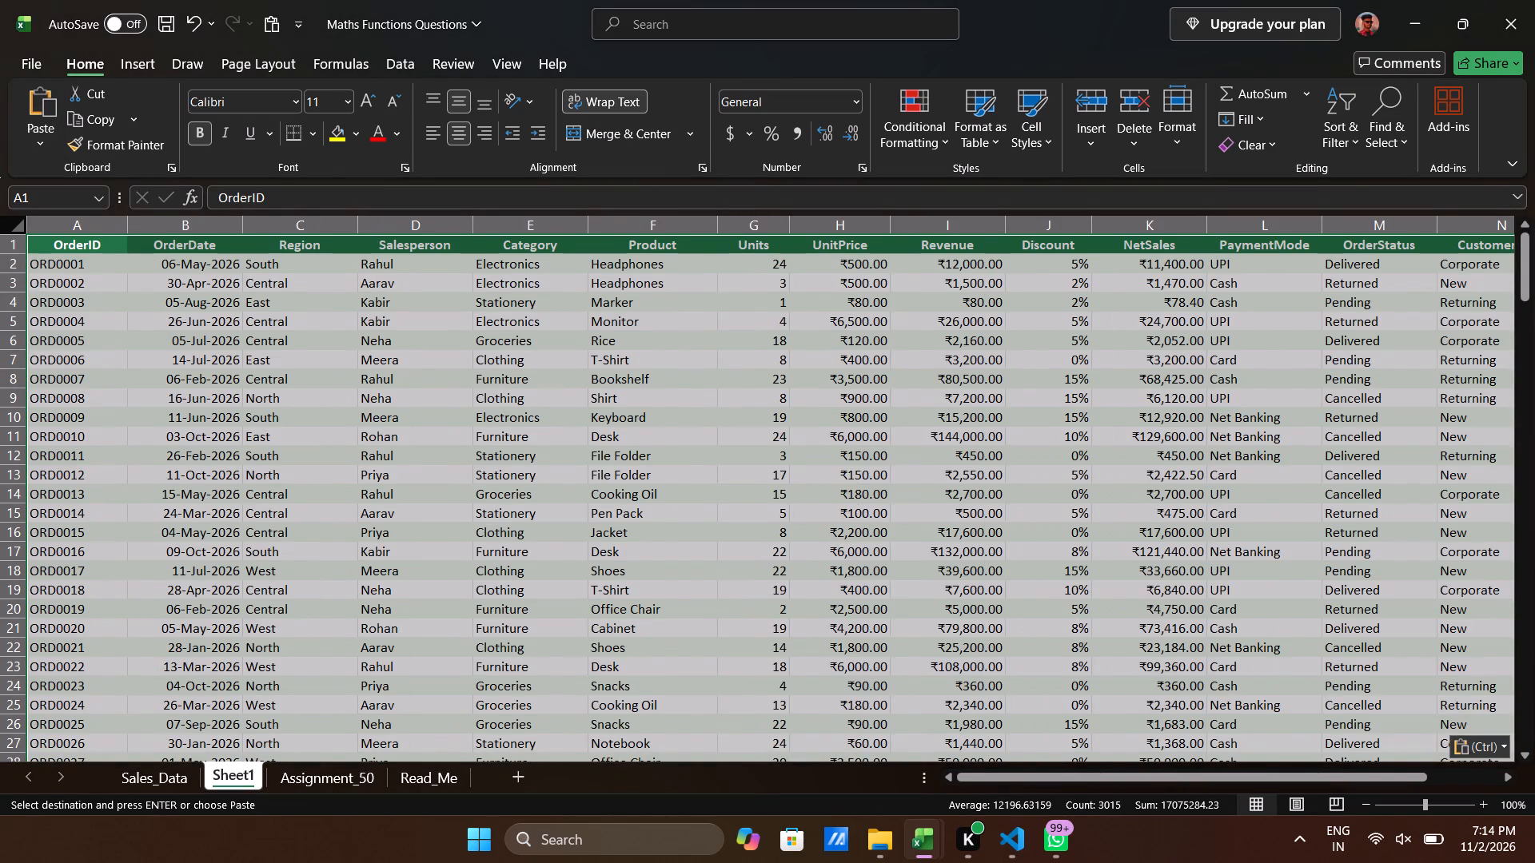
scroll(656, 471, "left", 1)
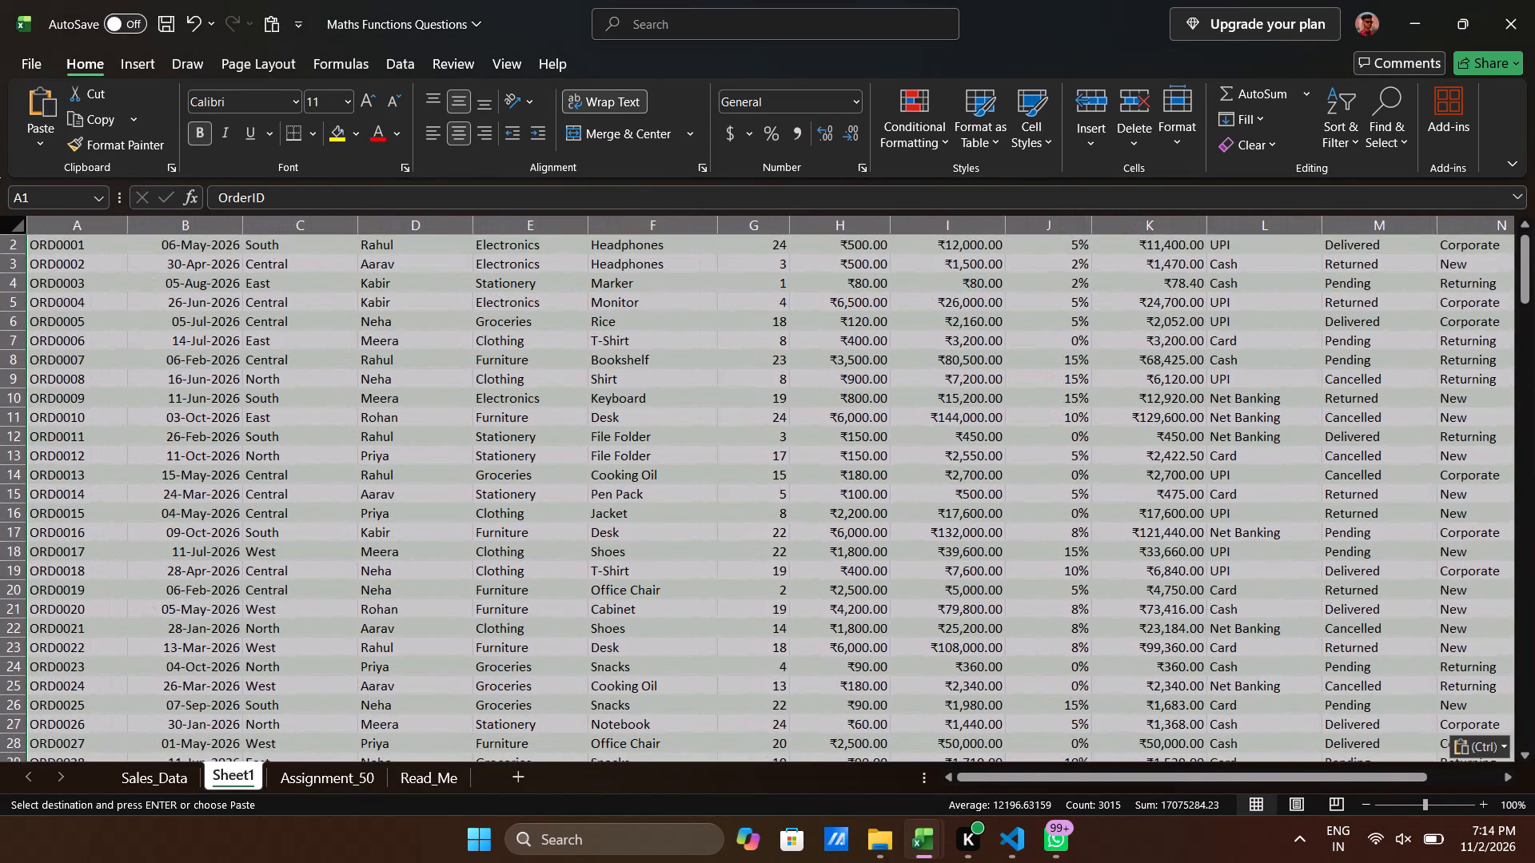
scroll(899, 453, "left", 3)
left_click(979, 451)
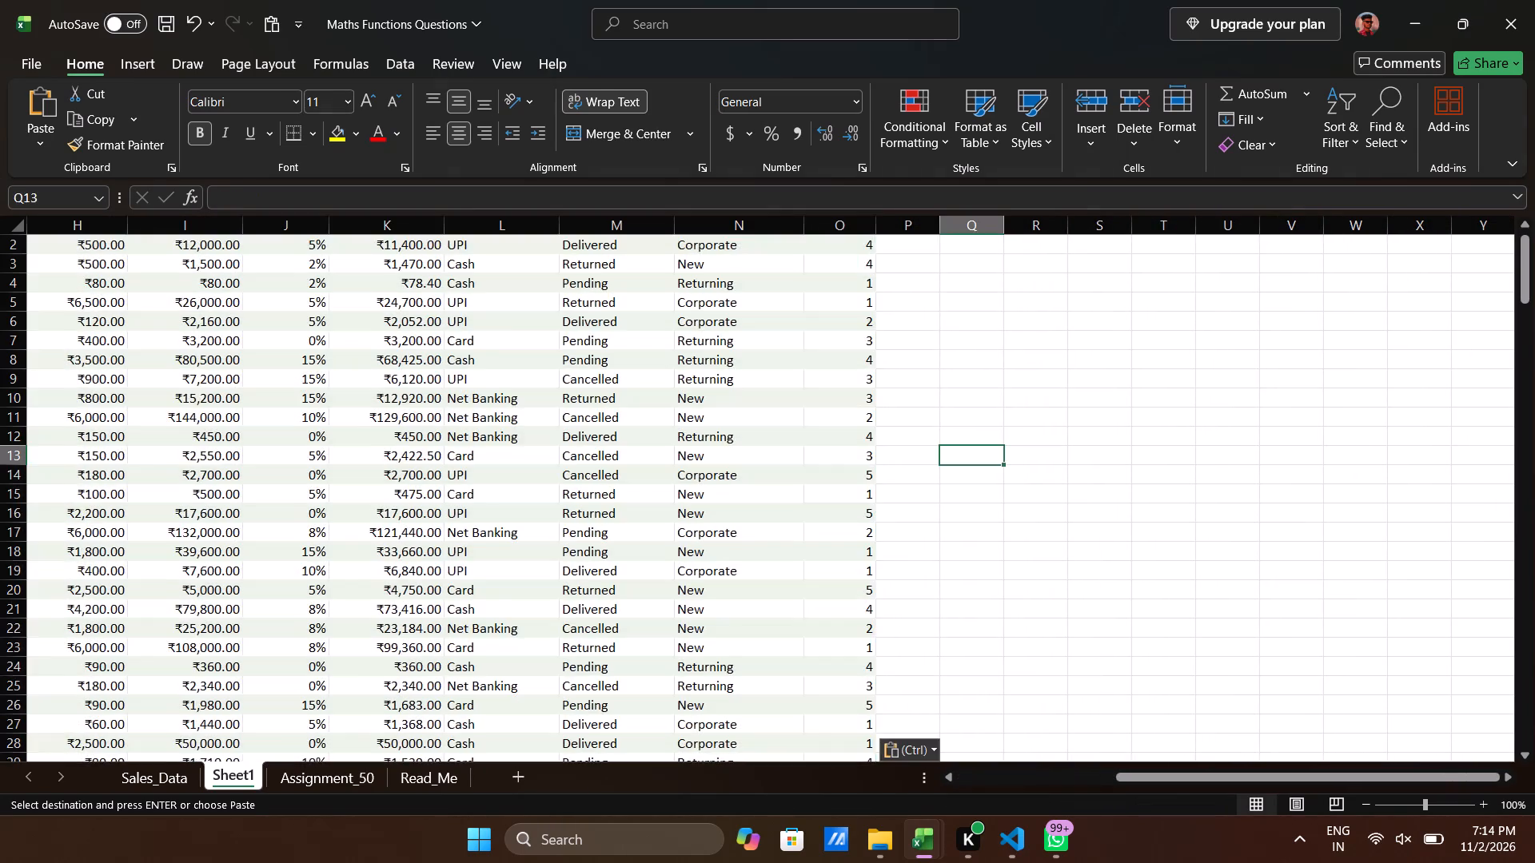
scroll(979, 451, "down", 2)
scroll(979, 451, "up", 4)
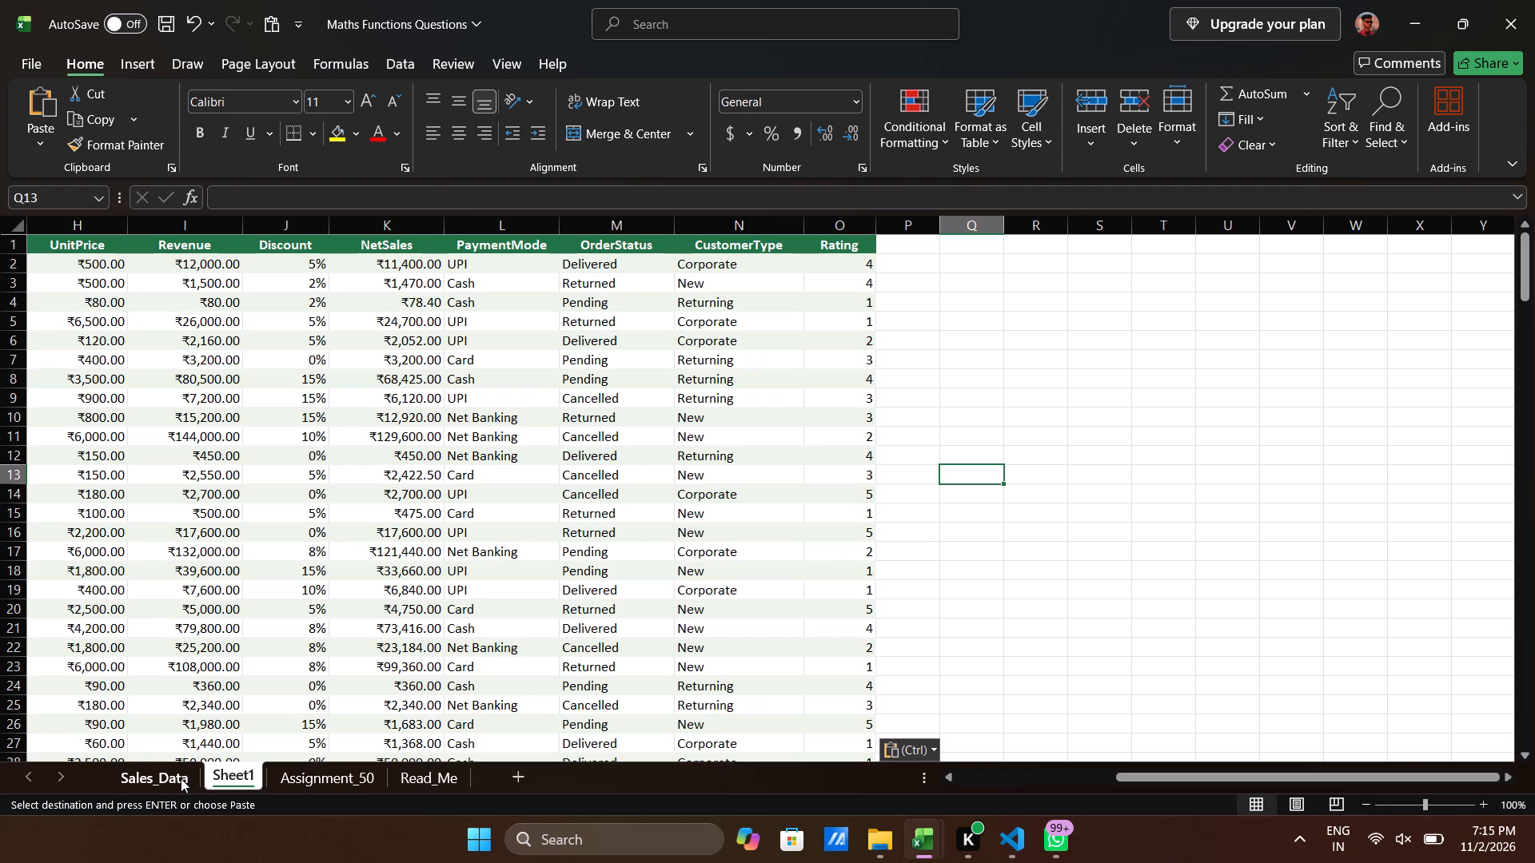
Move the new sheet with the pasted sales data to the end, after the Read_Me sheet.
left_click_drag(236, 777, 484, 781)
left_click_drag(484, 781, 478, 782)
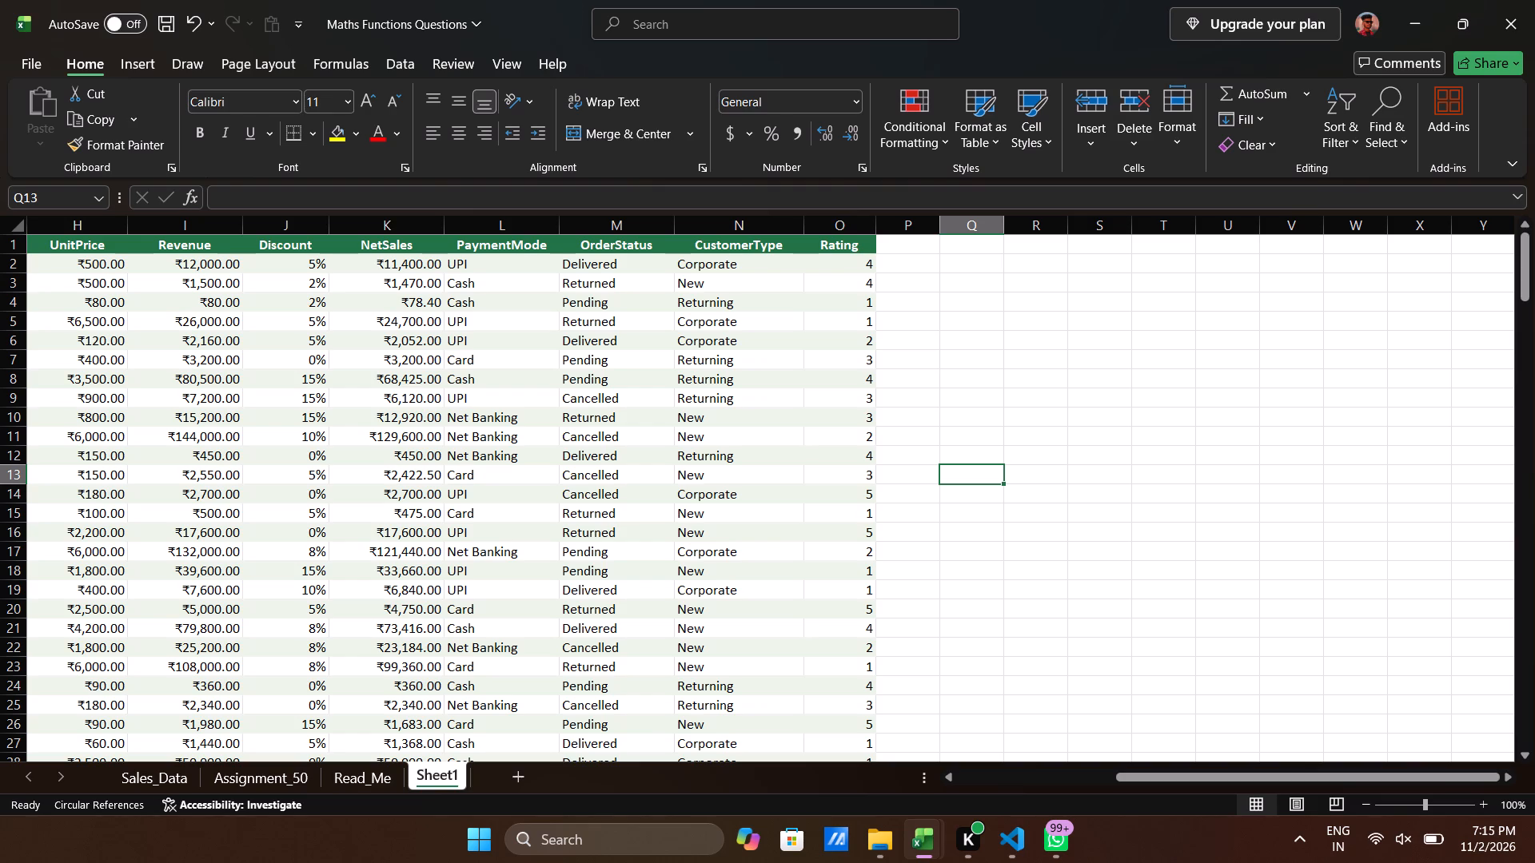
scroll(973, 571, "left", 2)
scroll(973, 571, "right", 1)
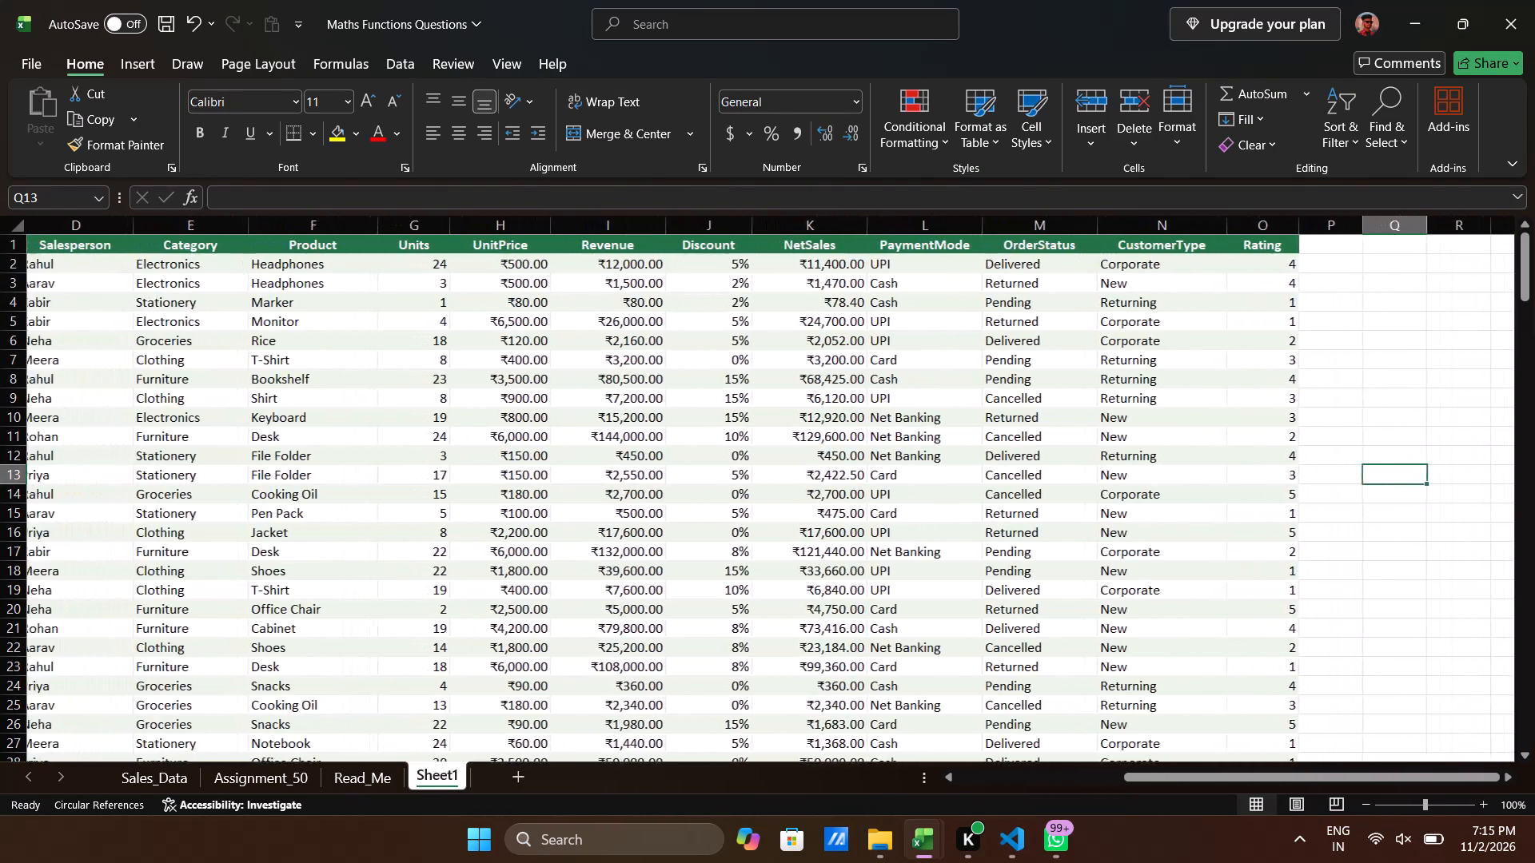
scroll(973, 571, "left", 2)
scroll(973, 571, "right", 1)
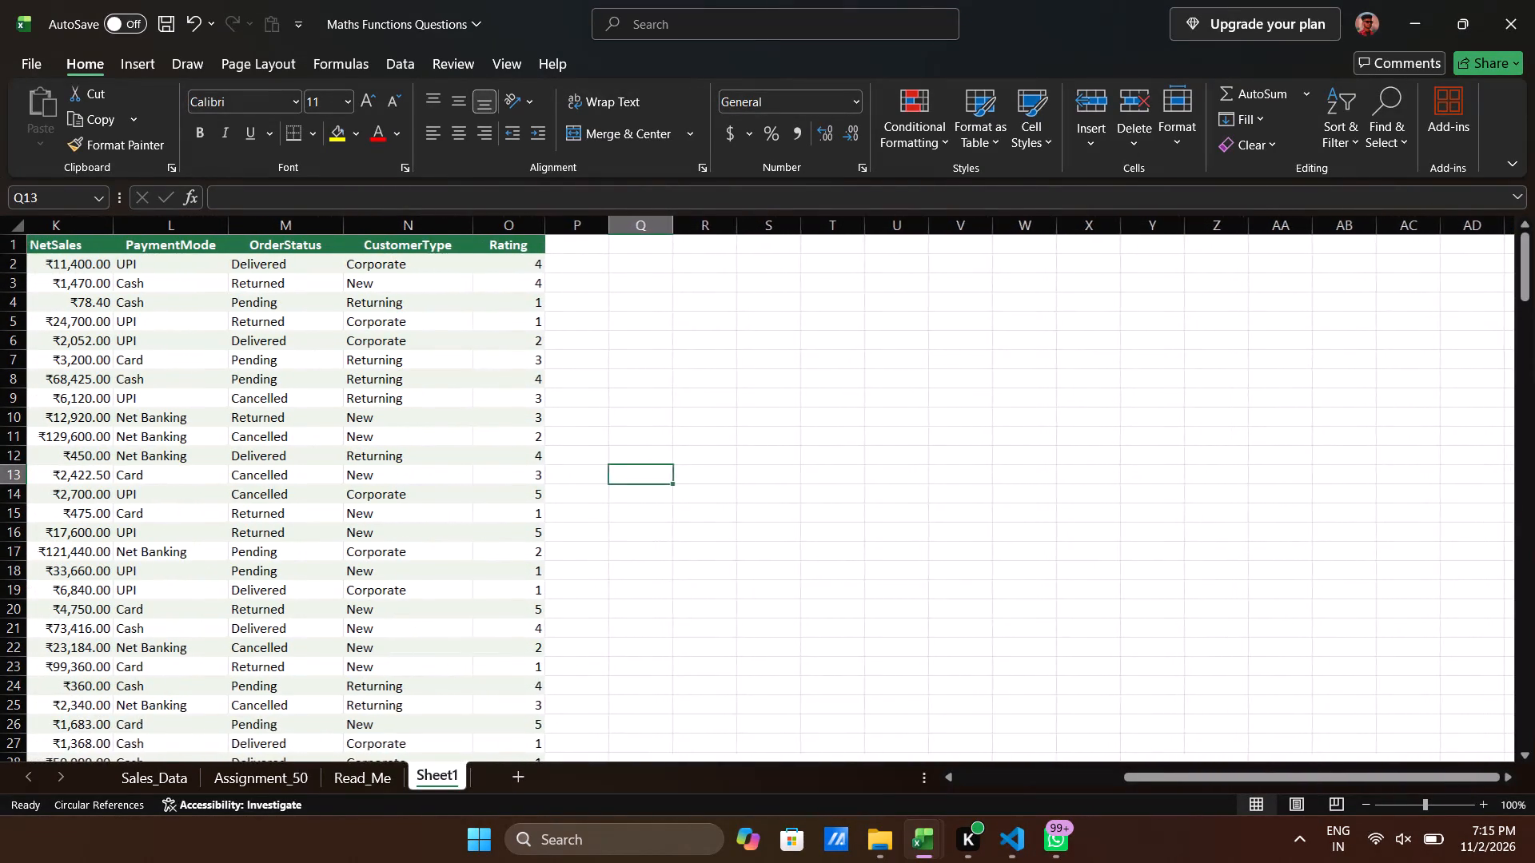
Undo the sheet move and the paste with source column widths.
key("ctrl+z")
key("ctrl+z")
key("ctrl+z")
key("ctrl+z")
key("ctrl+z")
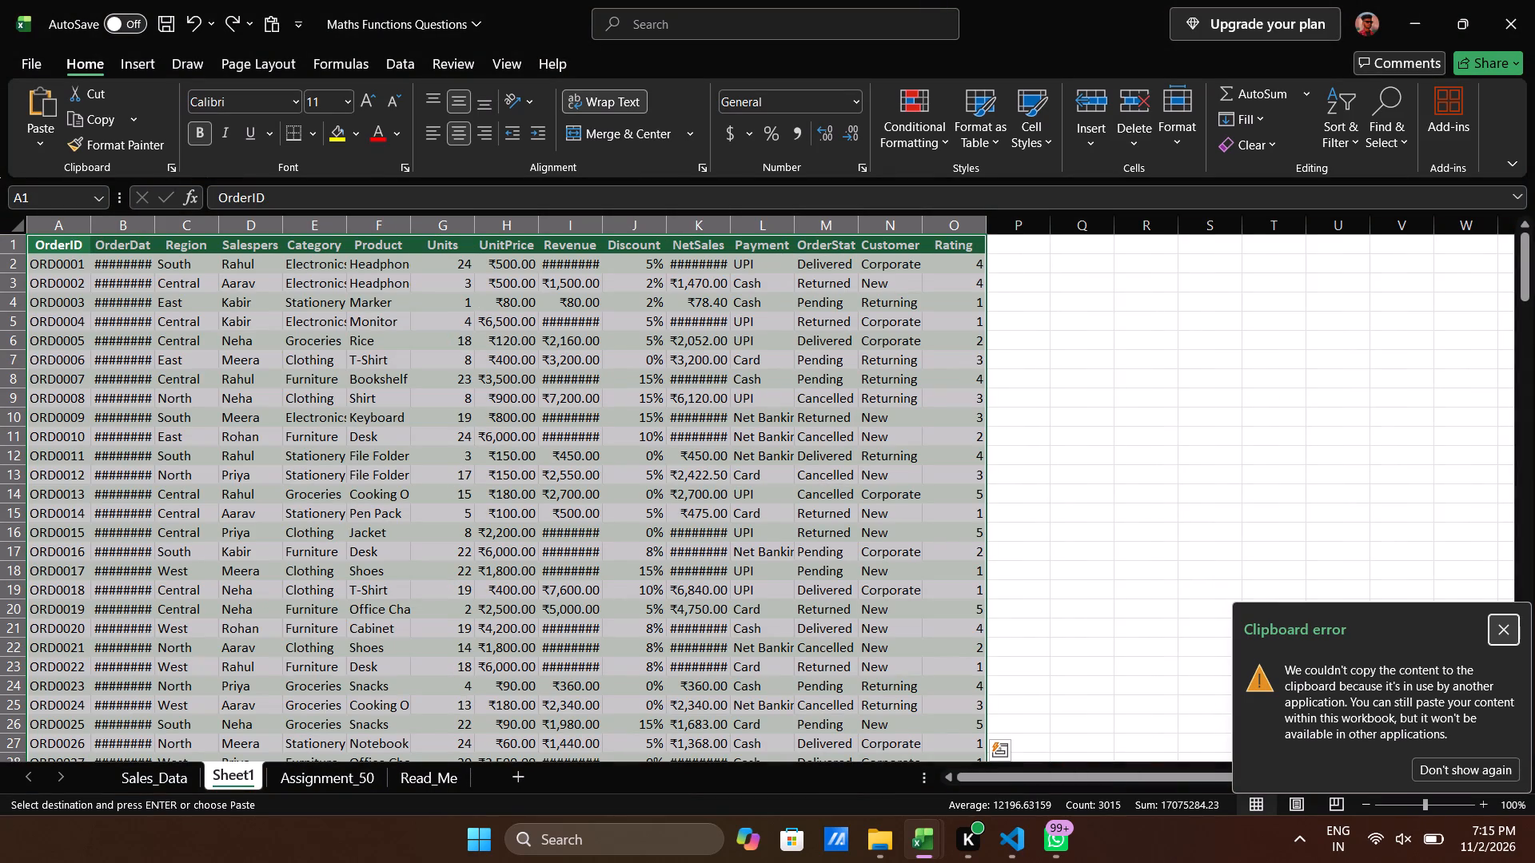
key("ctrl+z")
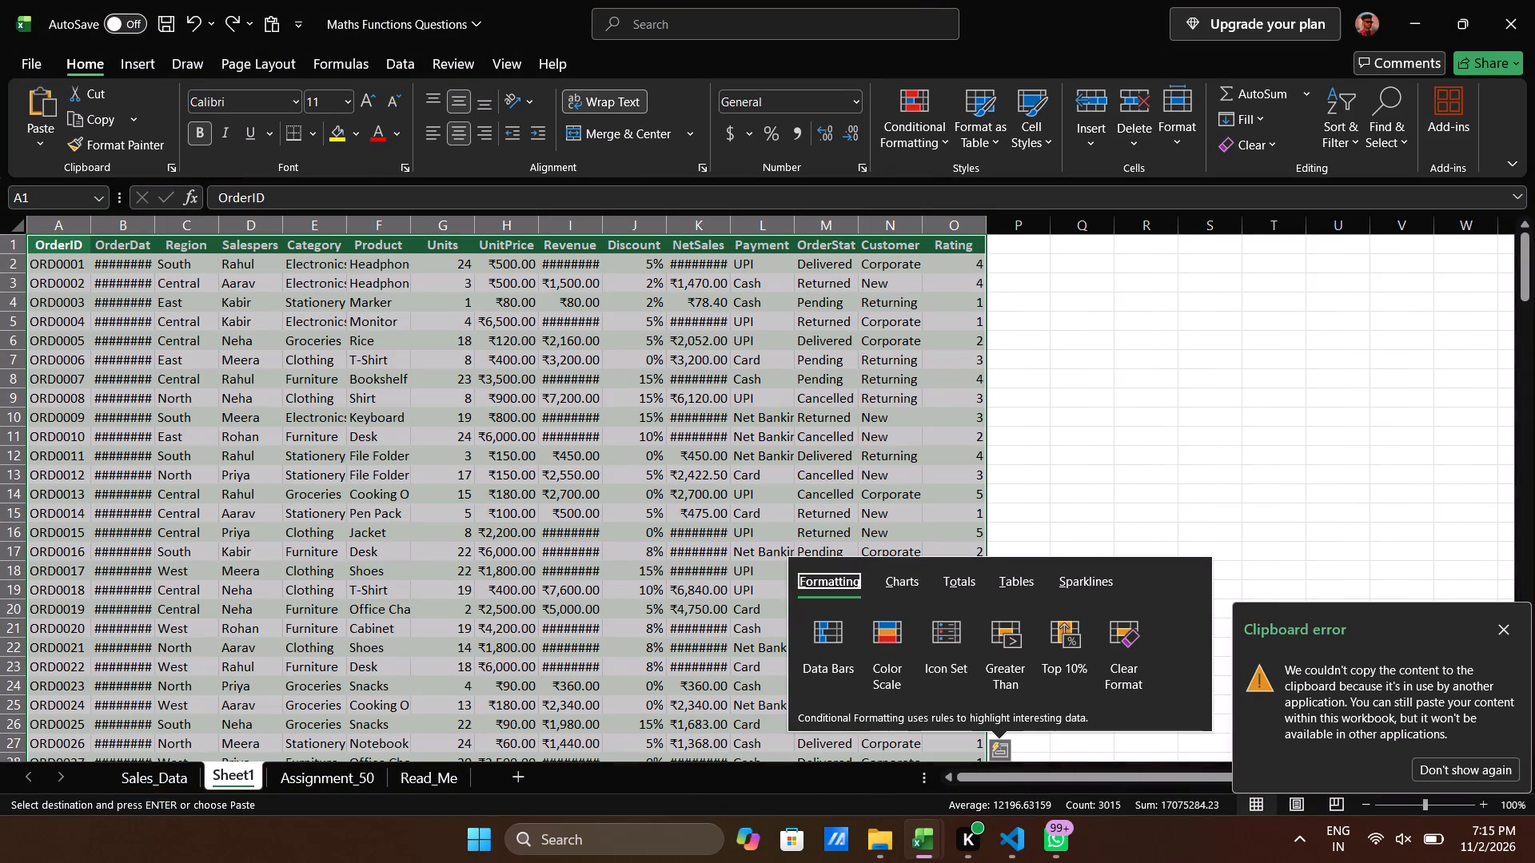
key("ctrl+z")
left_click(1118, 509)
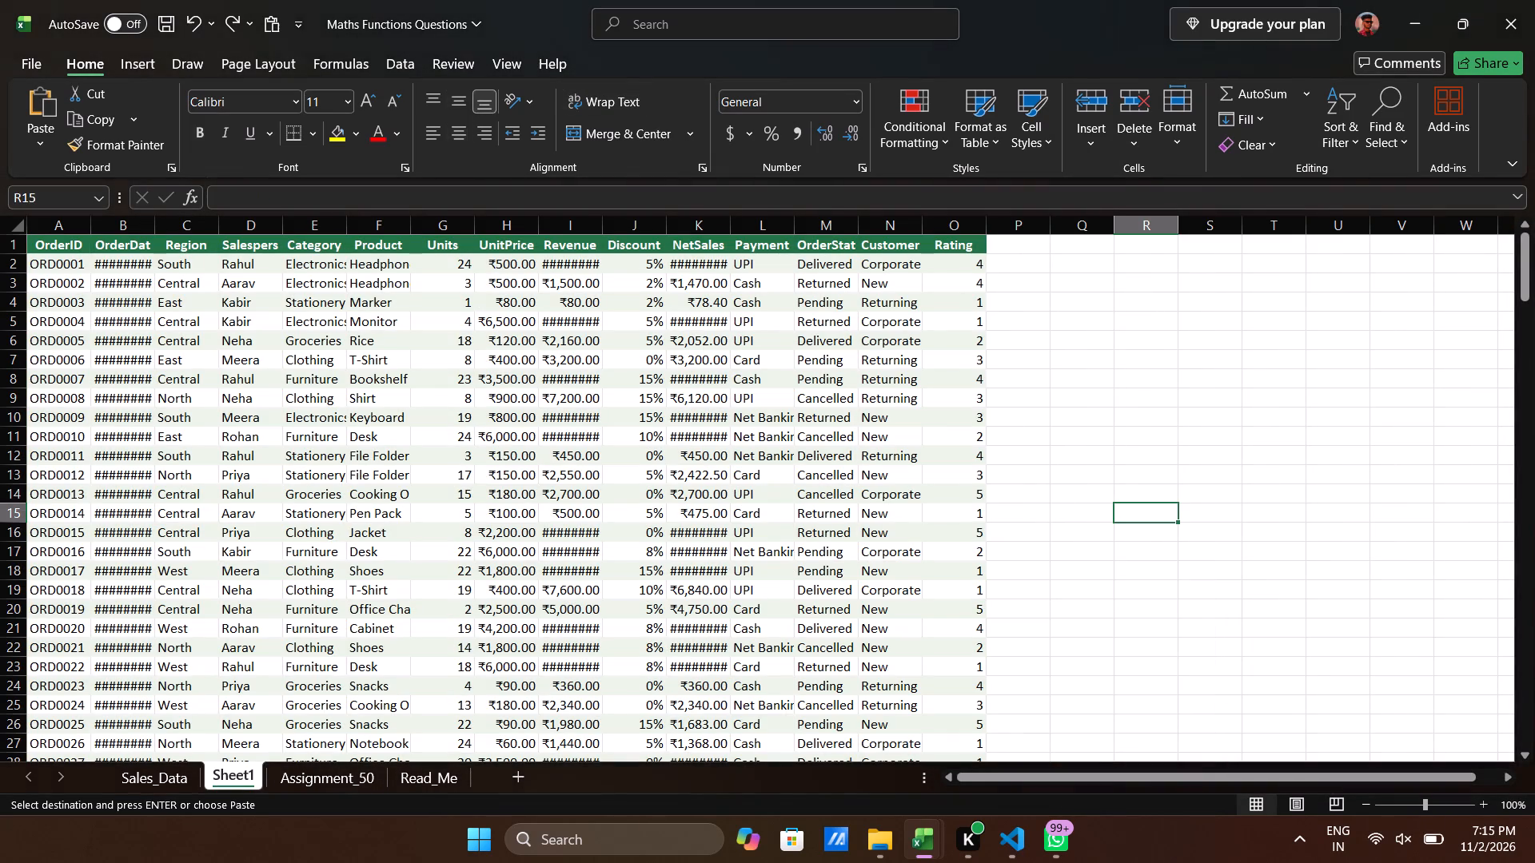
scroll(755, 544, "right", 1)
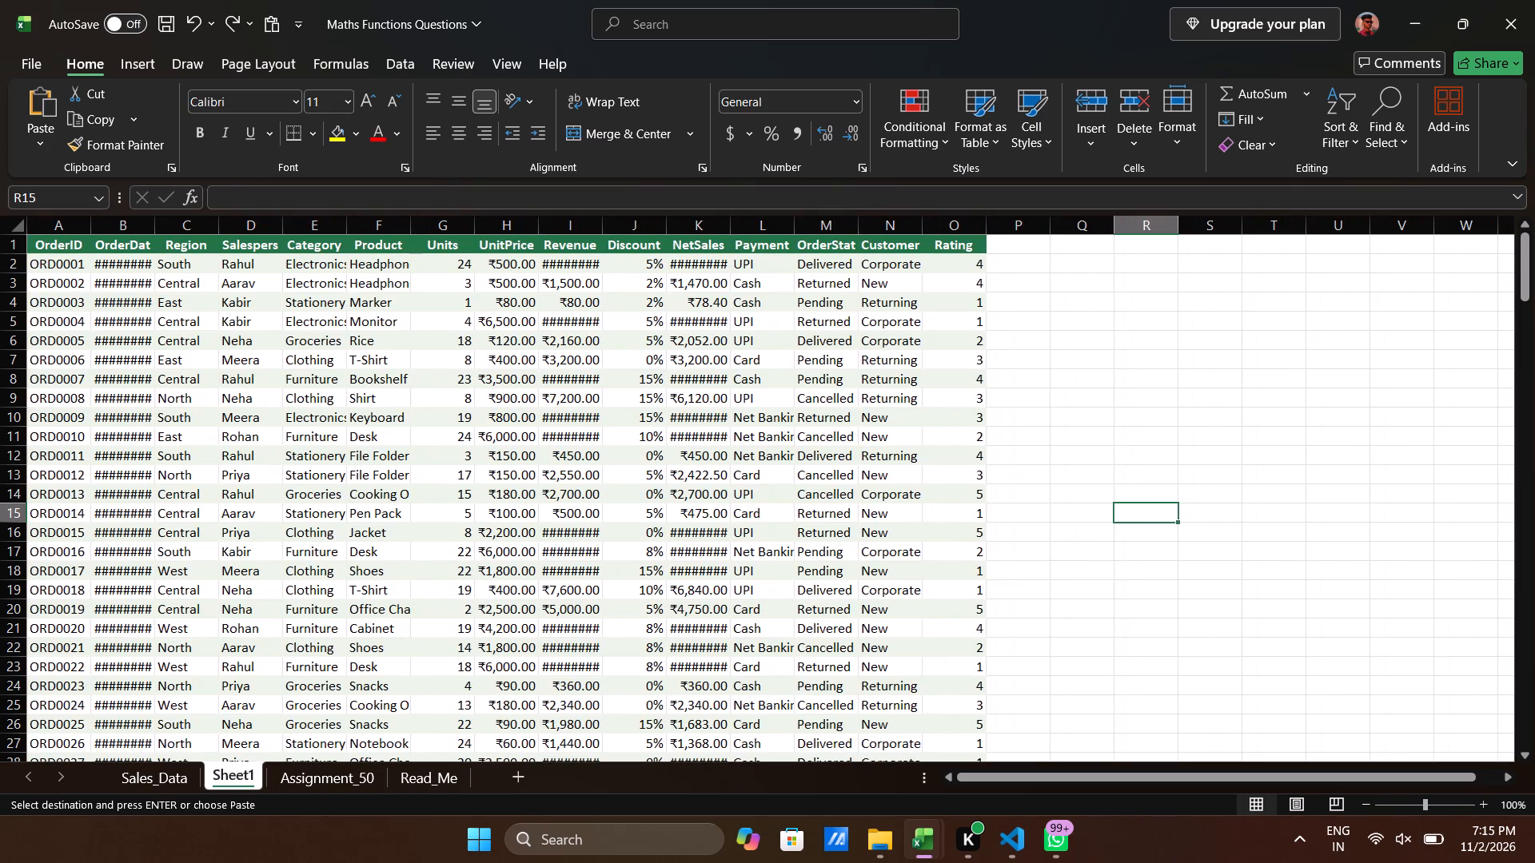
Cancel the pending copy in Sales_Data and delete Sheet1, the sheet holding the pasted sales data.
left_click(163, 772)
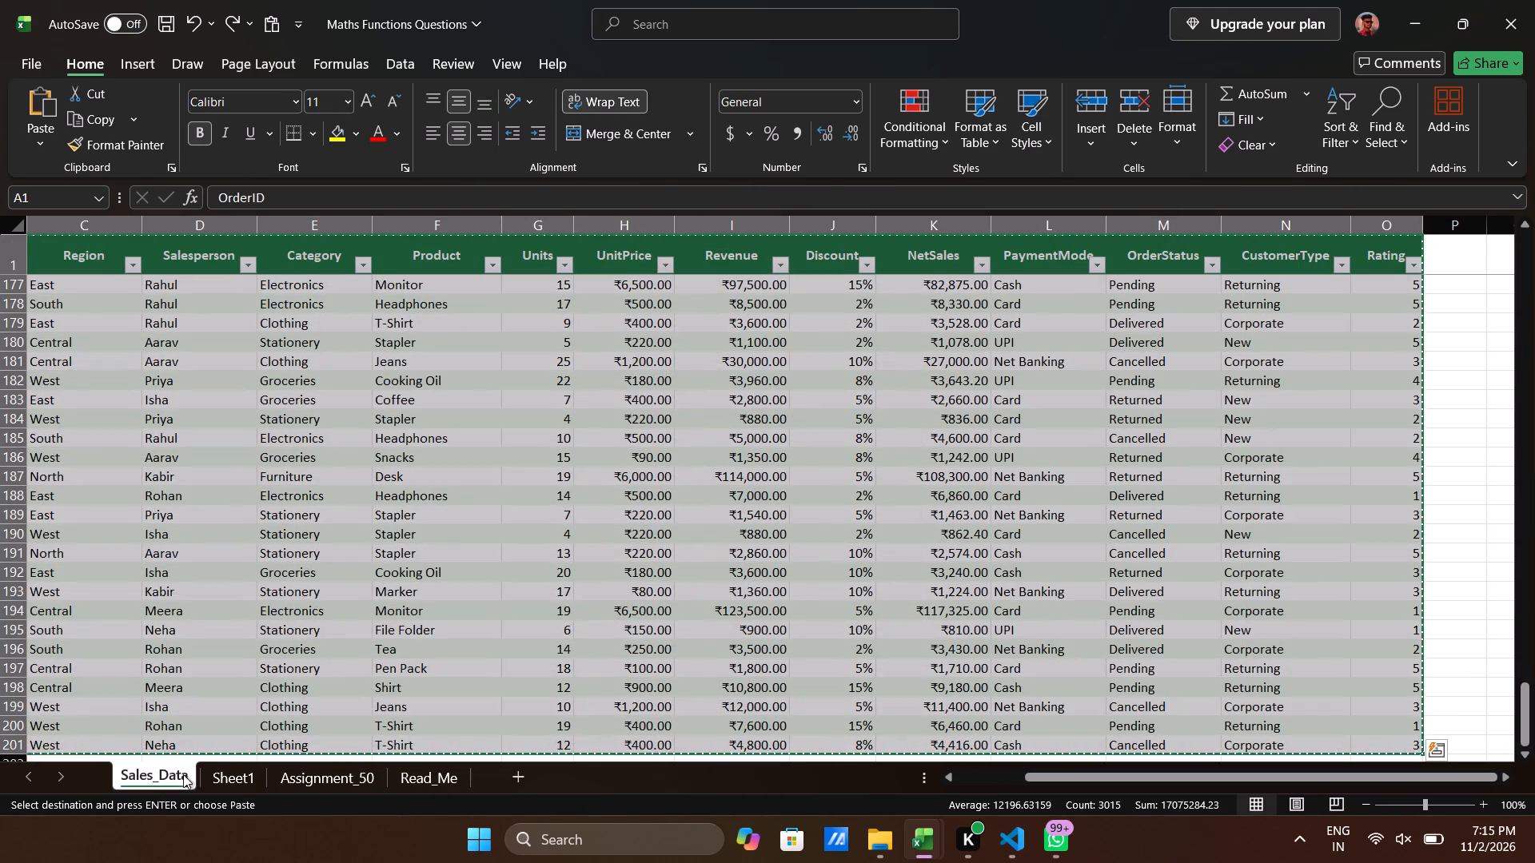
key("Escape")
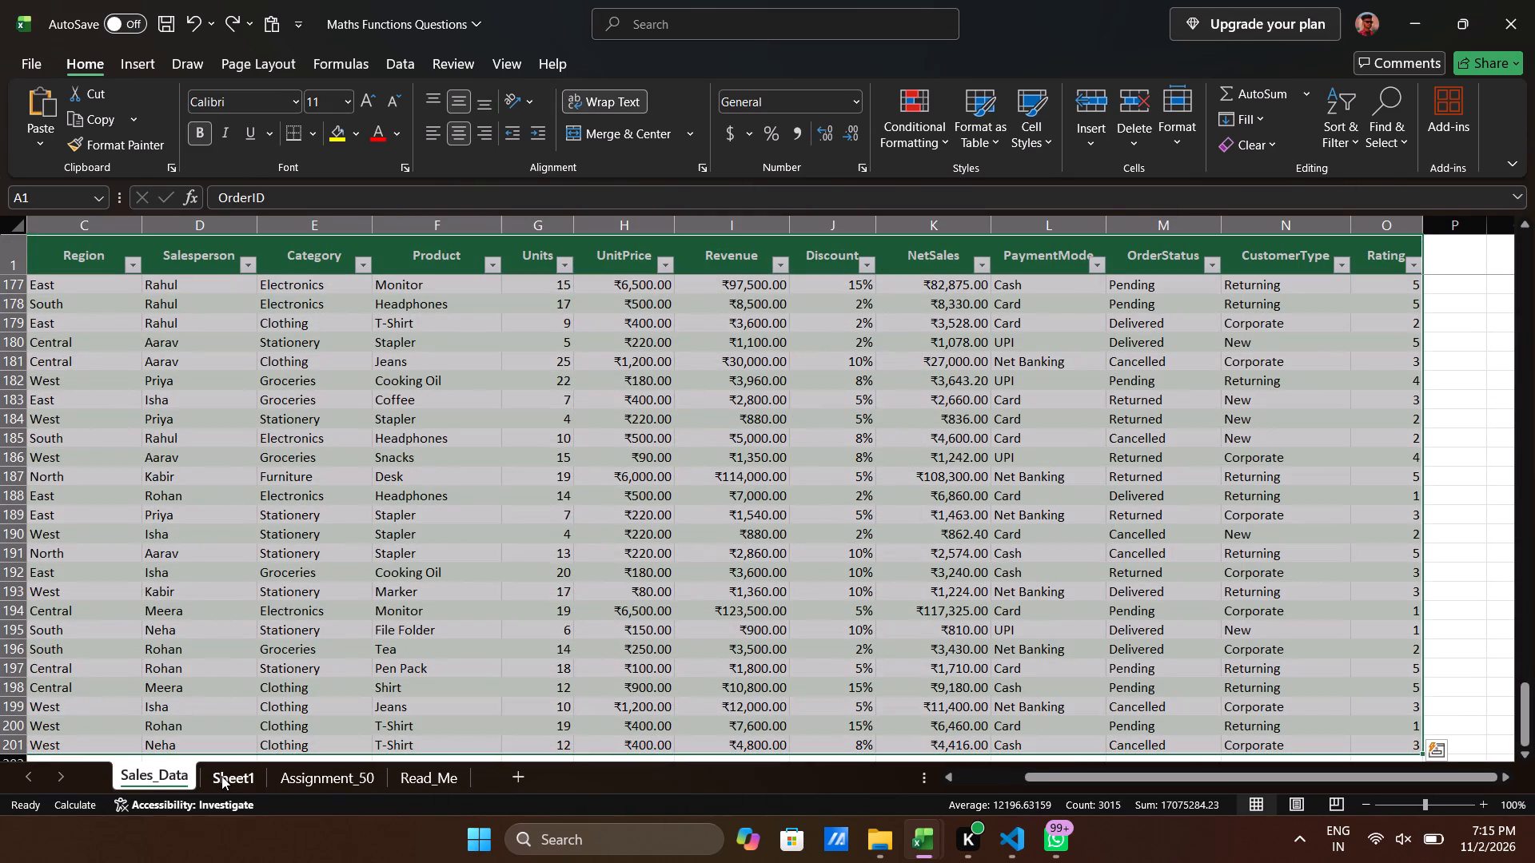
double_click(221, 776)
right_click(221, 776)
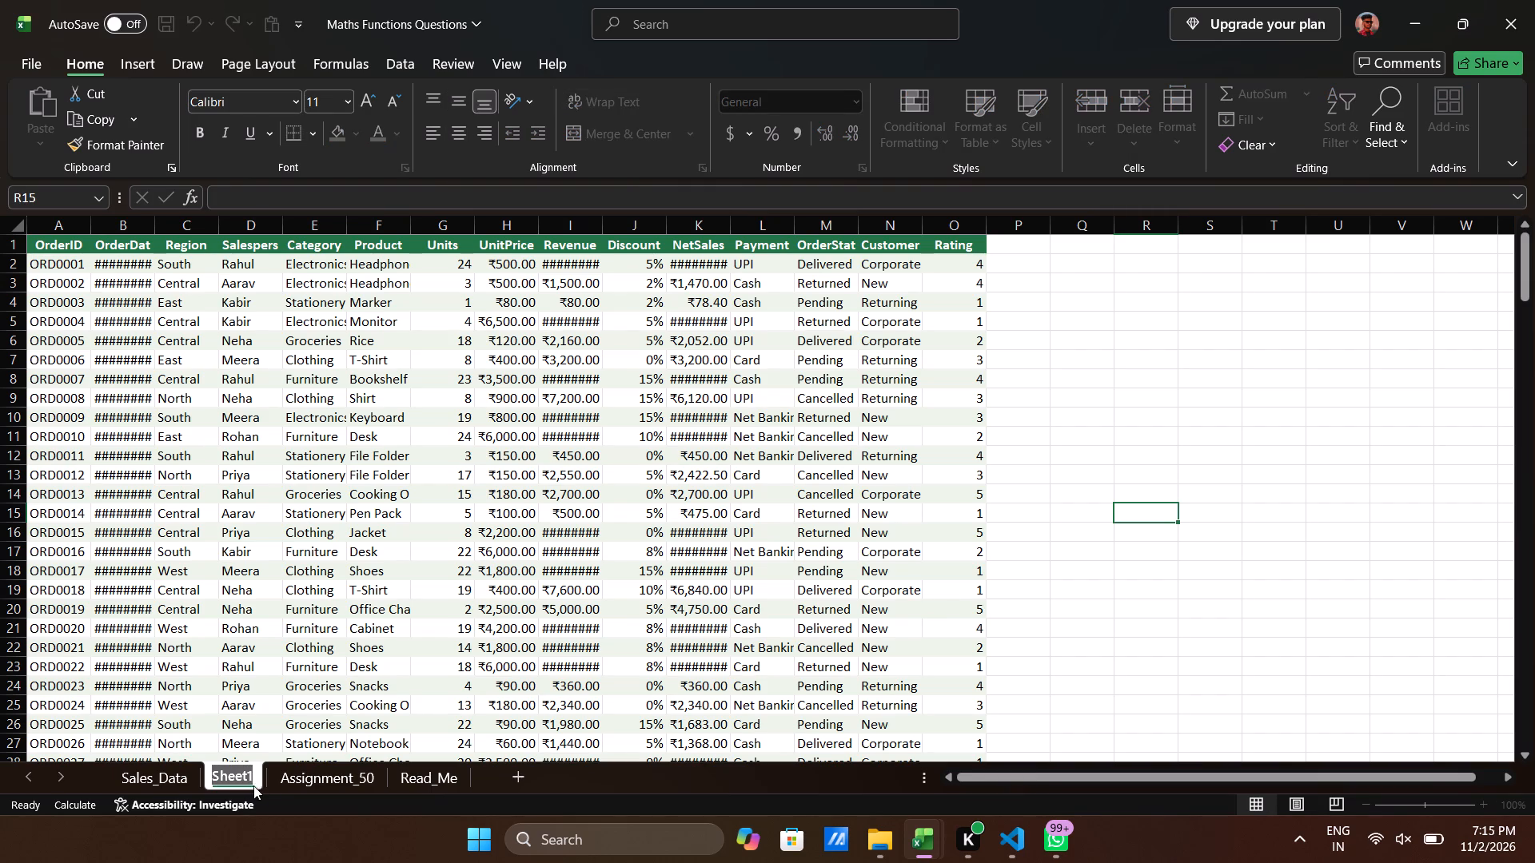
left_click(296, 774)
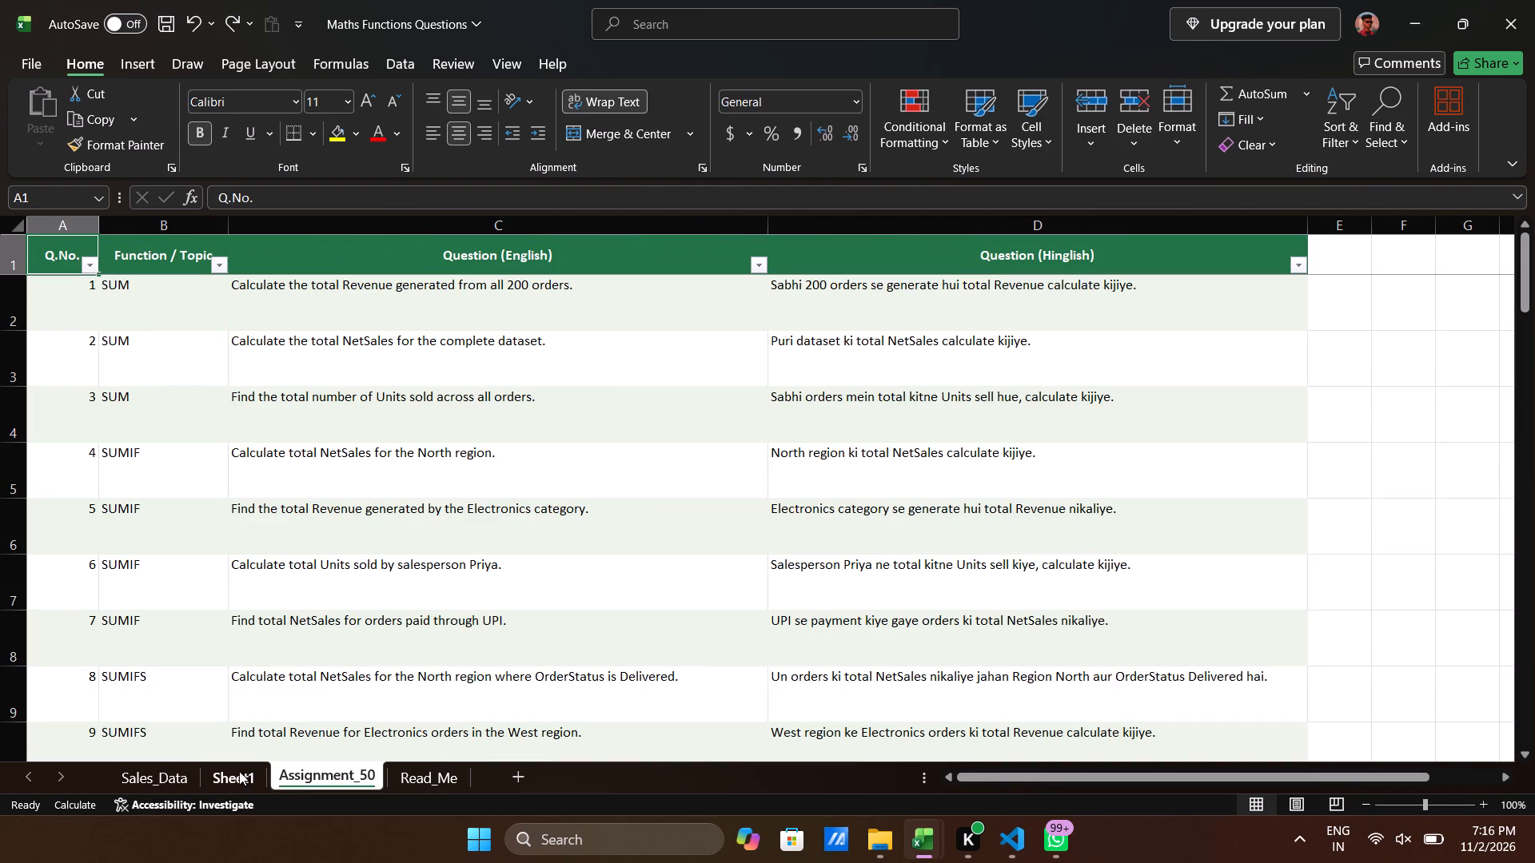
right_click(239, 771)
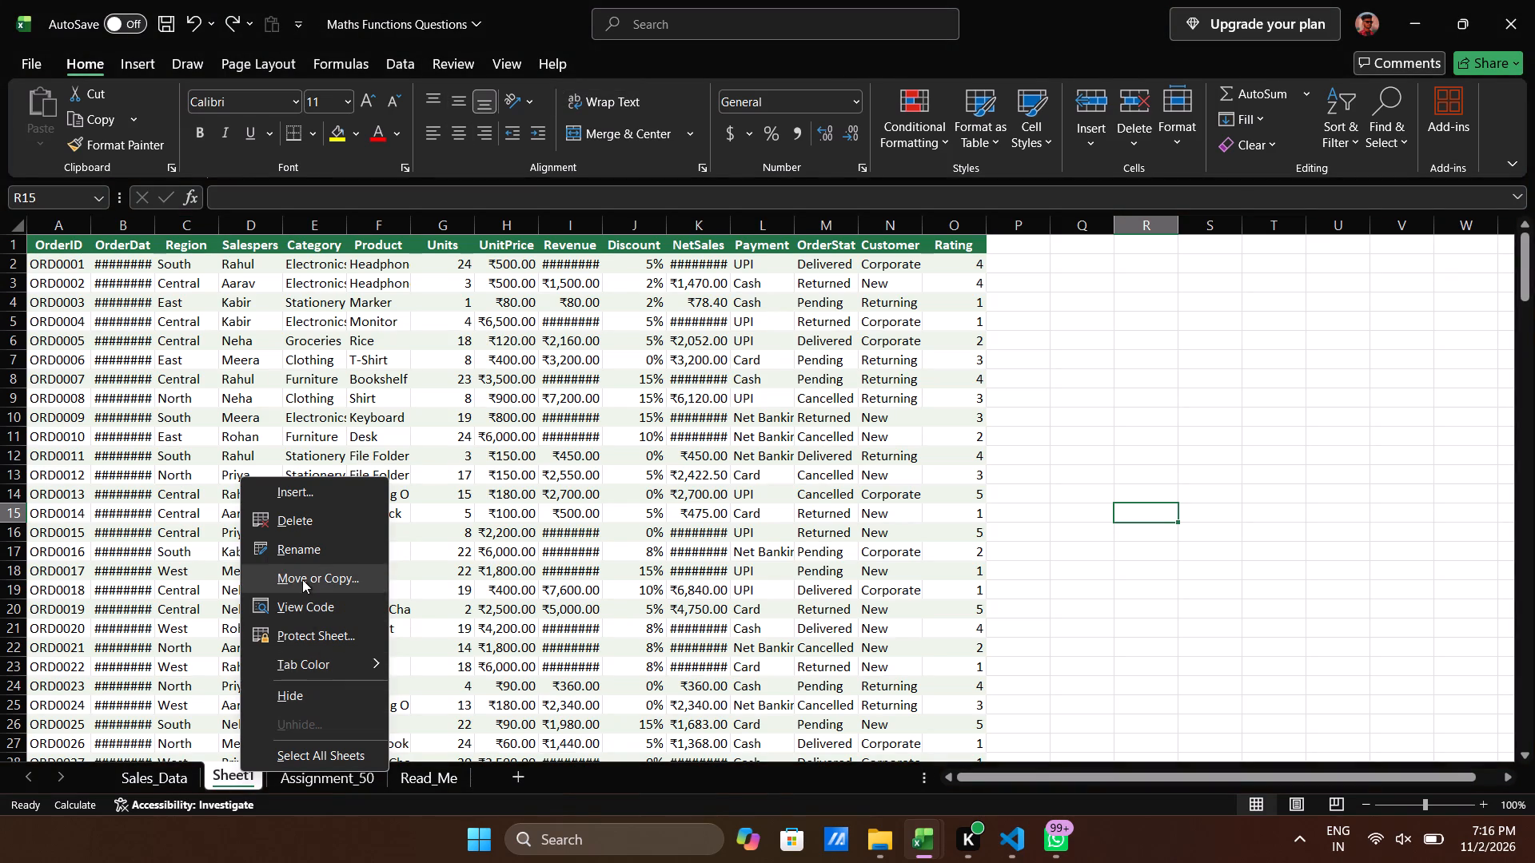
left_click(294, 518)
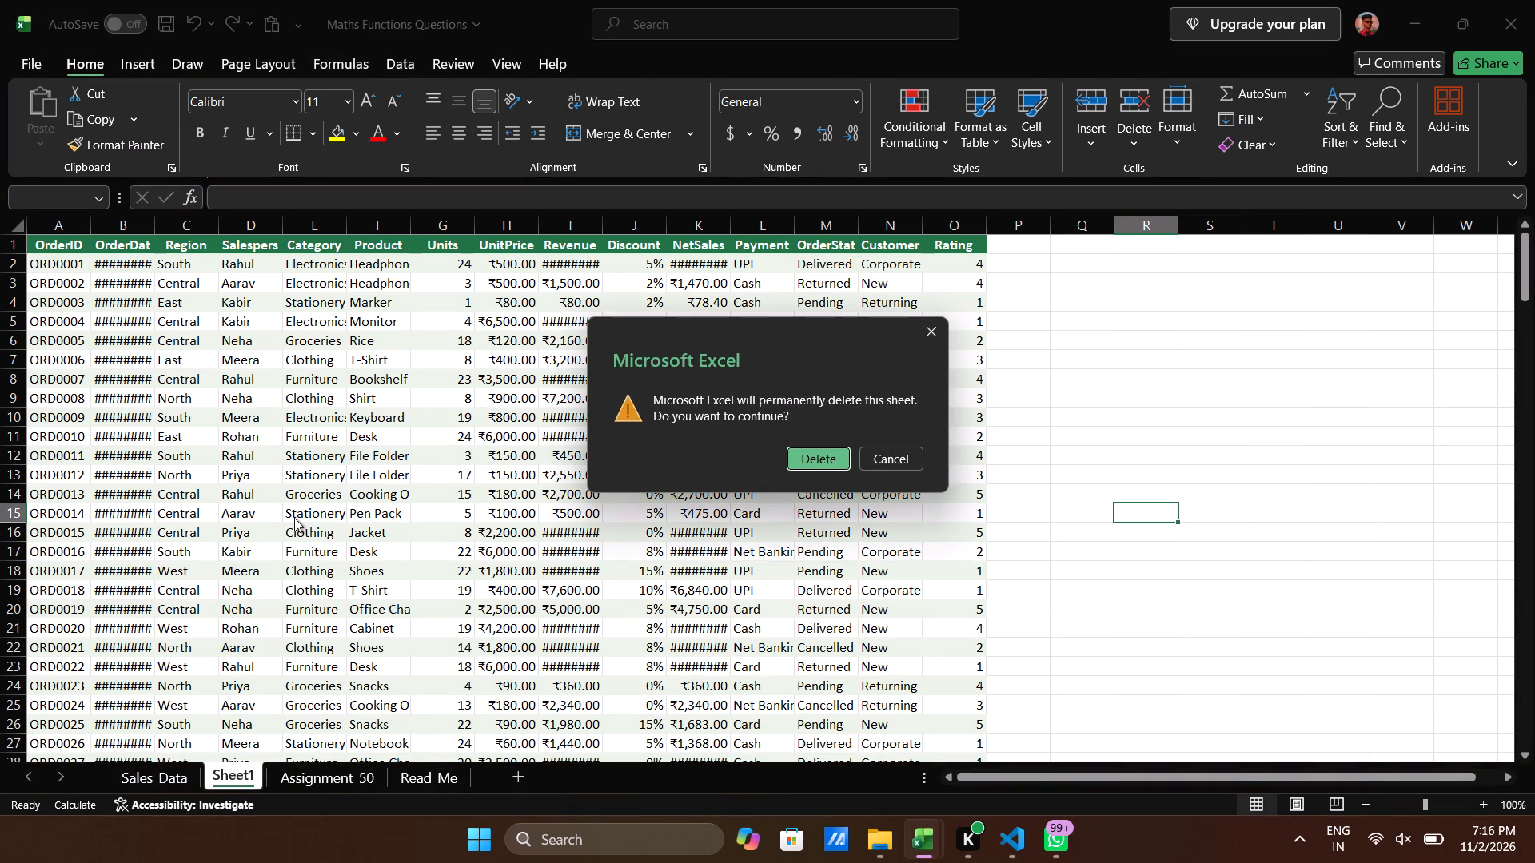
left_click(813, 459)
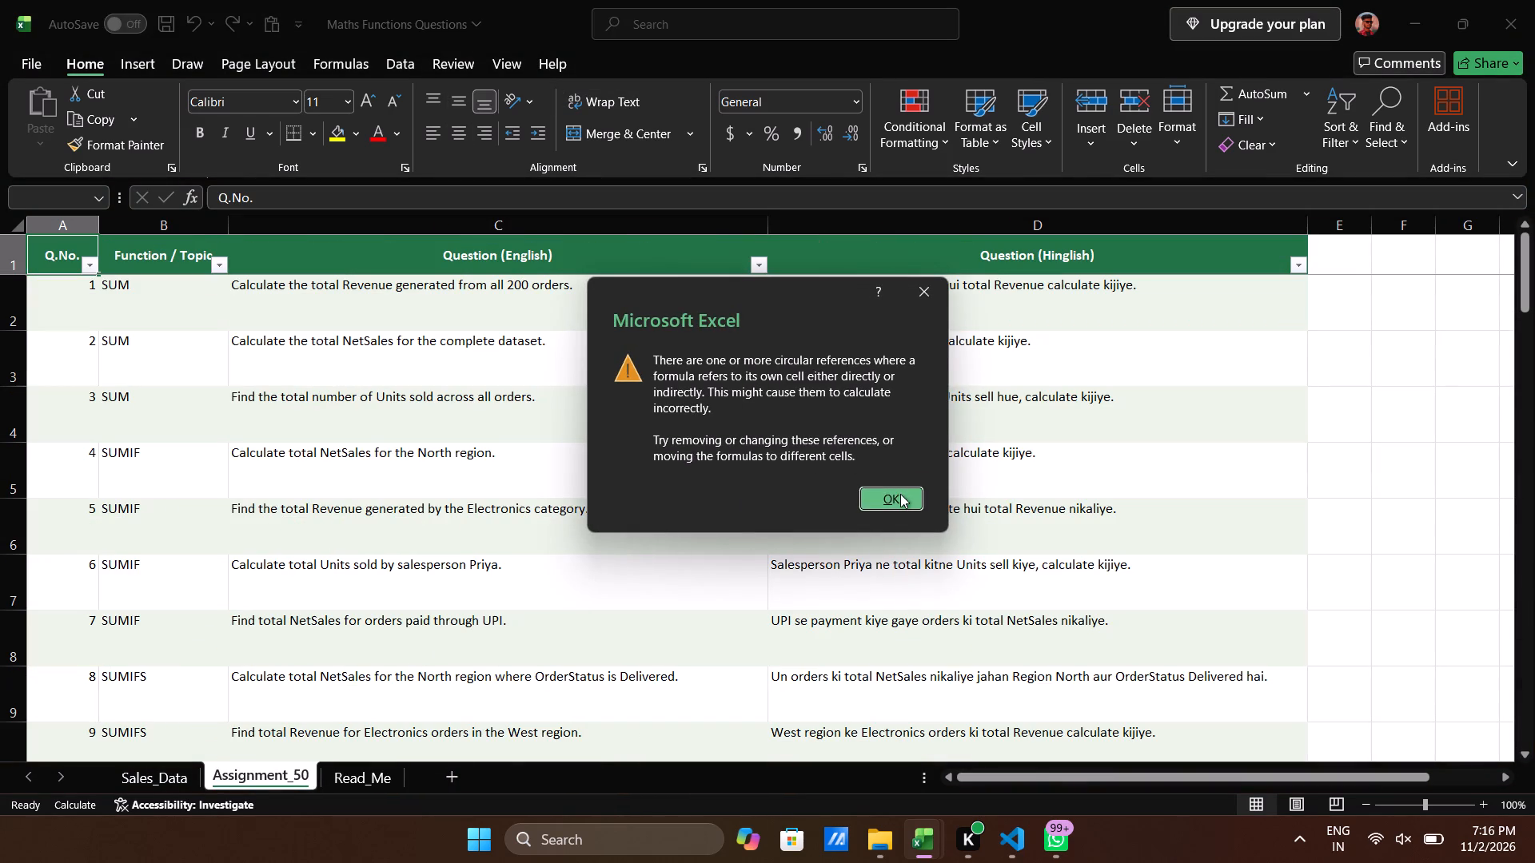
Insert a new blank sheet directly after the Assignment_50 sheet.
left_click(900, 494)
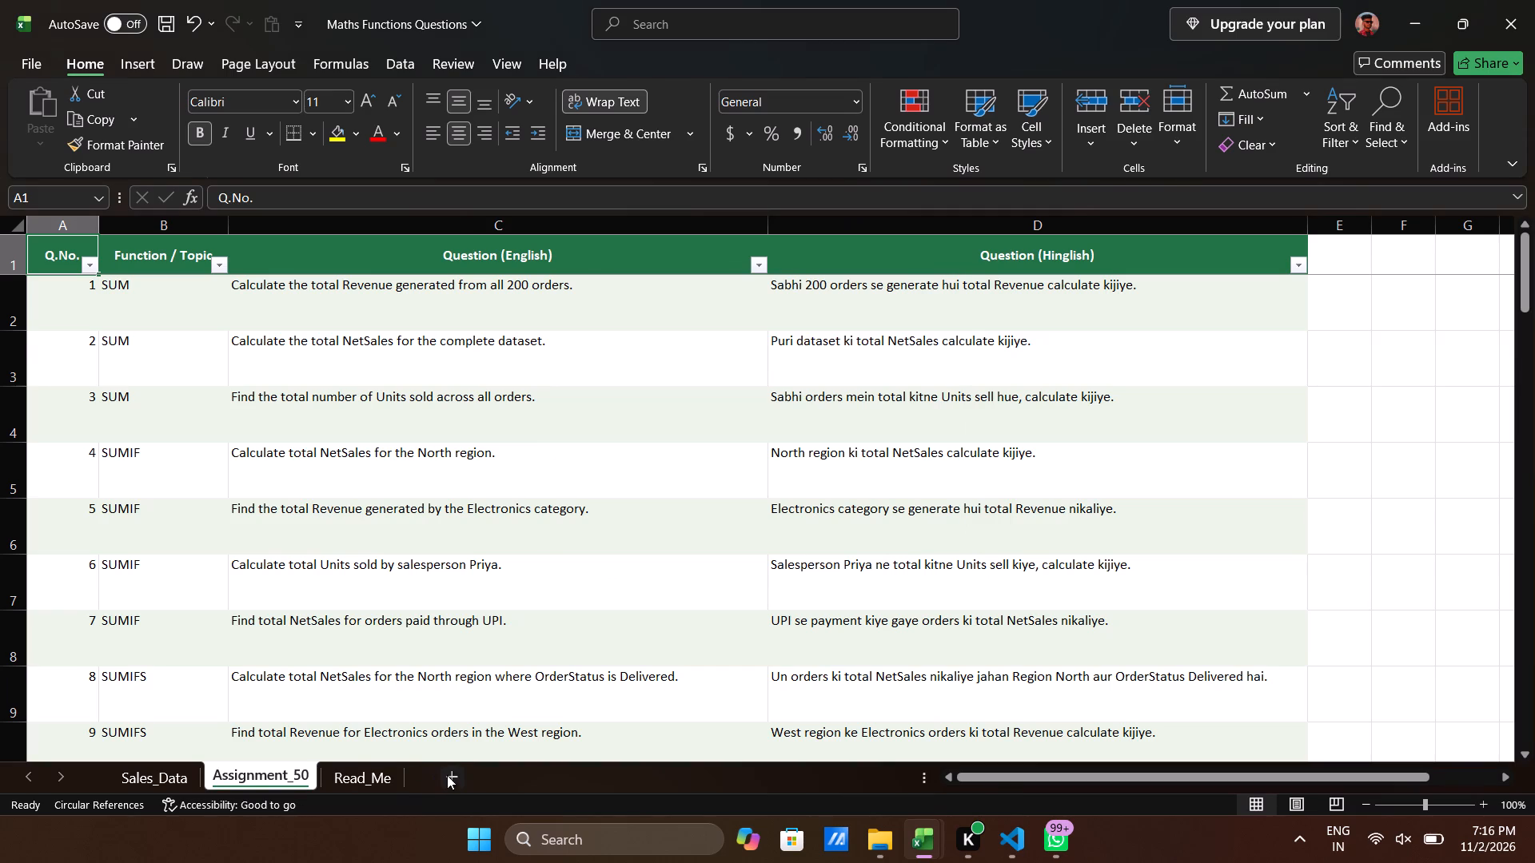
left_click(153, 780)
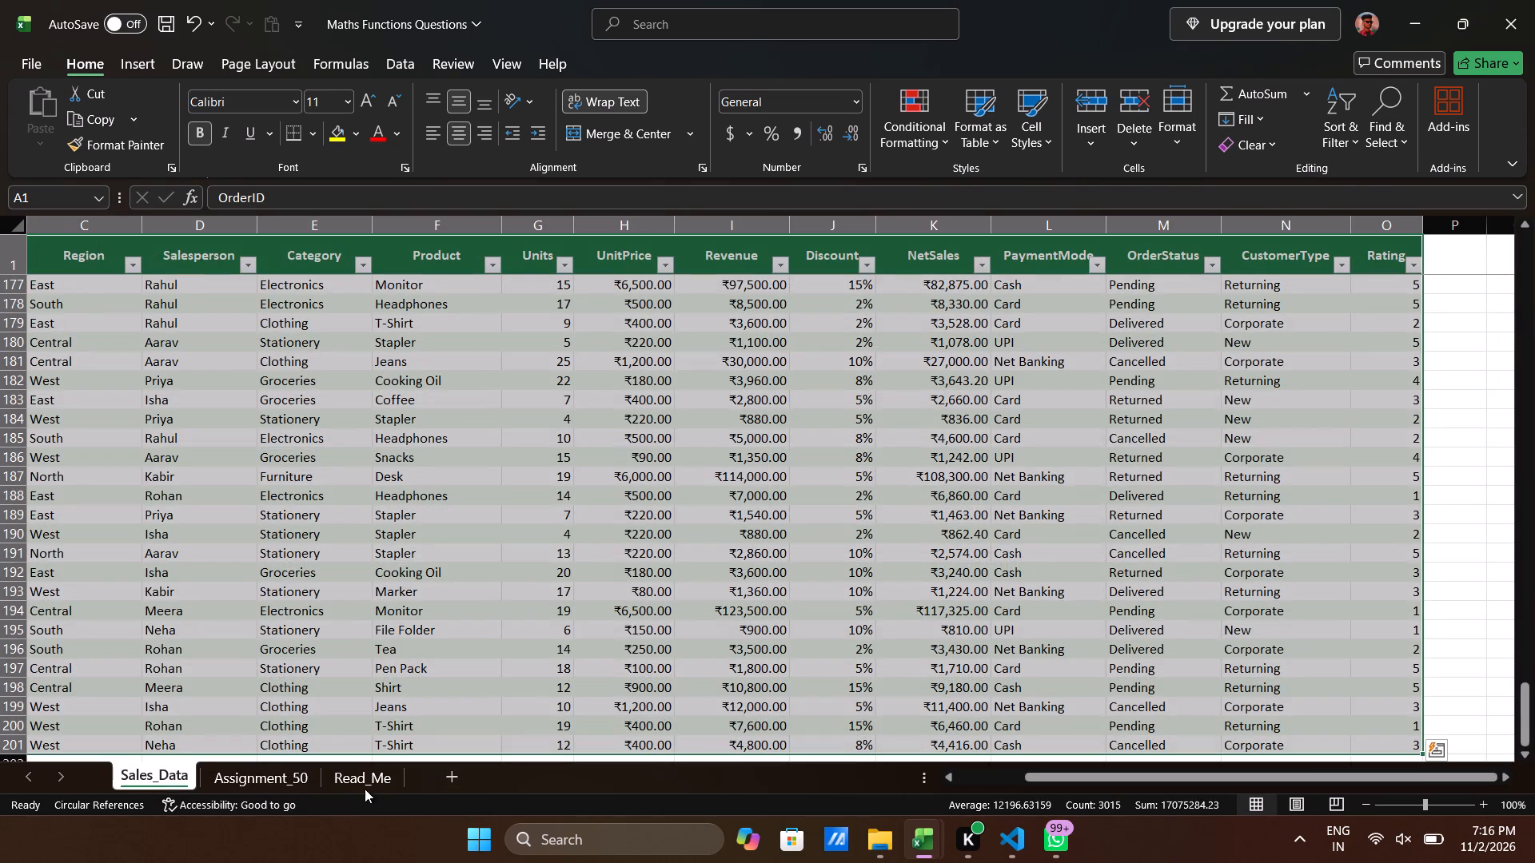
left_click(269, 785)
scroll(509, 495, "up", 1)
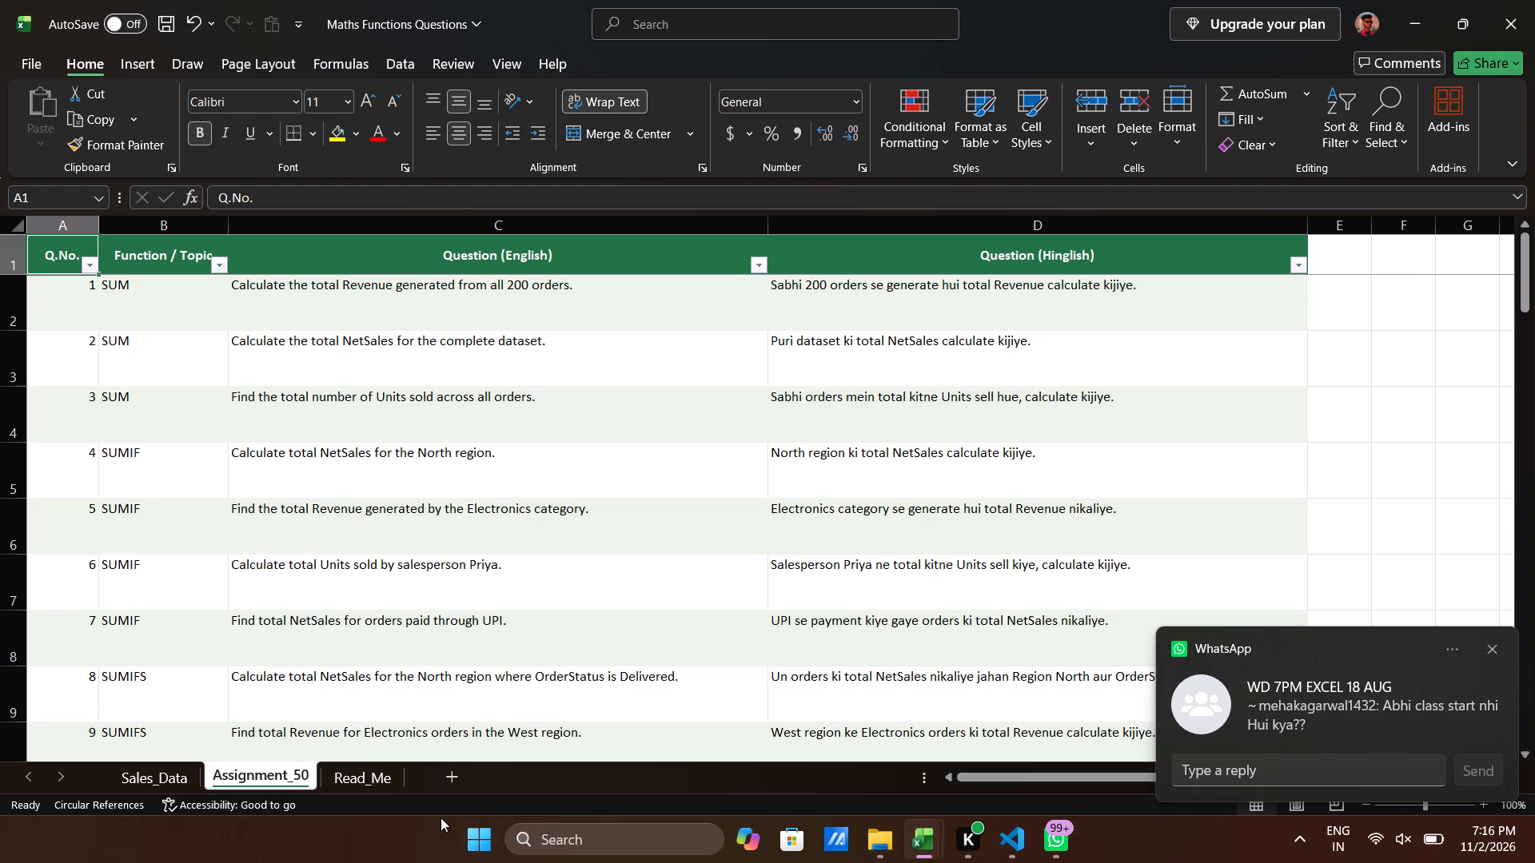
left_click(448, 780)
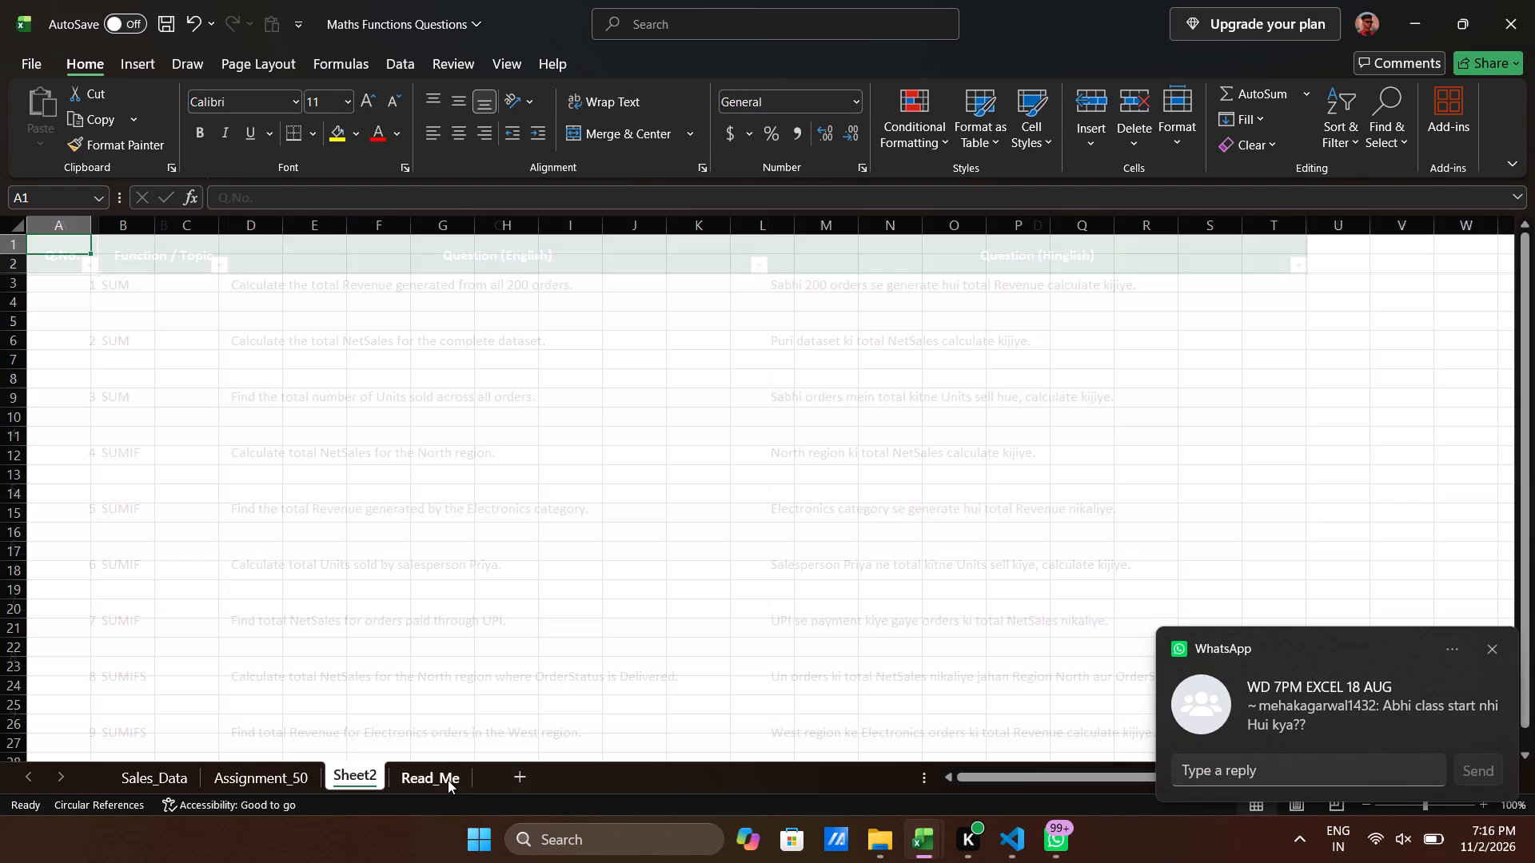
Insert another blank sheet directly after the Sales_Data sheet.
left_click(167, 774)
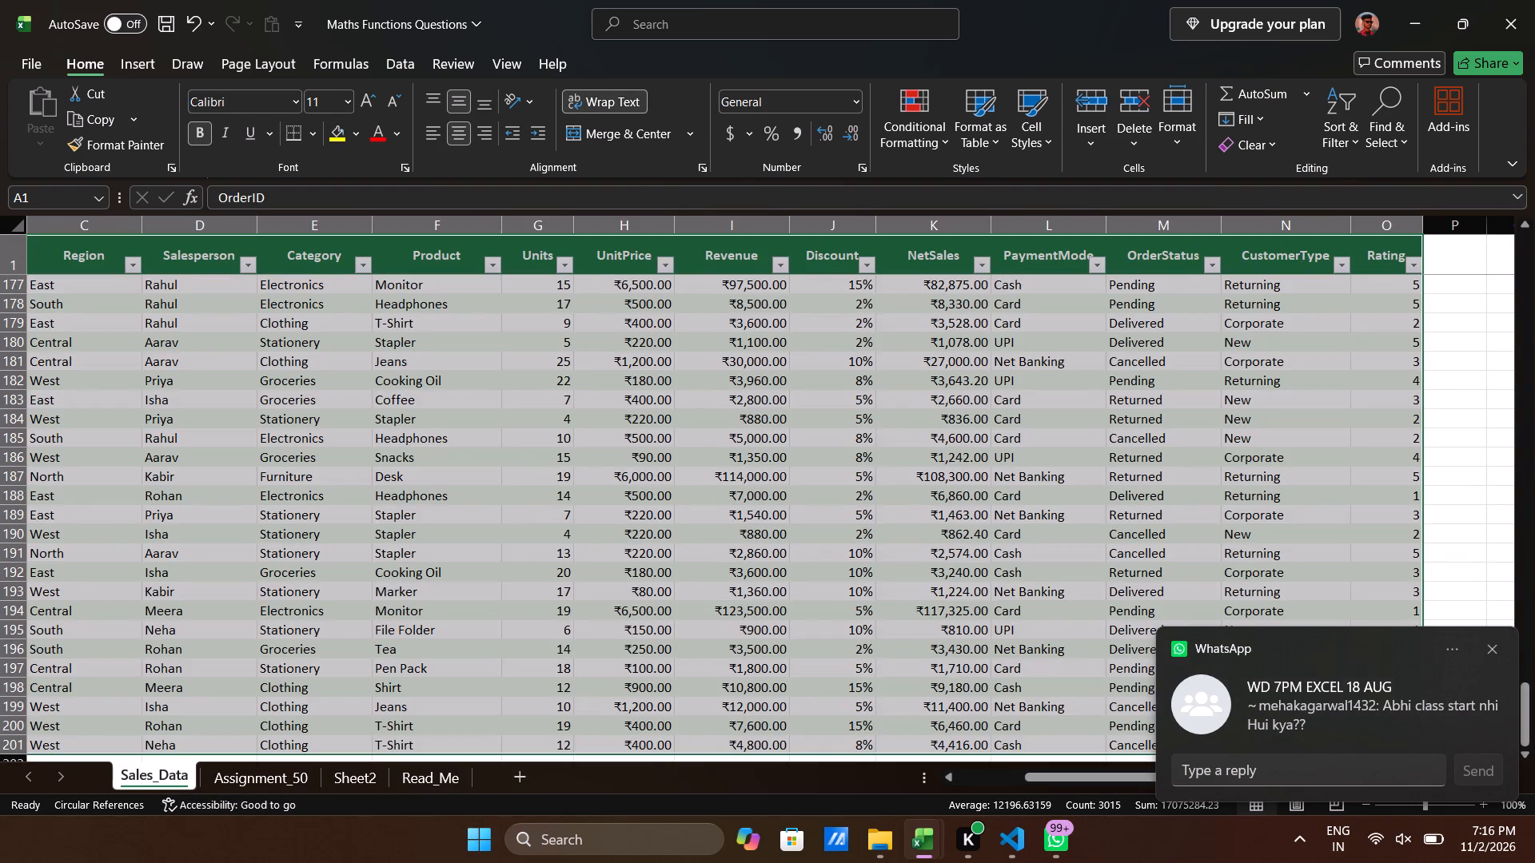
scroll(597, 623, "left", 1)
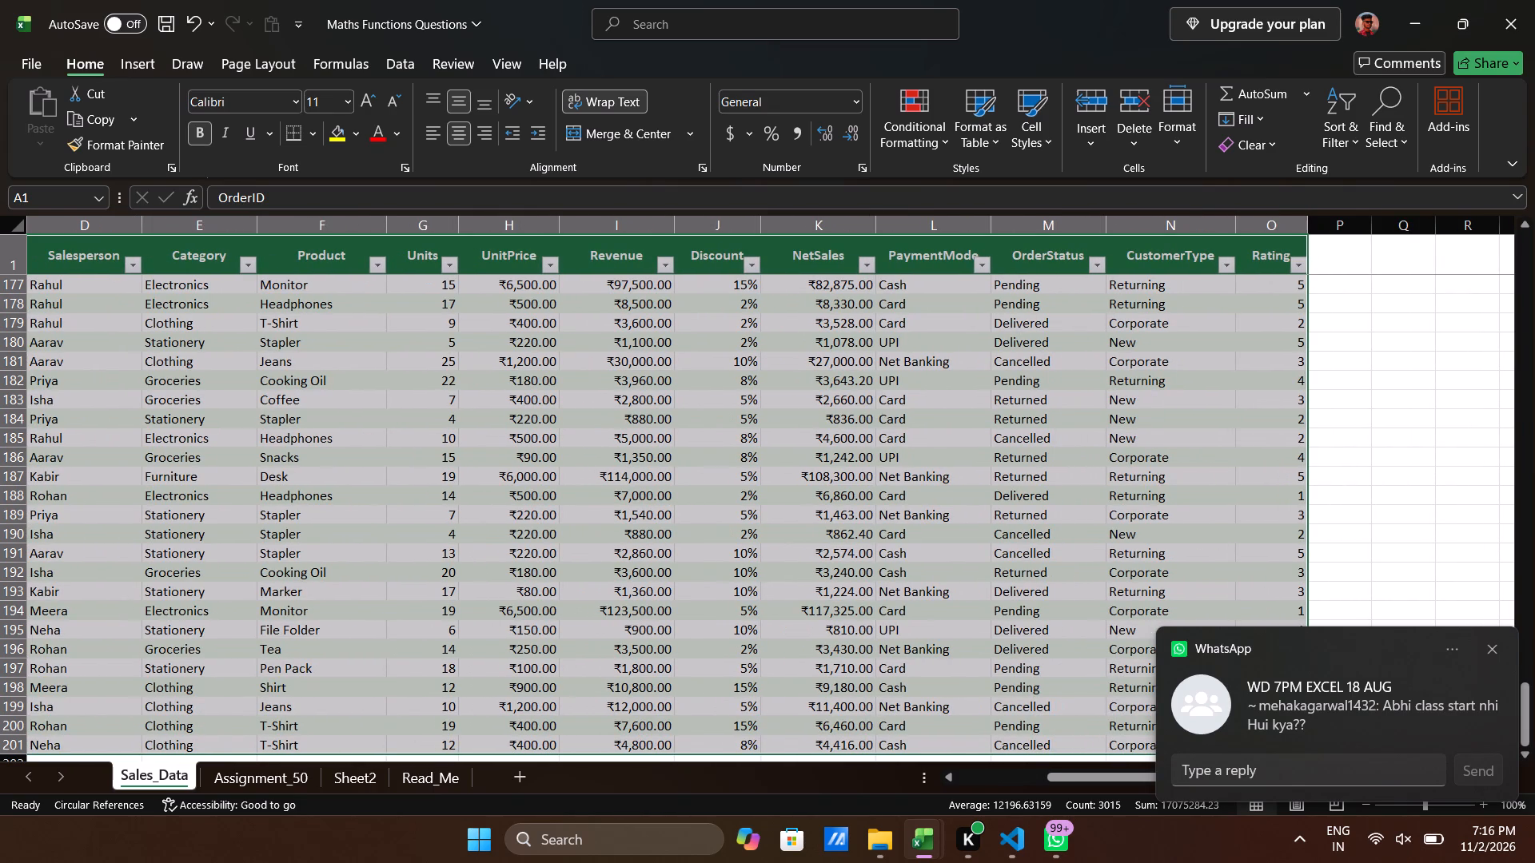
left_click(521, 779)
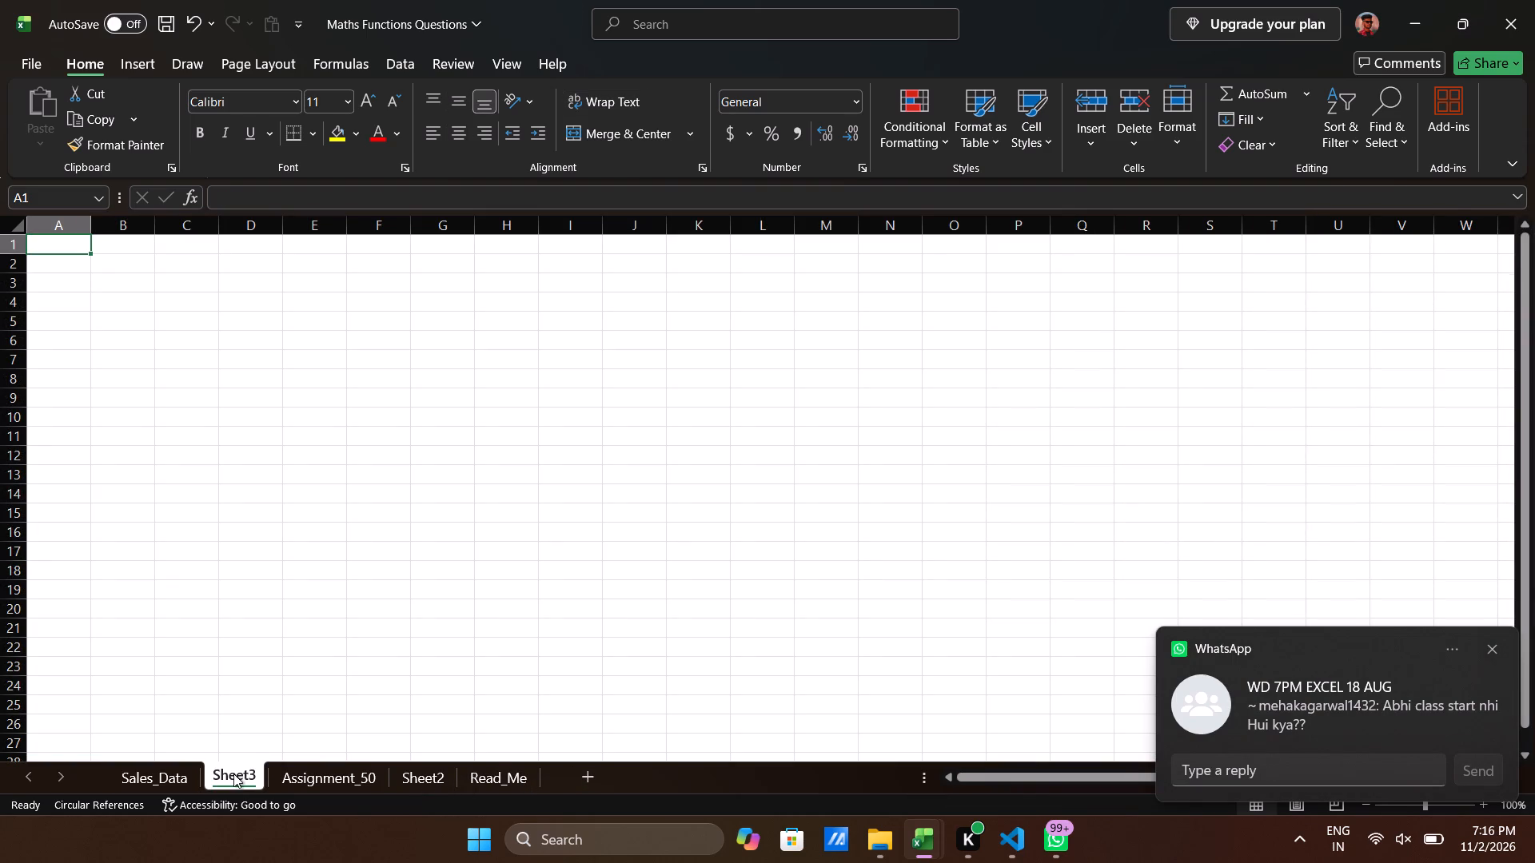
Move Sheet3 so that it sits between Sheet2 and Read_Me.
left_click(436, 779)
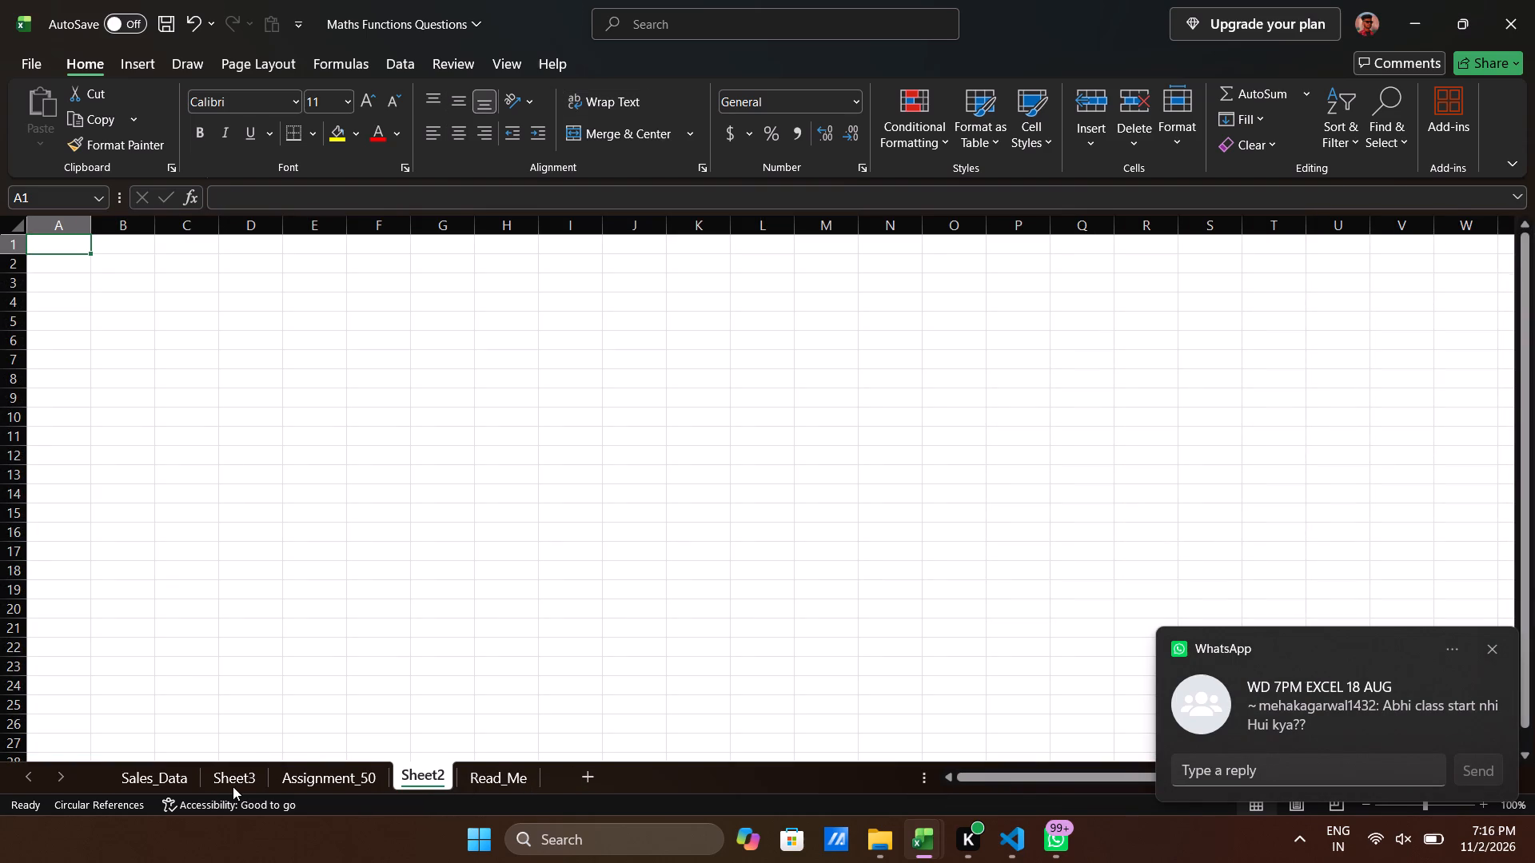
left_click_drag(239, 775, 512, 777)
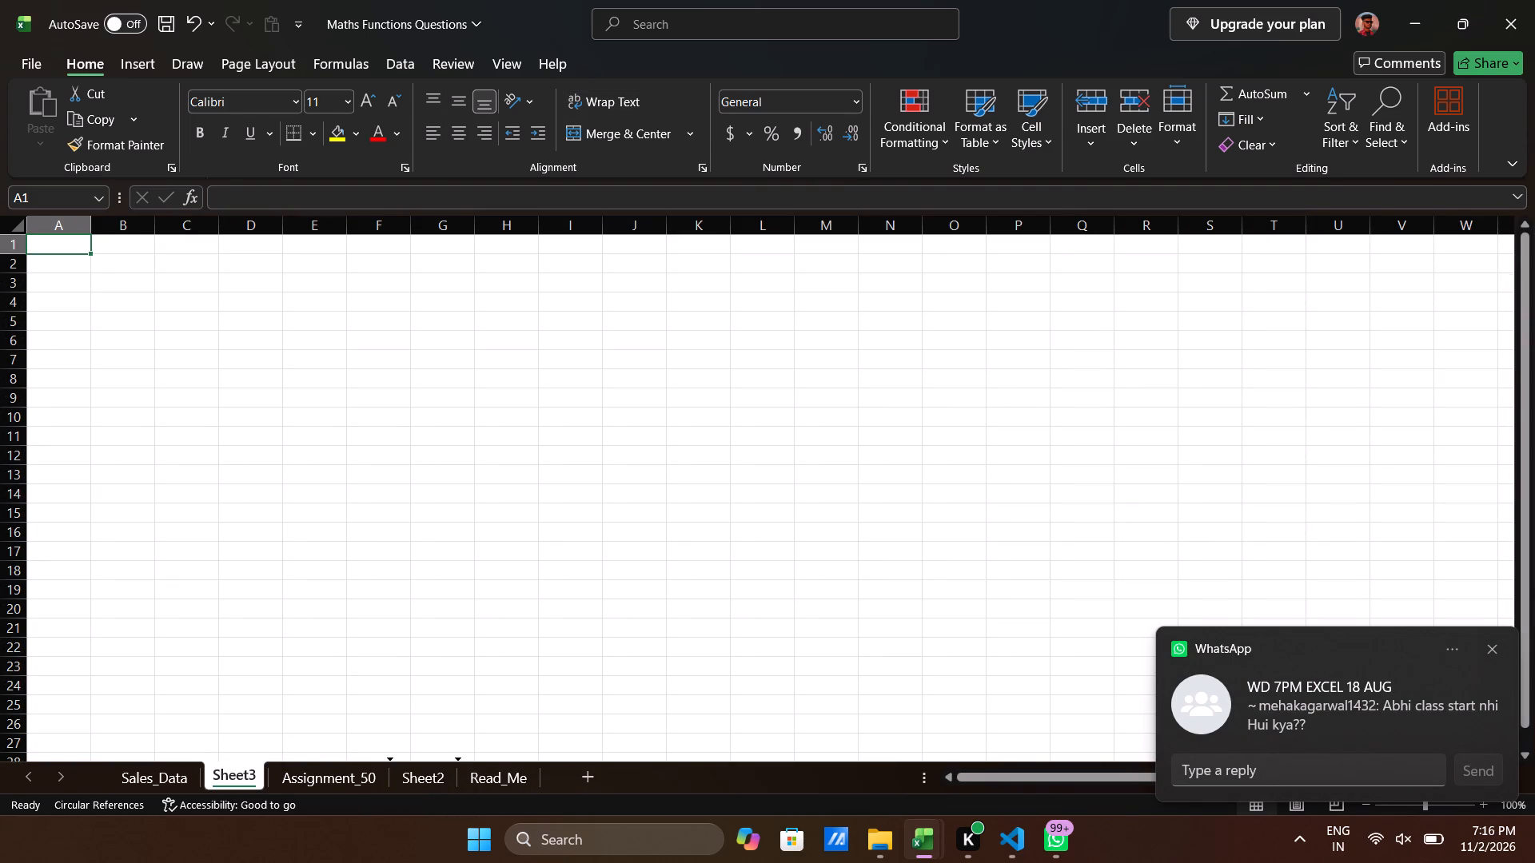
left_click_drag(512, 777, 522, 776)
Enter a label beginning with "total" in cell A1 of Sheet2.
left_click(361, 778)
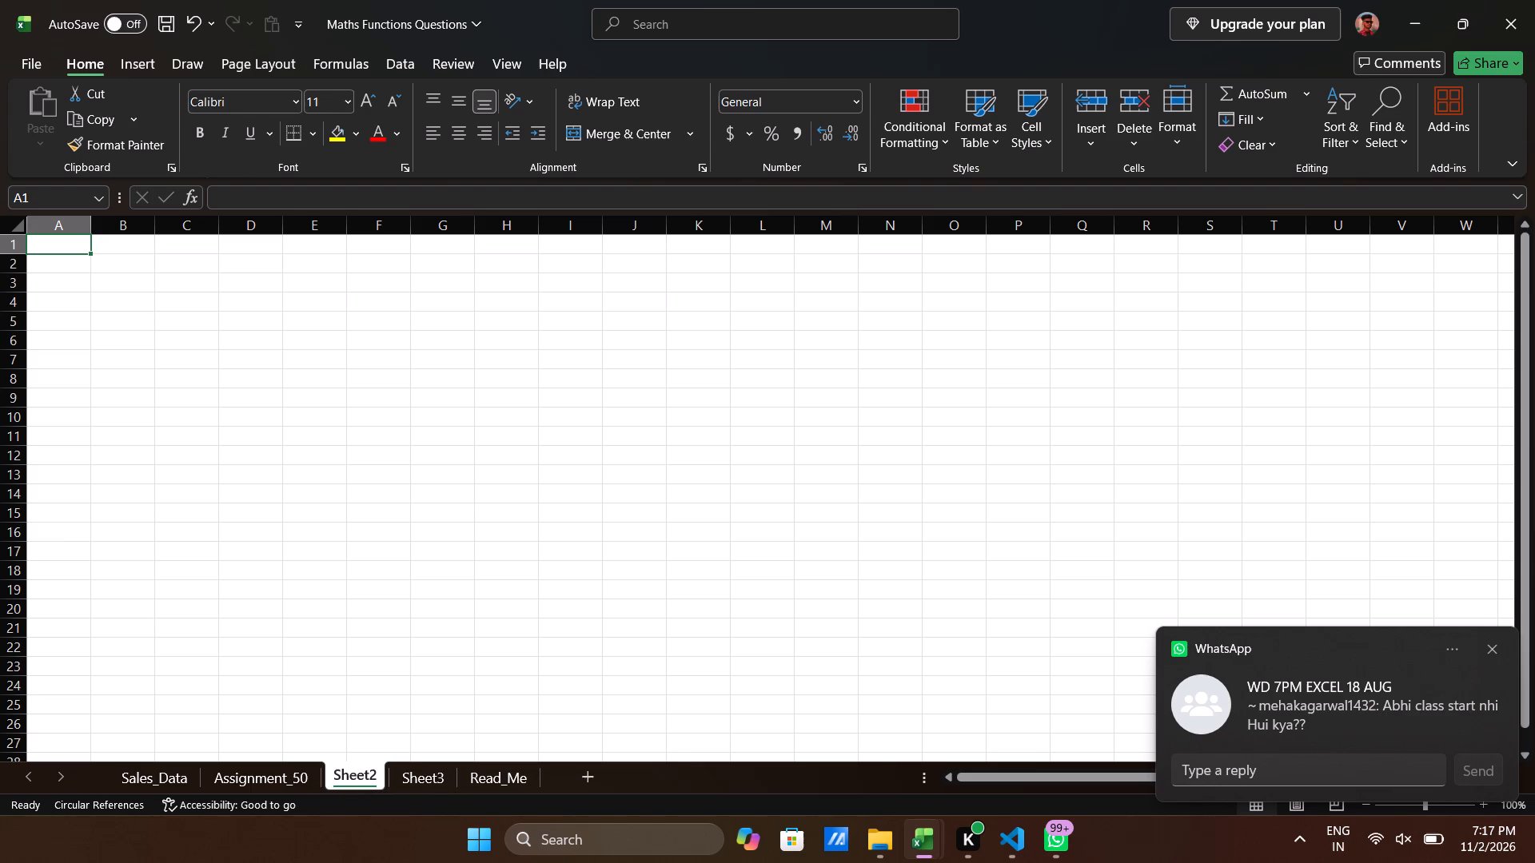
left_click(62, 243)
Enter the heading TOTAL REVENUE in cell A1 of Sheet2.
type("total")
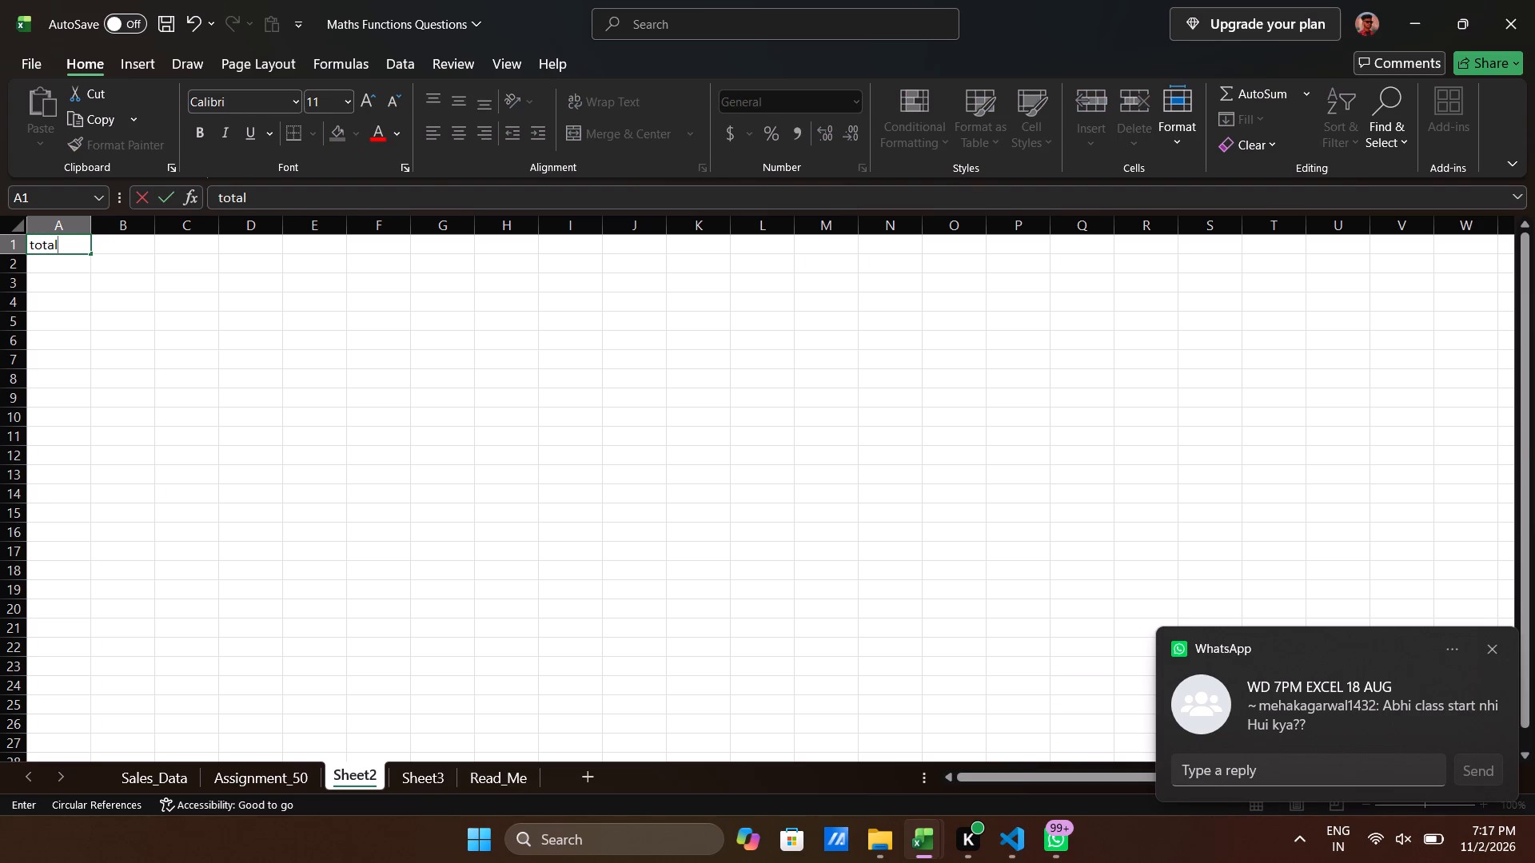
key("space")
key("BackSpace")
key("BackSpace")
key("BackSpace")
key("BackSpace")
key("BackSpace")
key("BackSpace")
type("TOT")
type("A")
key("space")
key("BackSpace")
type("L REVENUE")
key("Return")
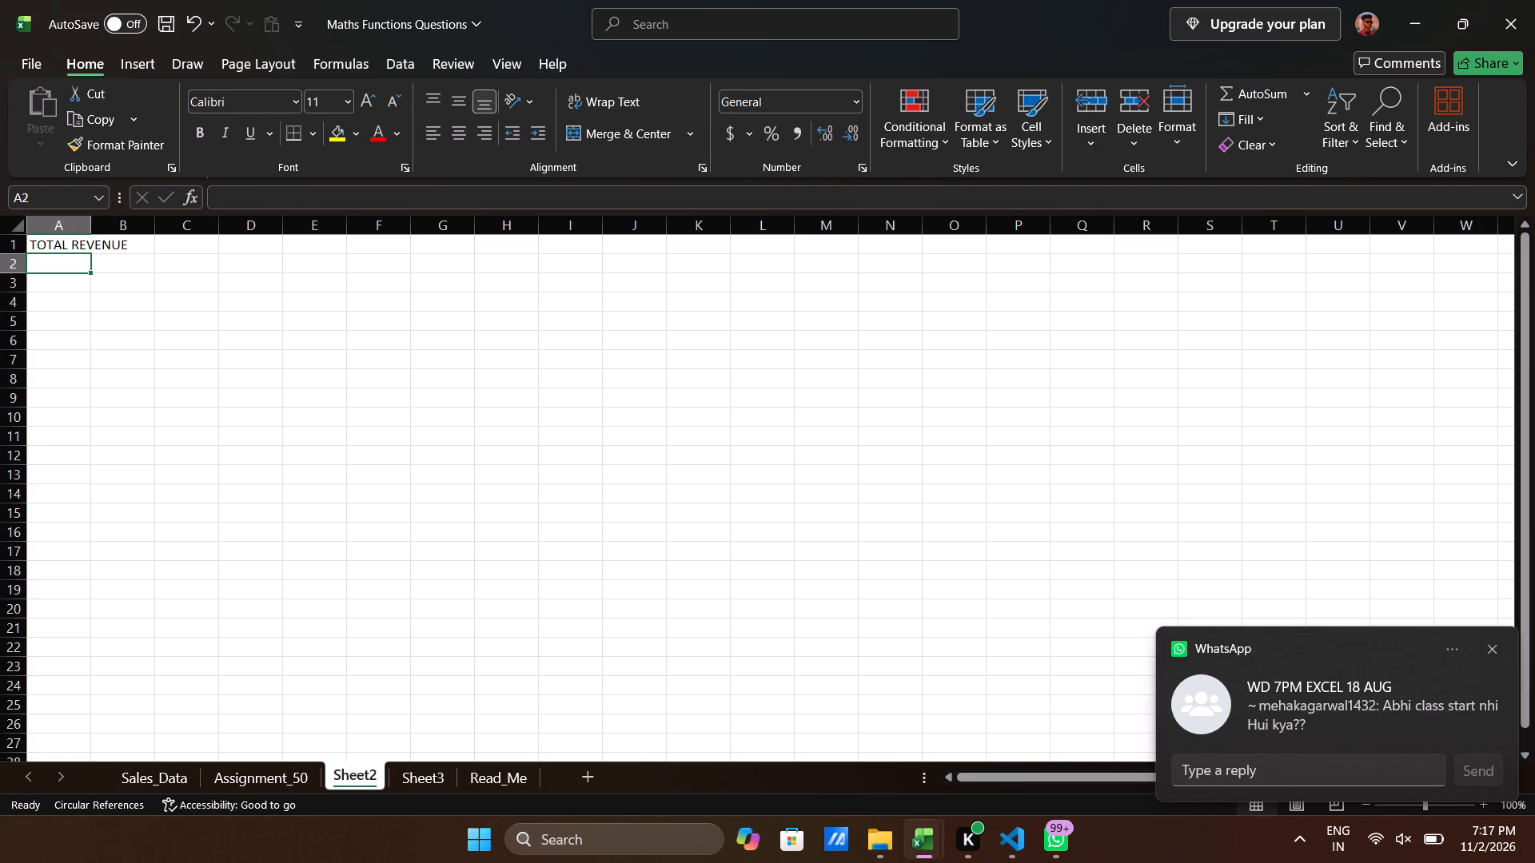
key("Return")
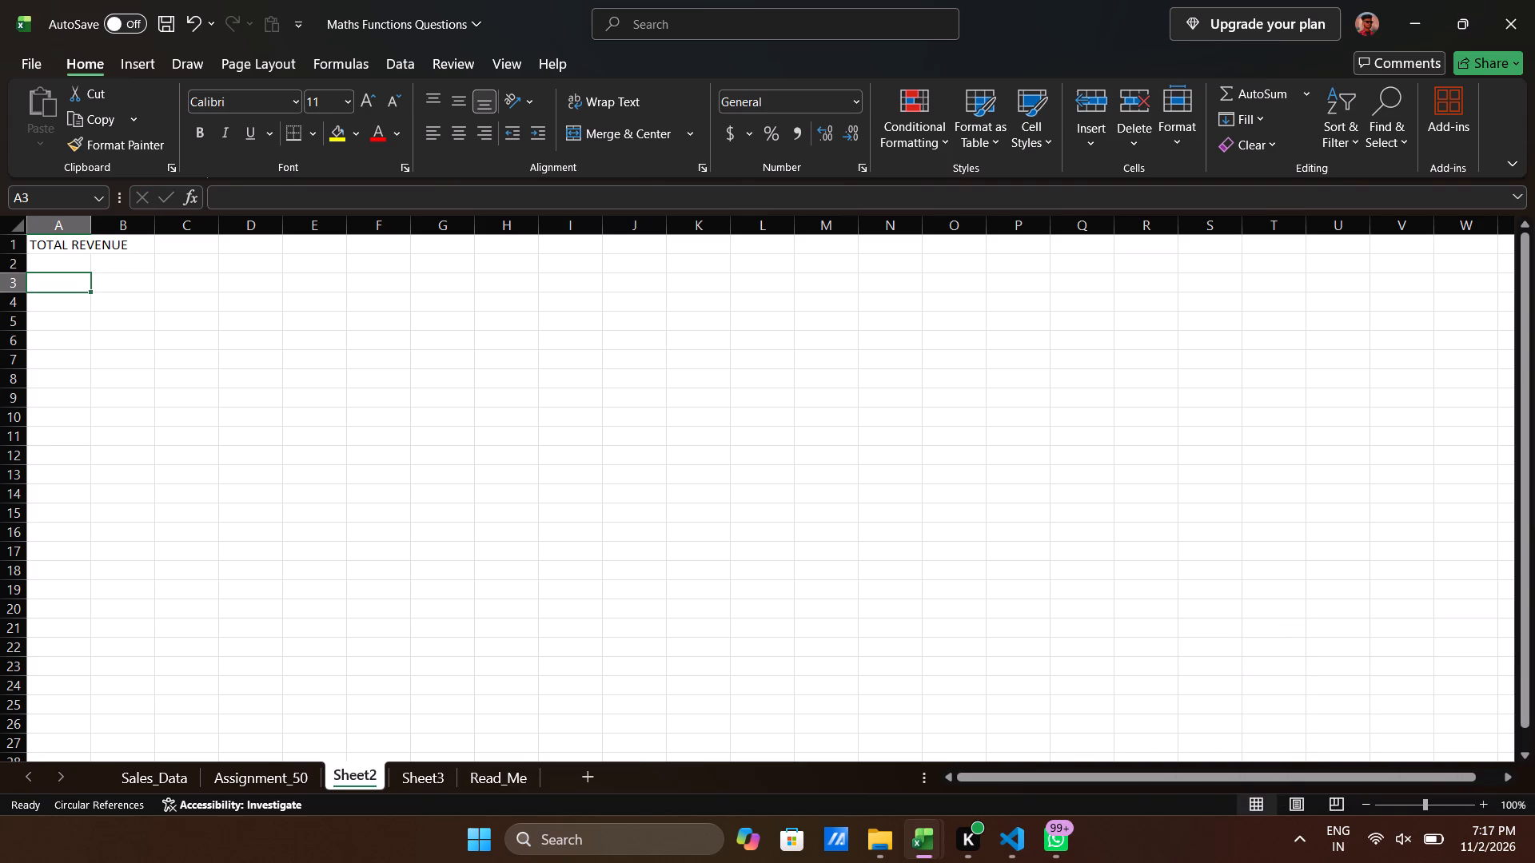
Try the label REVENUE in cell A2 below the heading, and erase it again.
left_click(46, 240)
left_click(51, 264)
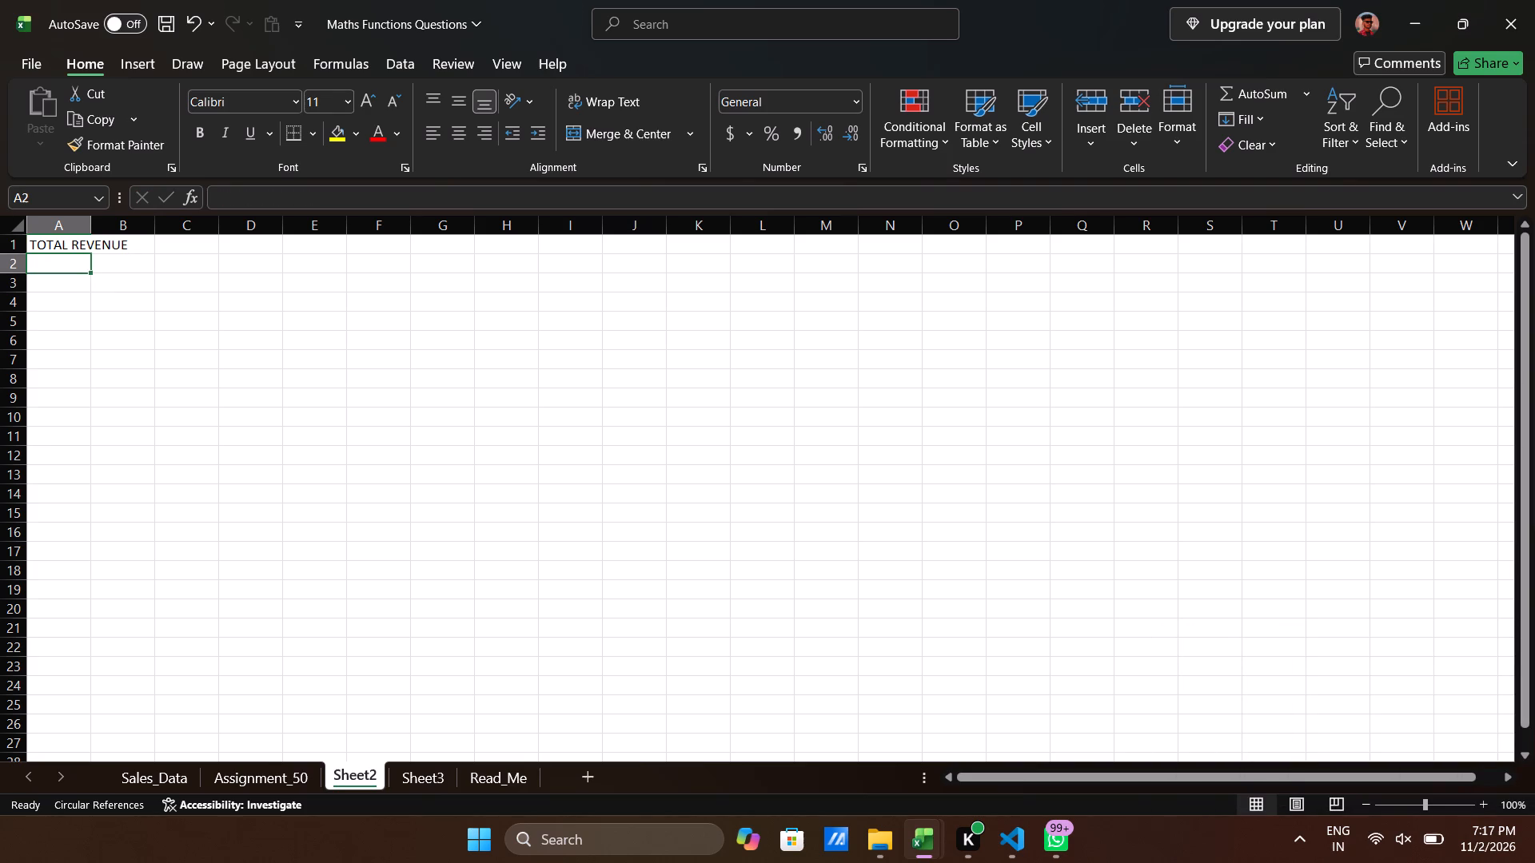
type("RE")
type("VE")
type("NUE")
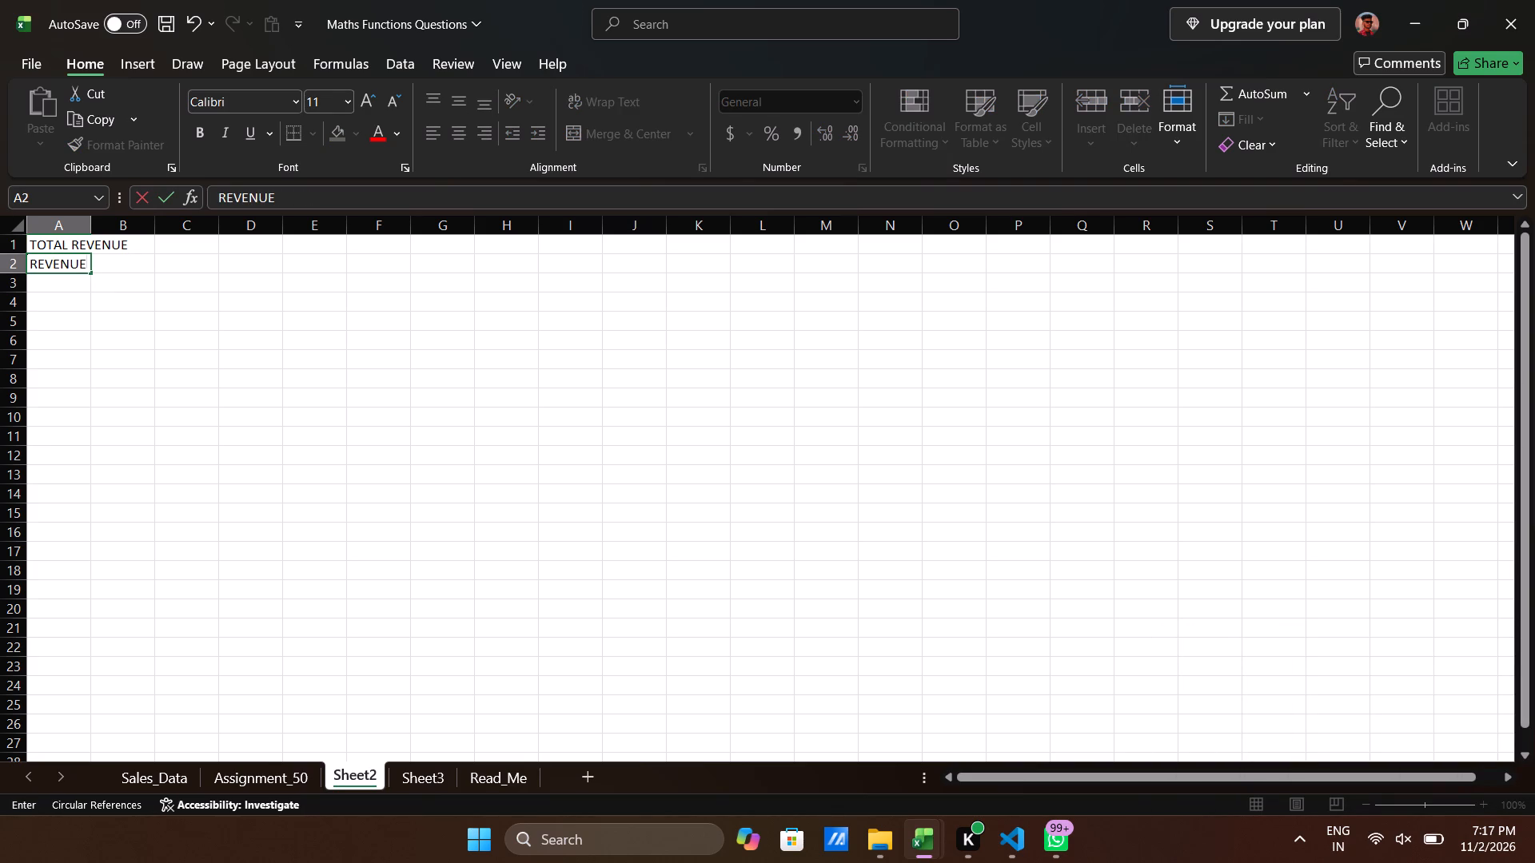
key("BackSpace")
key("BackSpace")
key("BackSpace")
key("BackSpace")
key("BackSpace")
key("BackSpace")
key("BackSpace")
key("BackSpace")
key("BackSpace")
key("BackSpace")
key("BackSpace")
Clear and re-enter TOTAL REVENUE in cell A1, and enter the label REVENUE in cell A2.
left_click(131, 249)
key("BackSpace")
key("Left")
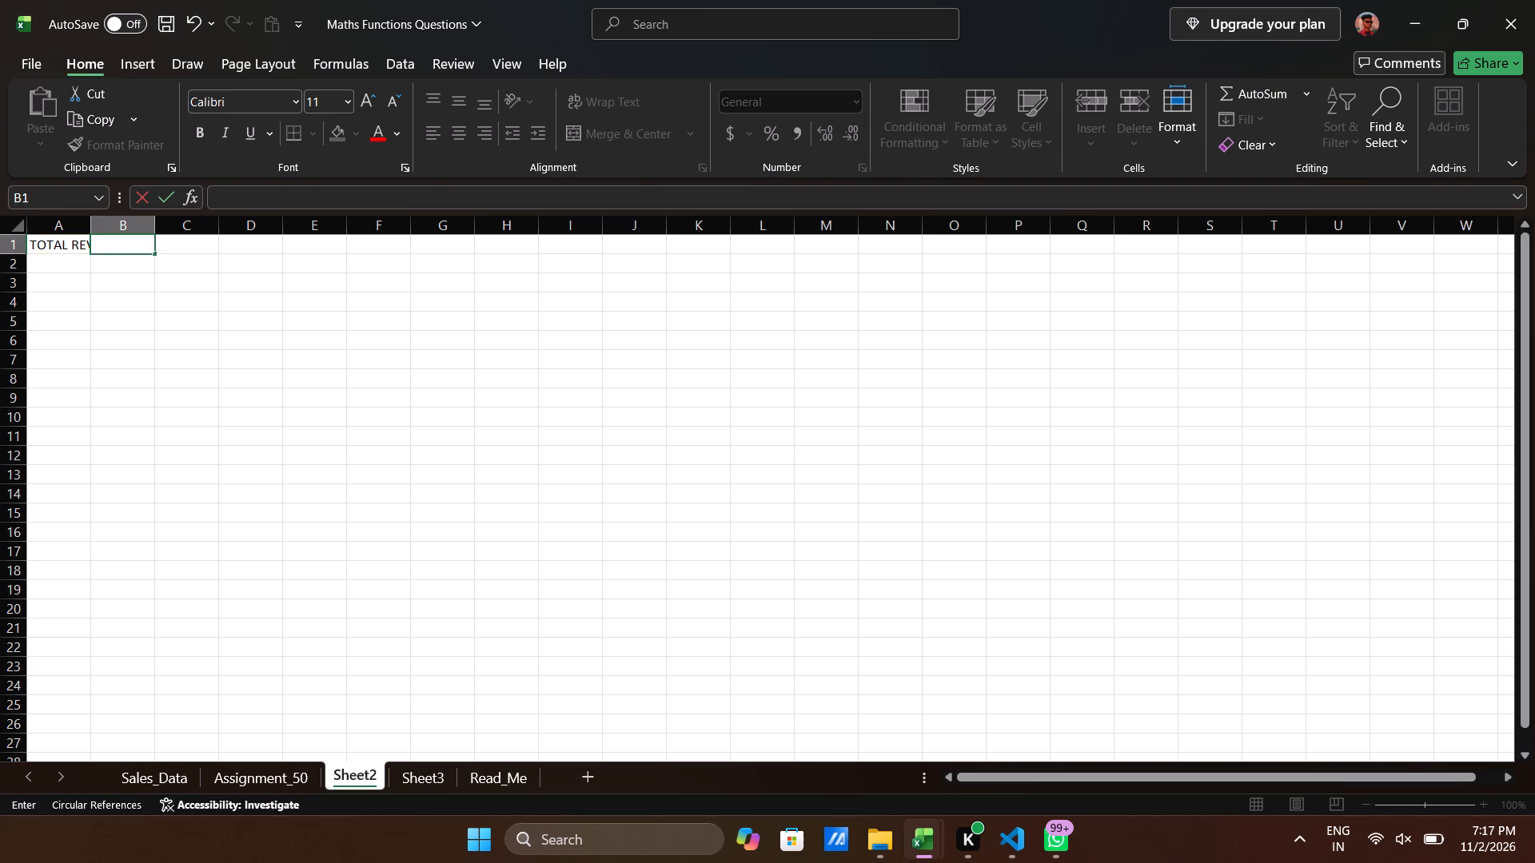
key("BackSpace")
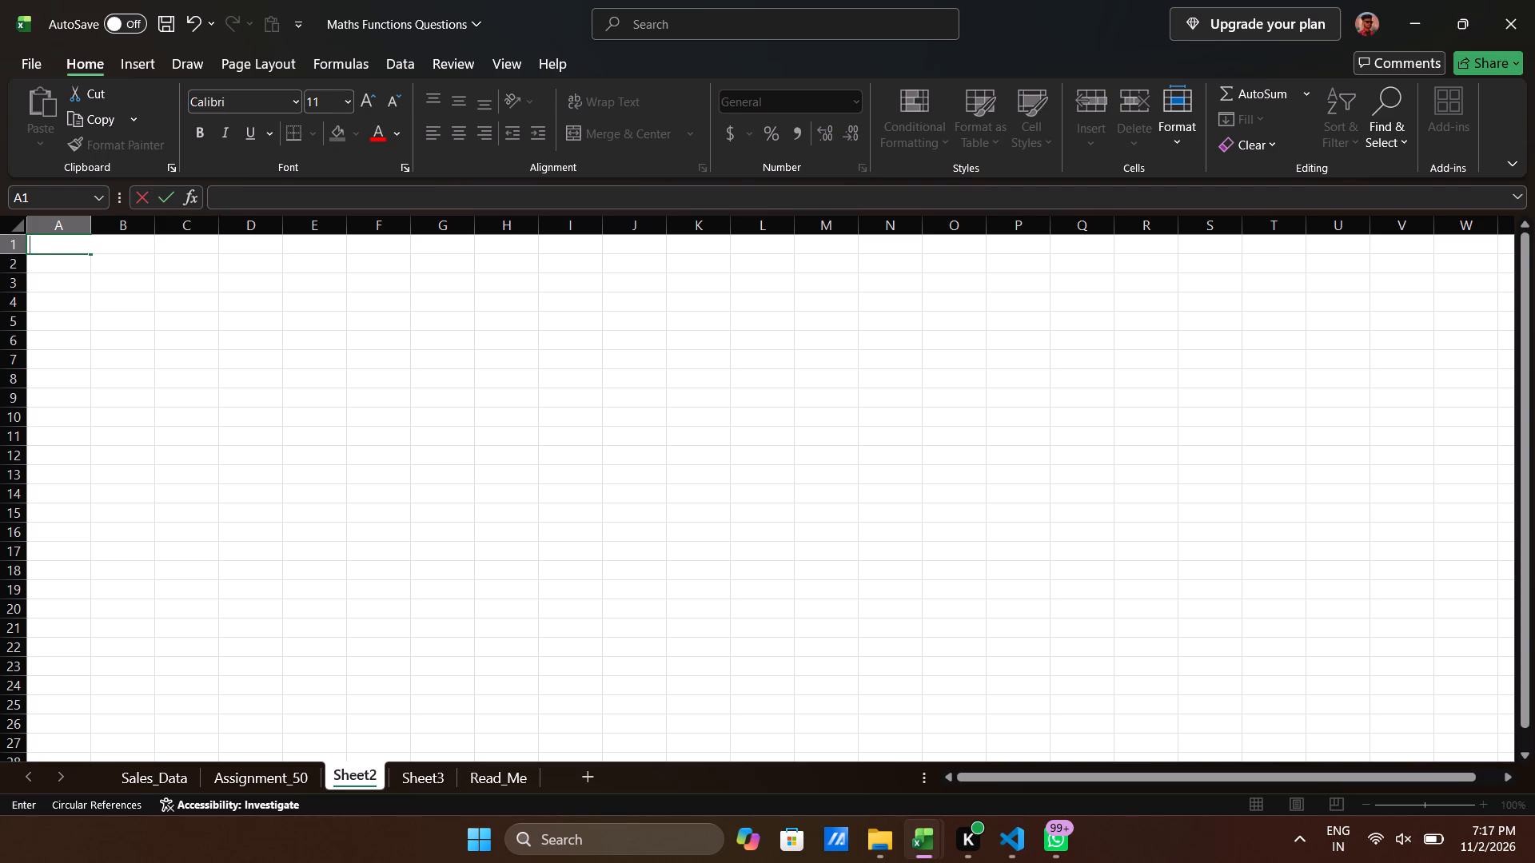
type("TOTAL REVENUE")
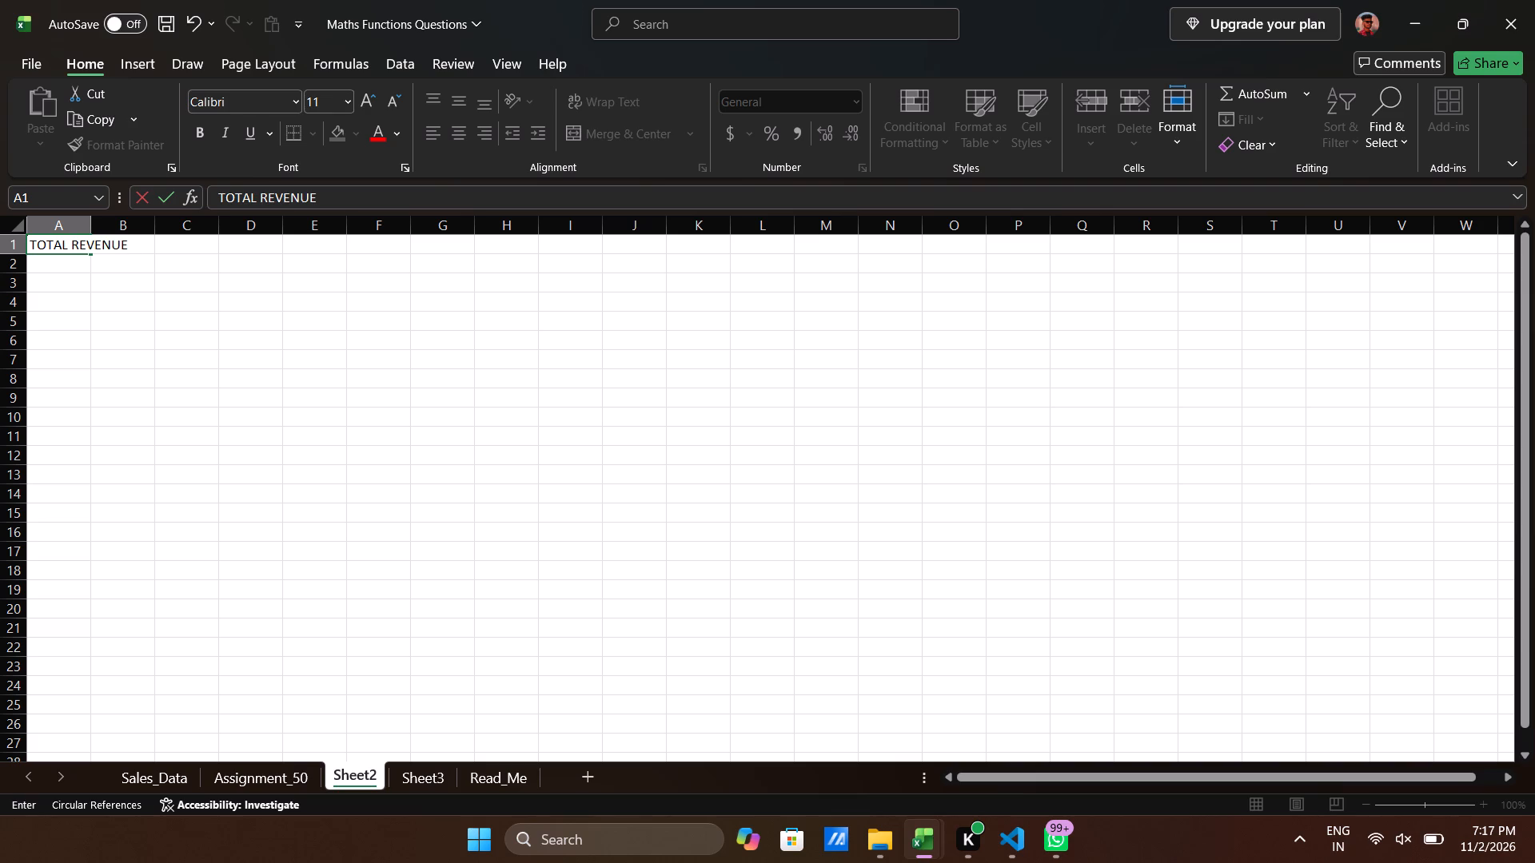
key("Return")
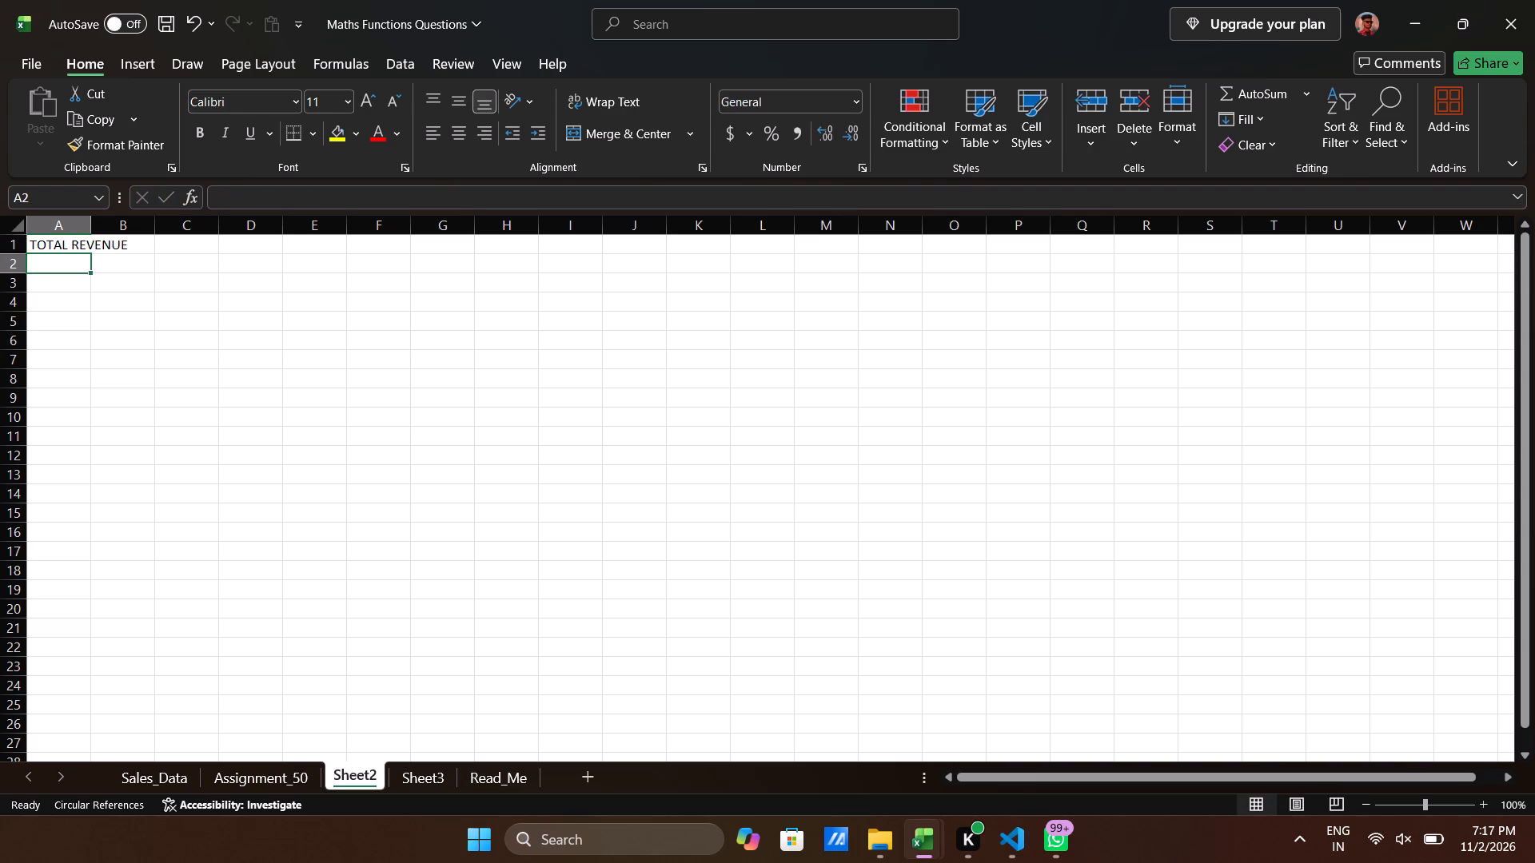
type("REVENUE")
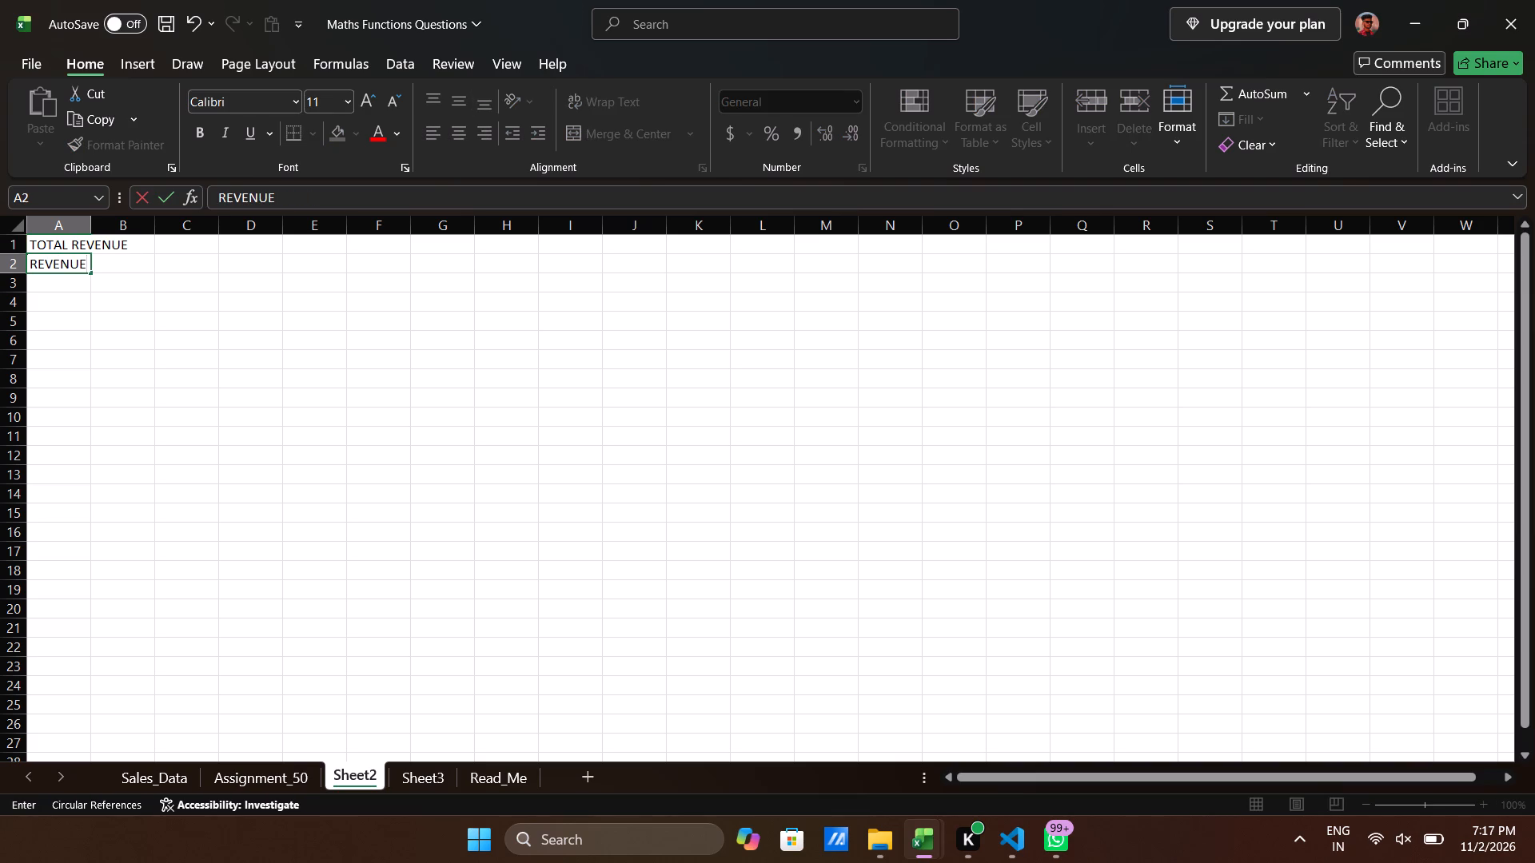
key("Right")
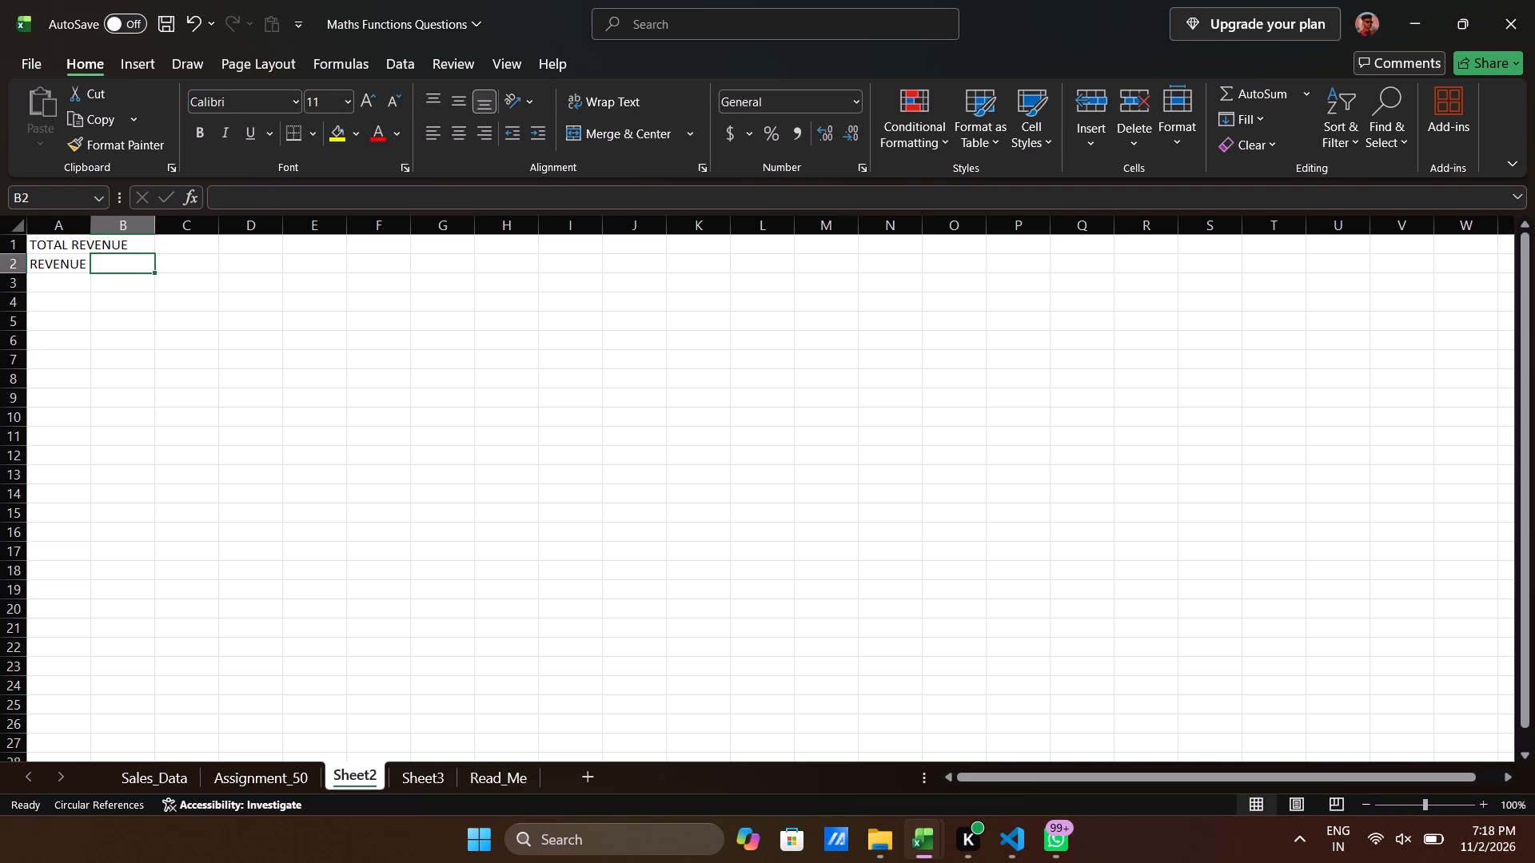
Fill the label cells A1 and A2 with light green.
left_click_drag(48, 248, 62, 265)
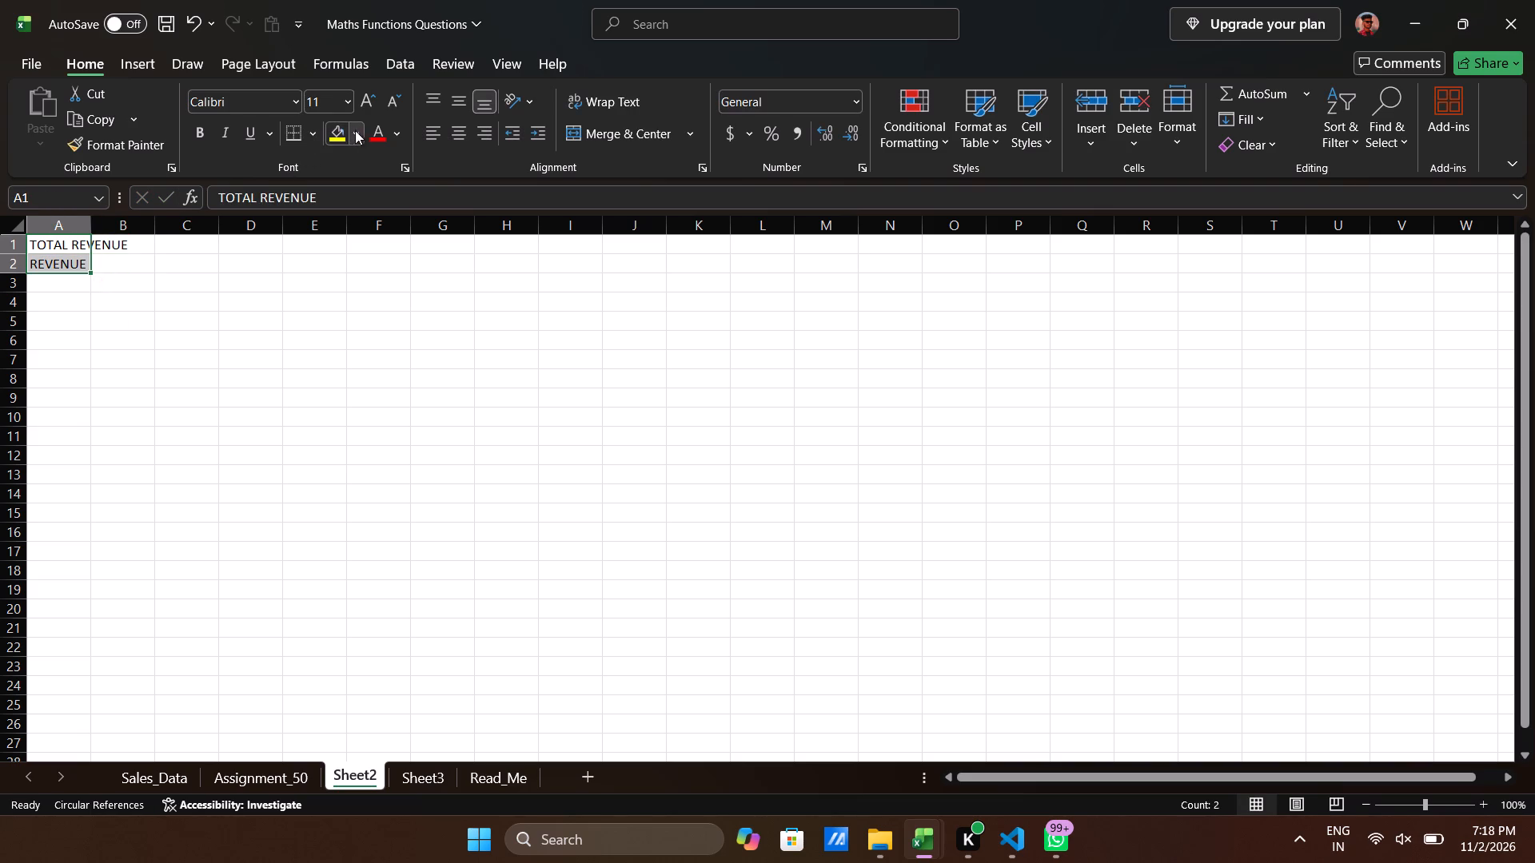
left_click_drag(358, 130, 454, 430)
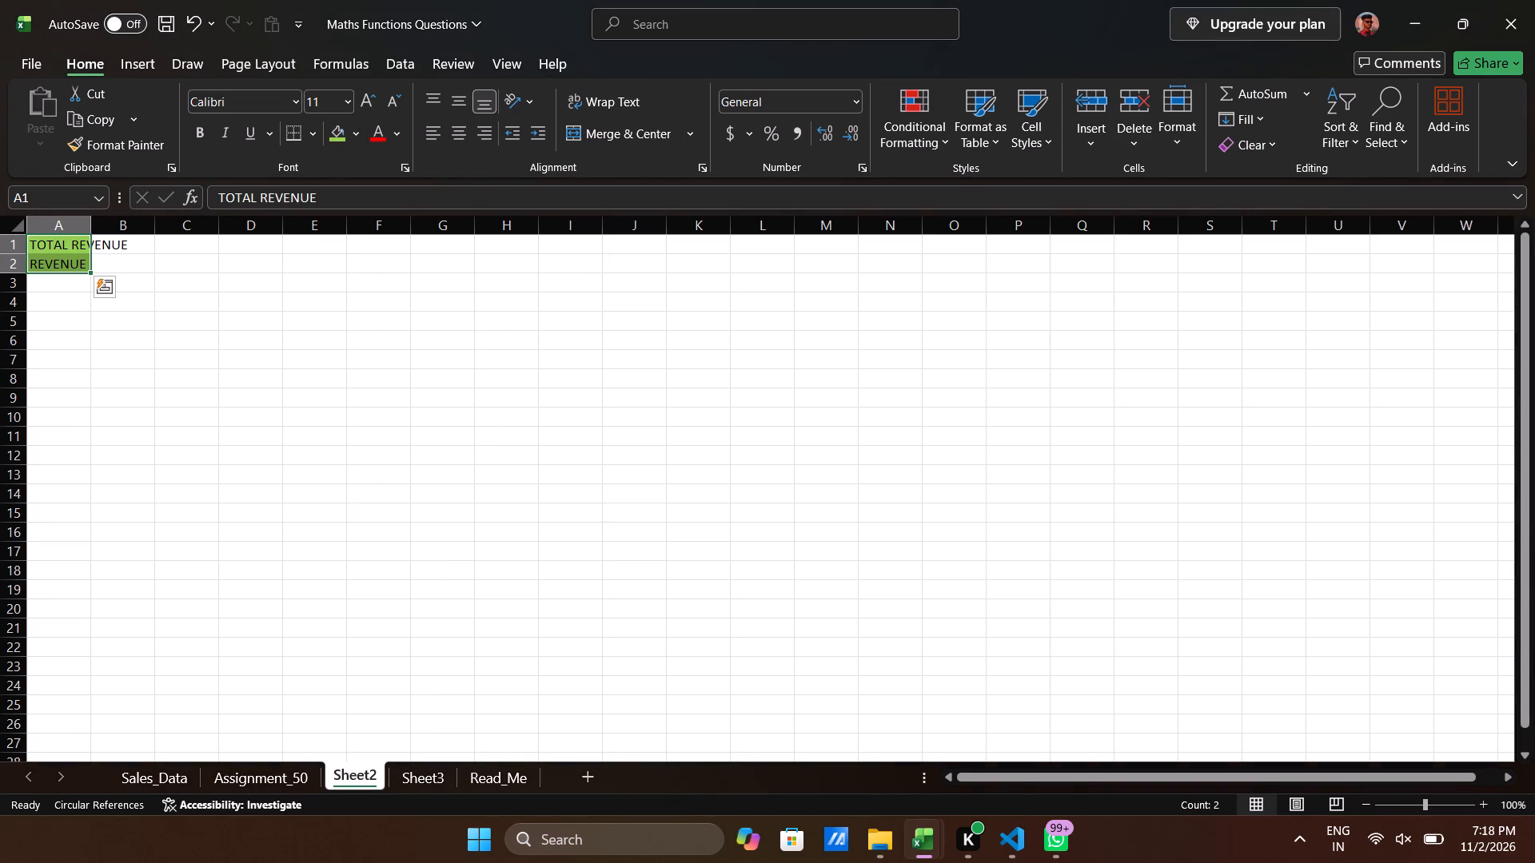
left_click(75, 249)
left_click(75, 249)
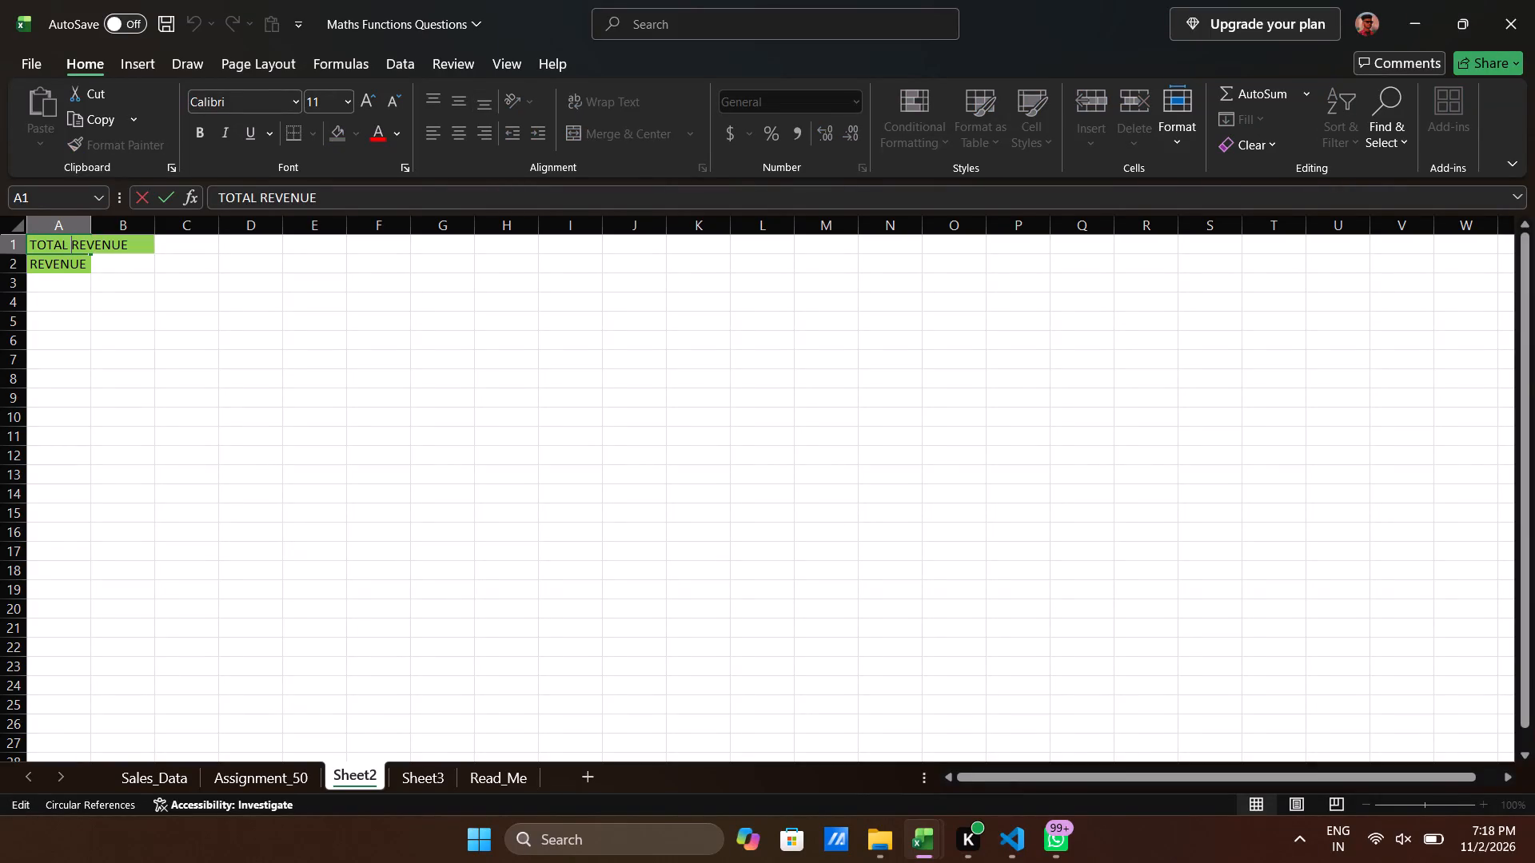
left_click(127, 263)
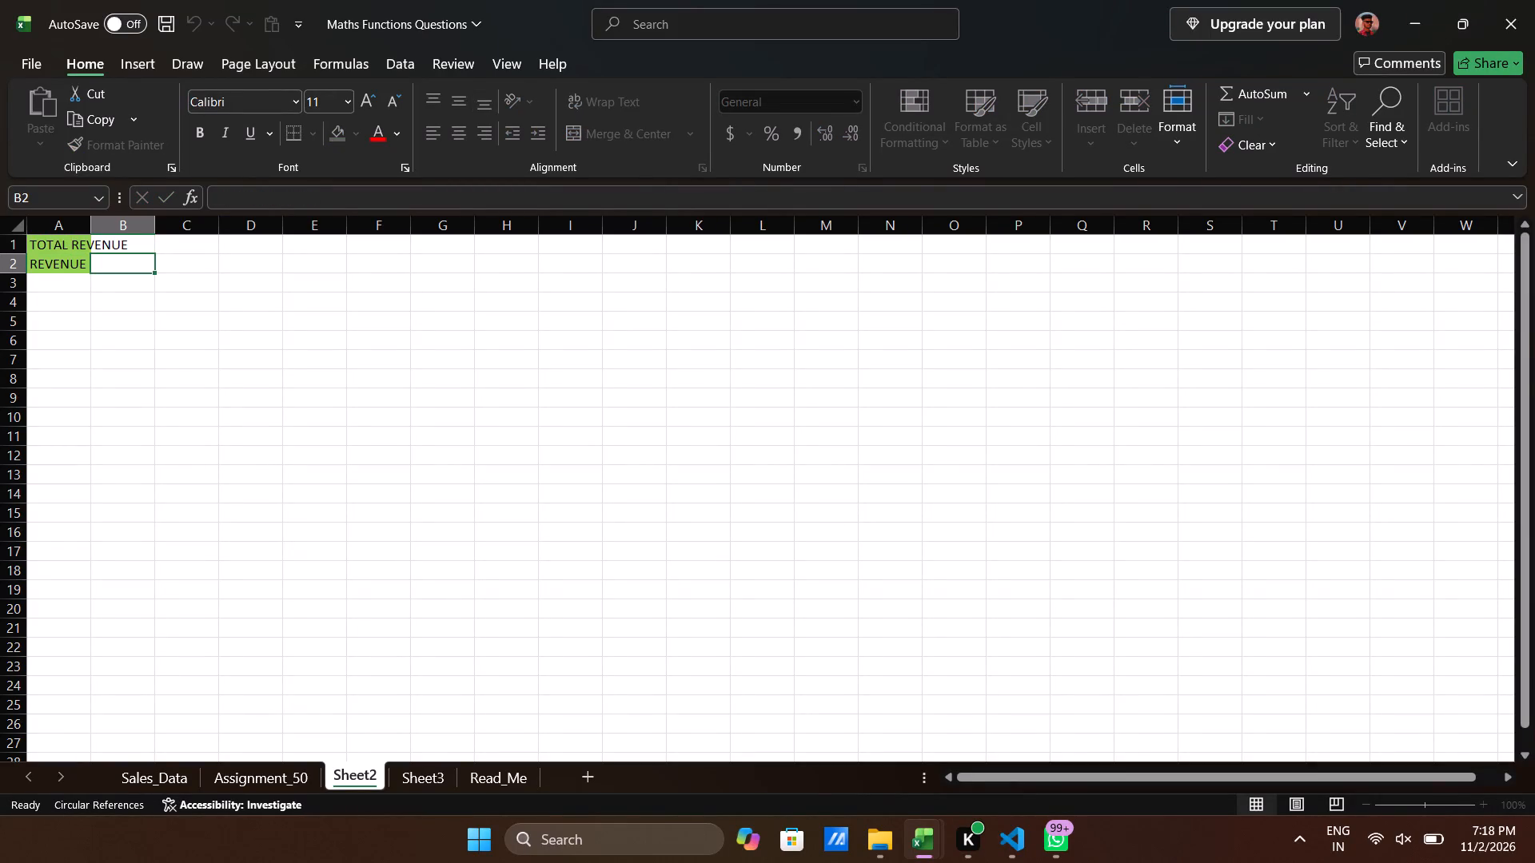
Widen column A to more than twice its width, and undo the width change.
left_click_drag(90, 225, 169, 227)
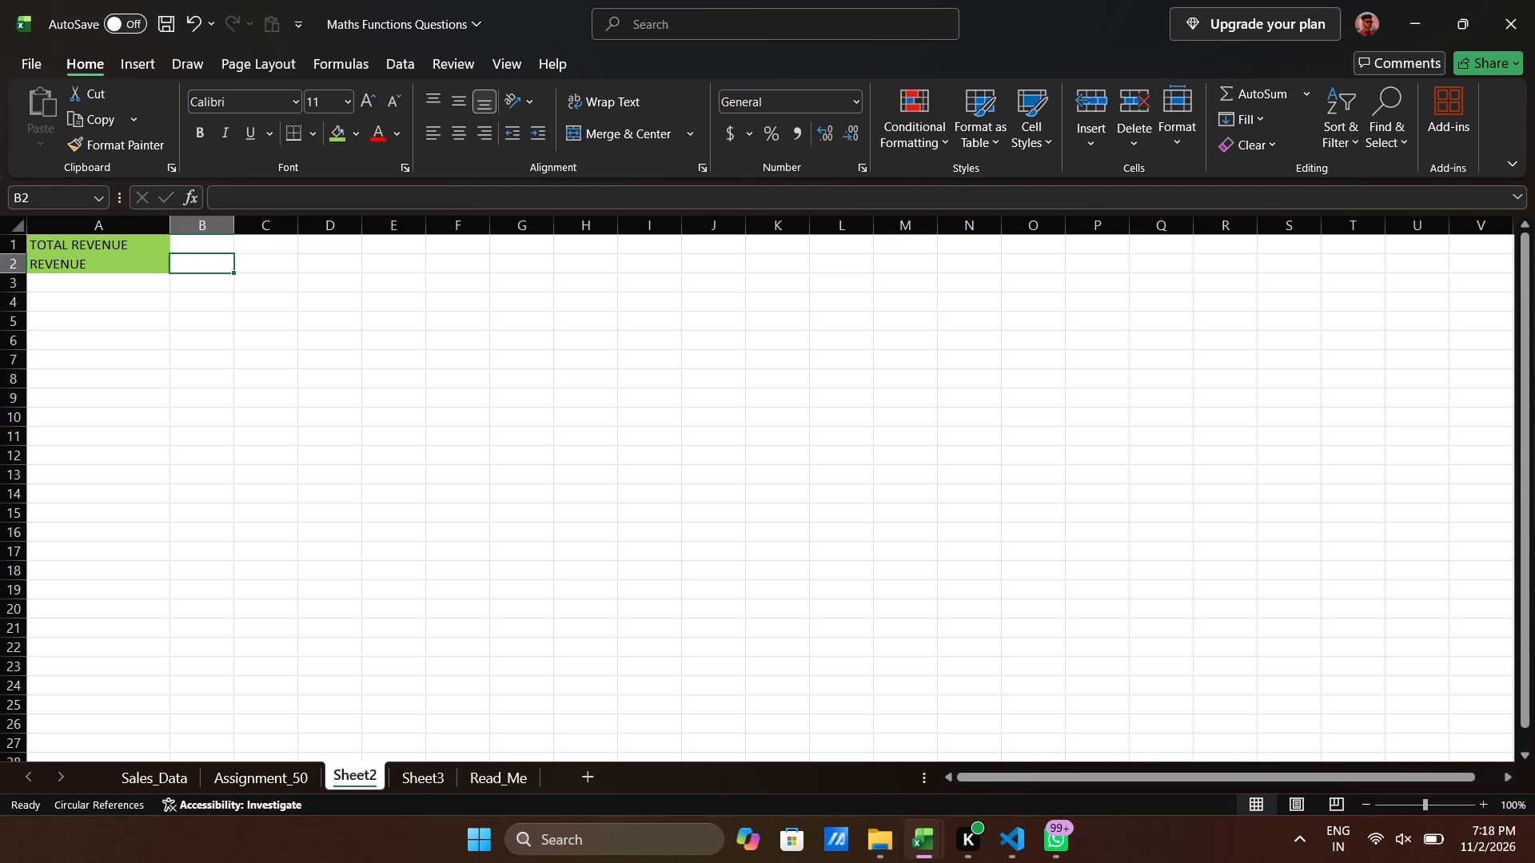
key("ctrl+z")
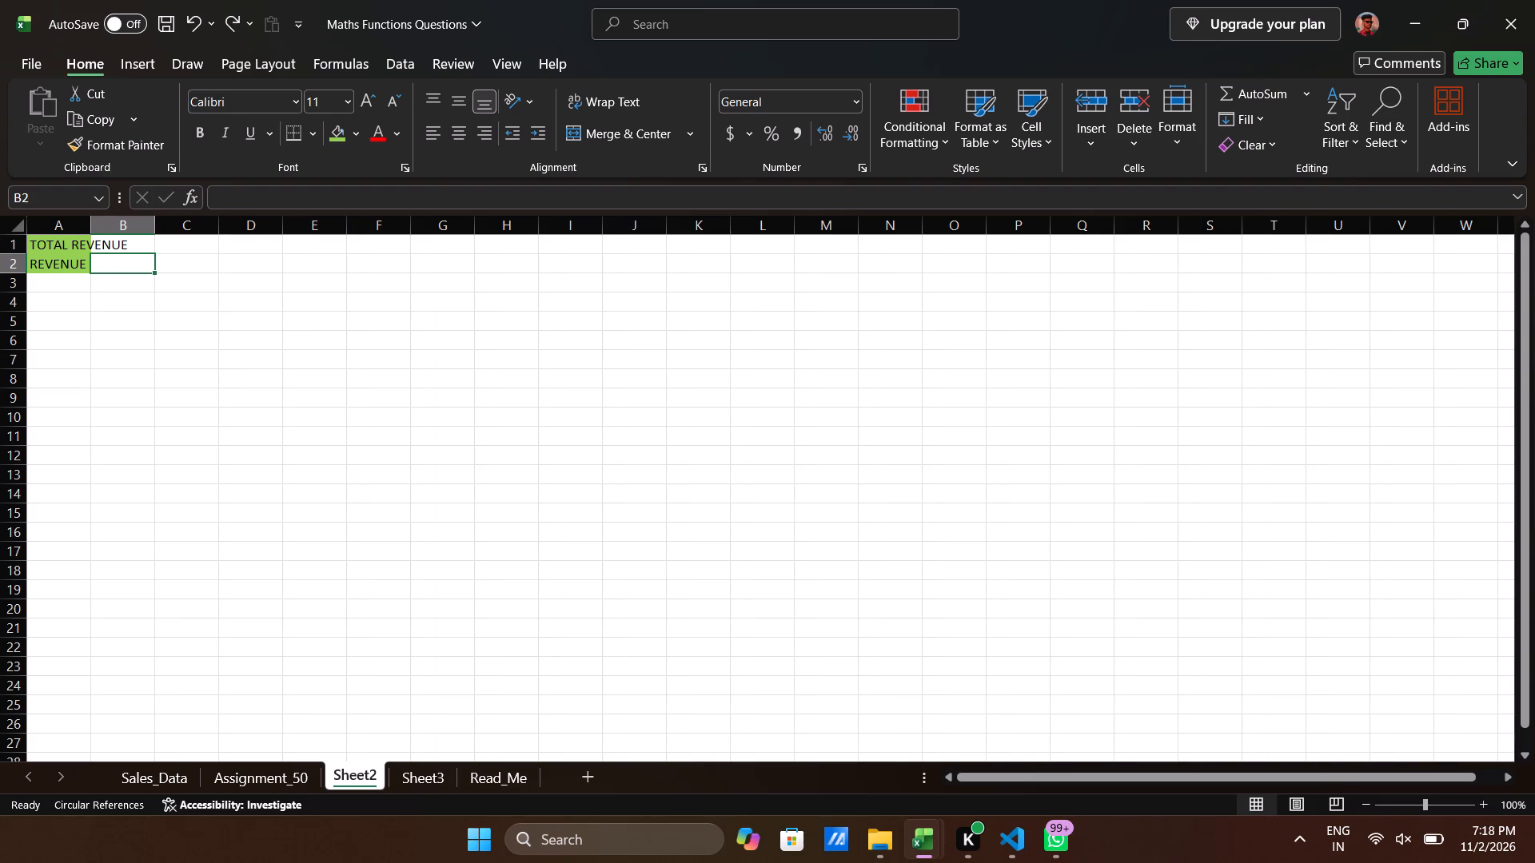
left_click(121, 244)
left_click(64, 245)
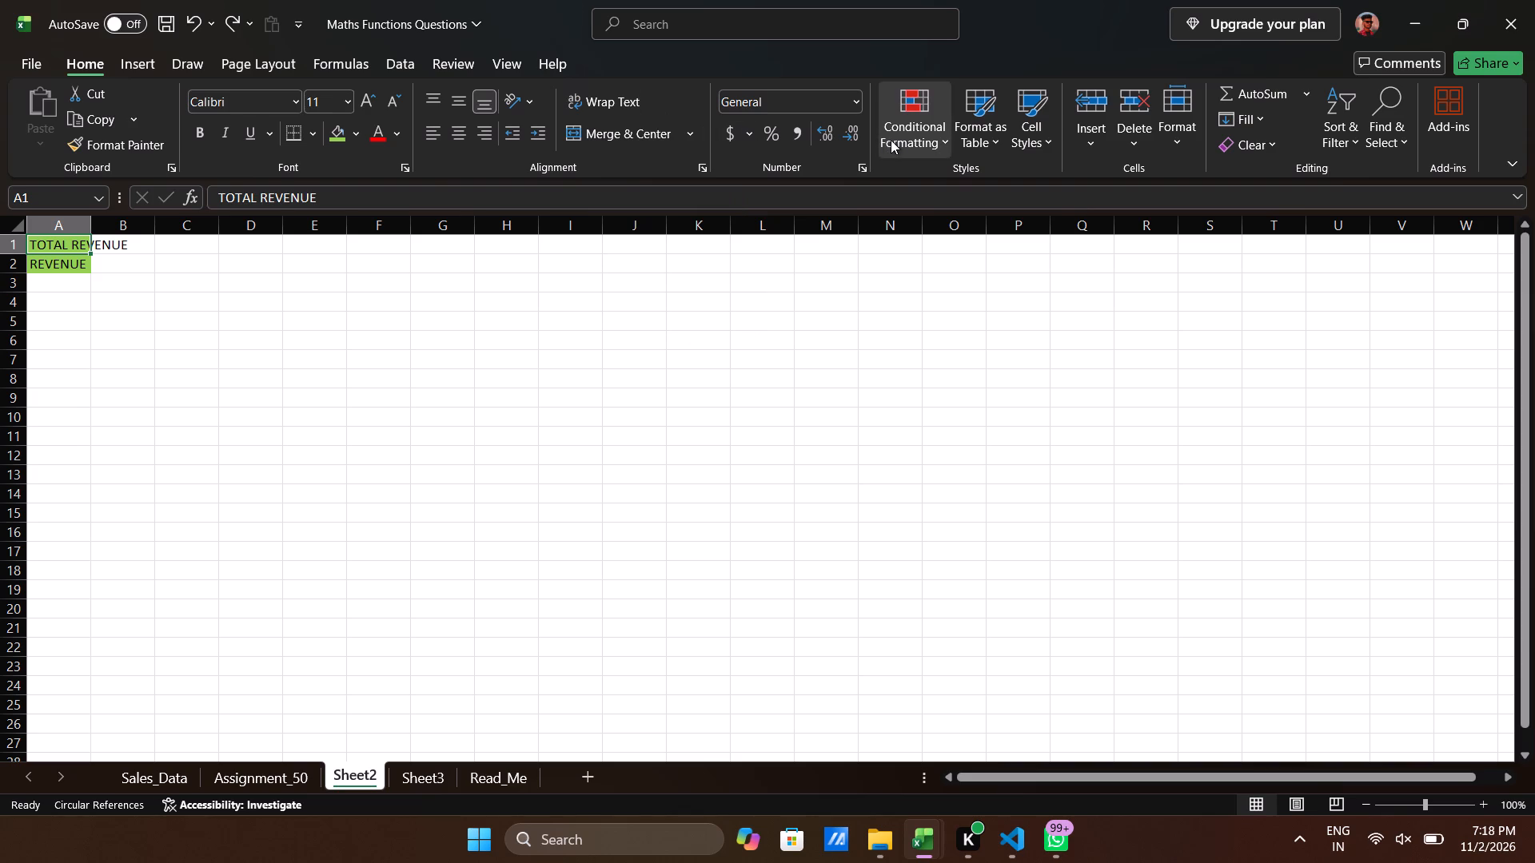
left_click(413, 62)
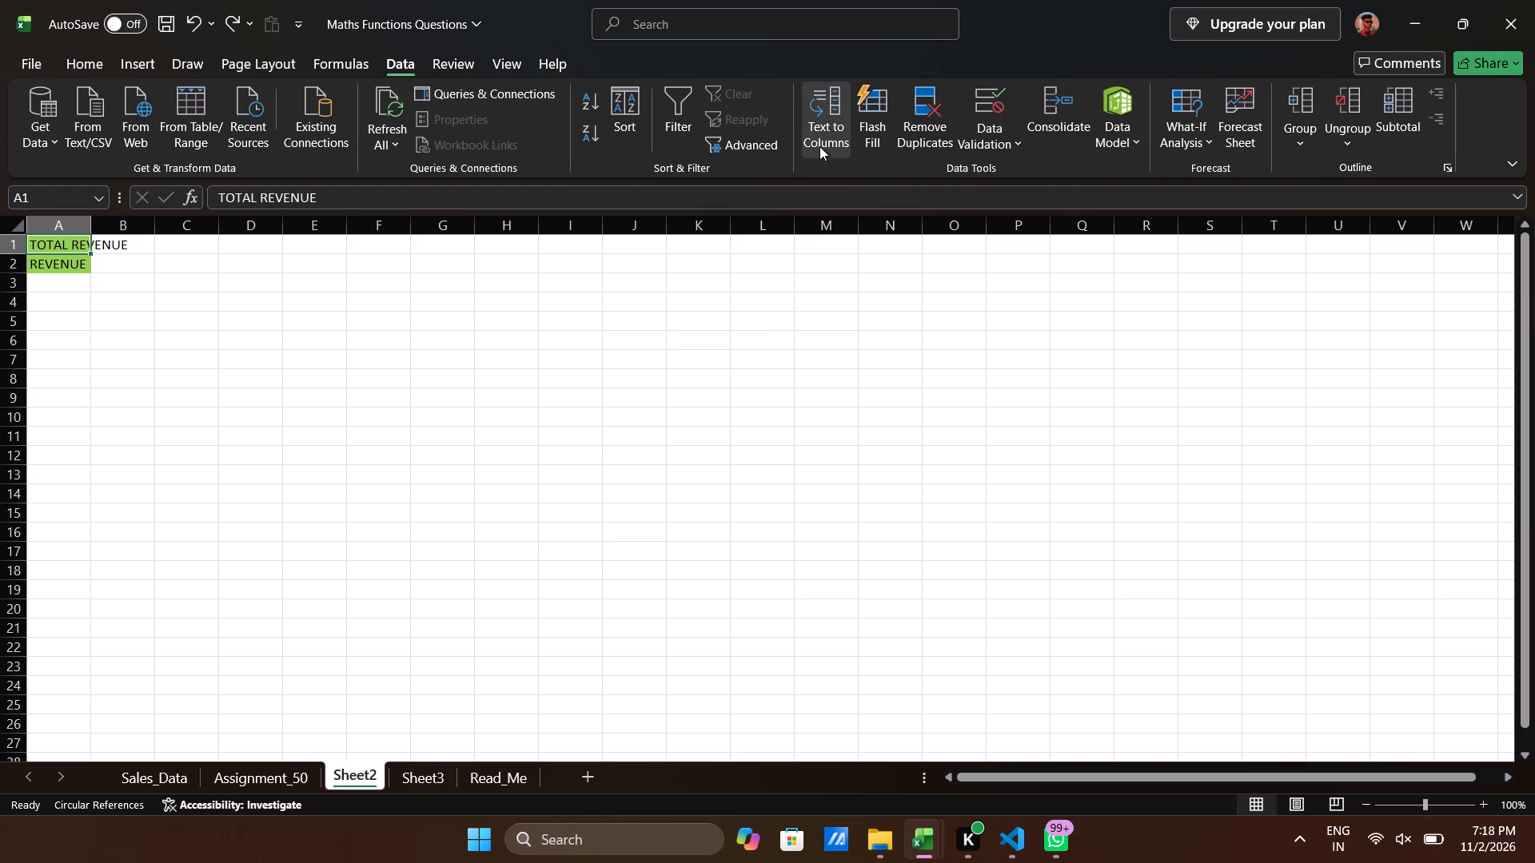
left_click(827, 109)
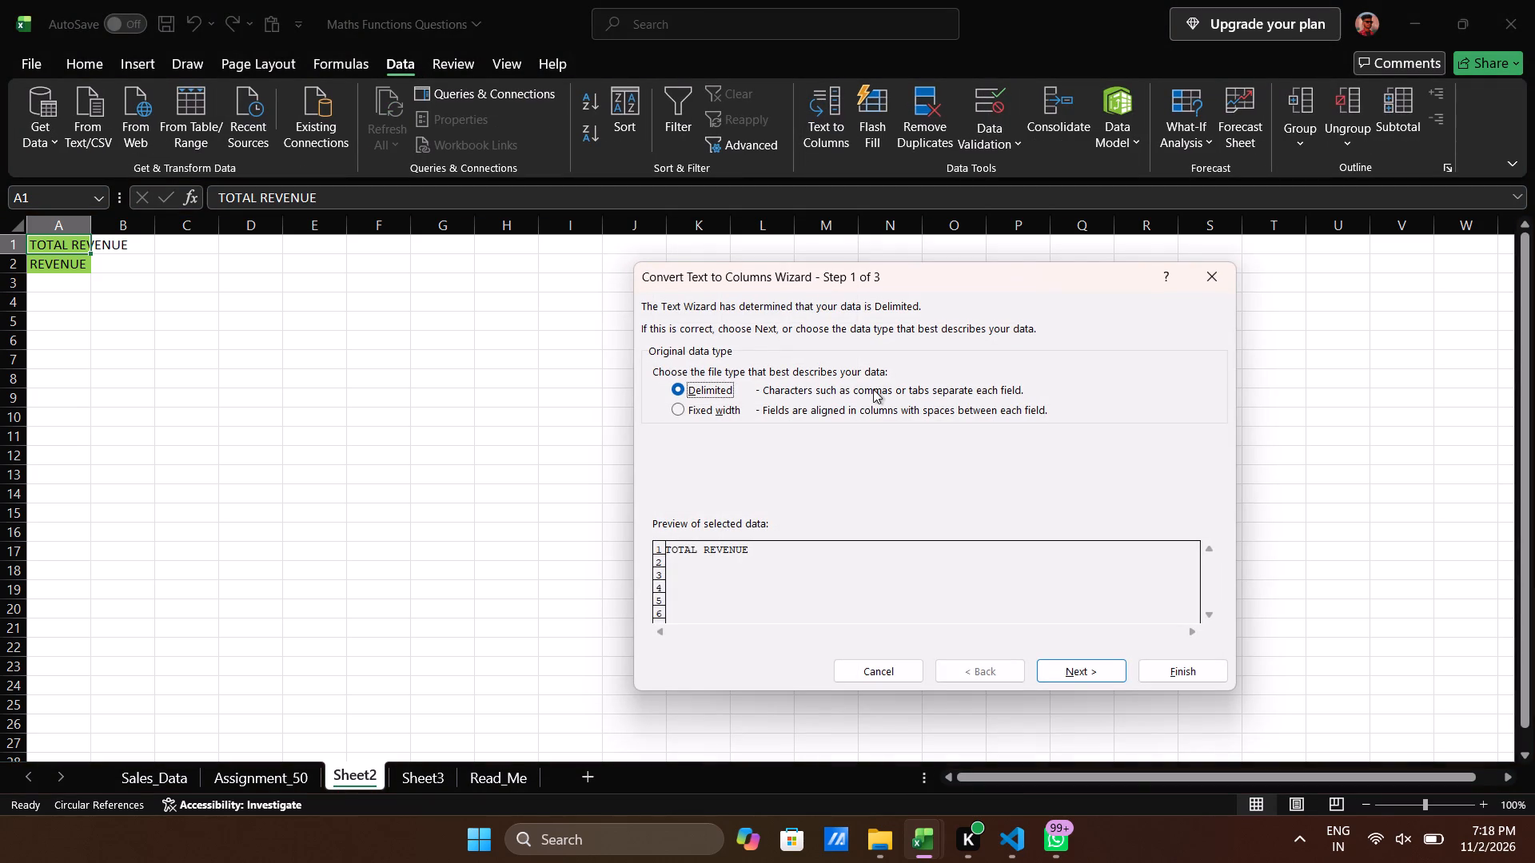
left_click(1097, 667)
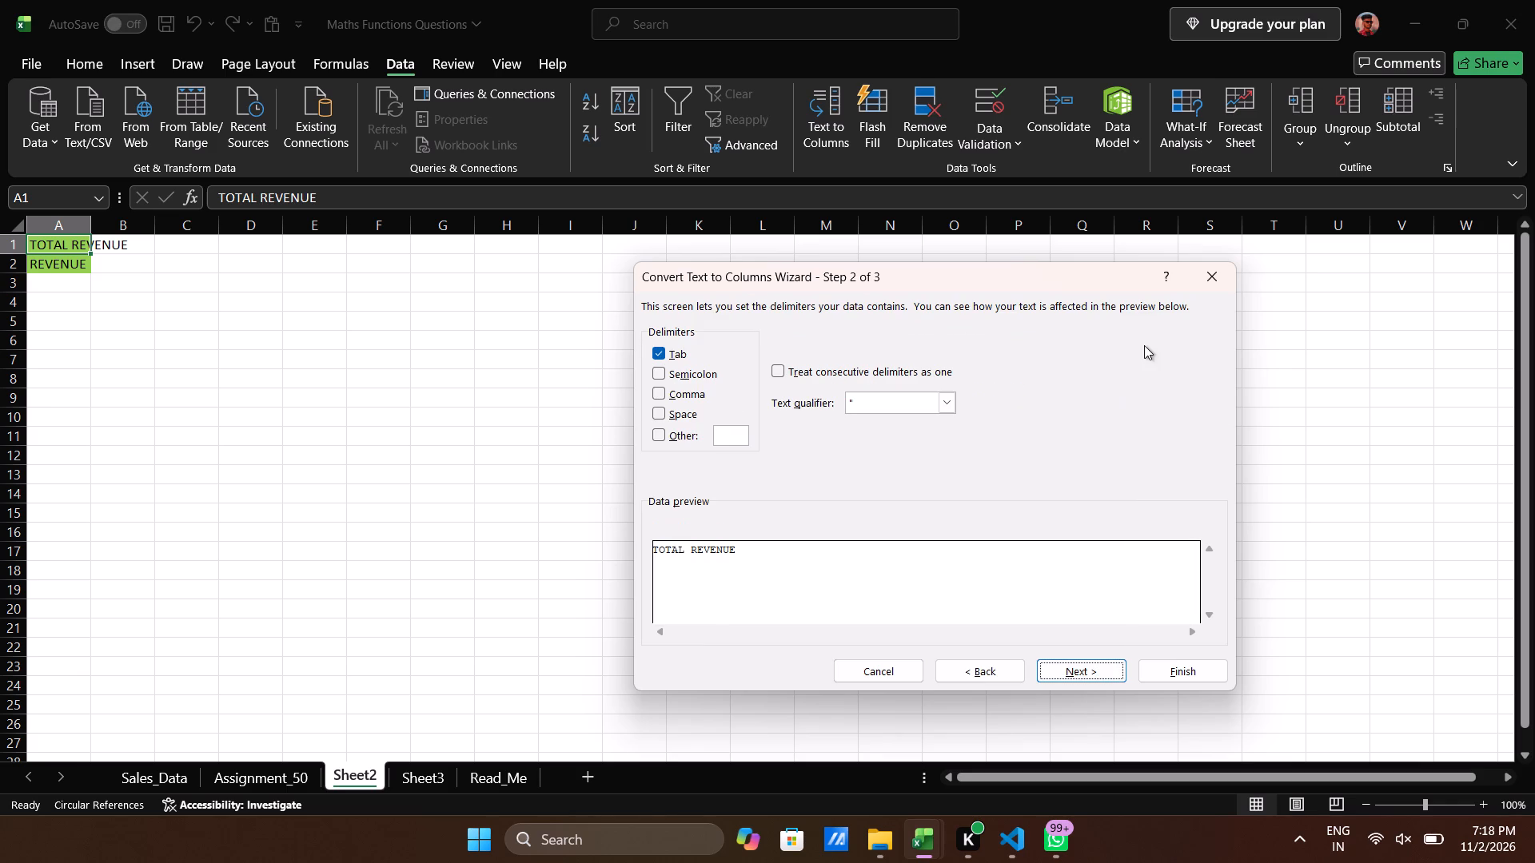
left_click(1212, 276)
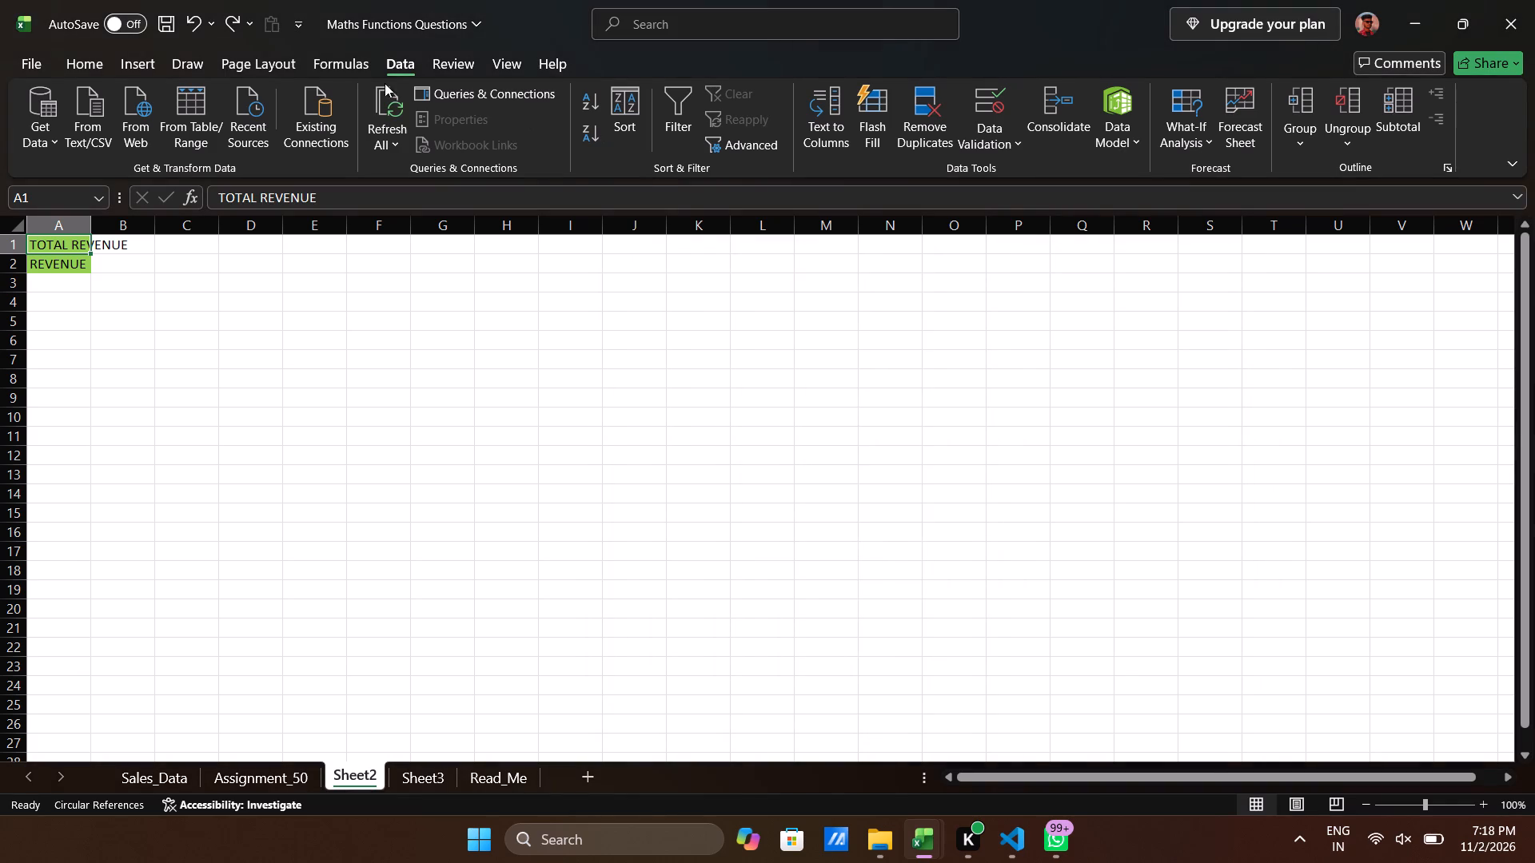
Apply Merge & Center to the TOTAL REVENUE cell A1 and switch the merge off again, leaving the text centred.
left_click(87, 55)
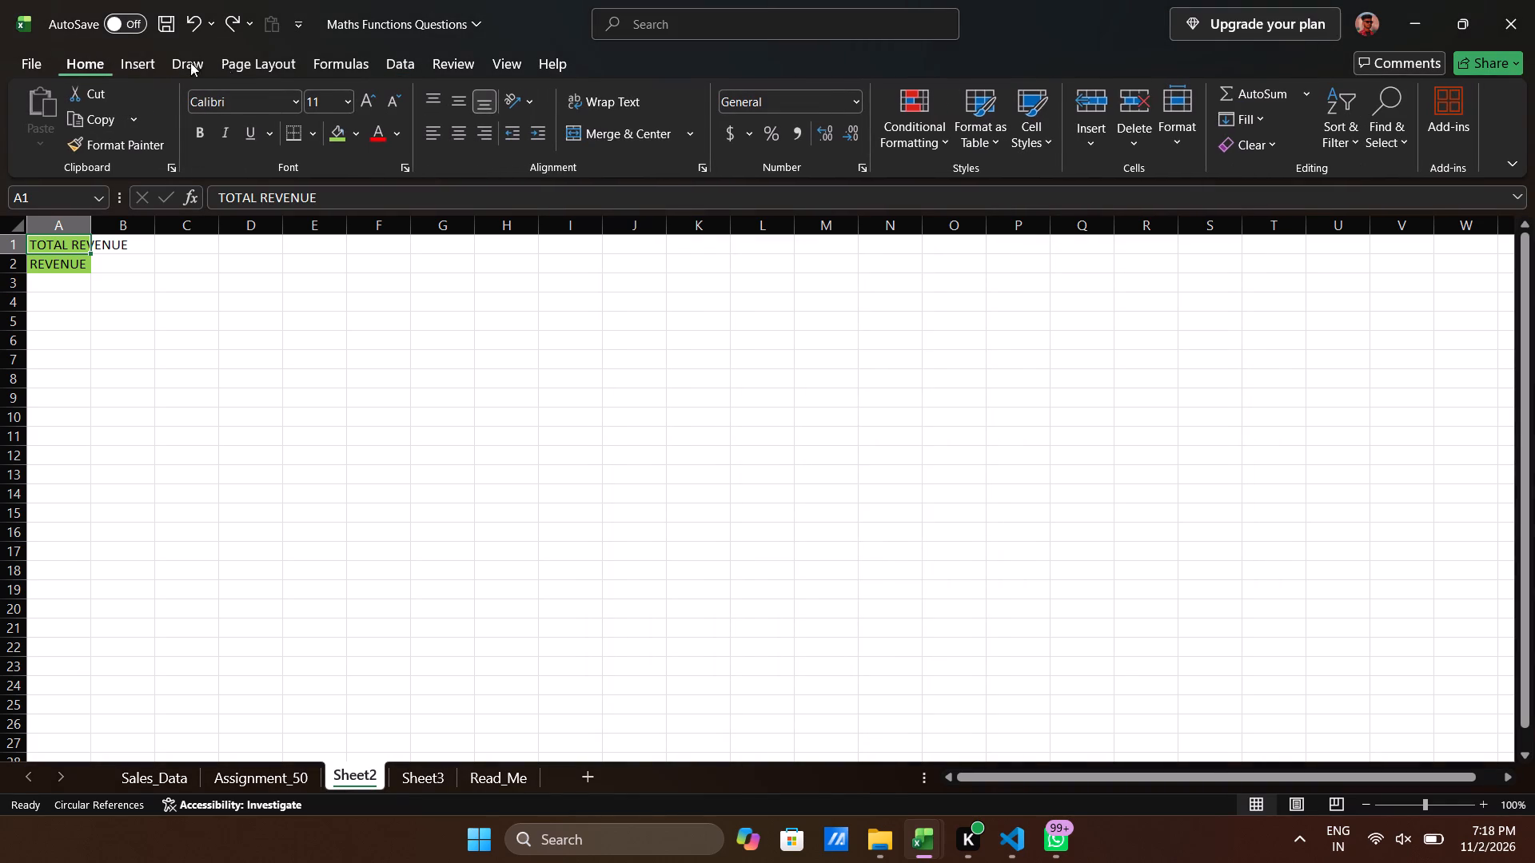
left_click(605, 125)
left_click(593, 132)
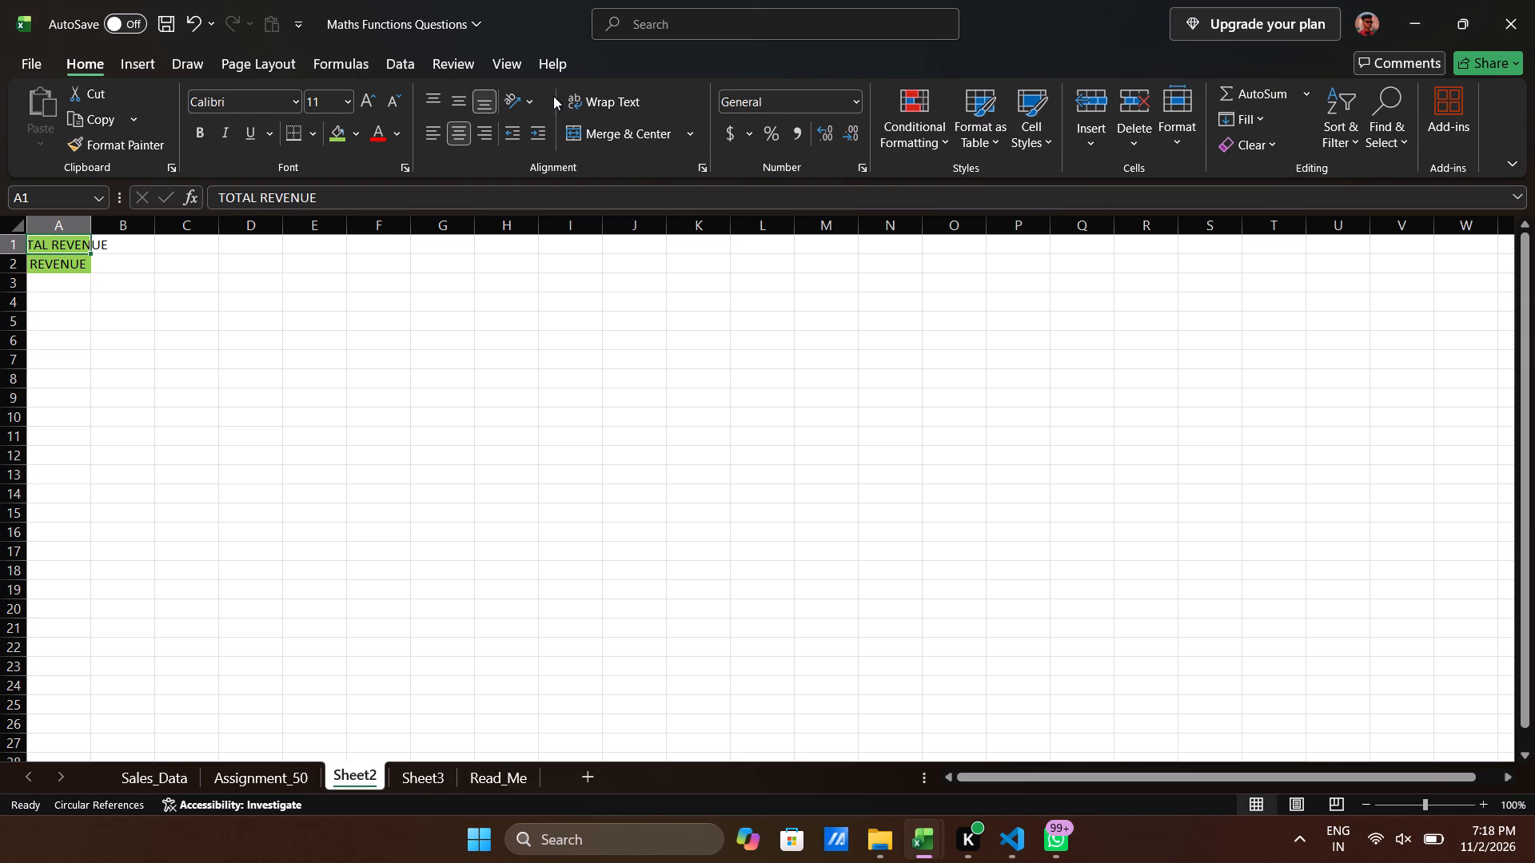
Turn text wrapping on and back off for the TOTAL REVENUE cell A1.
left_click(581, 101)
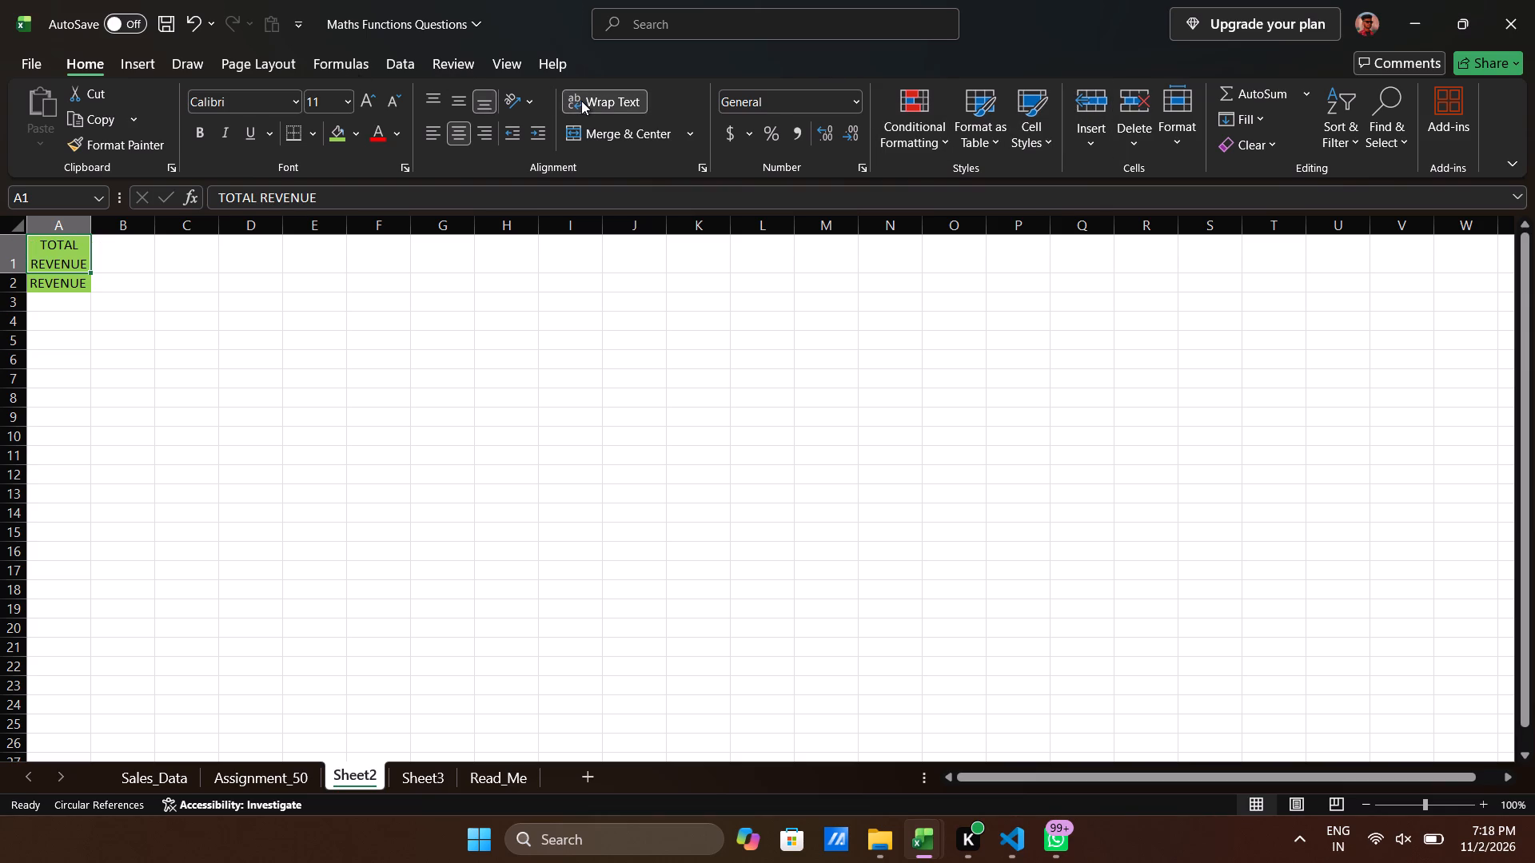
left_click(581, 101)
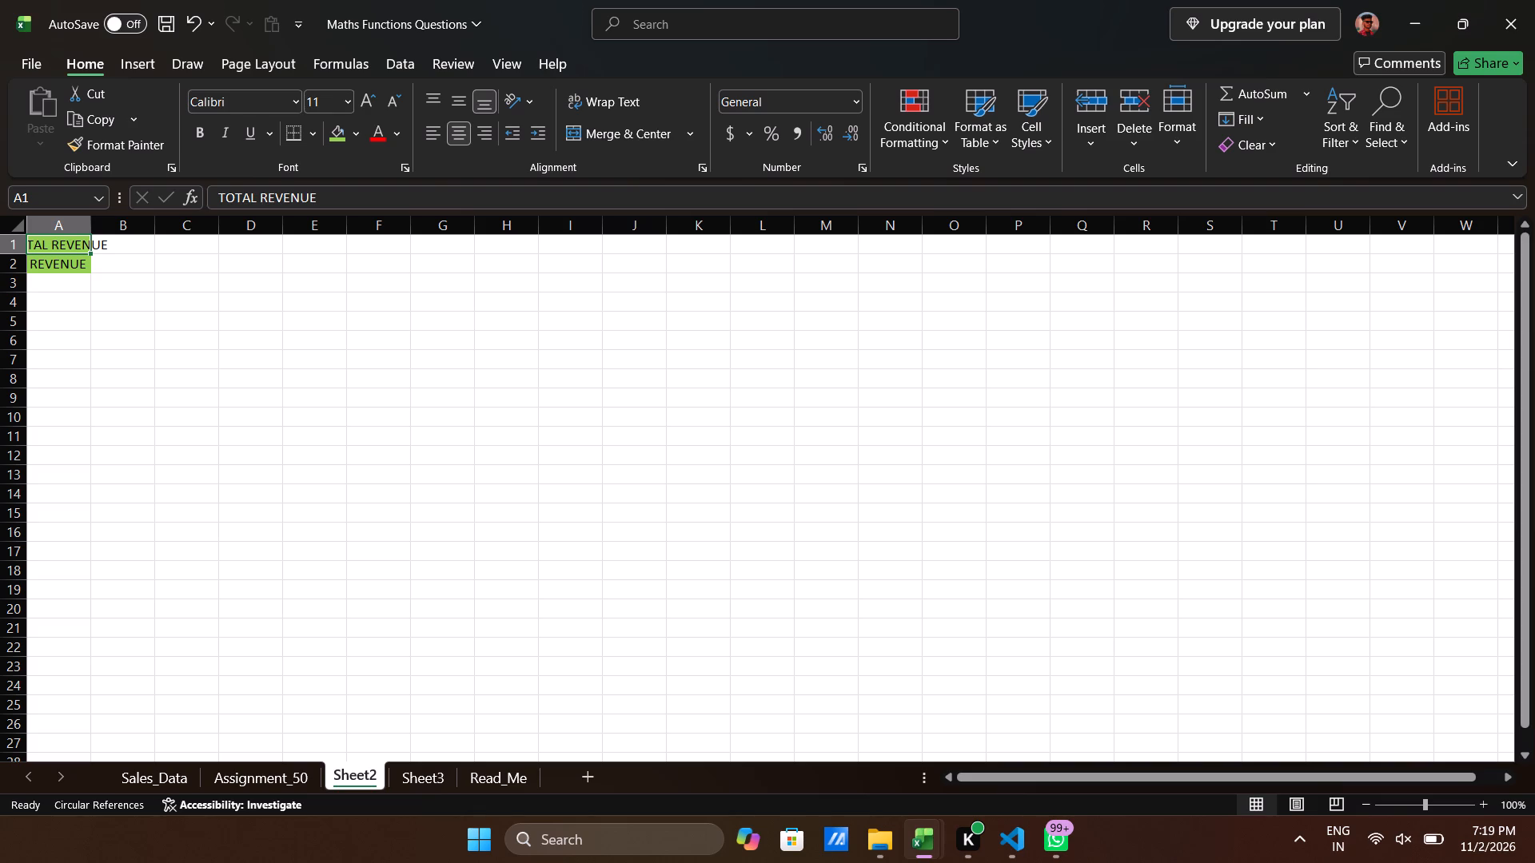
Widen column A to roughly the length of the TOTAL REVENUE heading.
left_click_drag(89, 223, 140, 236)
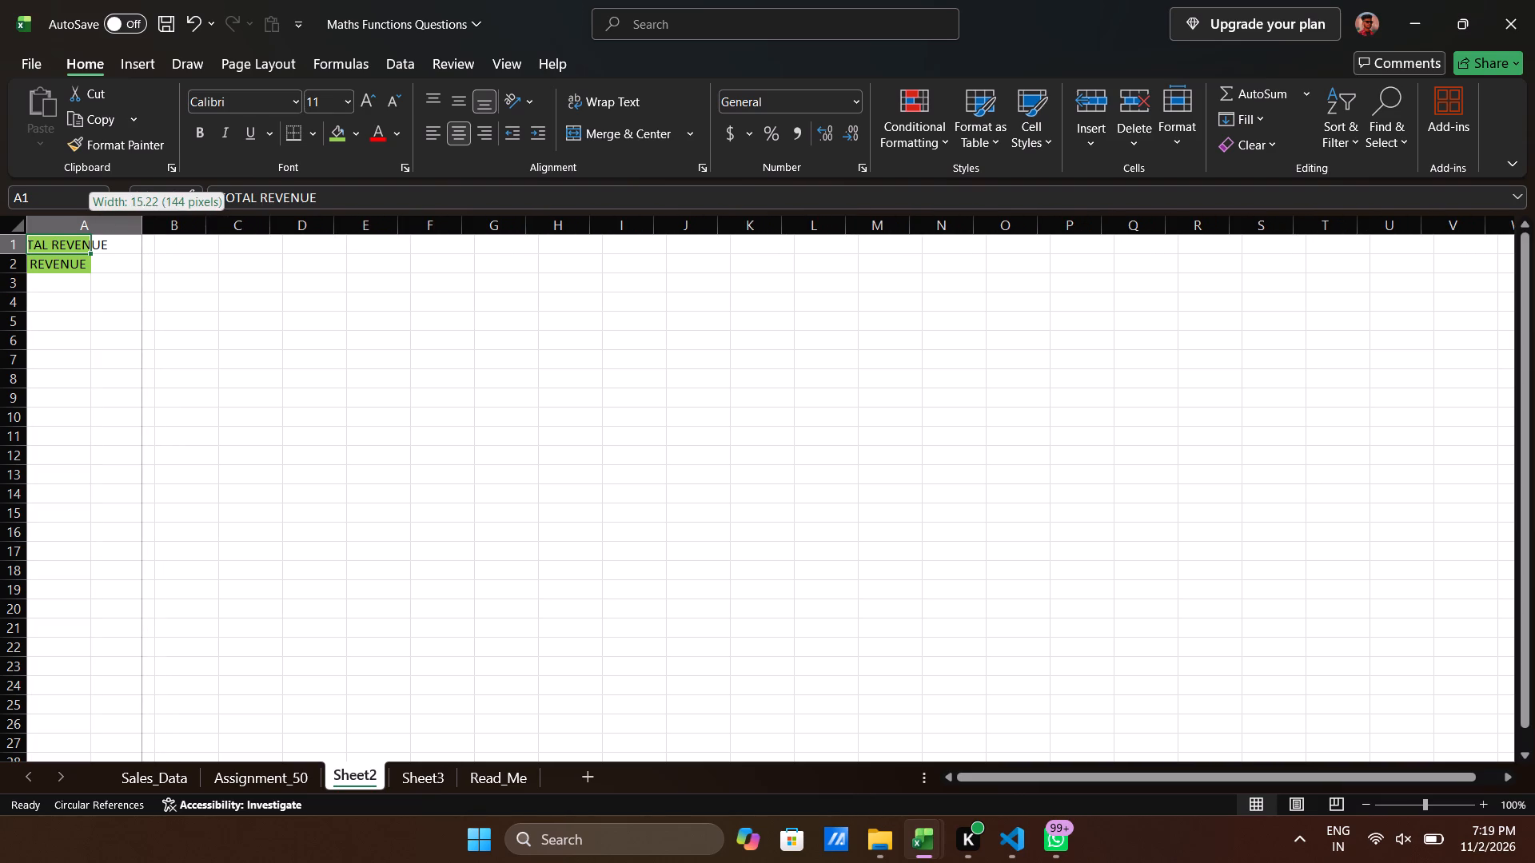
left_click_drag(140, 236, 118, 237)
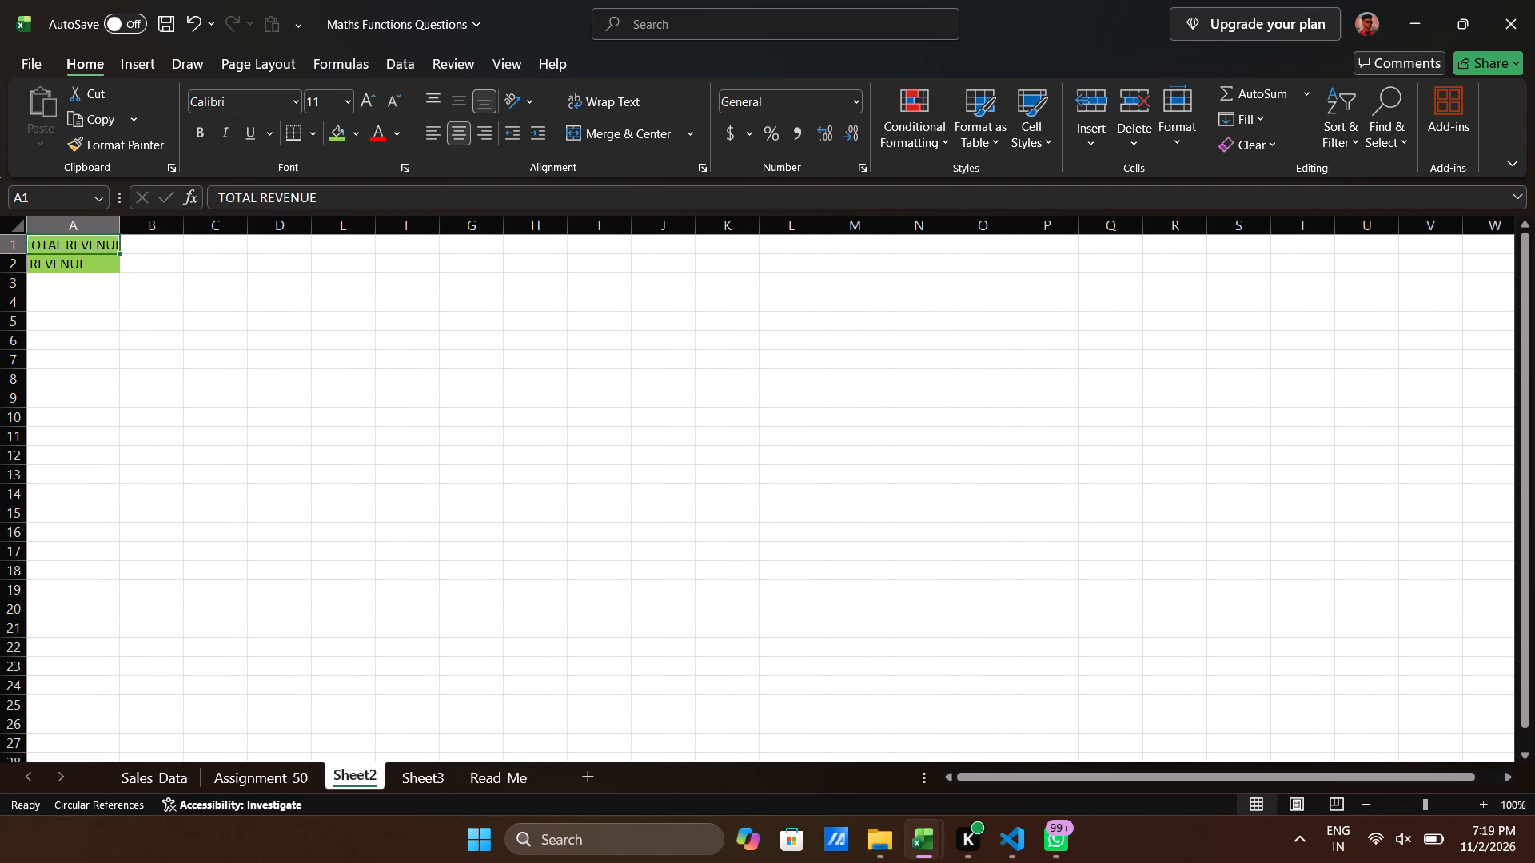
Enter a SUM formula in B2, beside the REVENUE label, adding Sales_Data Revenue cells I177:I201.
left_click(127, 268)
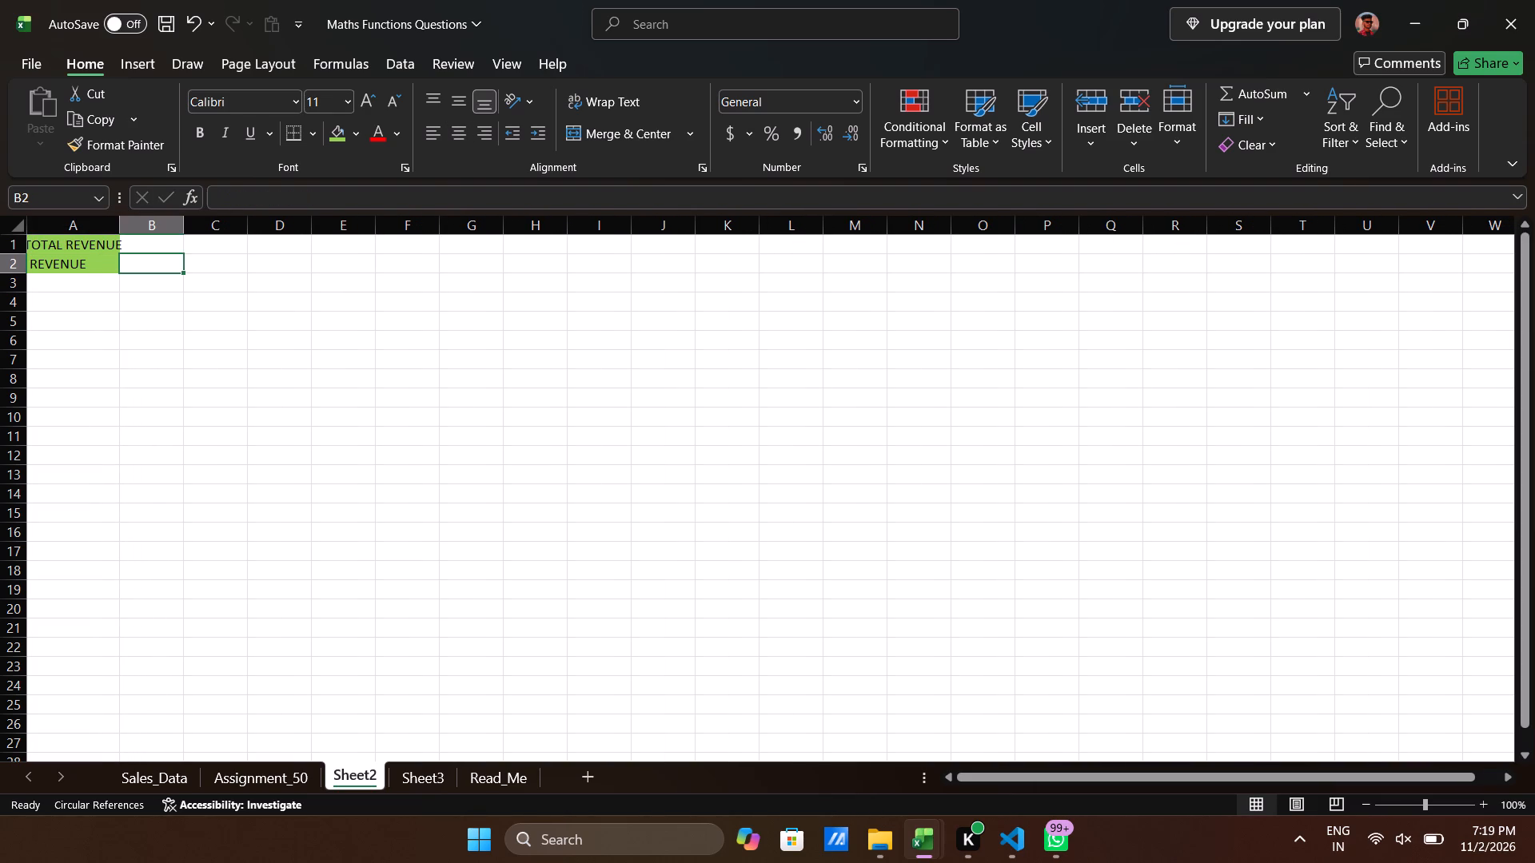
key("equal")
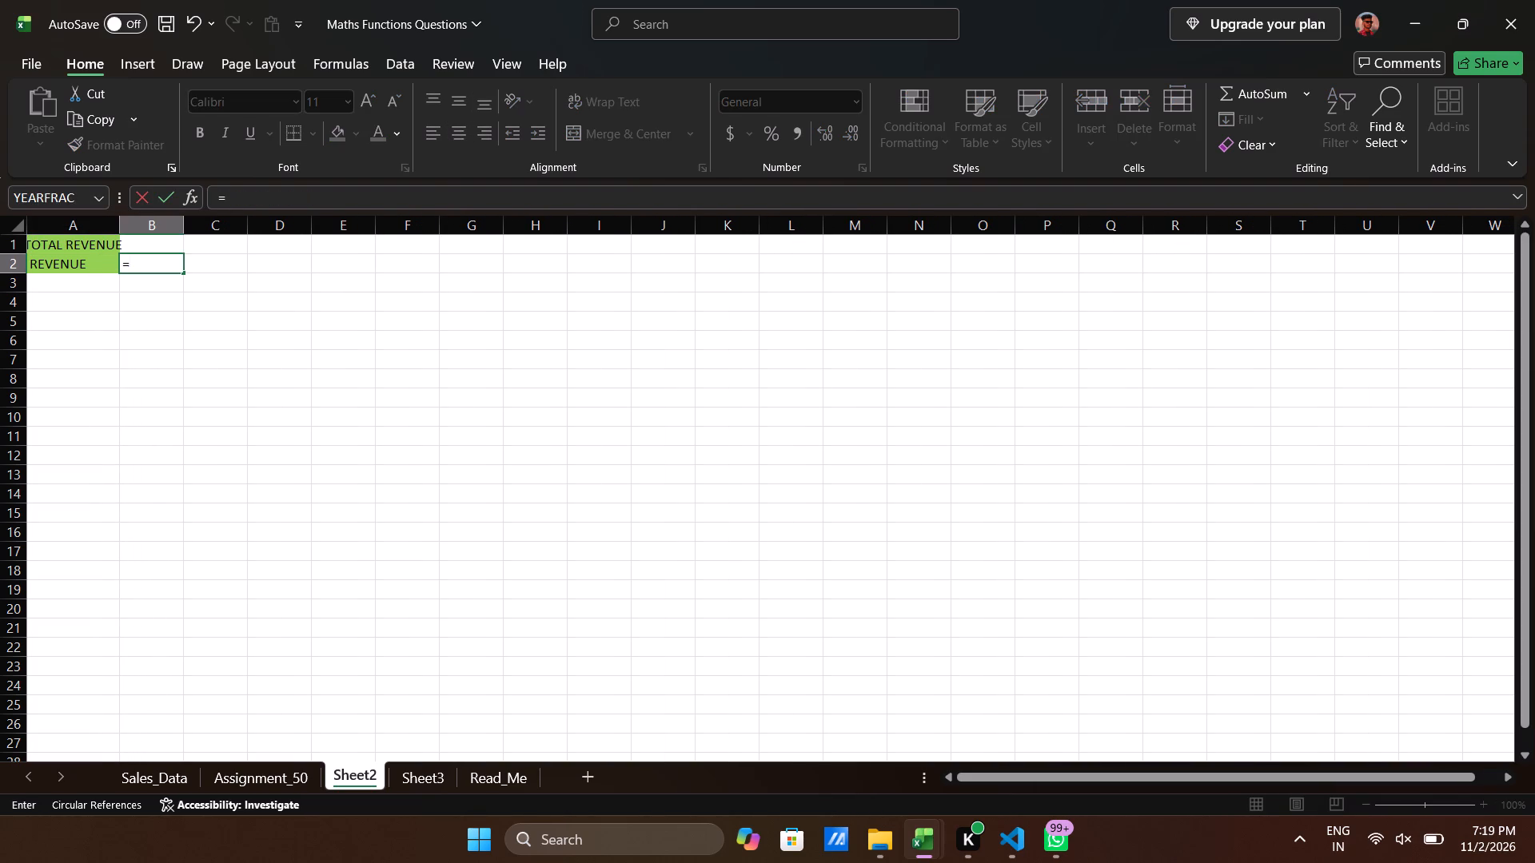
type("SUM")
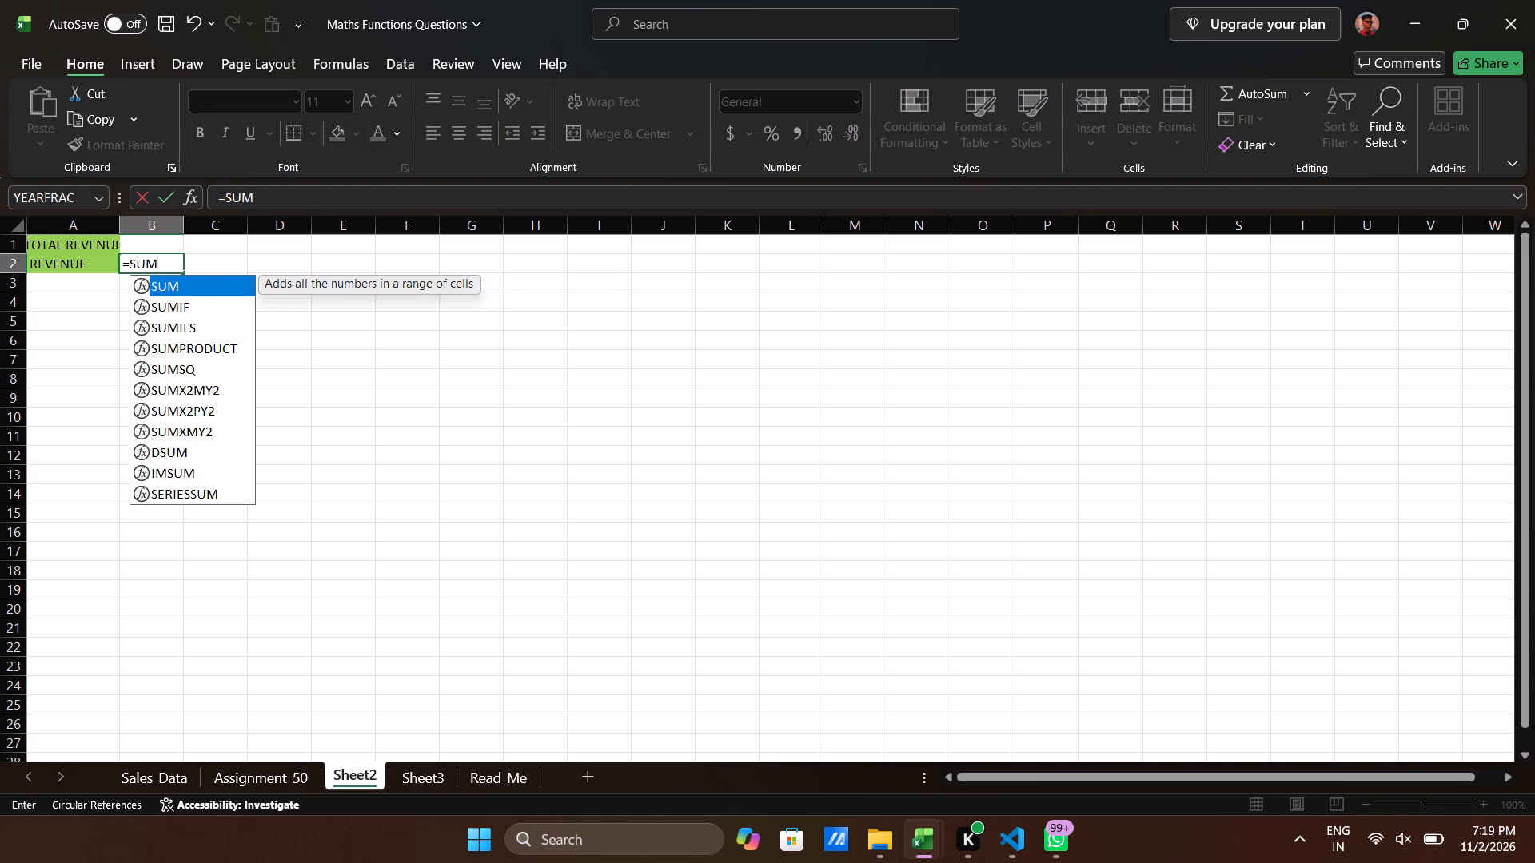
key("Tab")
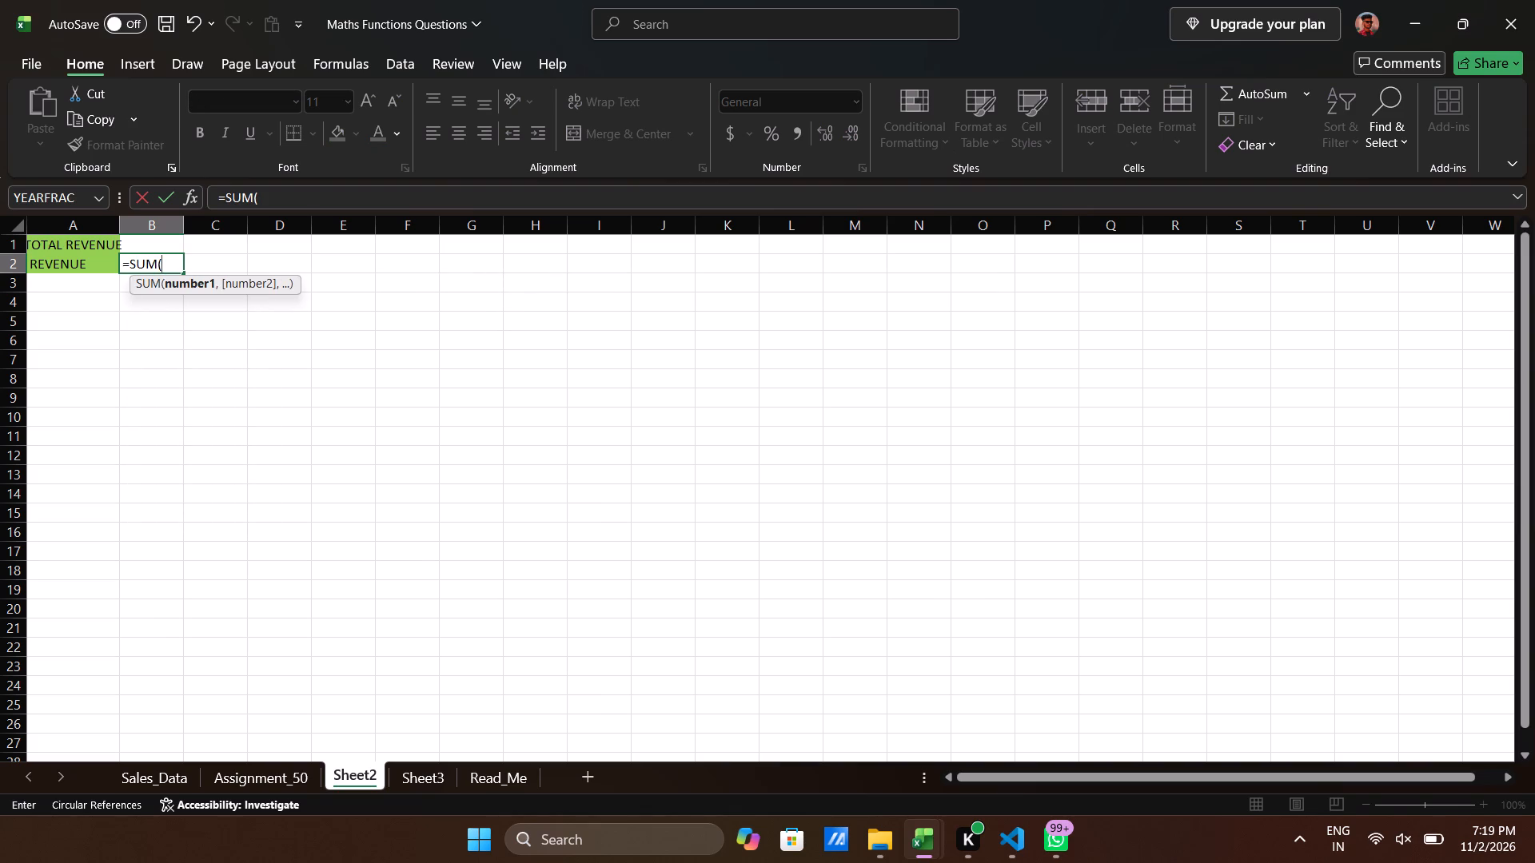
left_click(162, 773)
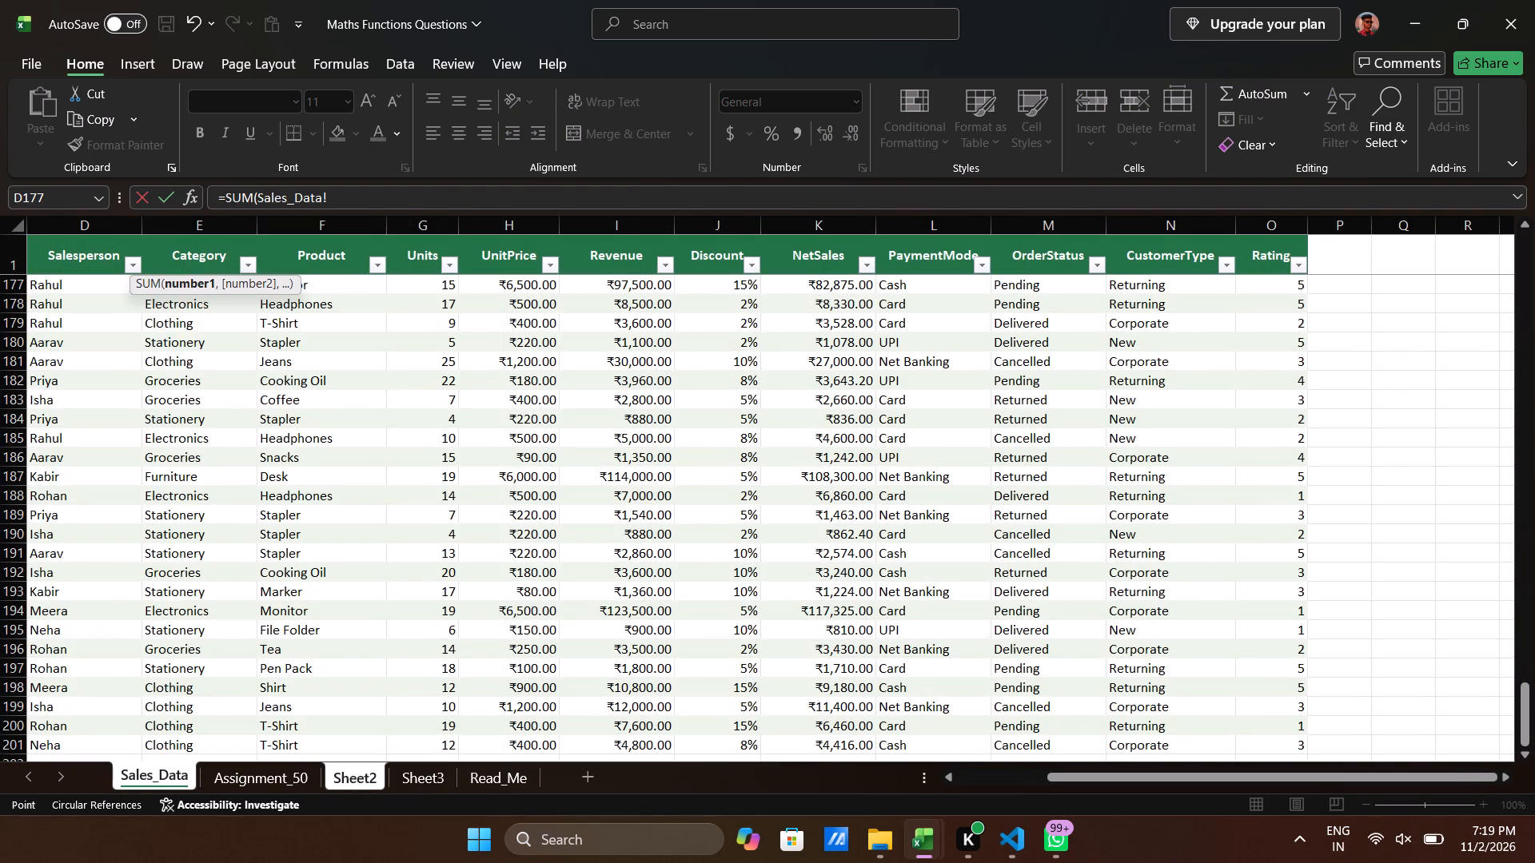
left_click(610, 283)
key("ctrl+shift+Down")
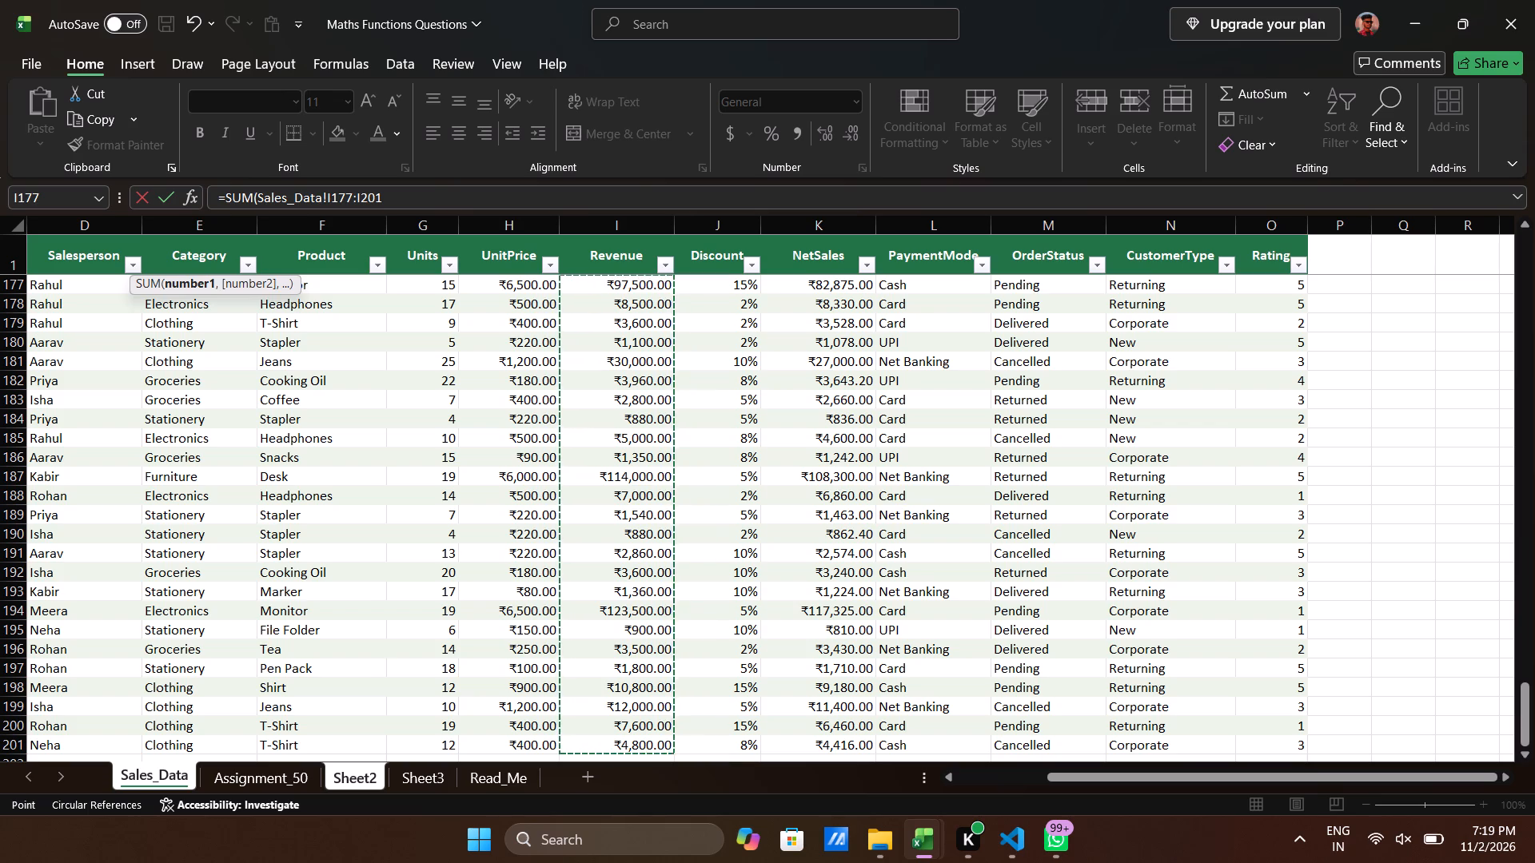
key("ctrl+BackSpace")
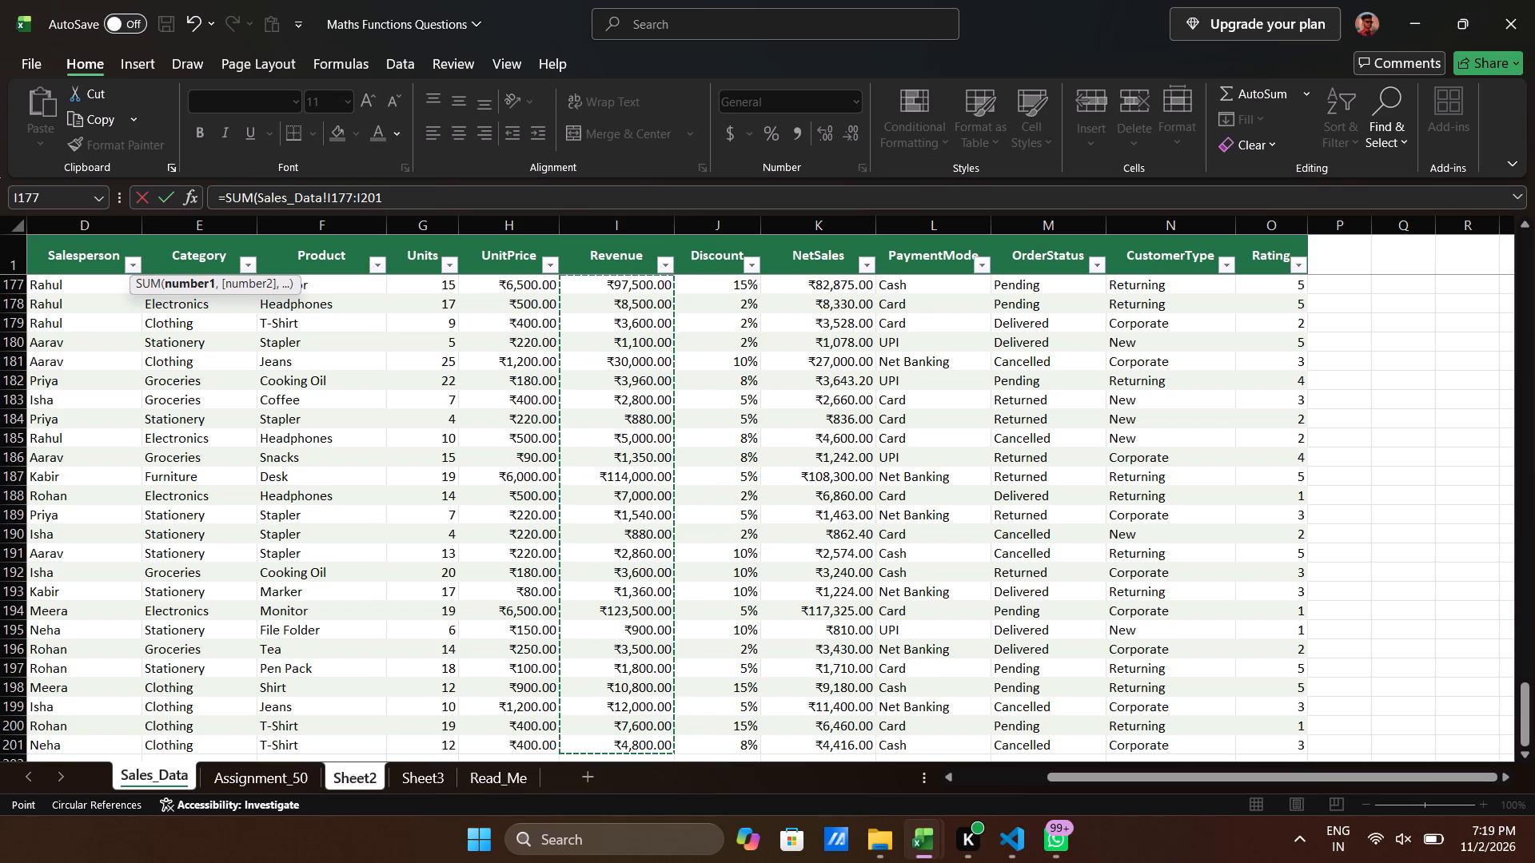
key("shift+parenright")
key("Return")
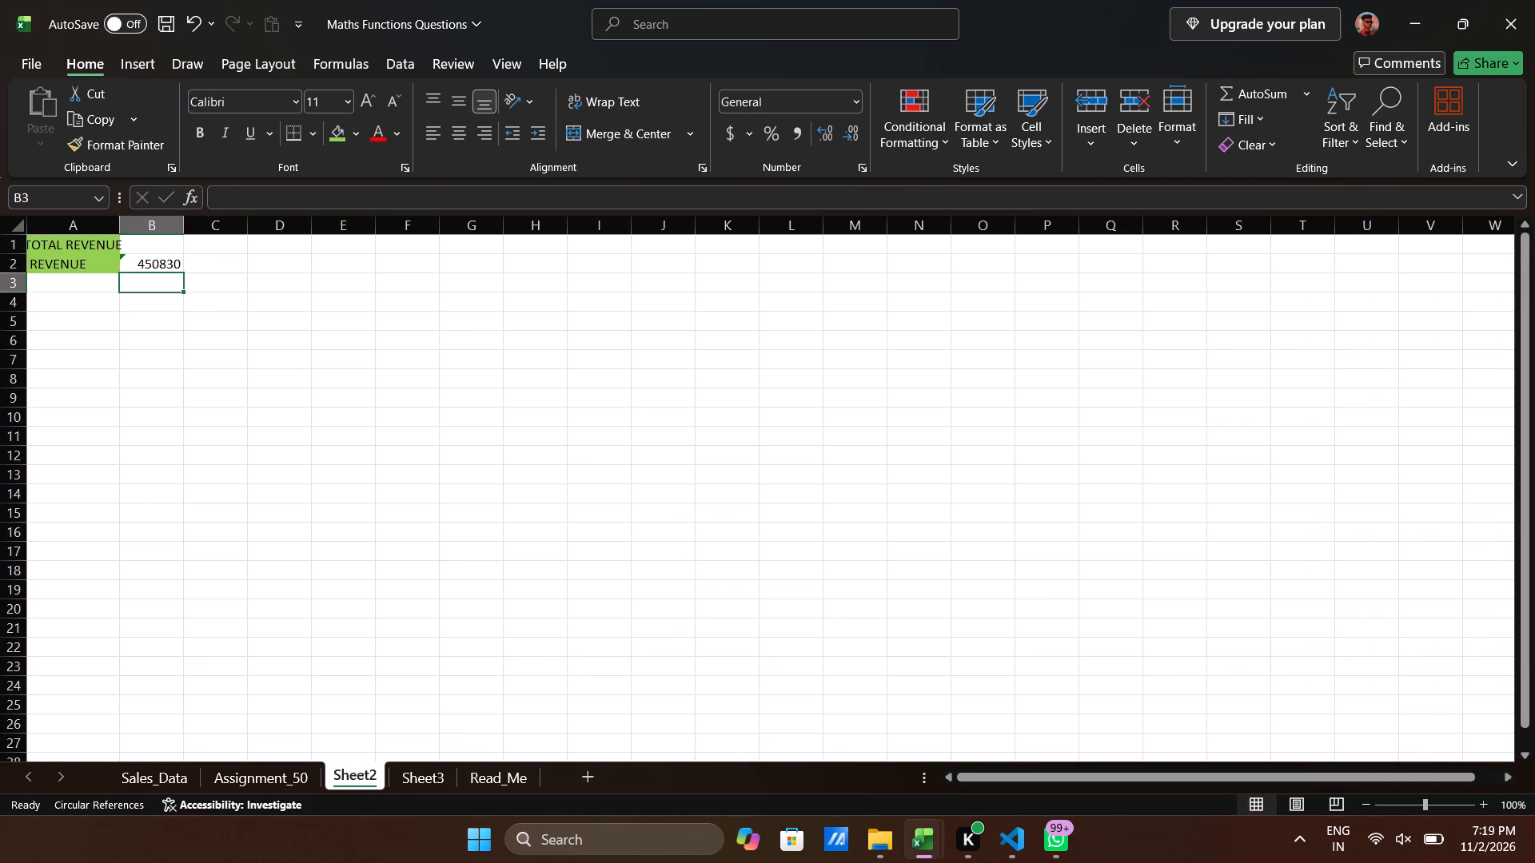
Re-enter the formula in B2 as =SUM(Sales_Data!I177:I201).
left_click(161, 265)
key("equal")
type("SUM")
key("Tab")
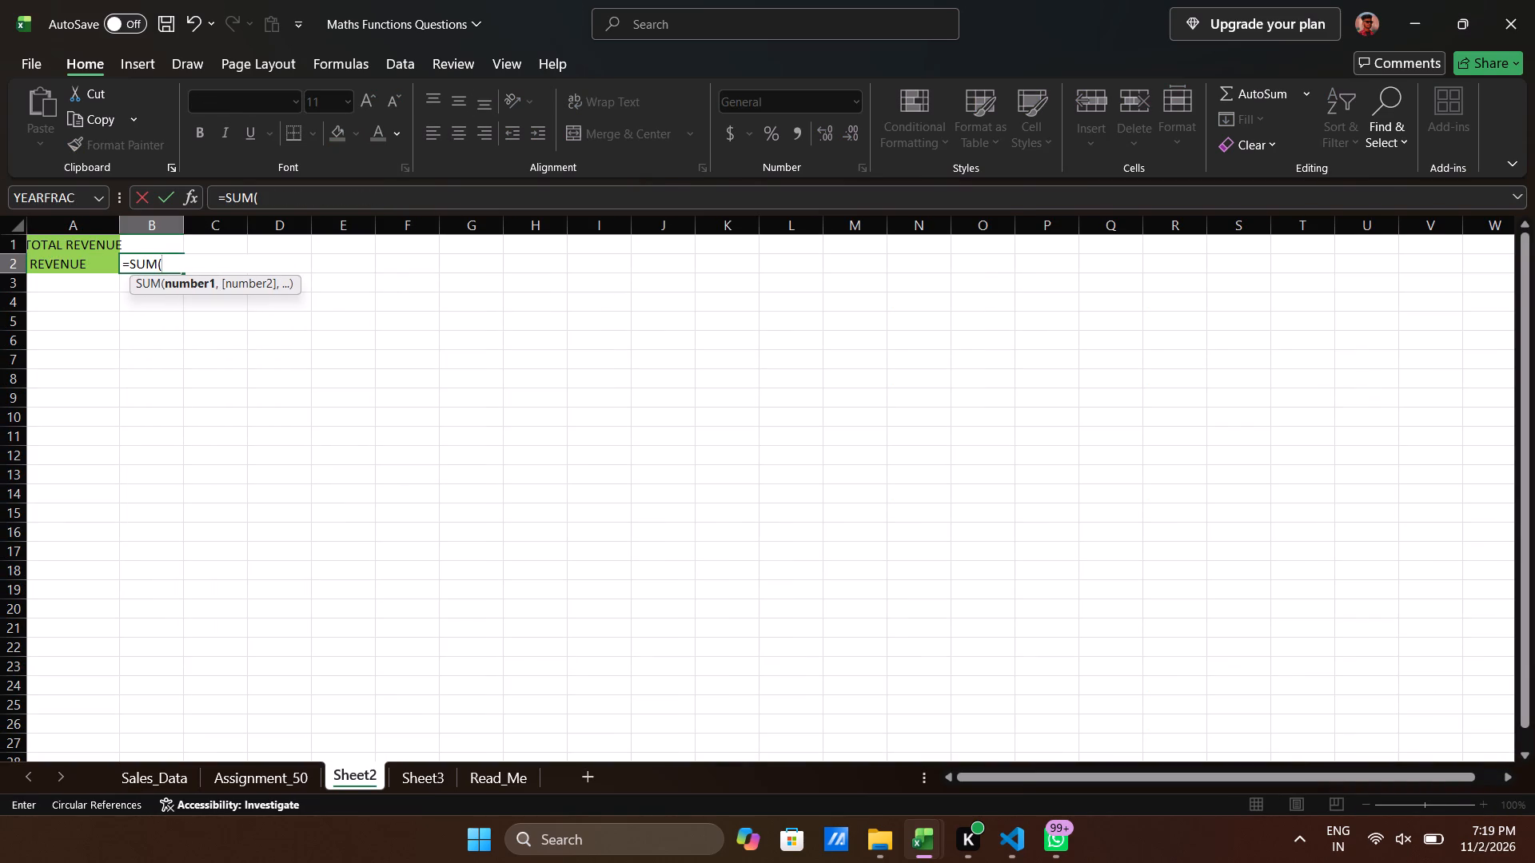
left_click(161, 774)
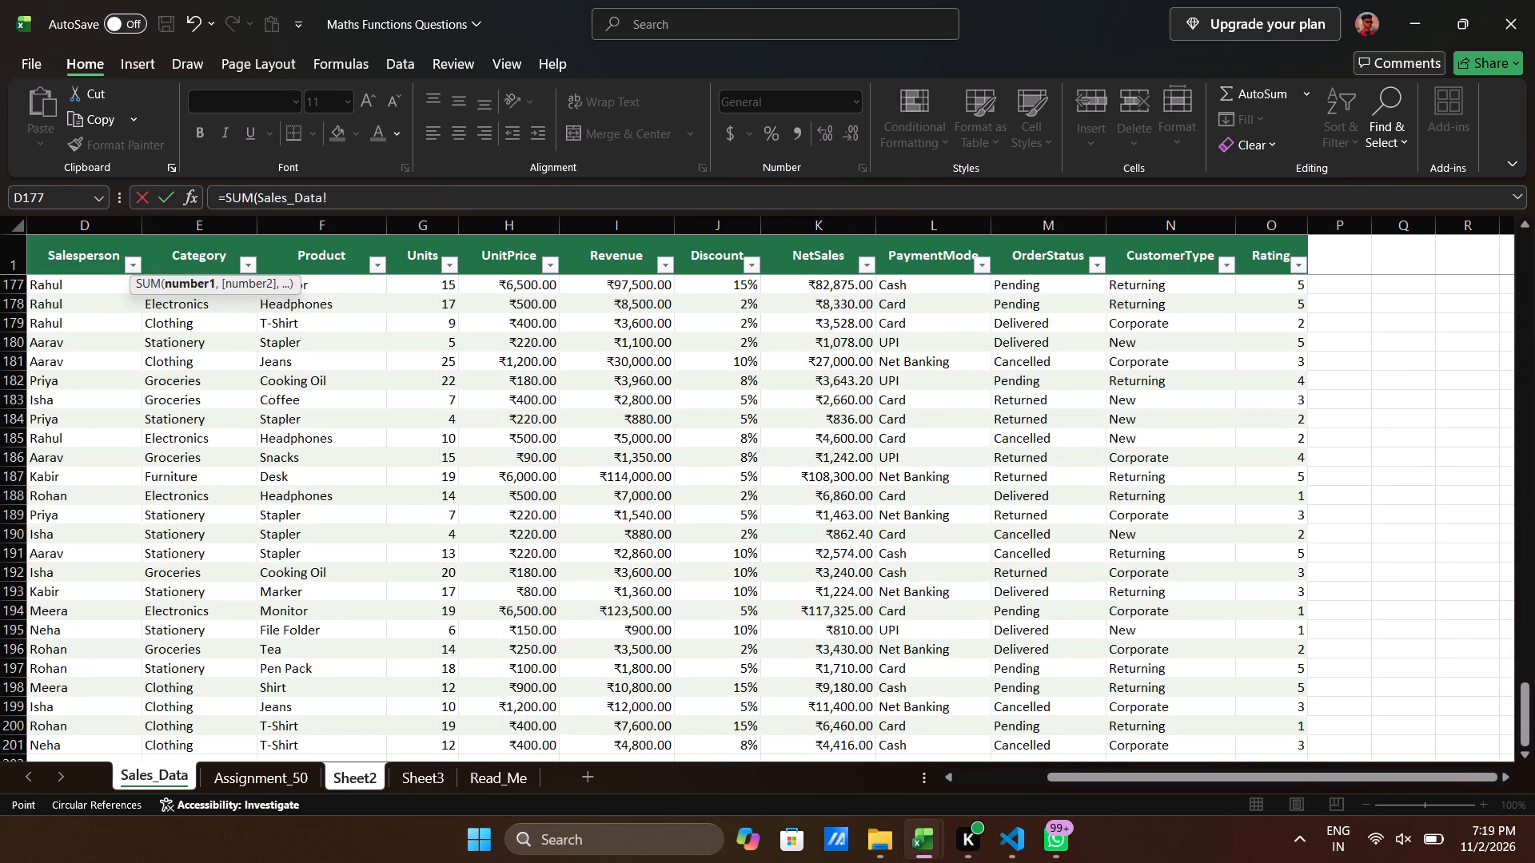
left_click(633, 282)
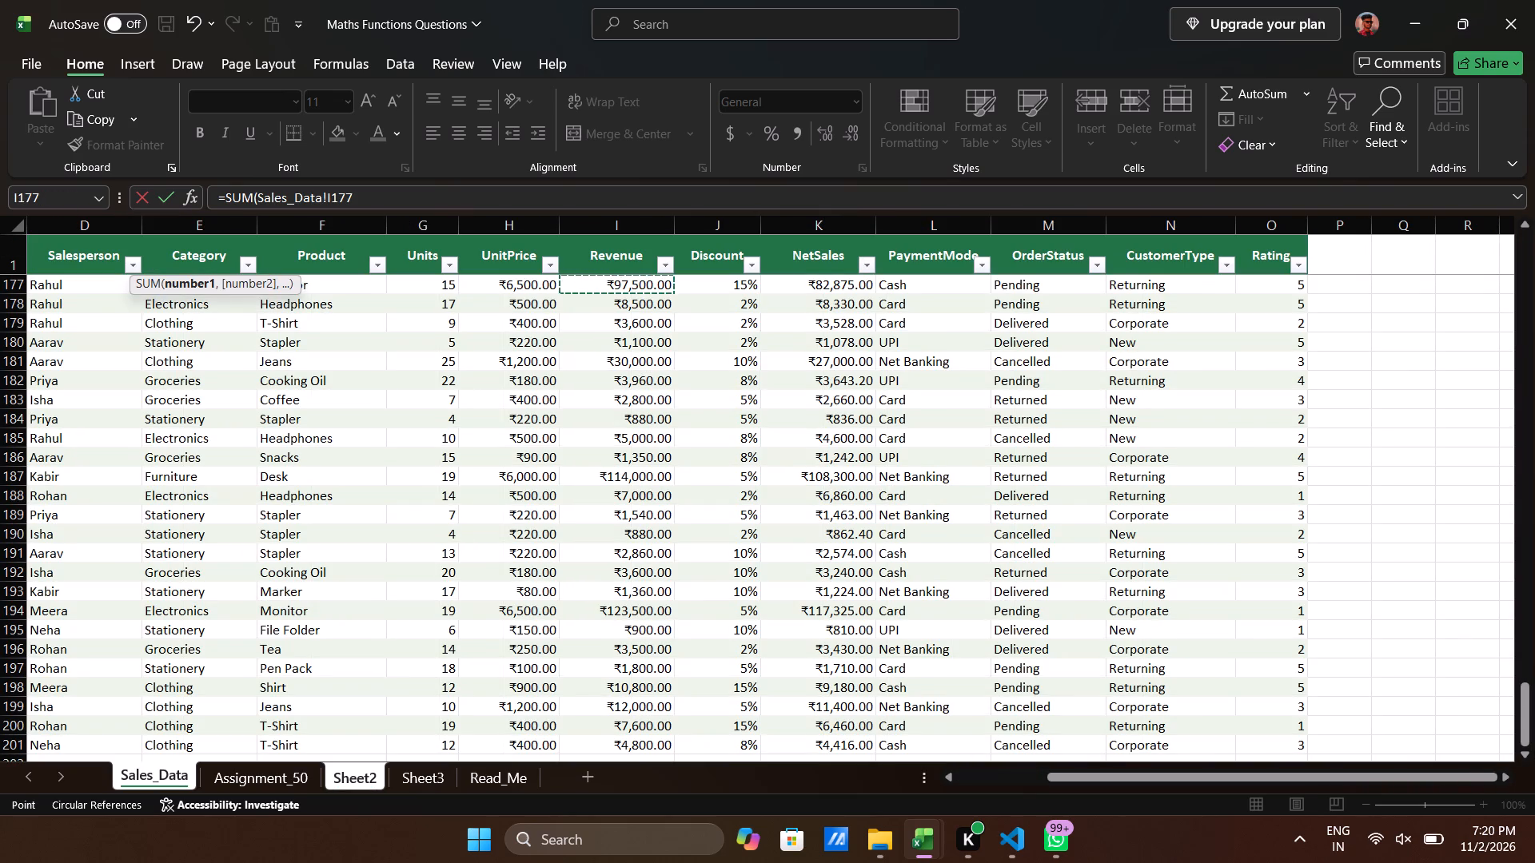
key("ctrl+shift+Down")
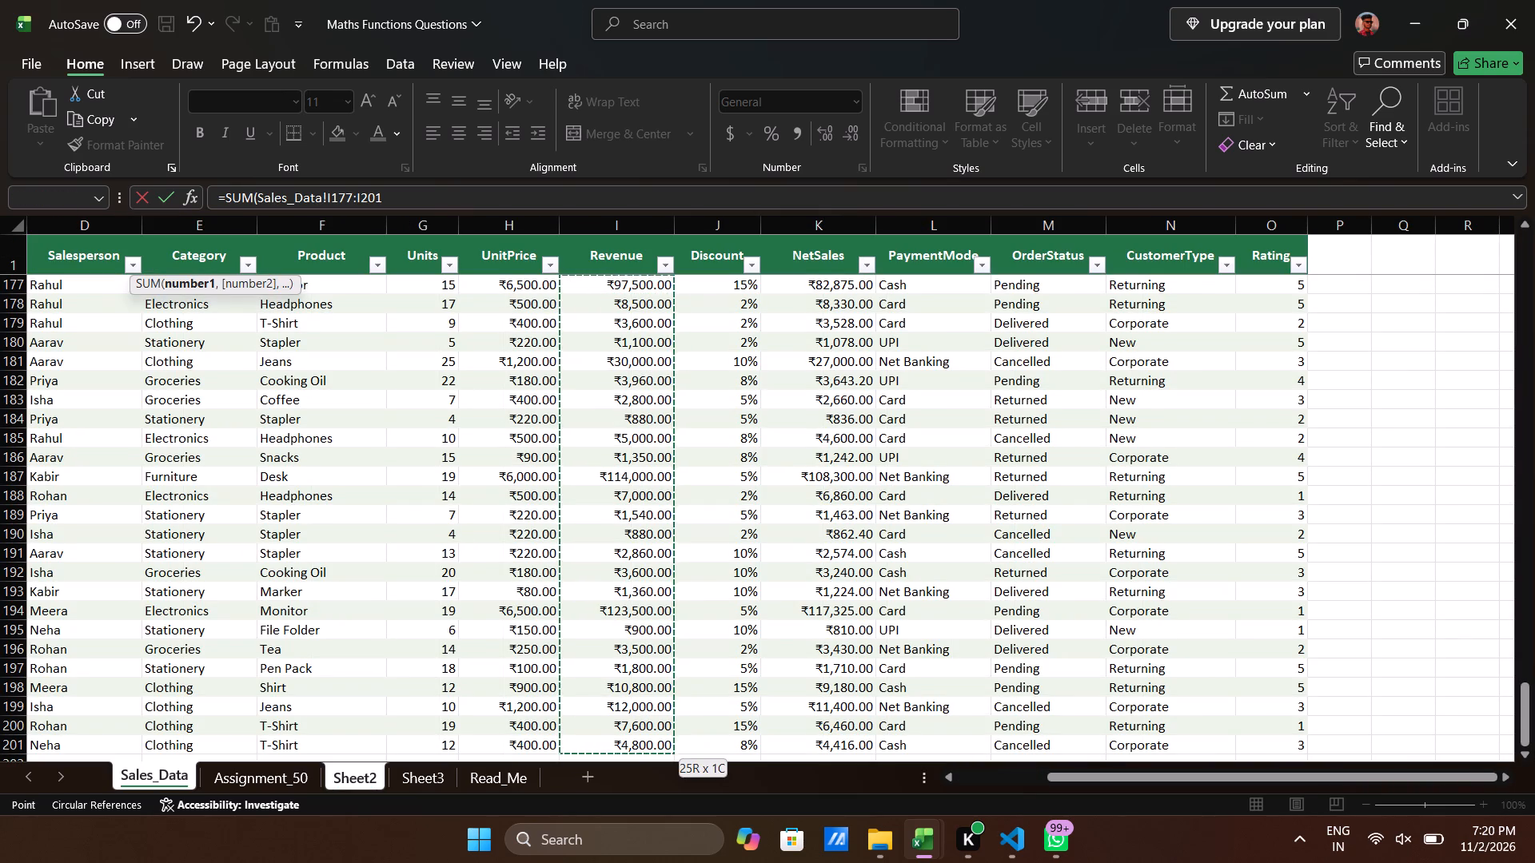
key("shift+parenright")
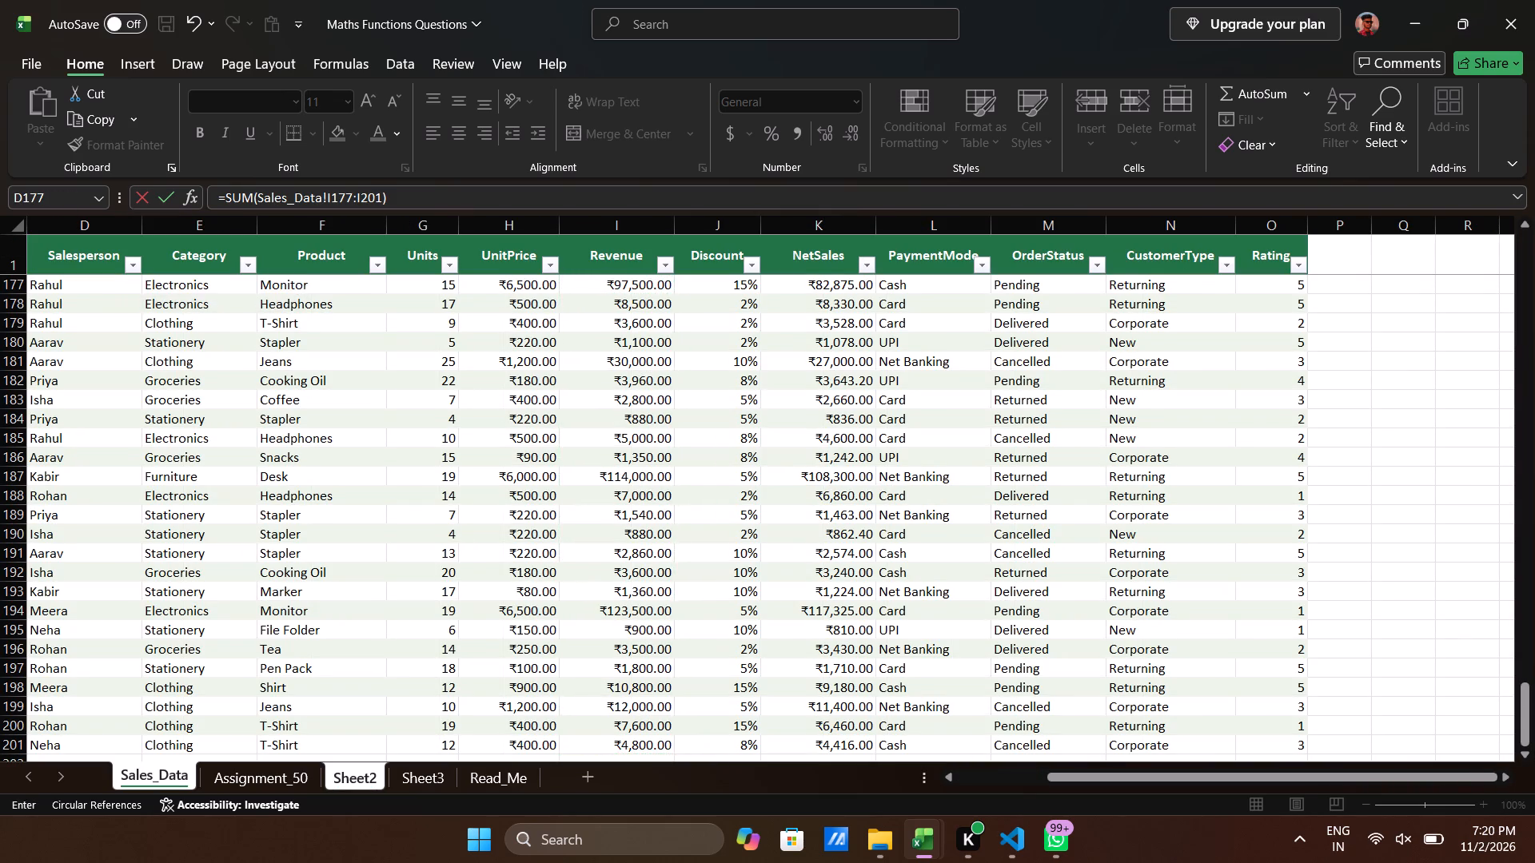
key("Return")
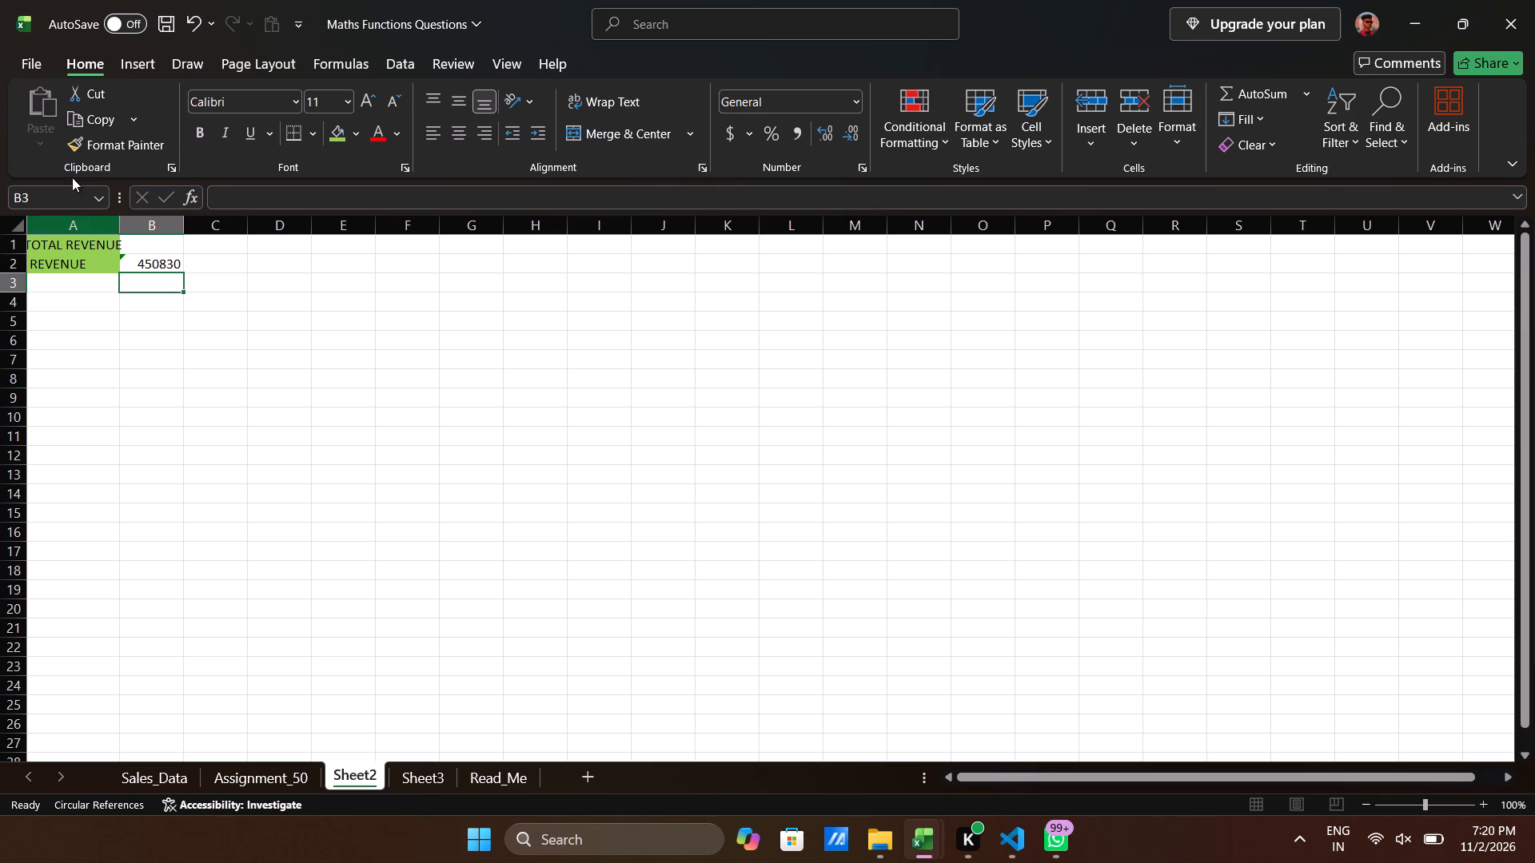
Replace the formula in Sheet2 cell B2 with =SUM(Sales_Data!I2:I201) to total the whole Revenue column.
left_click(146, 774)
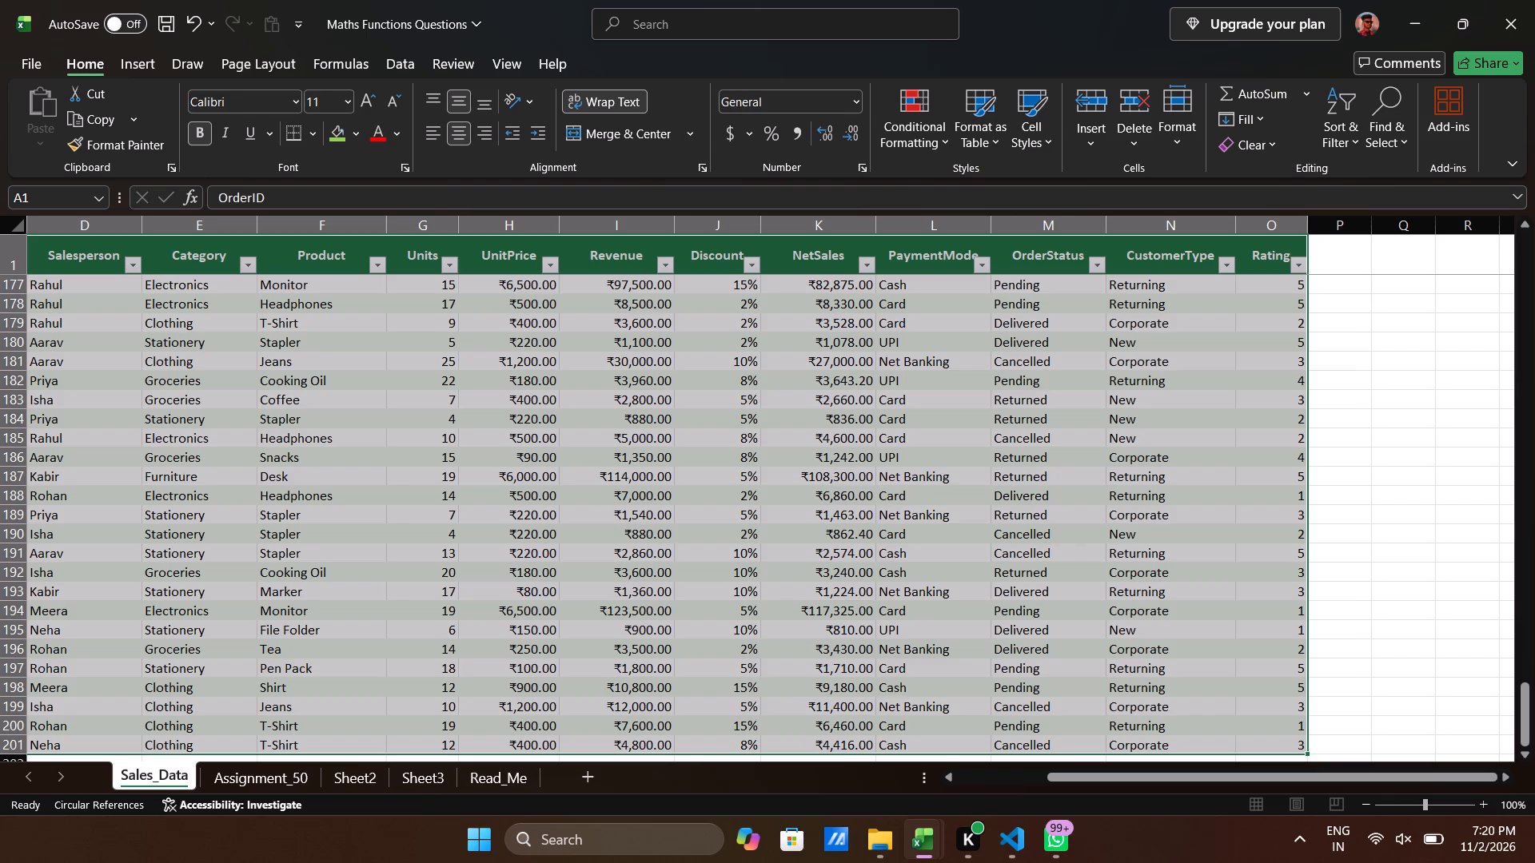
scroll(632, 479, "down", 1)
scroll(632, 479, "up", 5)
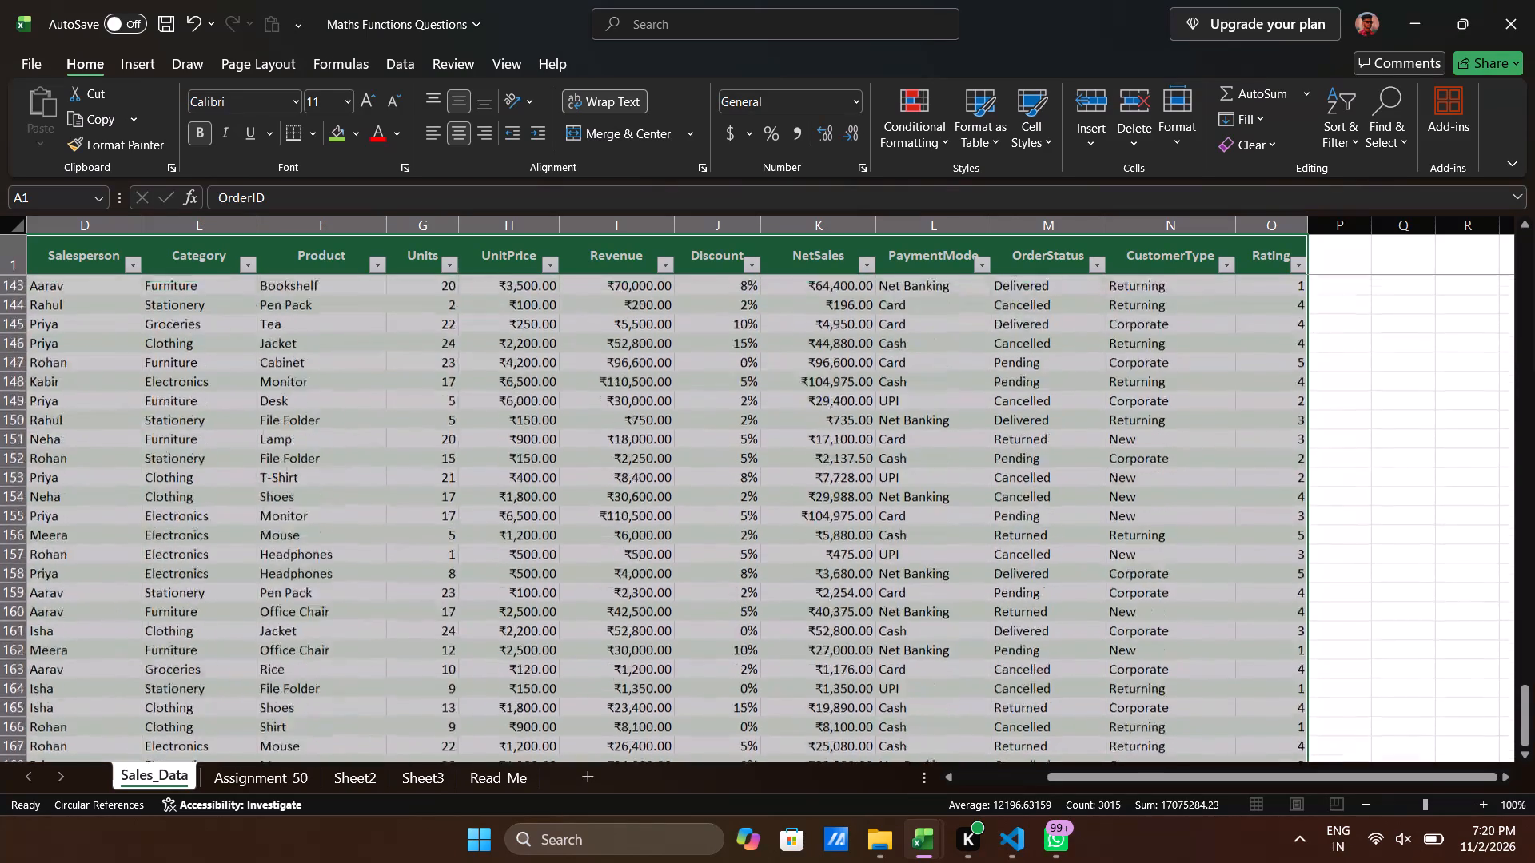
scroll(632, 479, "up", 3)
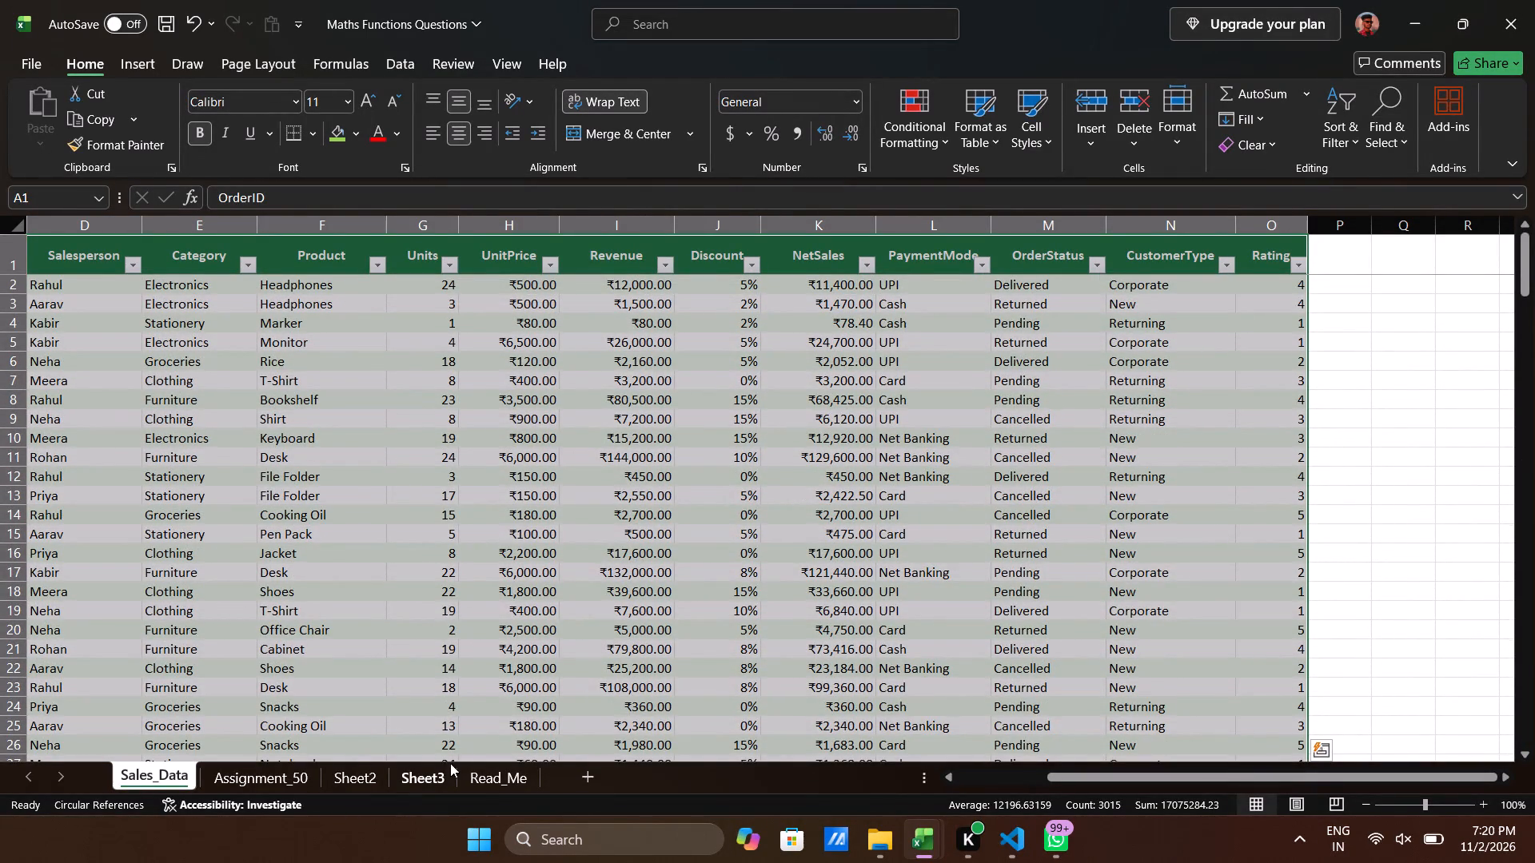
left_click(335, 773)
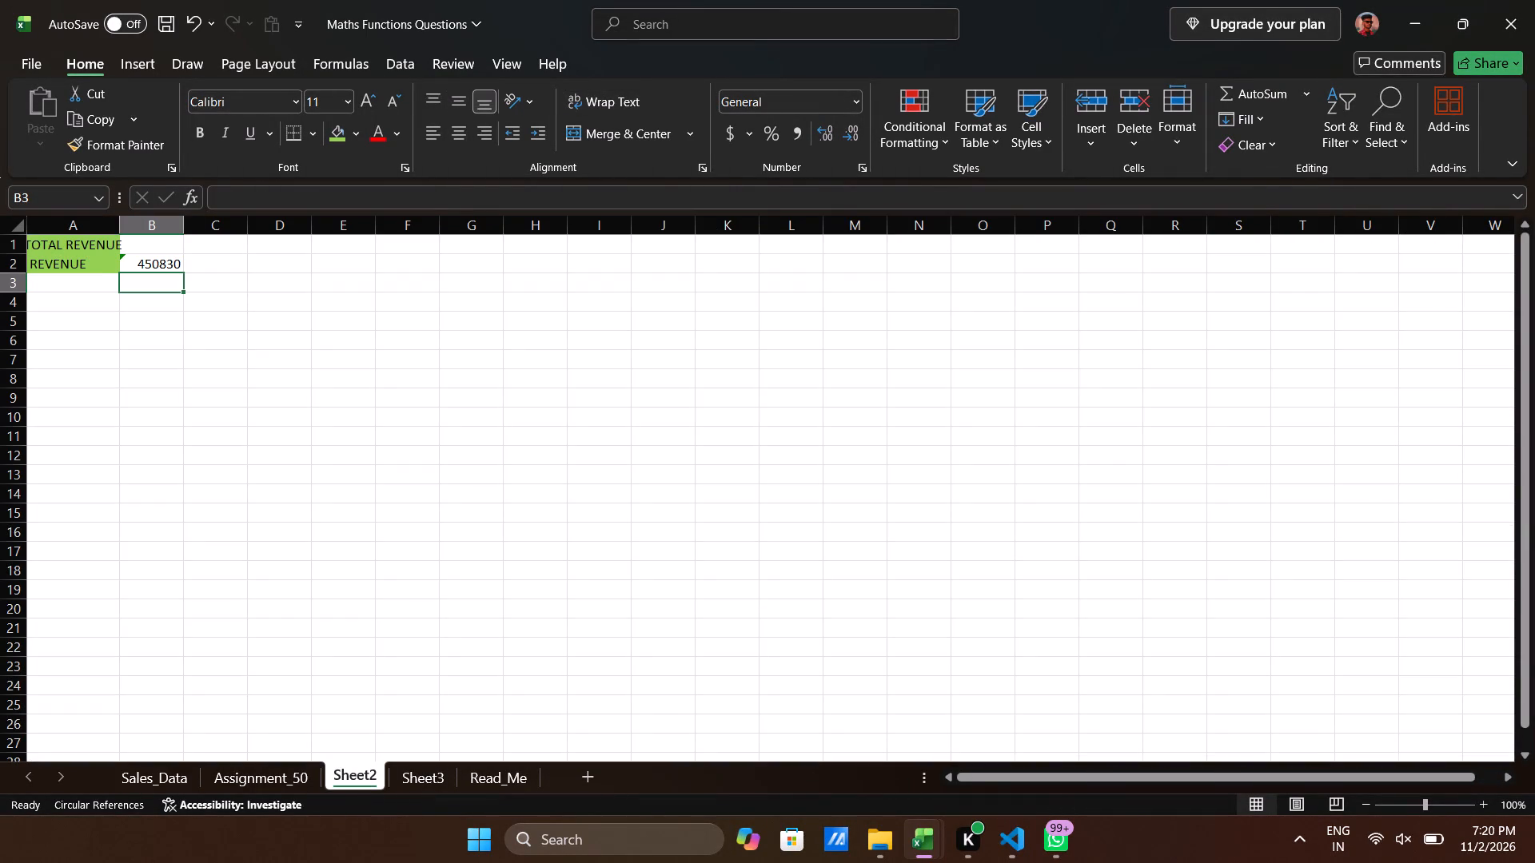
left_click(158, 260)
type("=SUM")
key("Tab")
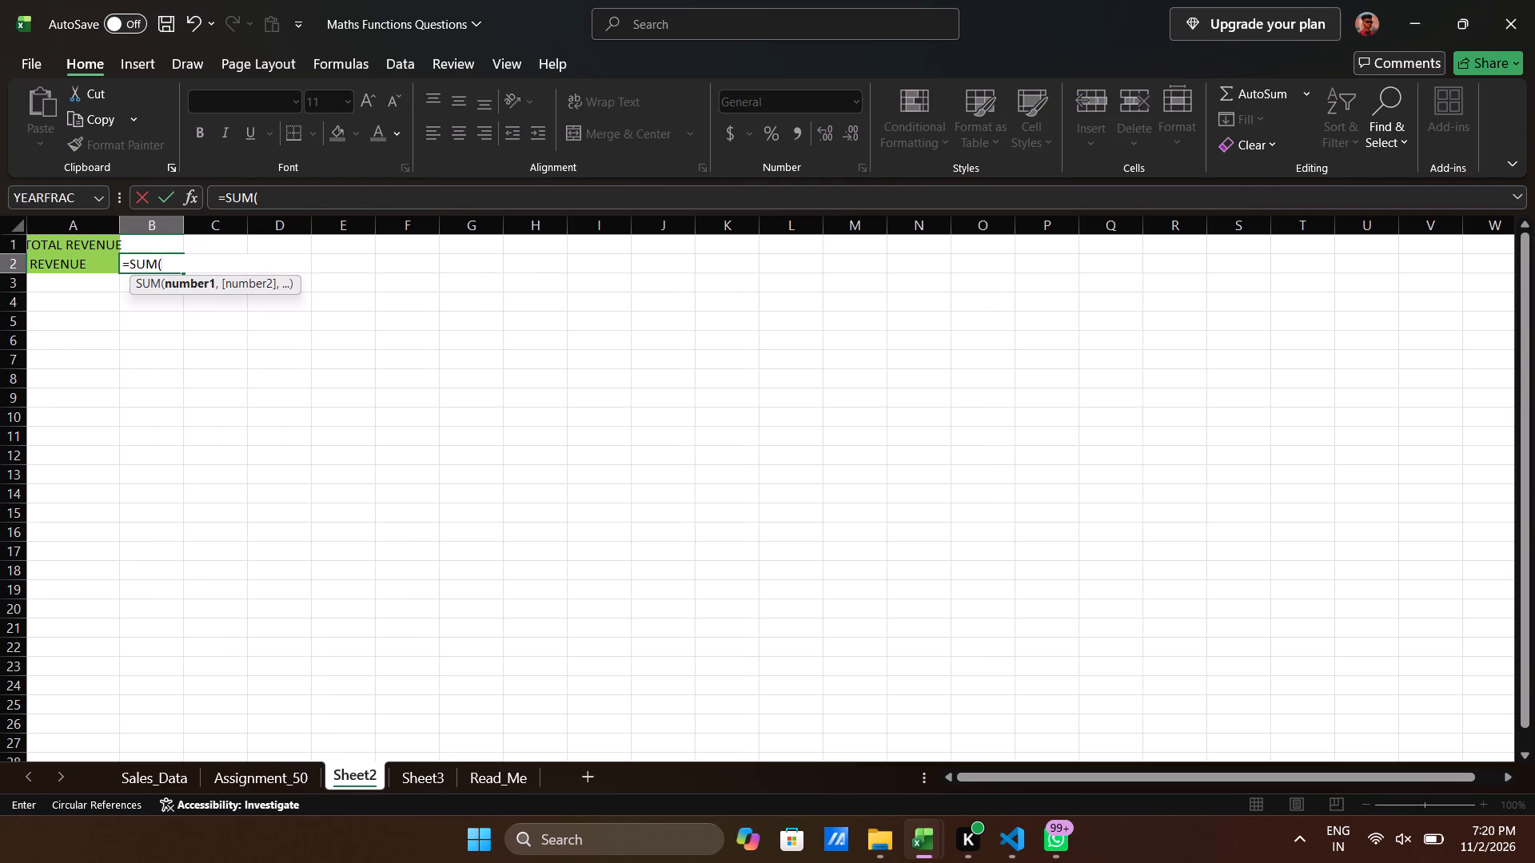
left_click(176, 773)
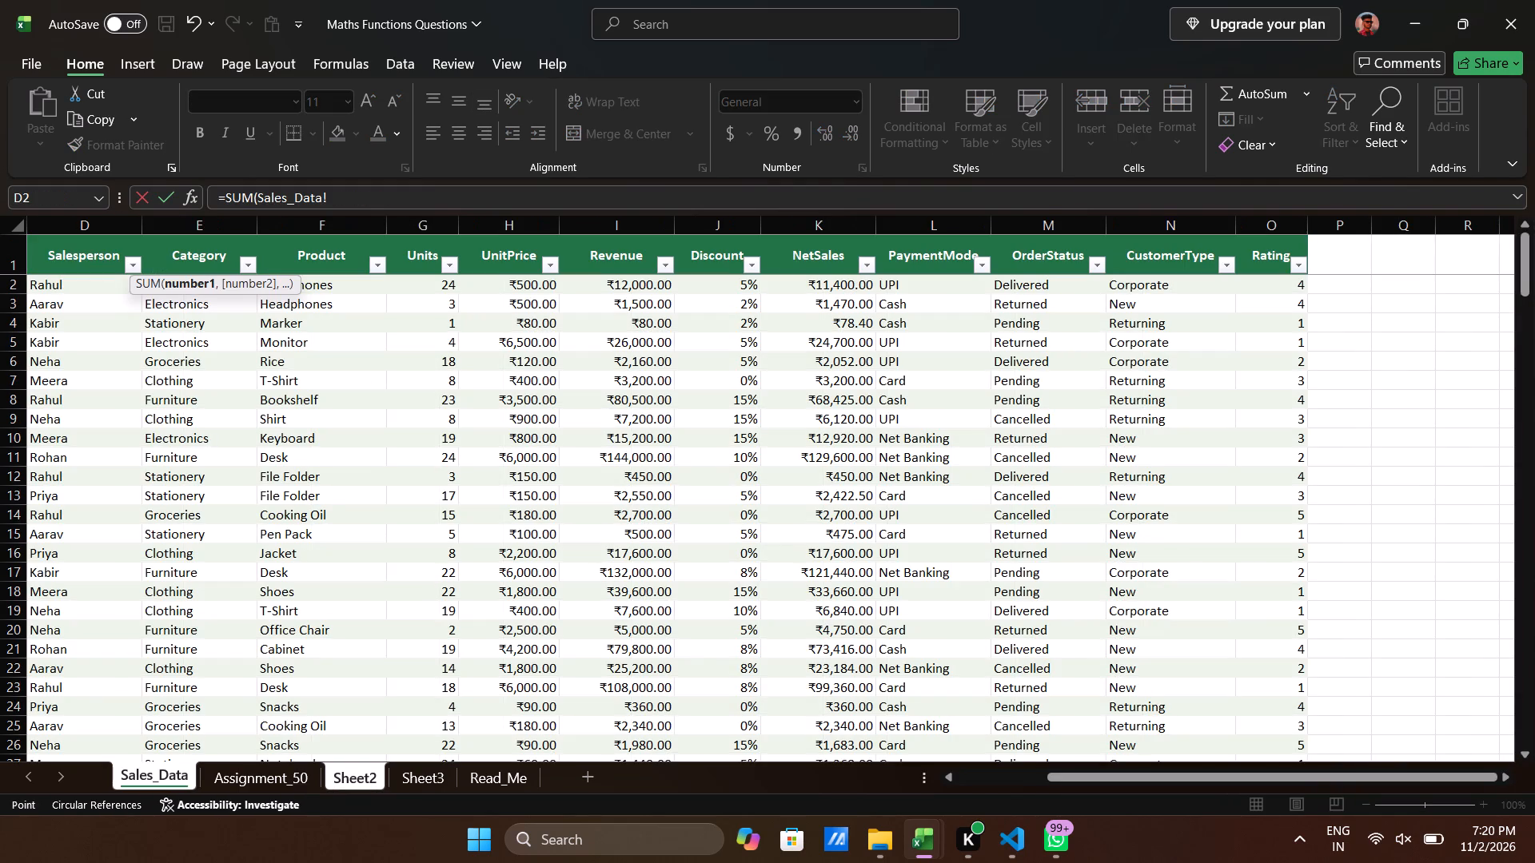
left_click(624, 284)
key("ctrl+shift+Down")
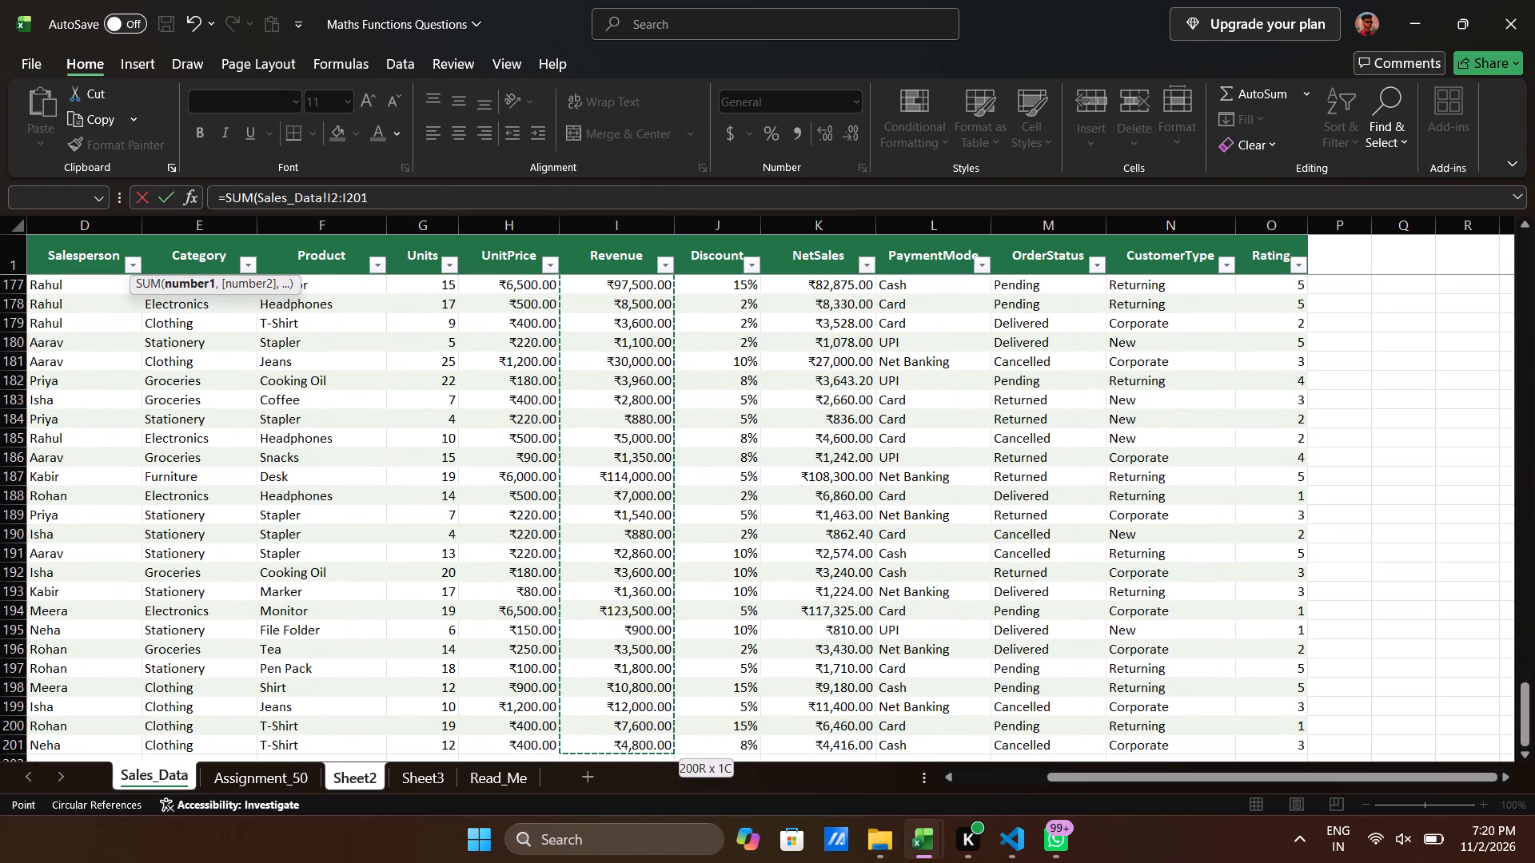
key("shift+parenright")
key("Return")
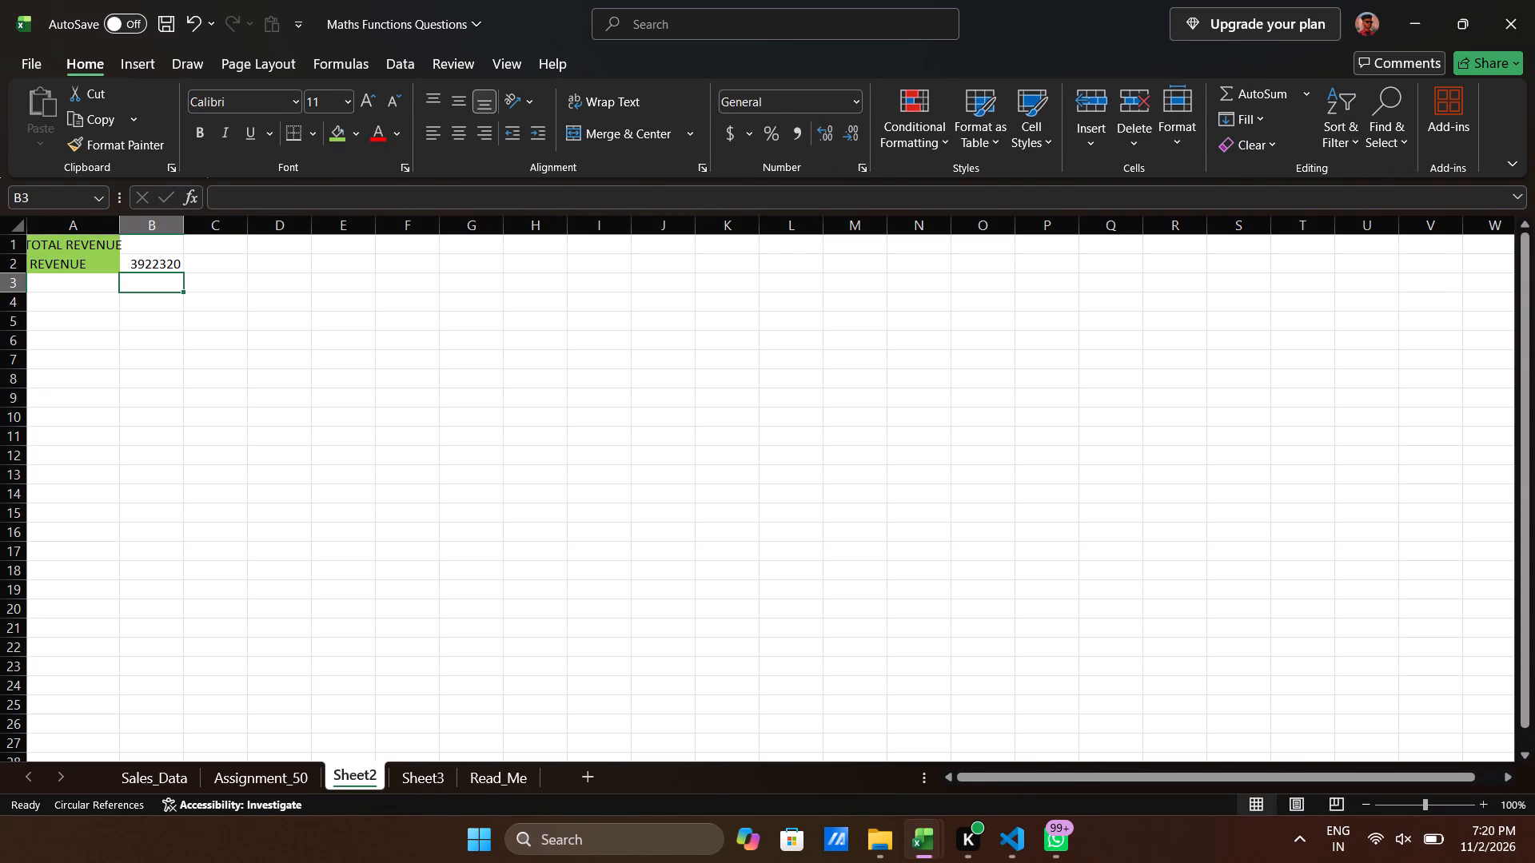
Narrow column A on Sheet2 to about the same width as the other columns, just fitting the REVENUE label.
left_click_drag(81, 243, 148, 260)
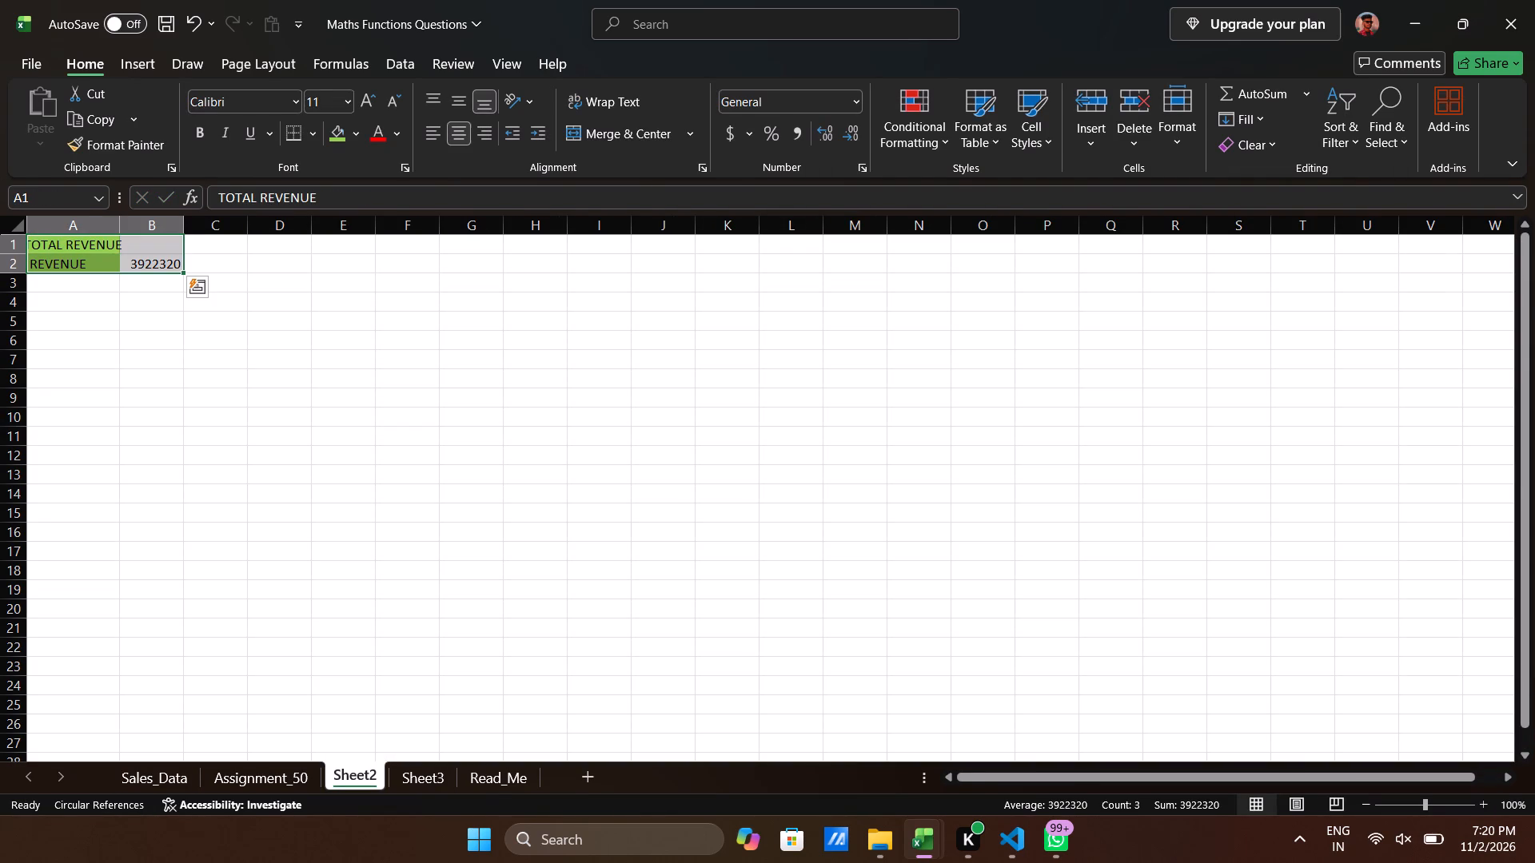
left_click(99, 280)
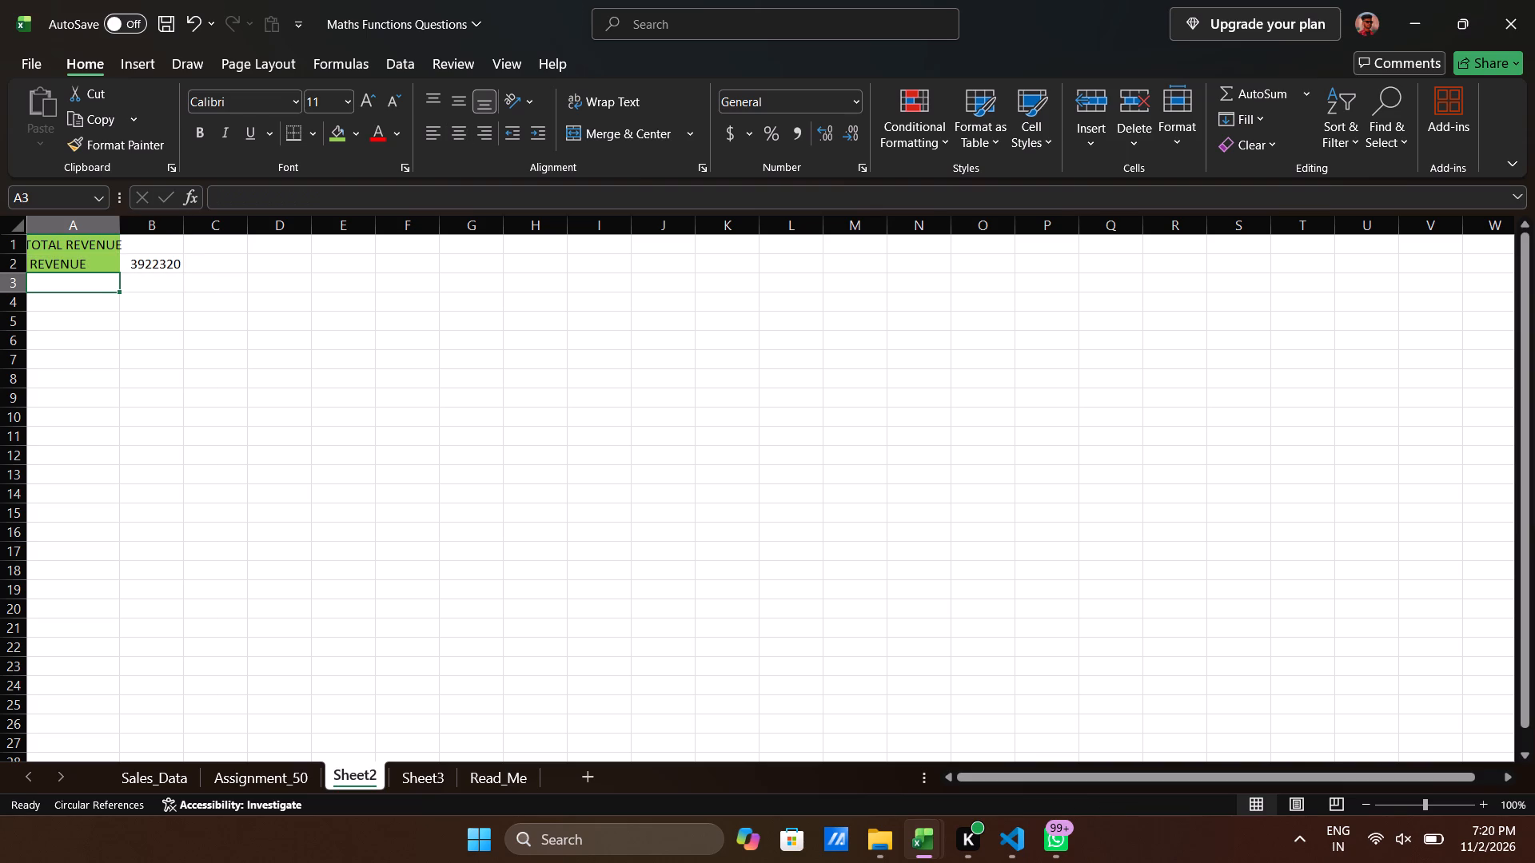
left_click(85, 248)
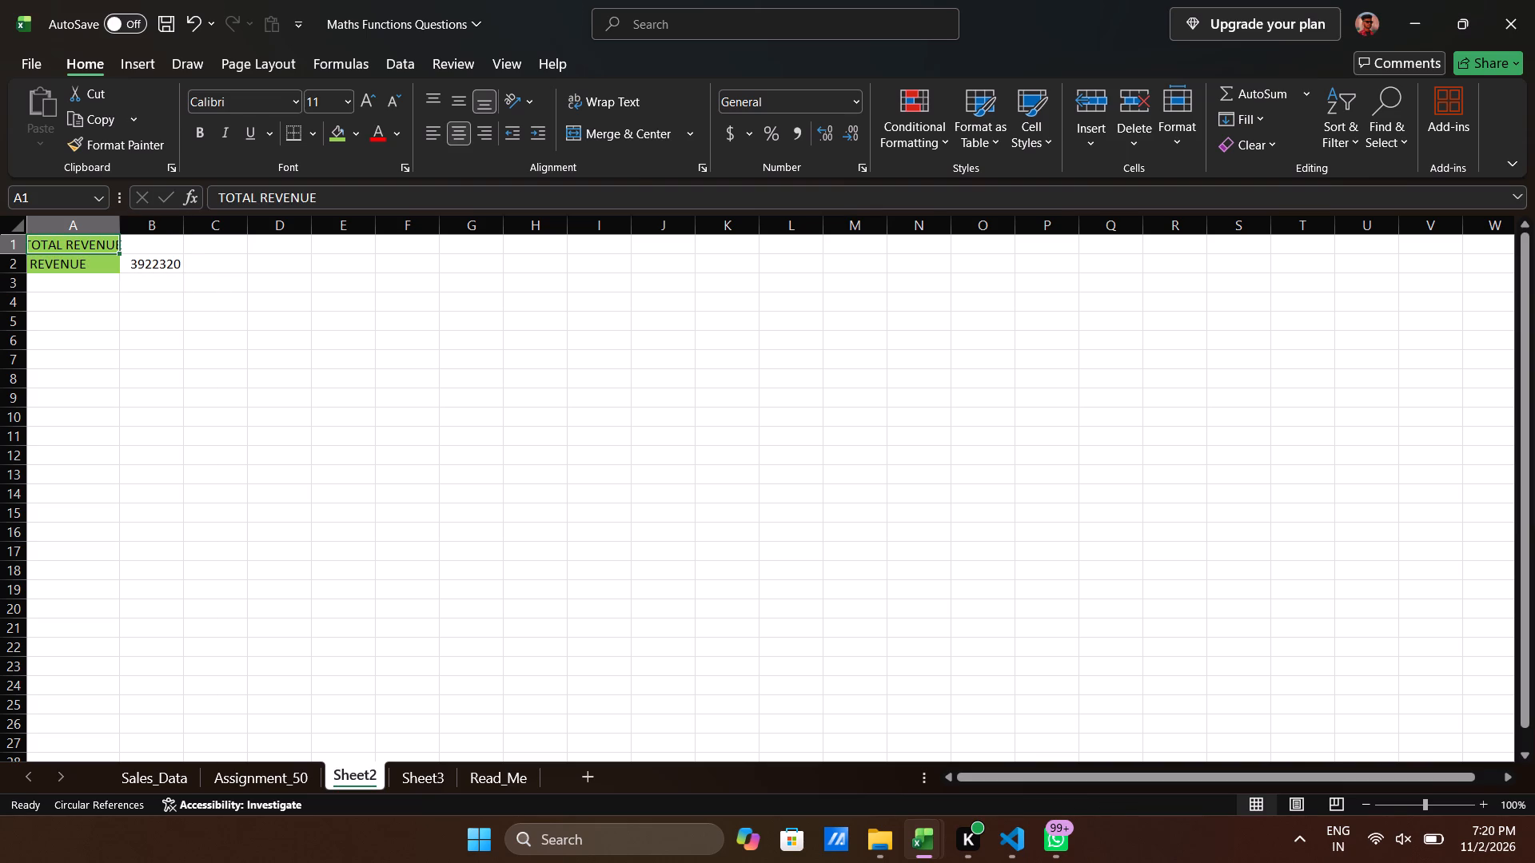
left_click_drag(121, 229, 119, 229)
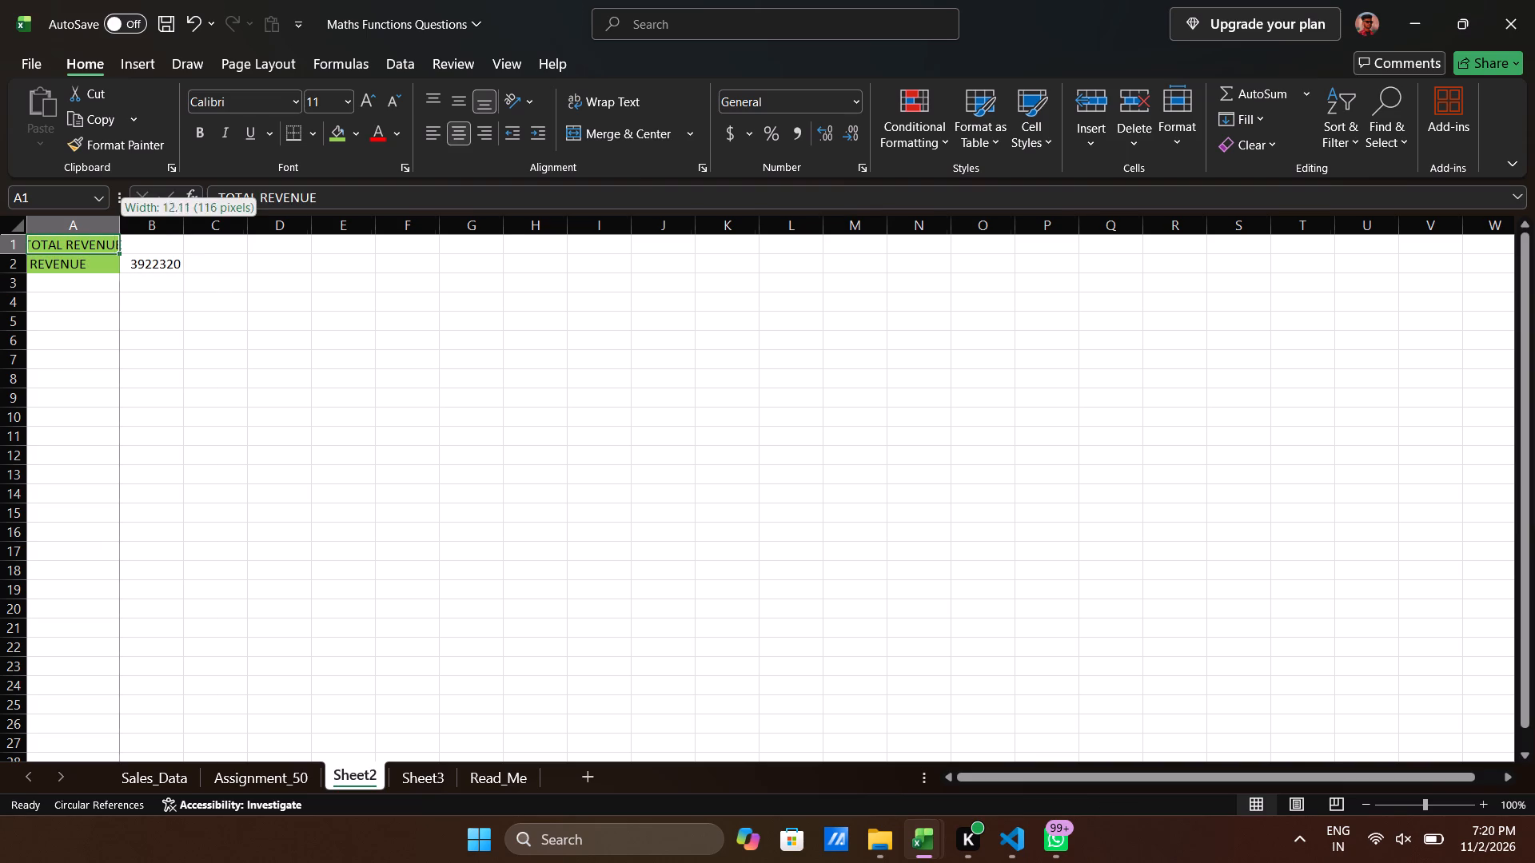
left_click_drag(119, 229, 93, 229)
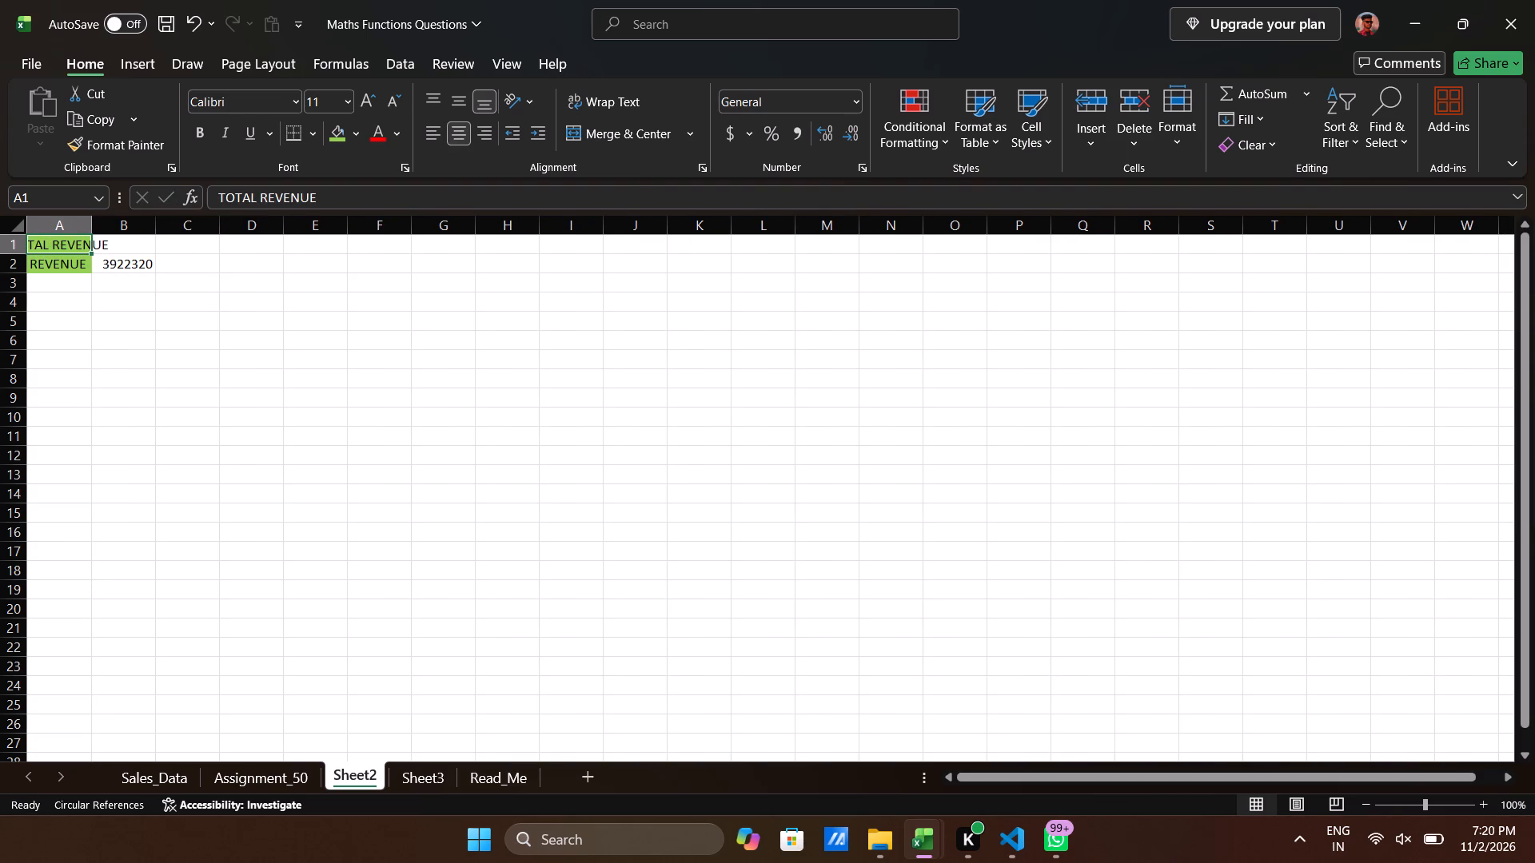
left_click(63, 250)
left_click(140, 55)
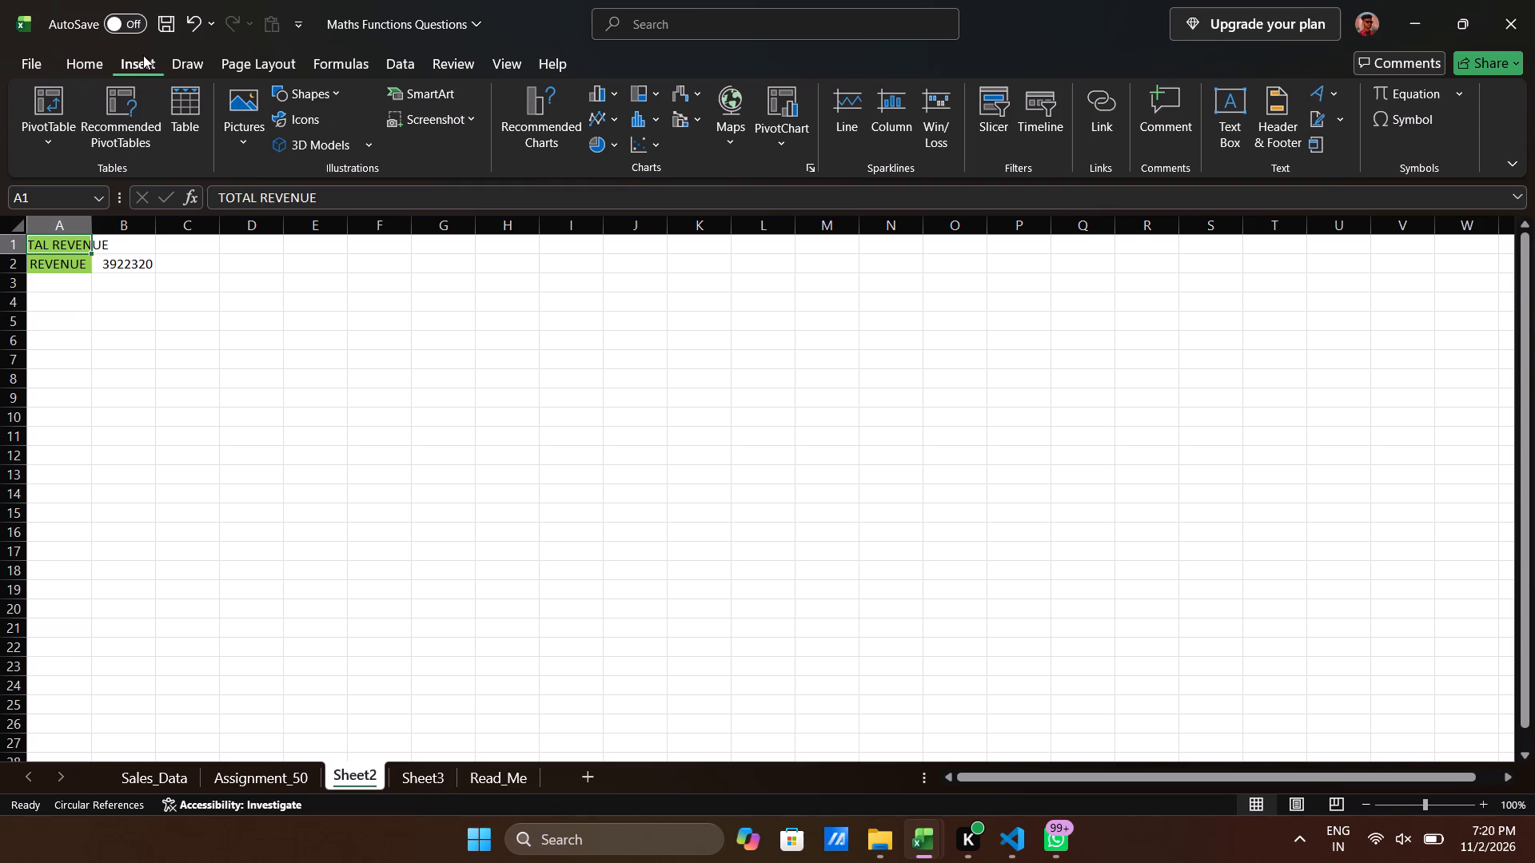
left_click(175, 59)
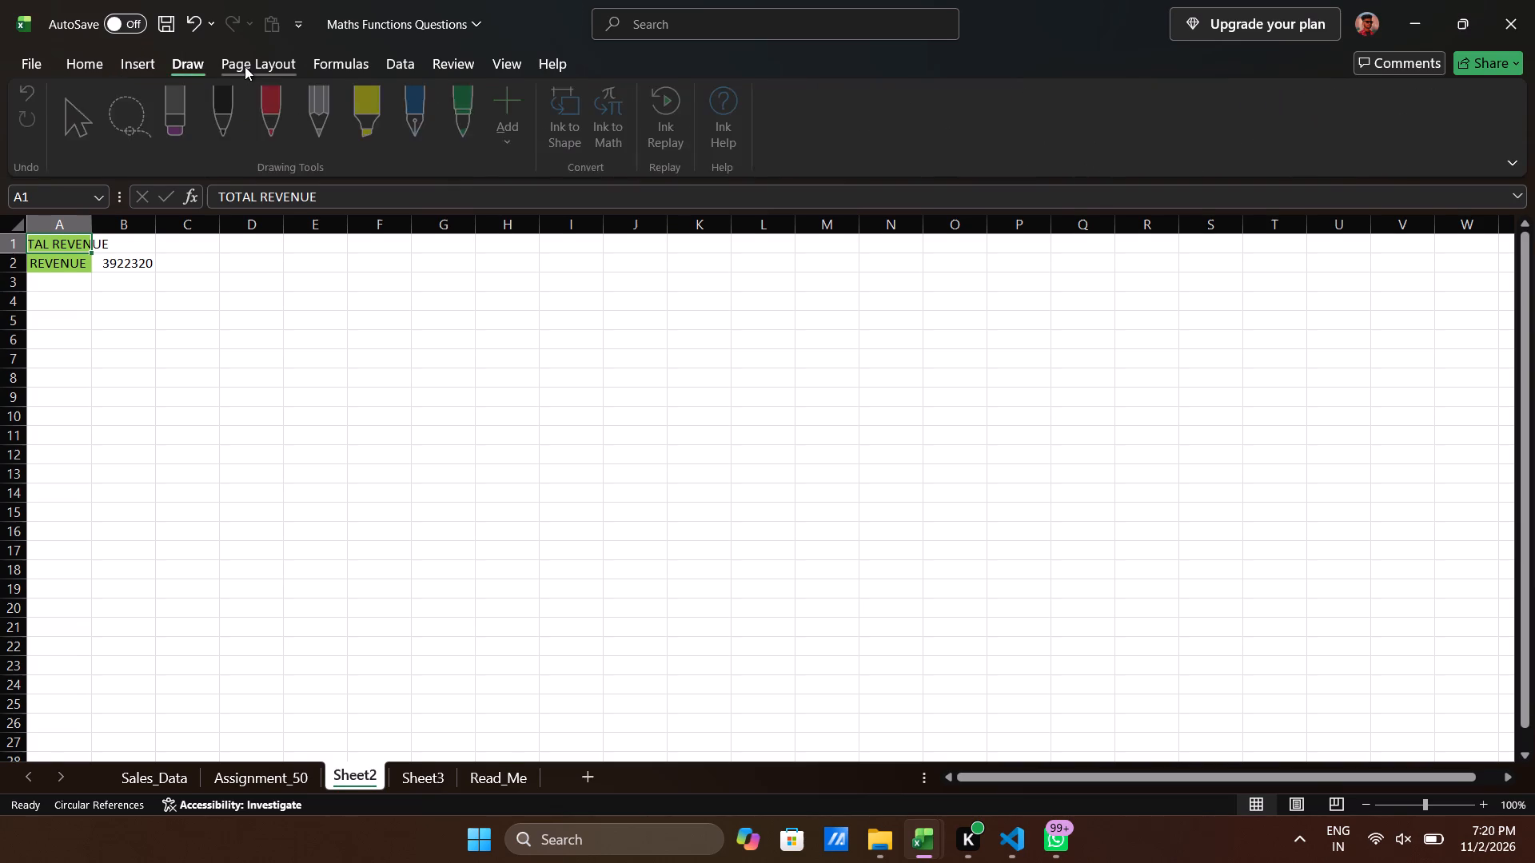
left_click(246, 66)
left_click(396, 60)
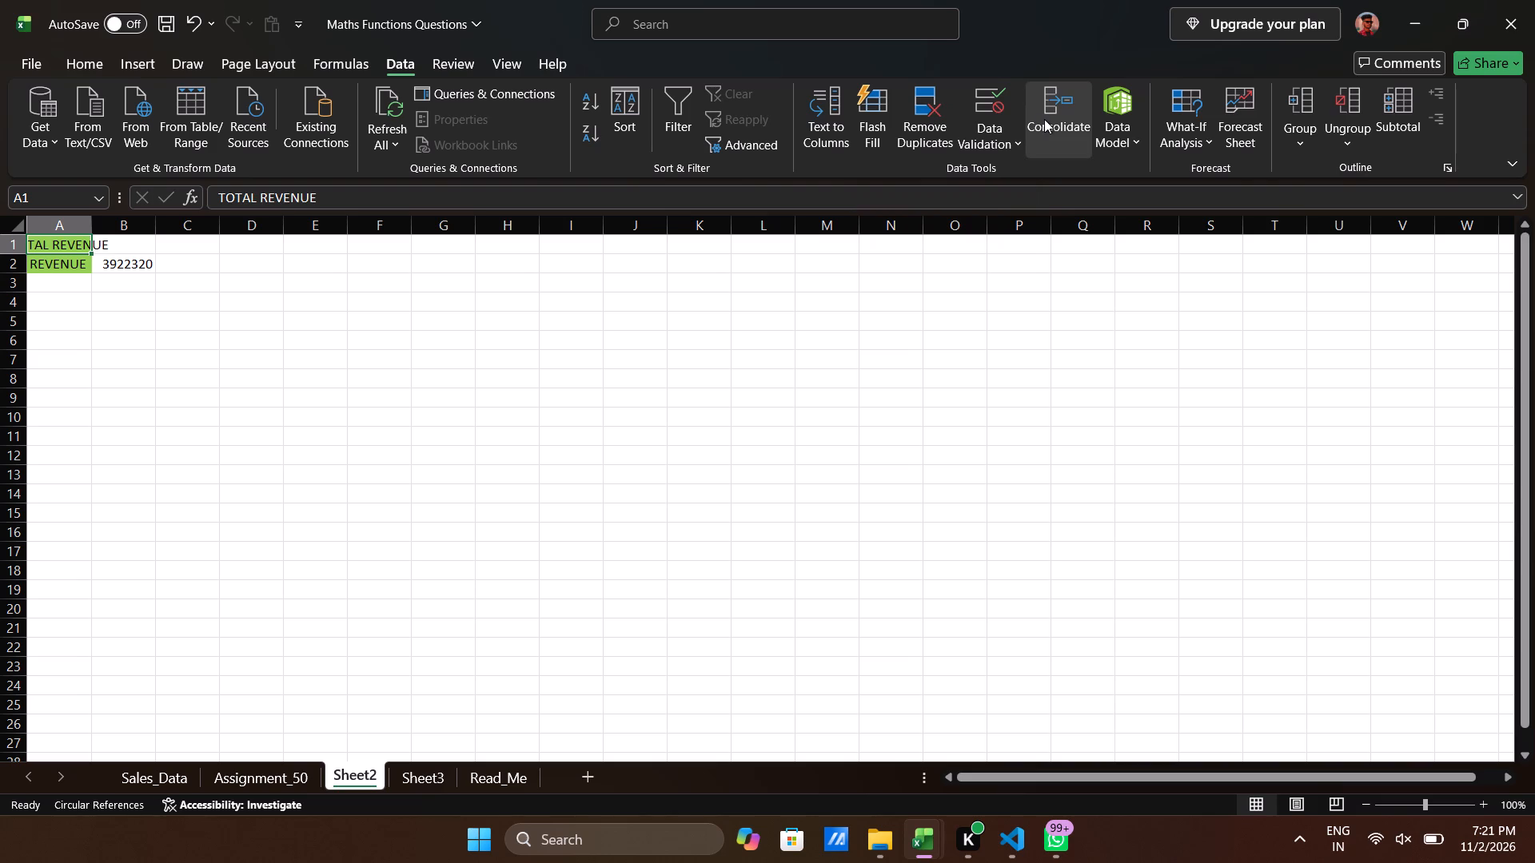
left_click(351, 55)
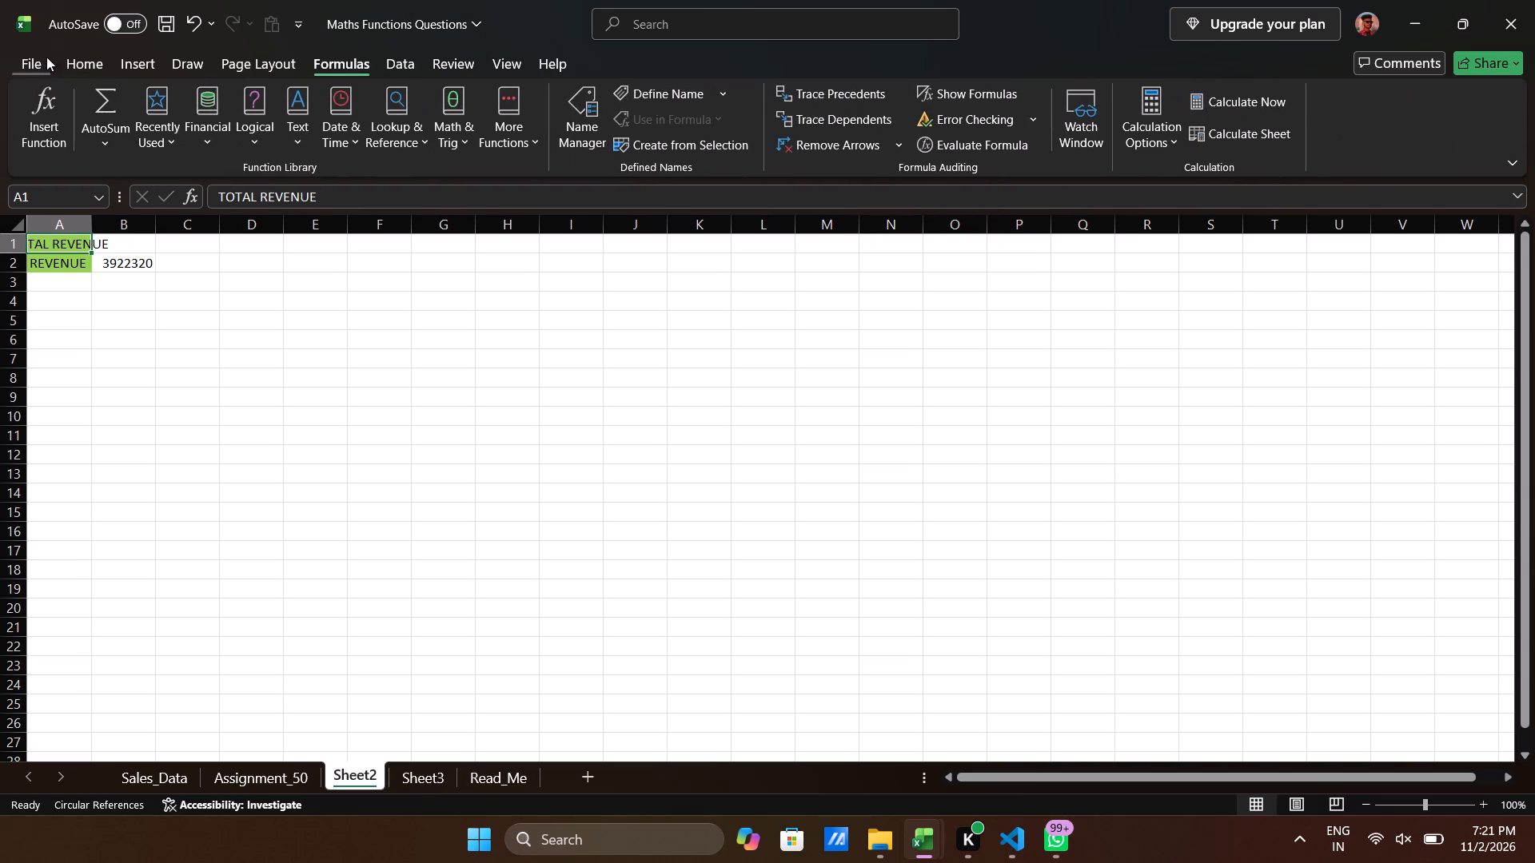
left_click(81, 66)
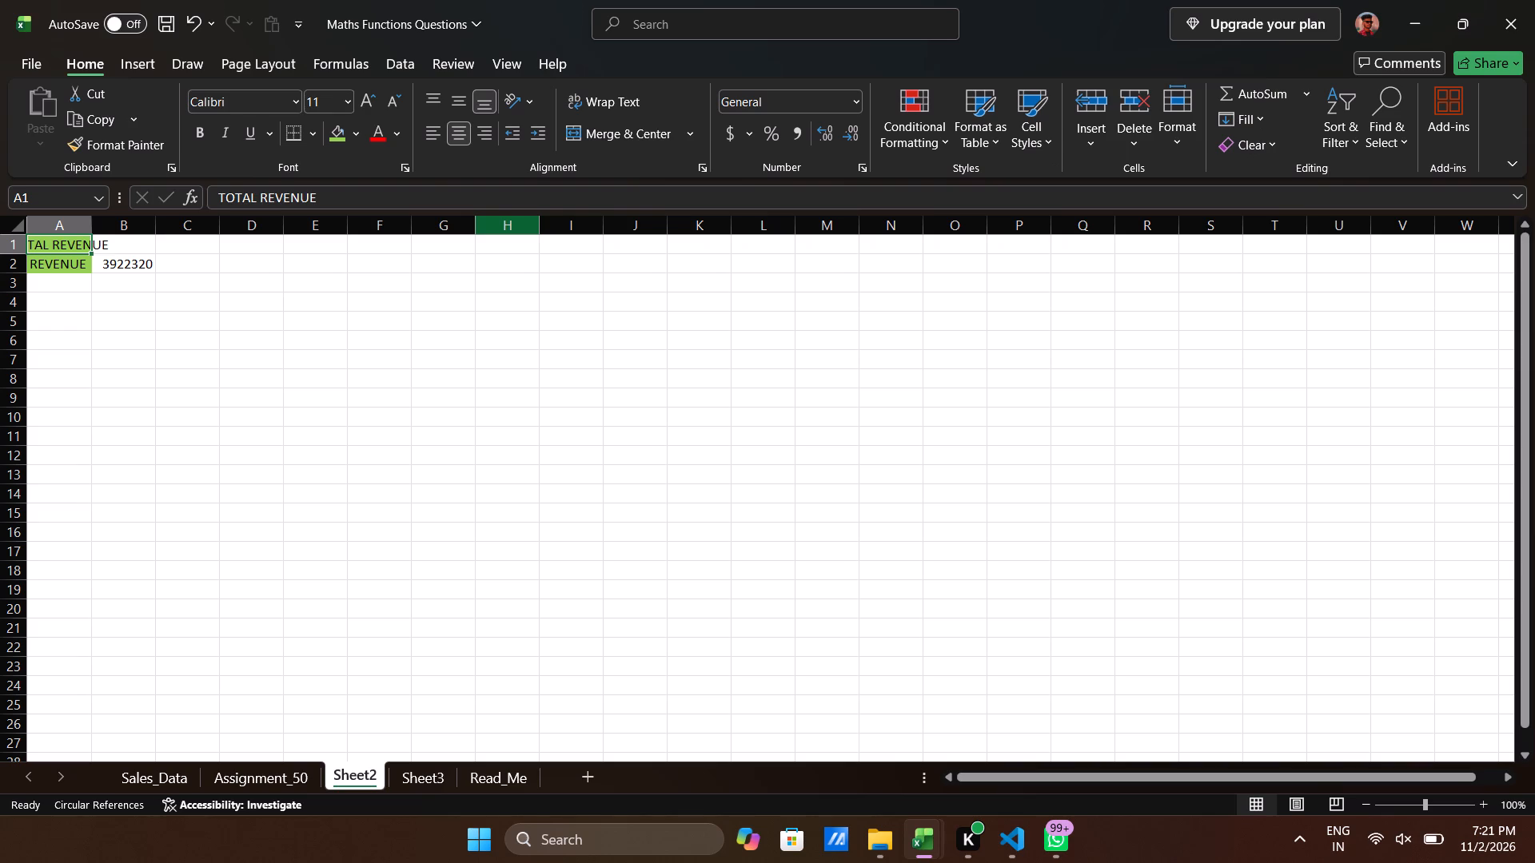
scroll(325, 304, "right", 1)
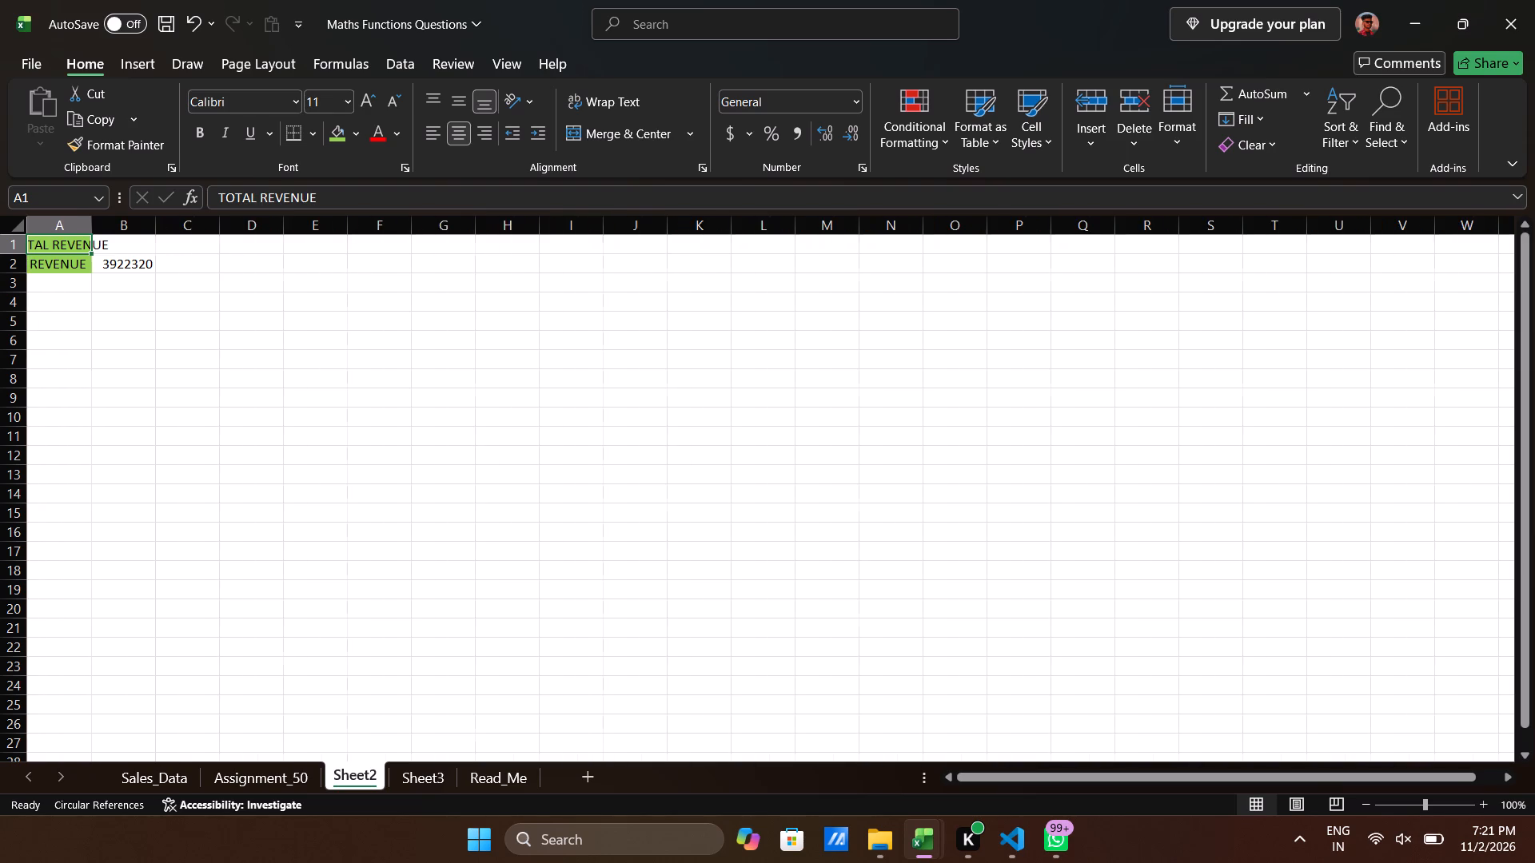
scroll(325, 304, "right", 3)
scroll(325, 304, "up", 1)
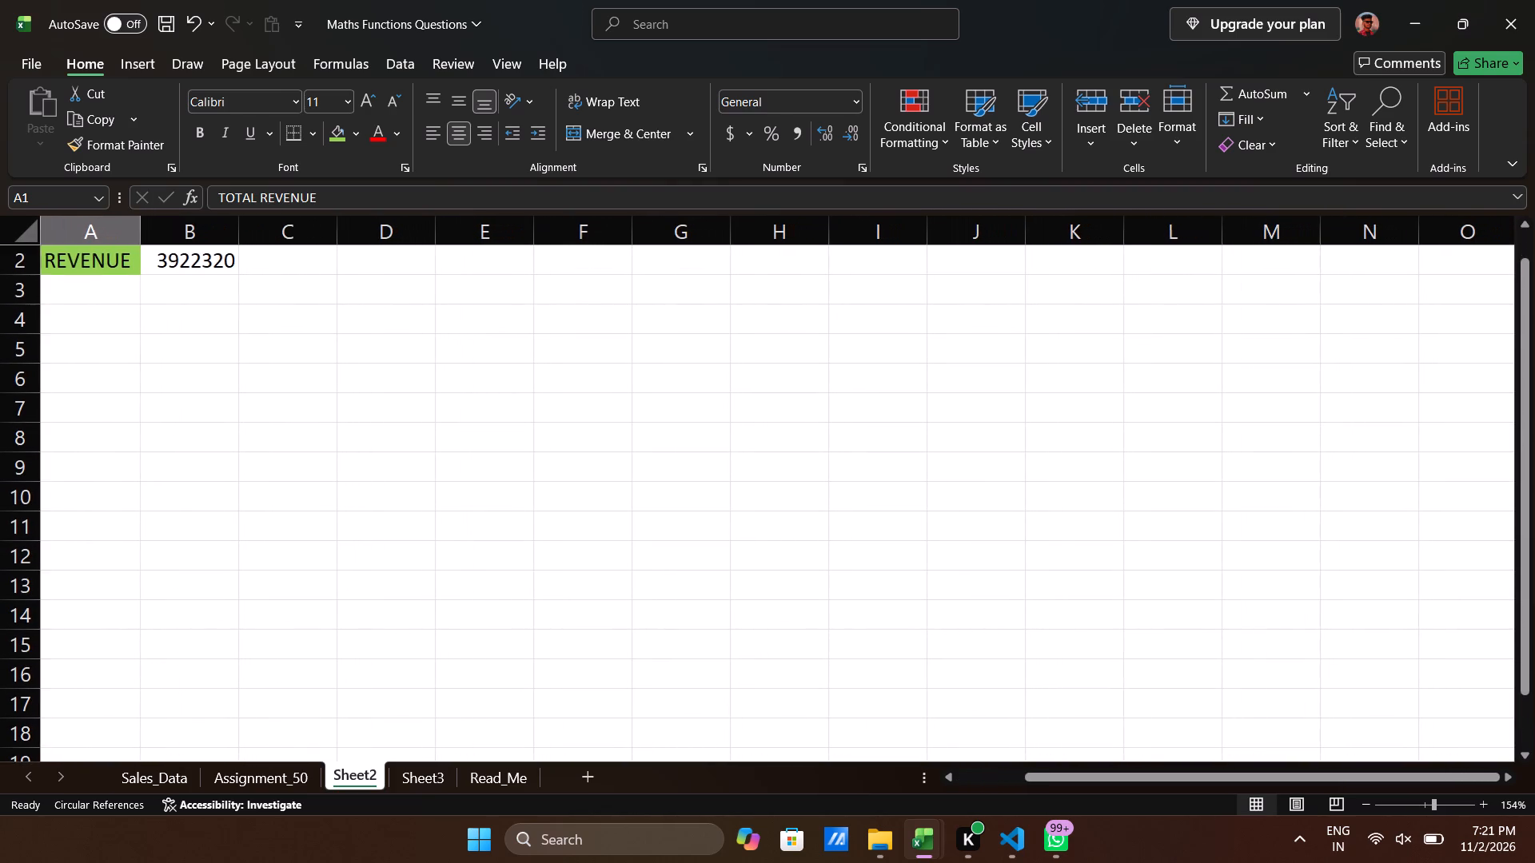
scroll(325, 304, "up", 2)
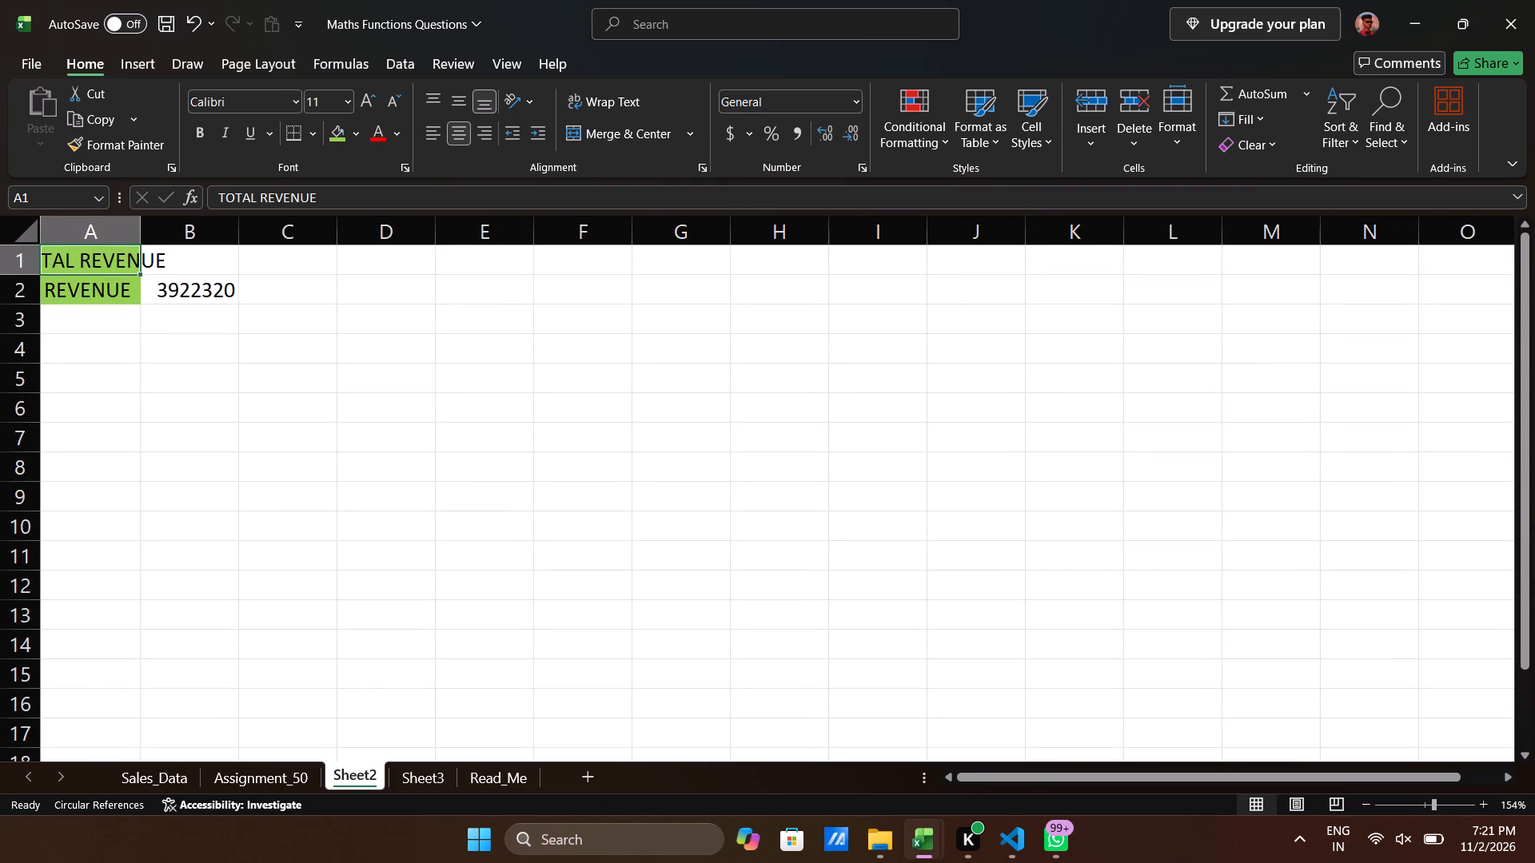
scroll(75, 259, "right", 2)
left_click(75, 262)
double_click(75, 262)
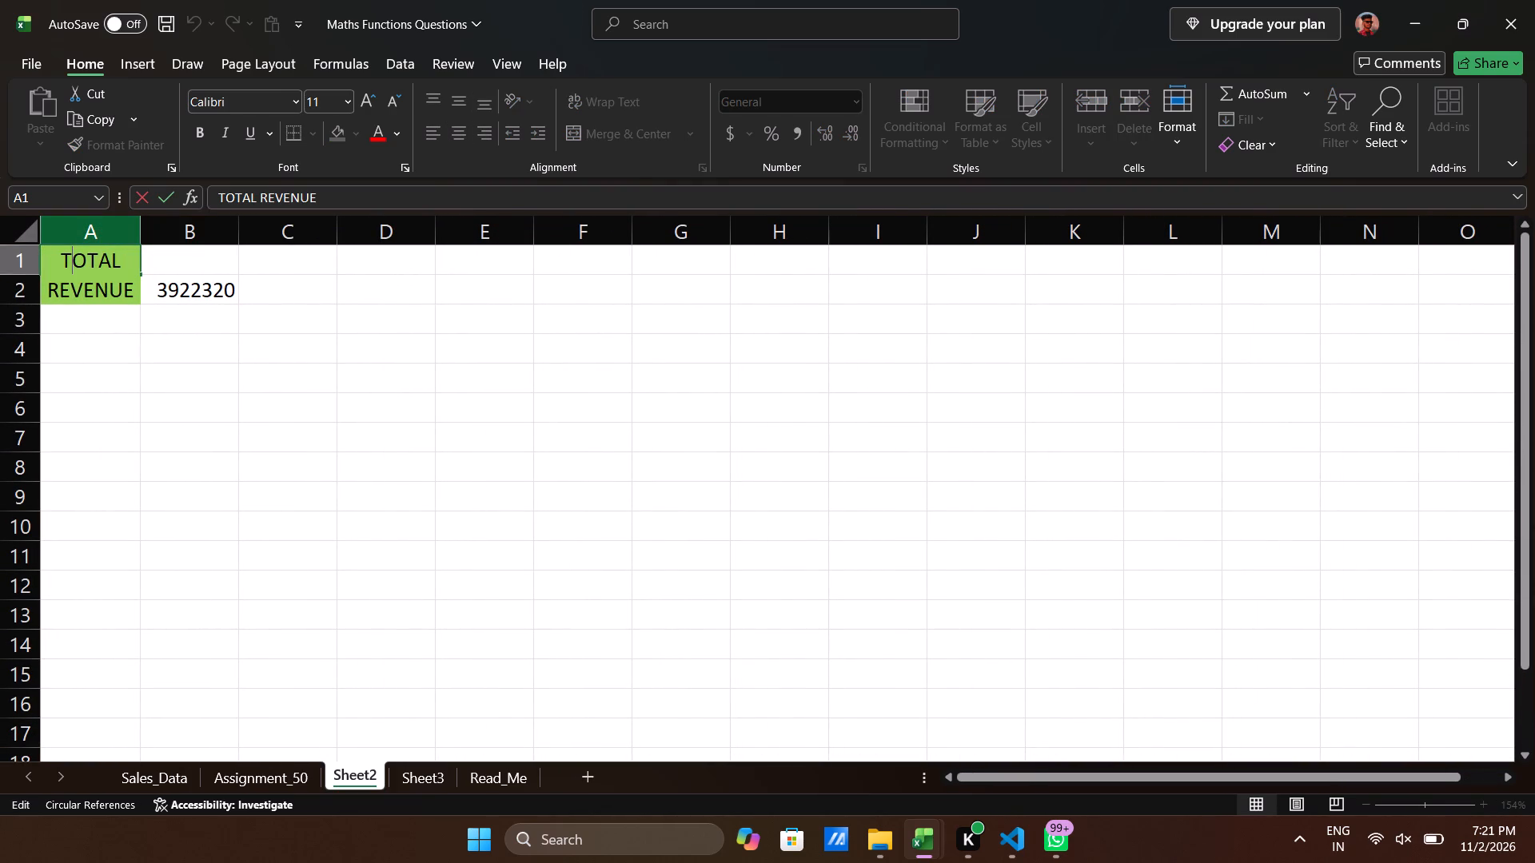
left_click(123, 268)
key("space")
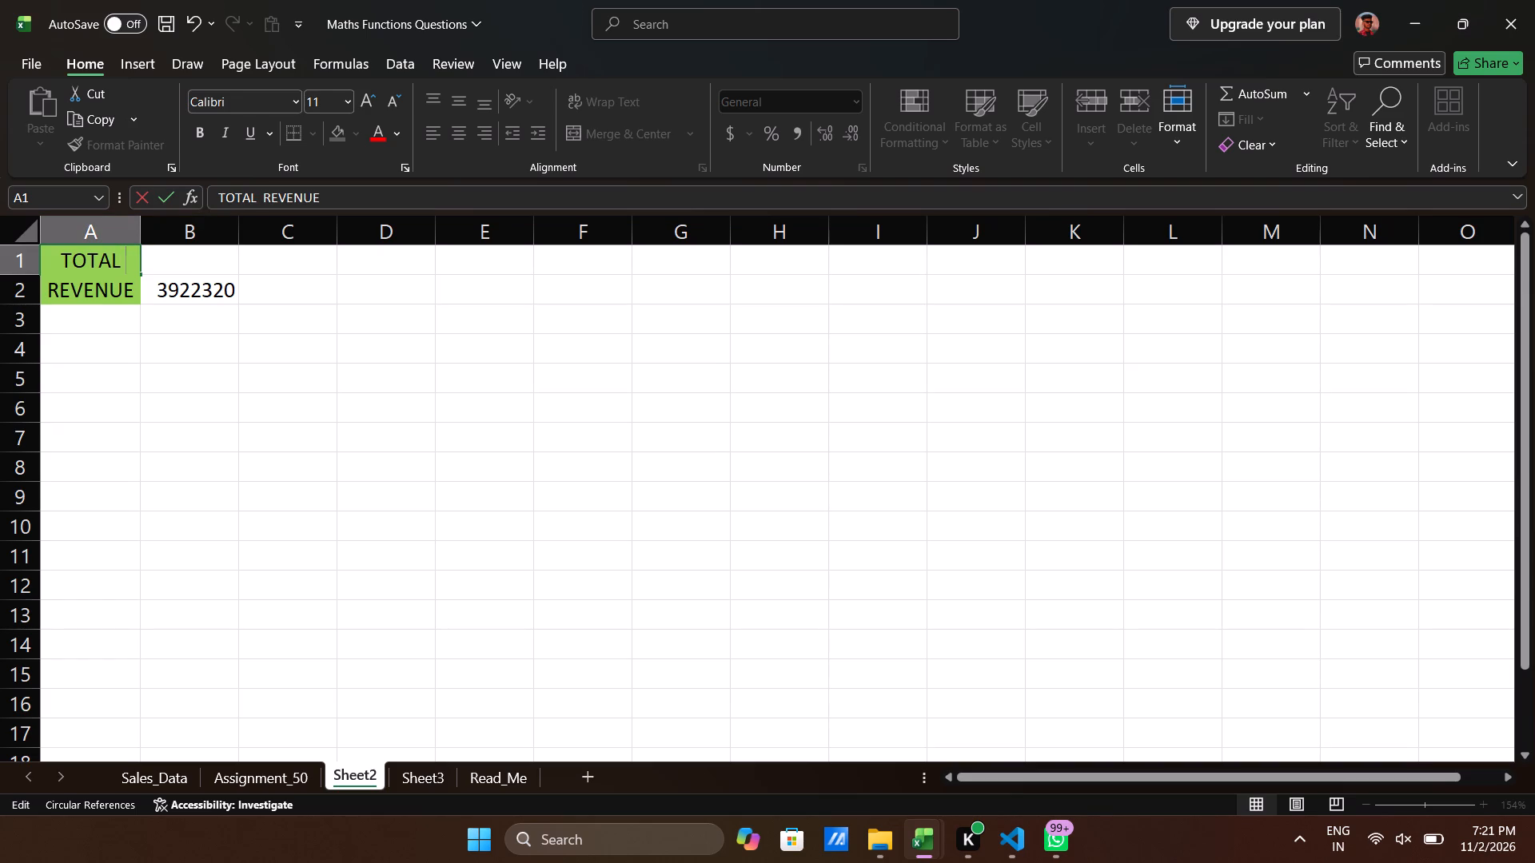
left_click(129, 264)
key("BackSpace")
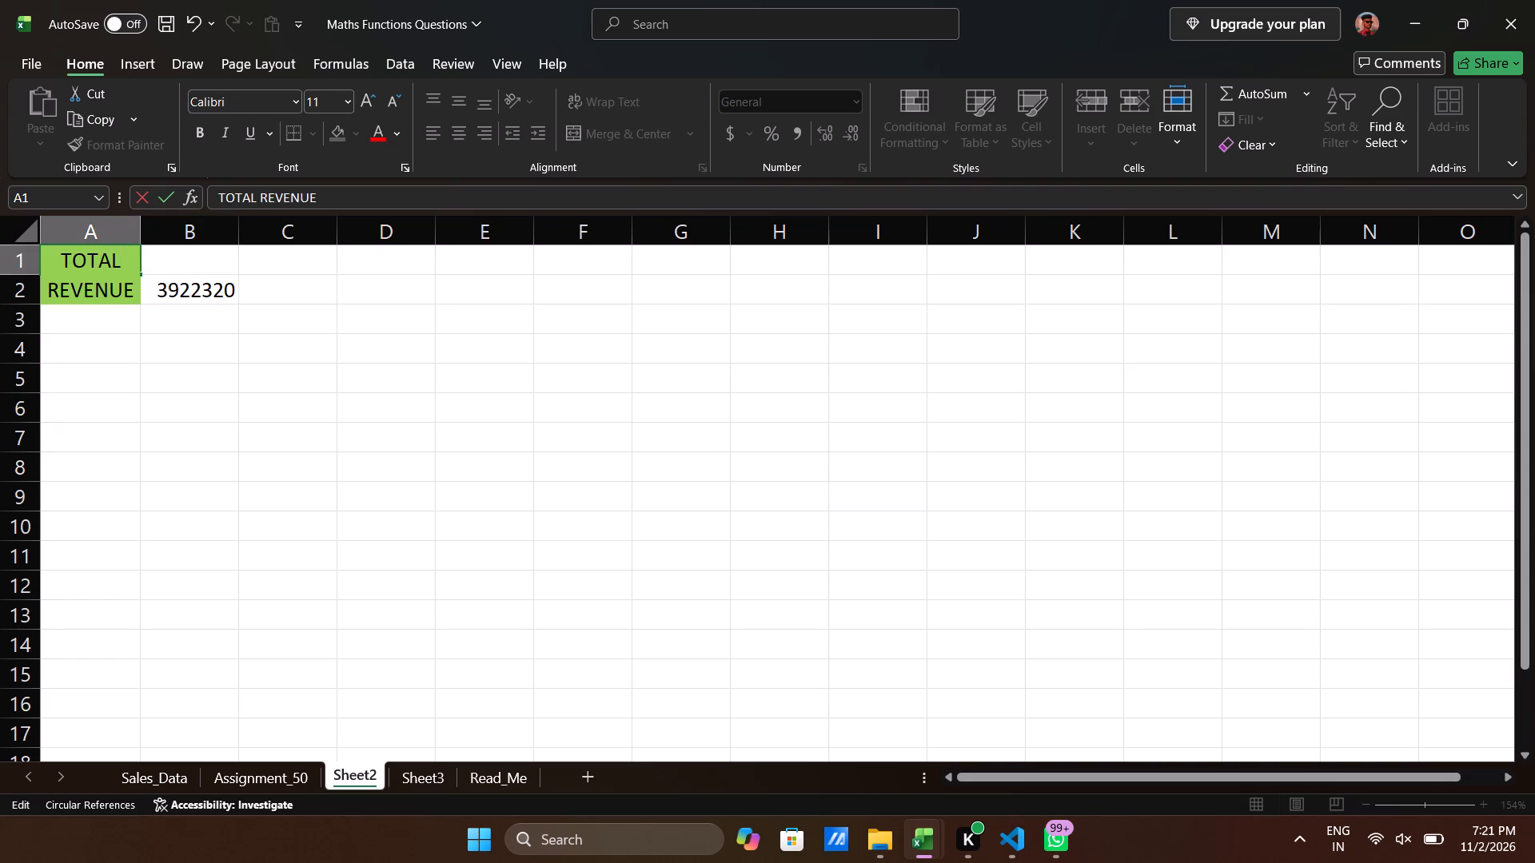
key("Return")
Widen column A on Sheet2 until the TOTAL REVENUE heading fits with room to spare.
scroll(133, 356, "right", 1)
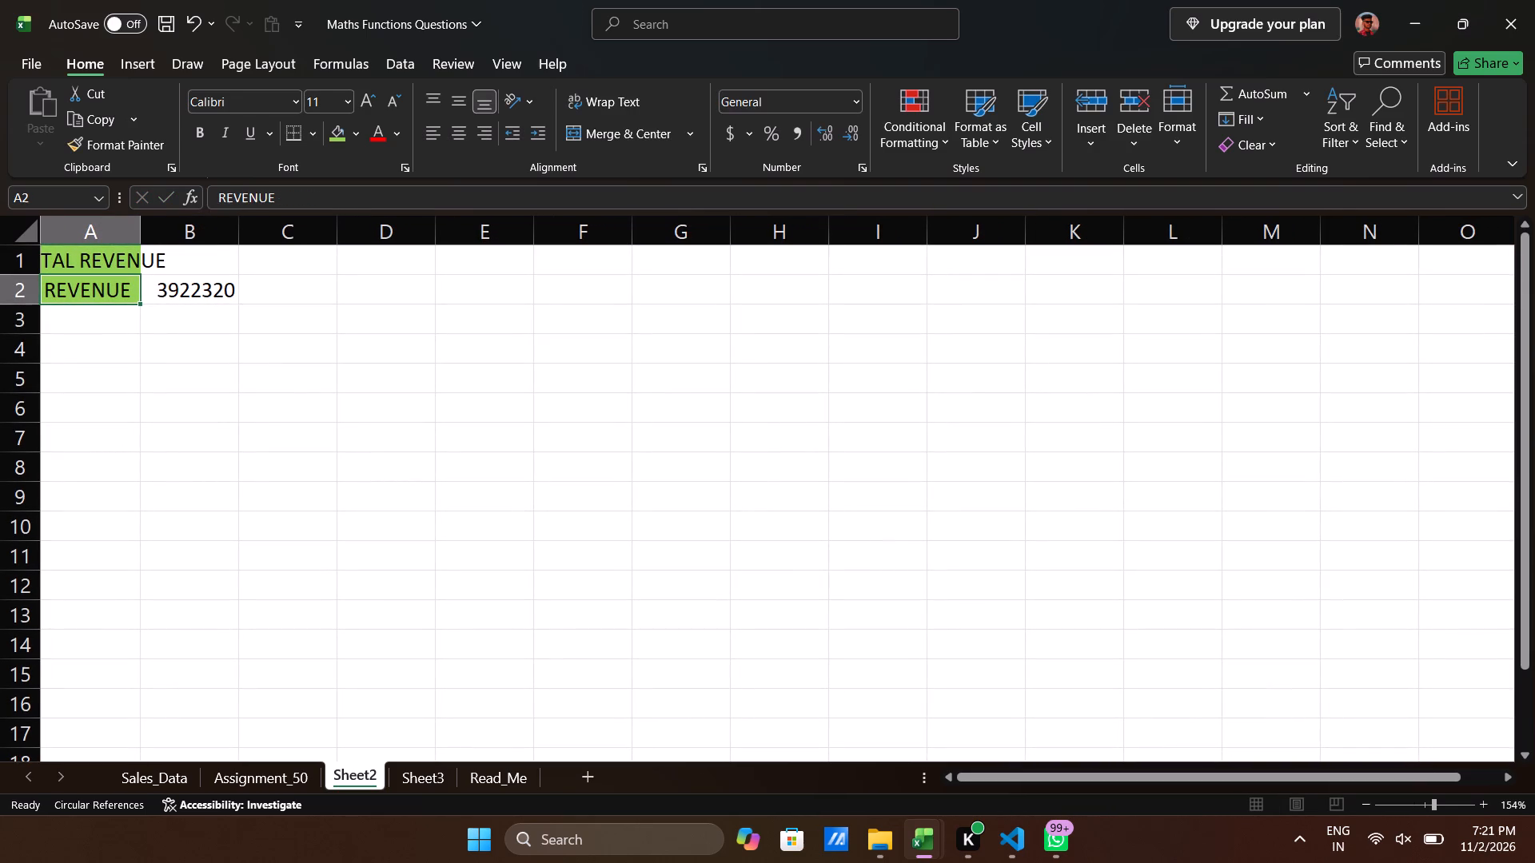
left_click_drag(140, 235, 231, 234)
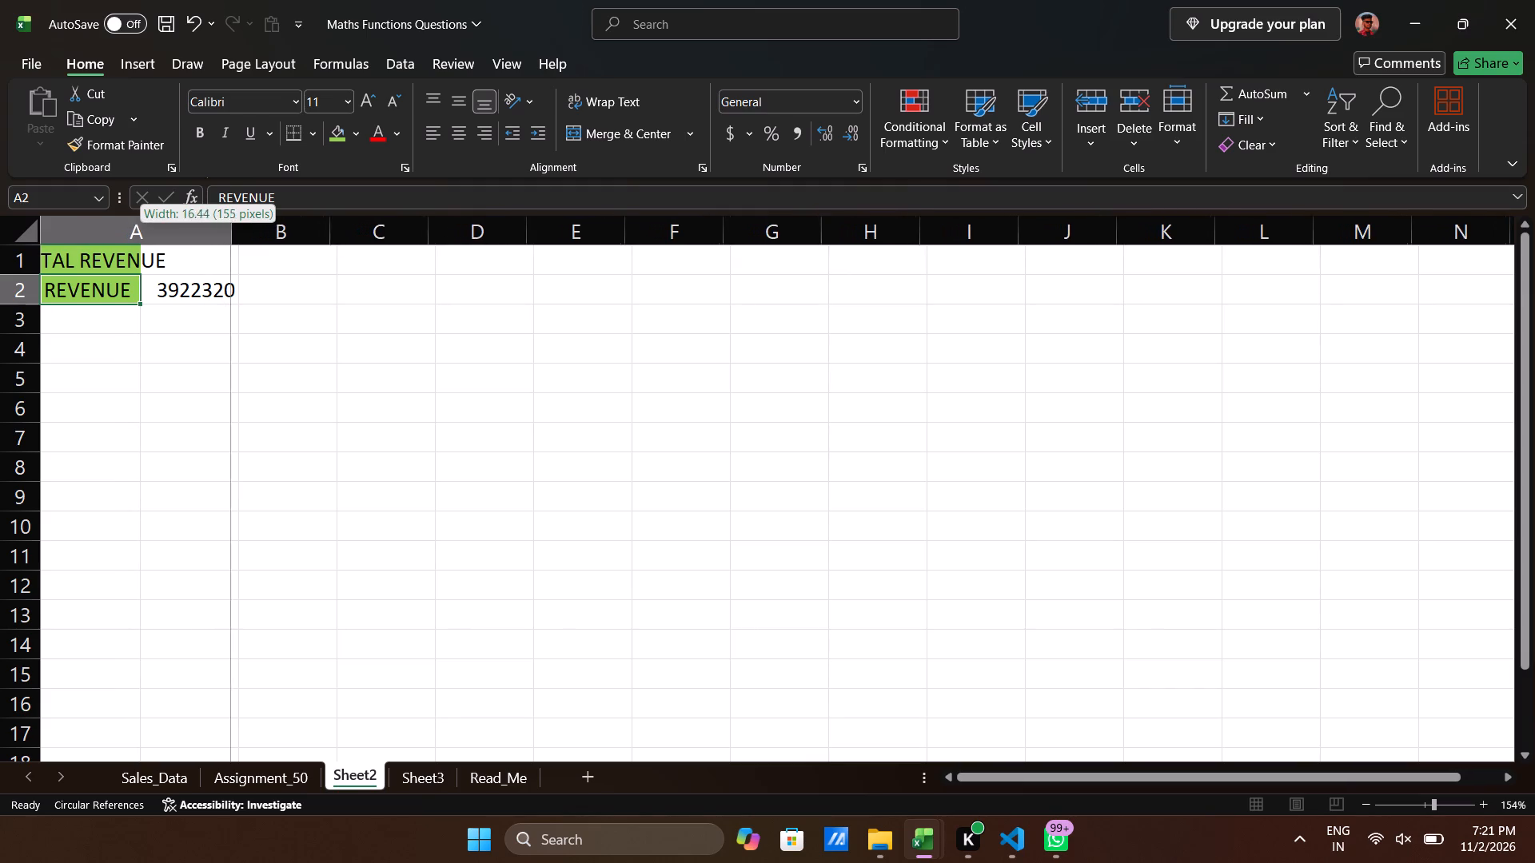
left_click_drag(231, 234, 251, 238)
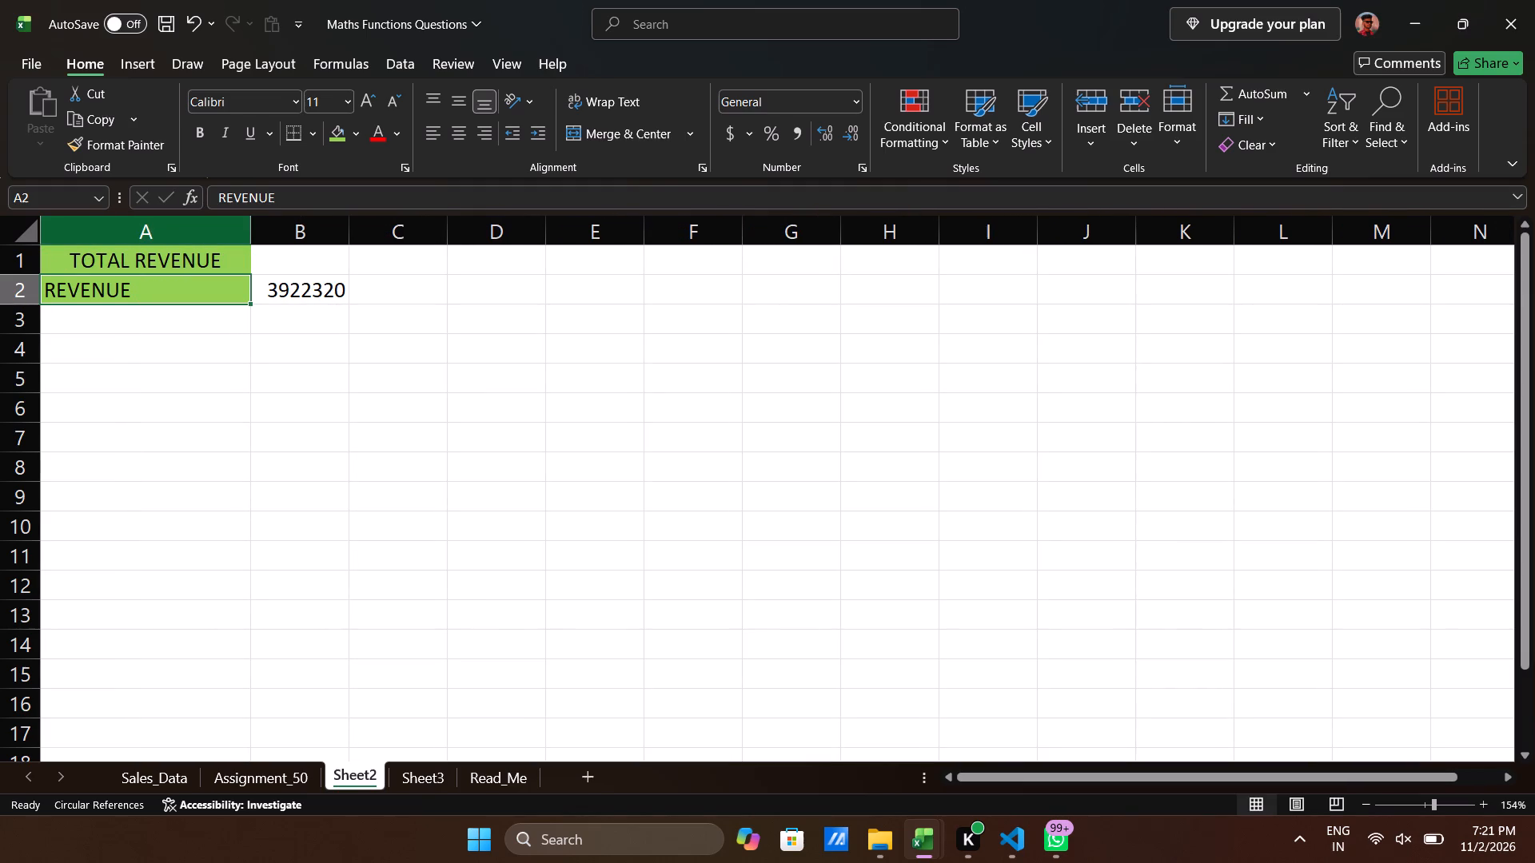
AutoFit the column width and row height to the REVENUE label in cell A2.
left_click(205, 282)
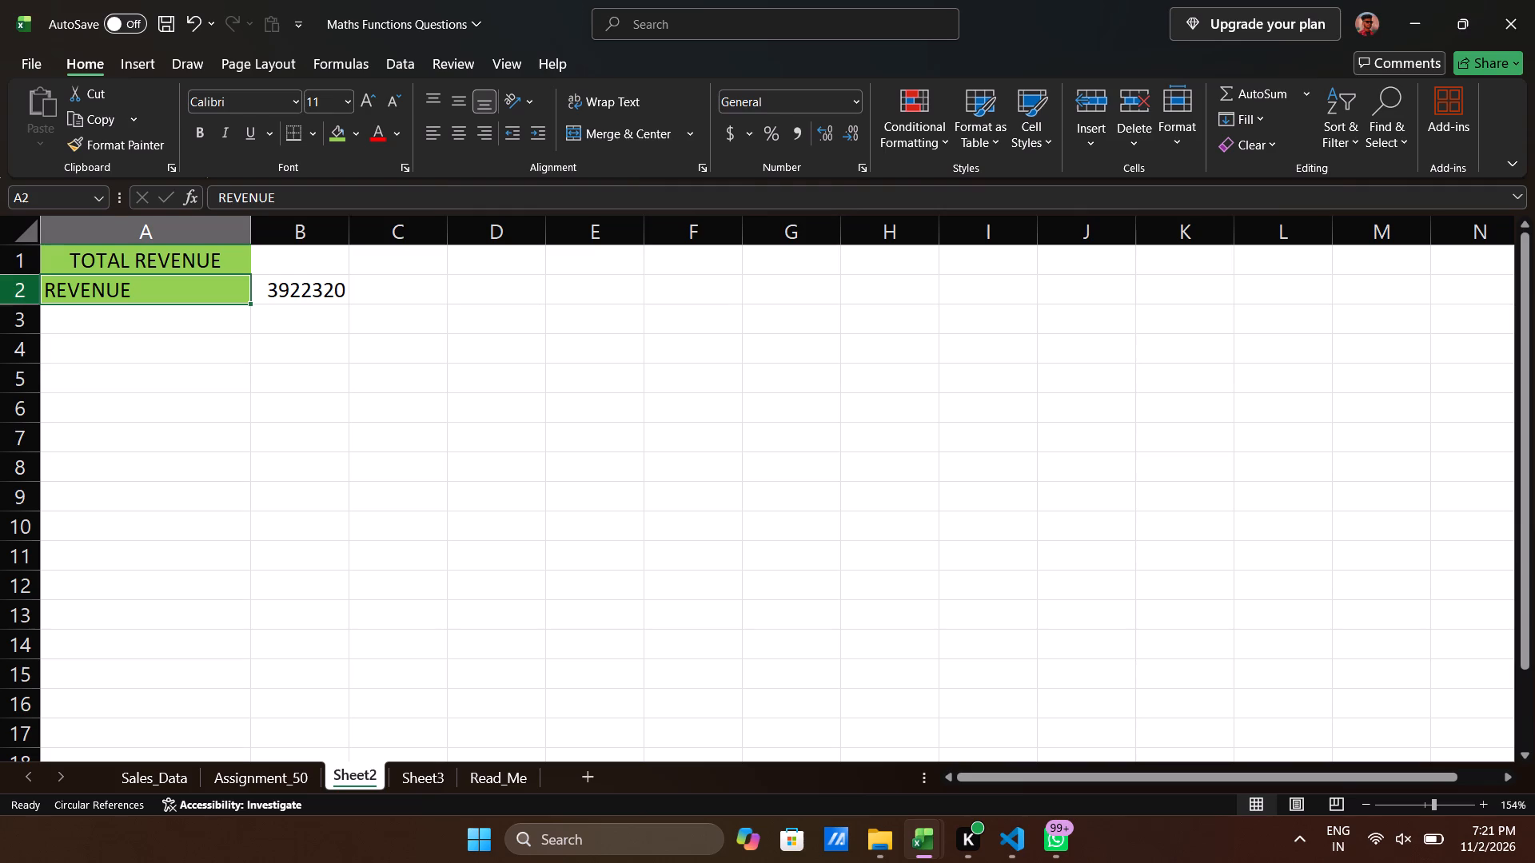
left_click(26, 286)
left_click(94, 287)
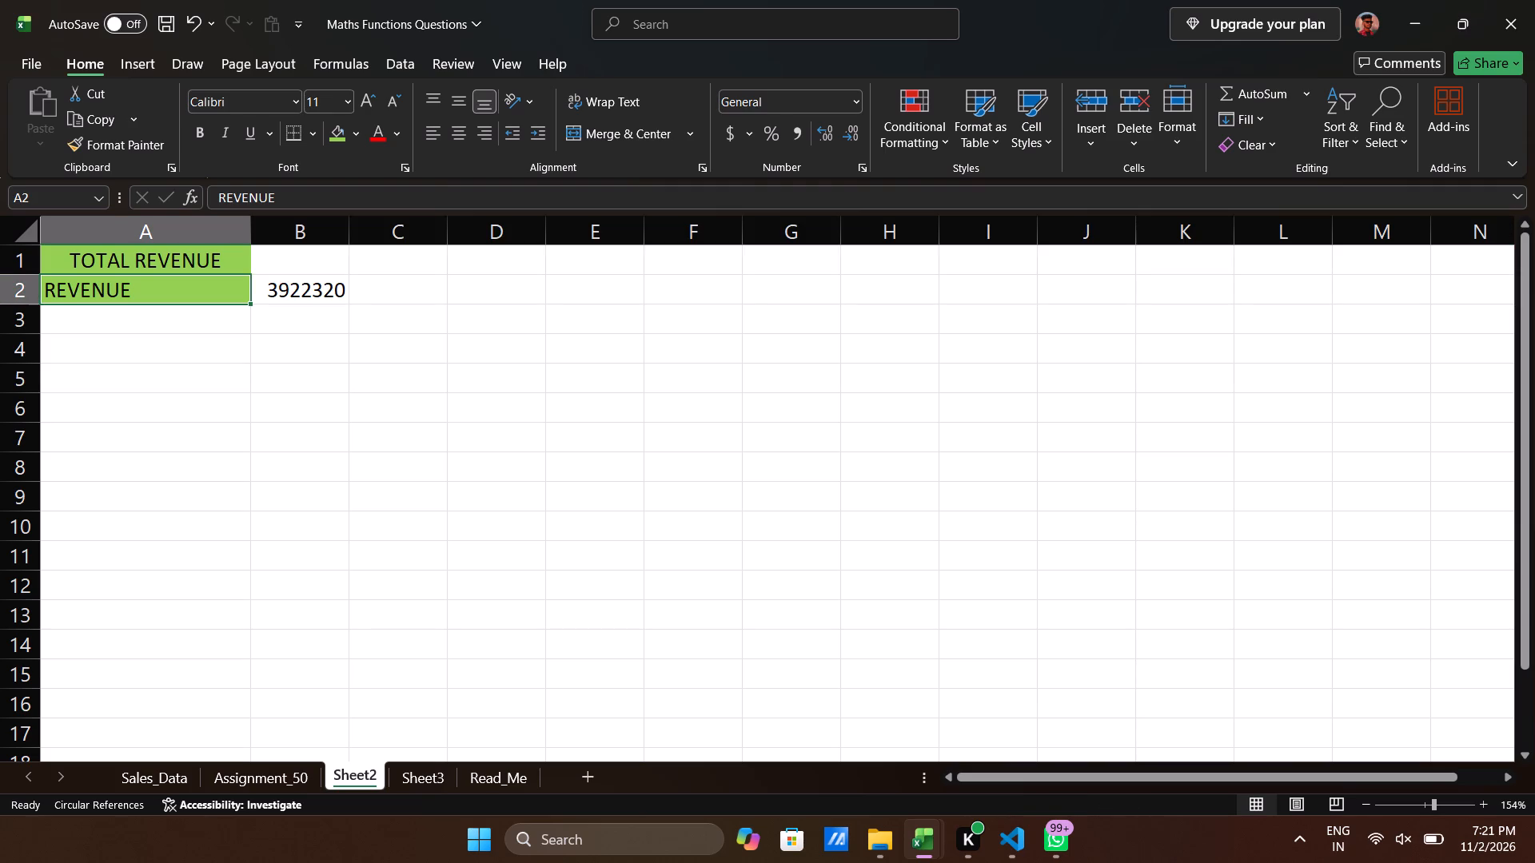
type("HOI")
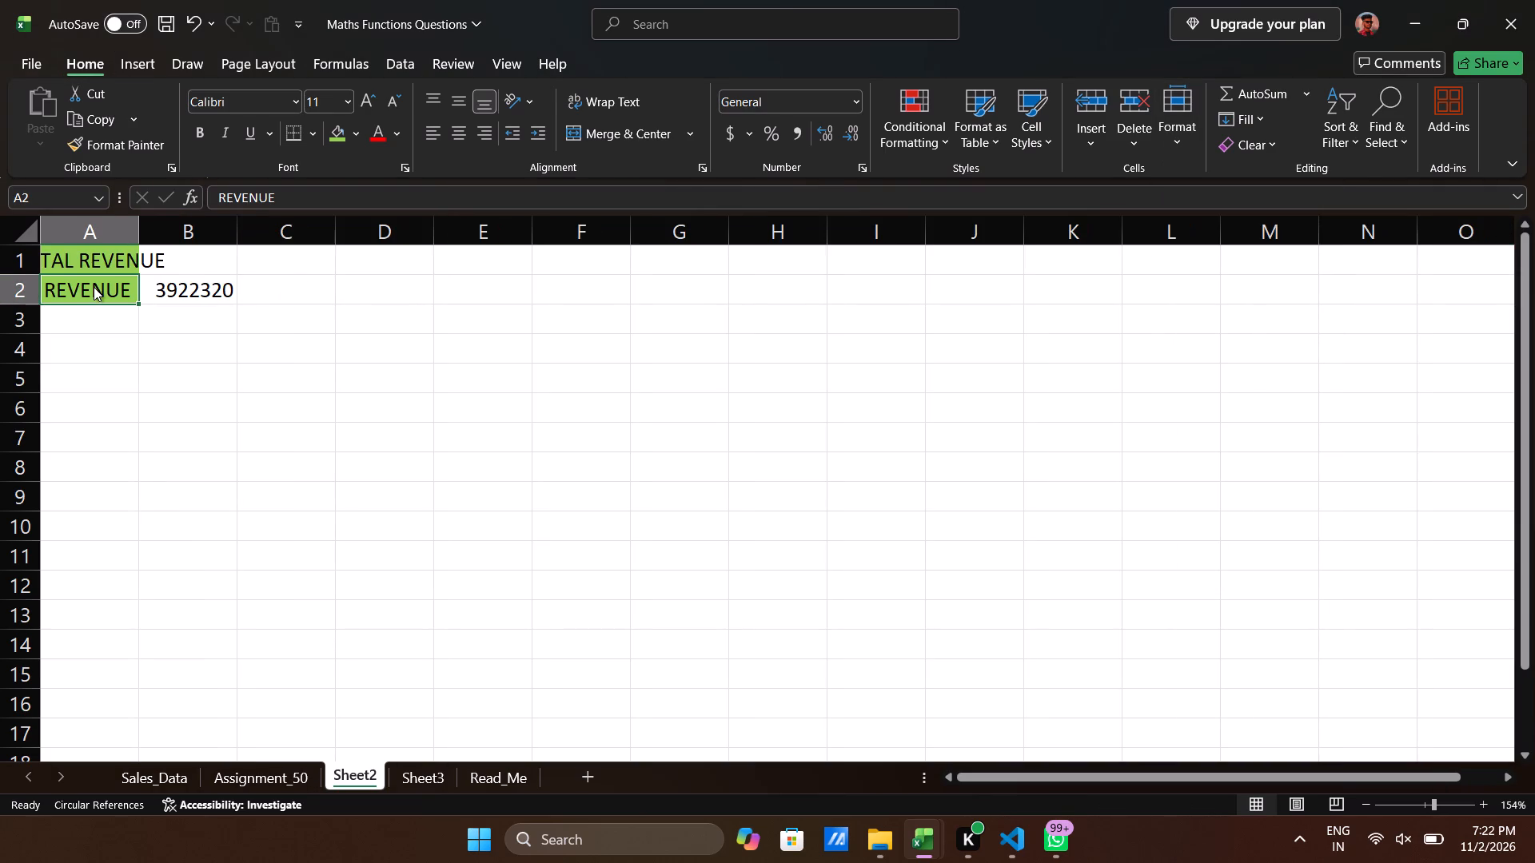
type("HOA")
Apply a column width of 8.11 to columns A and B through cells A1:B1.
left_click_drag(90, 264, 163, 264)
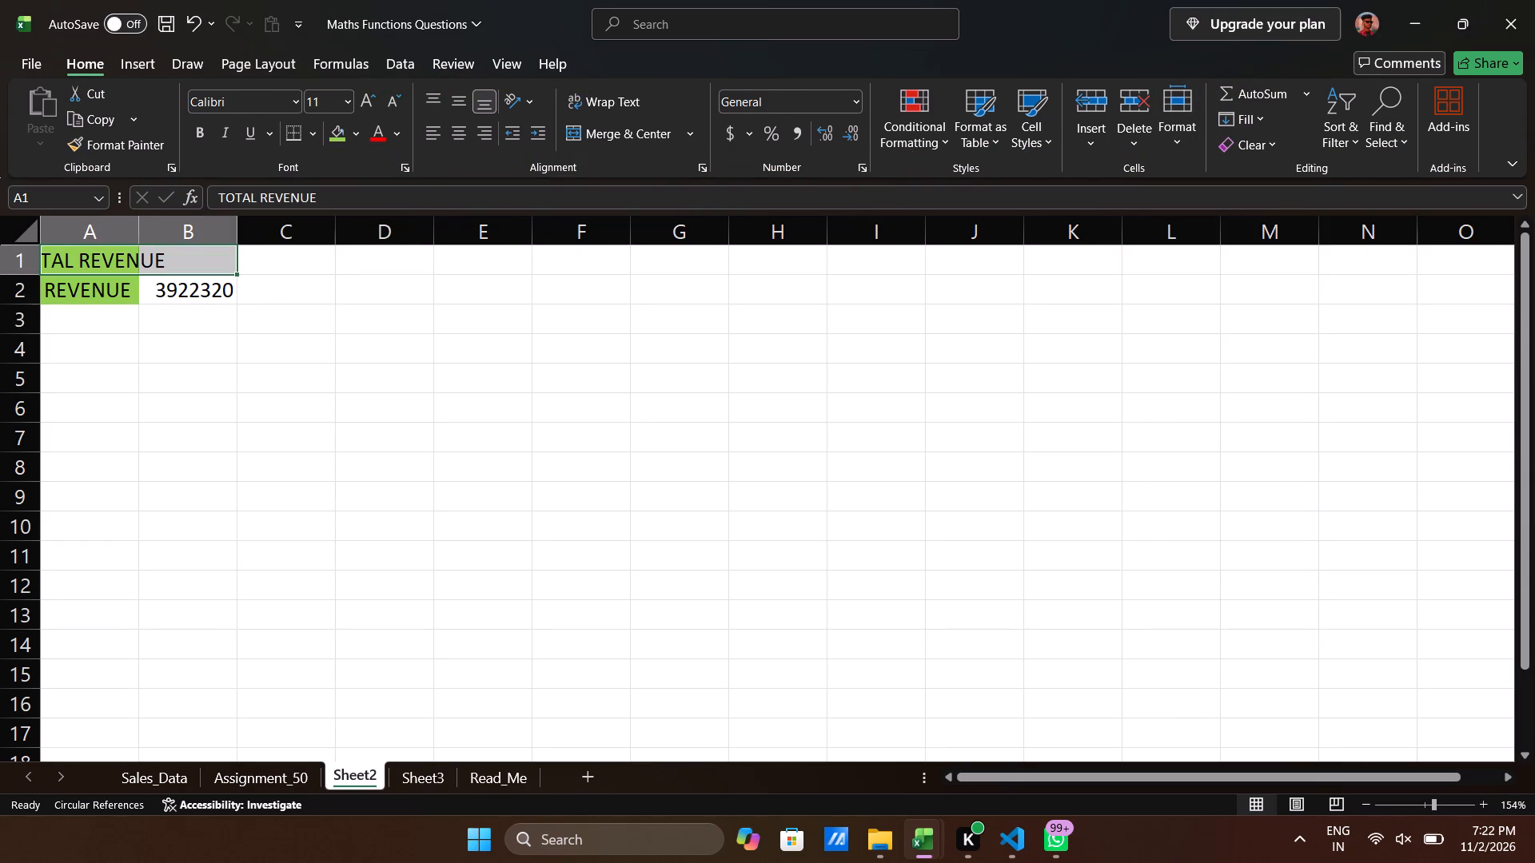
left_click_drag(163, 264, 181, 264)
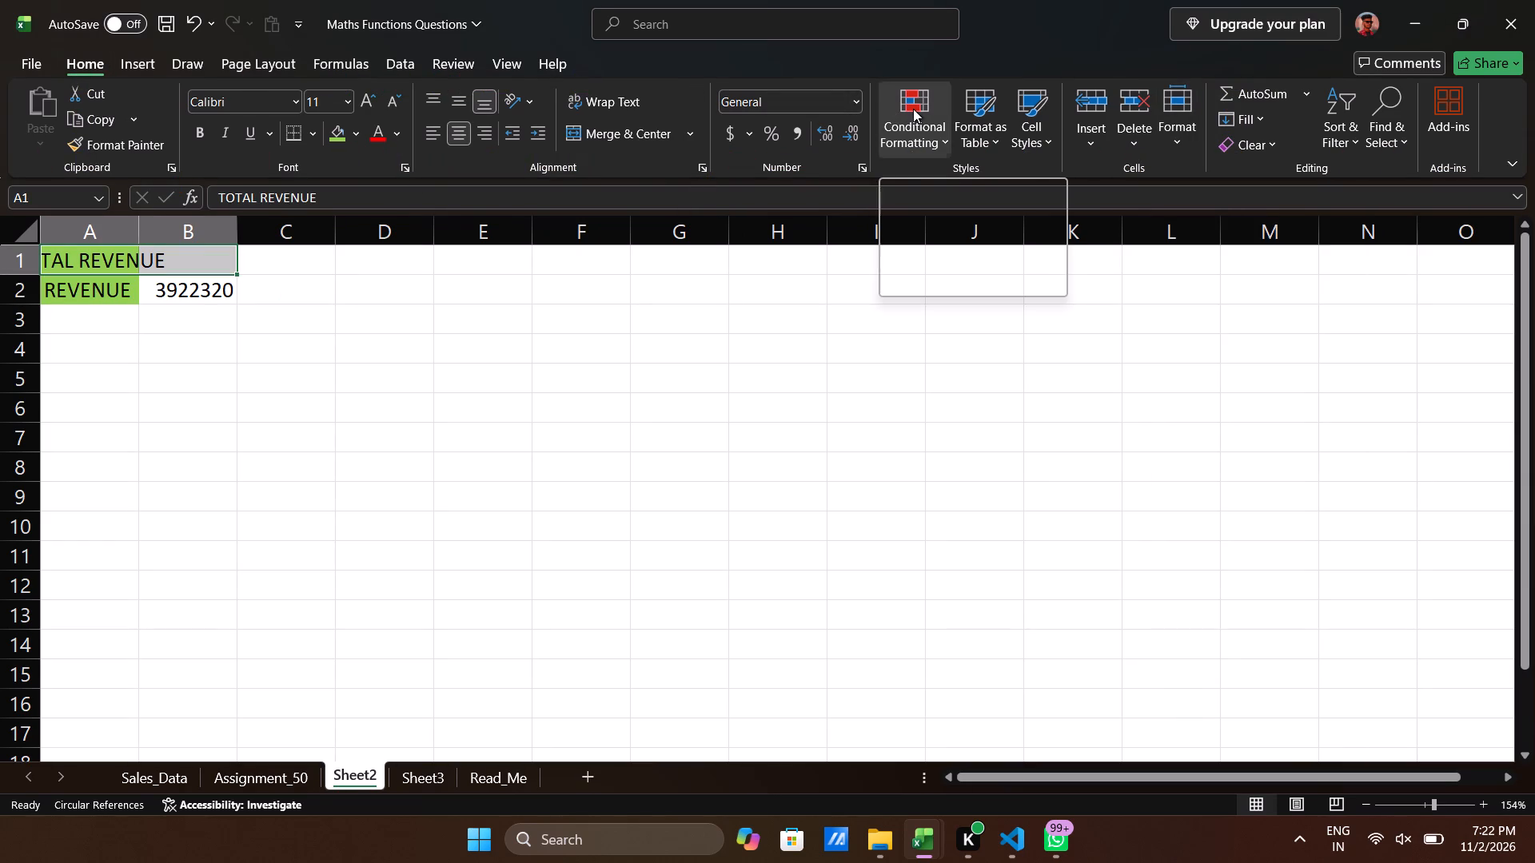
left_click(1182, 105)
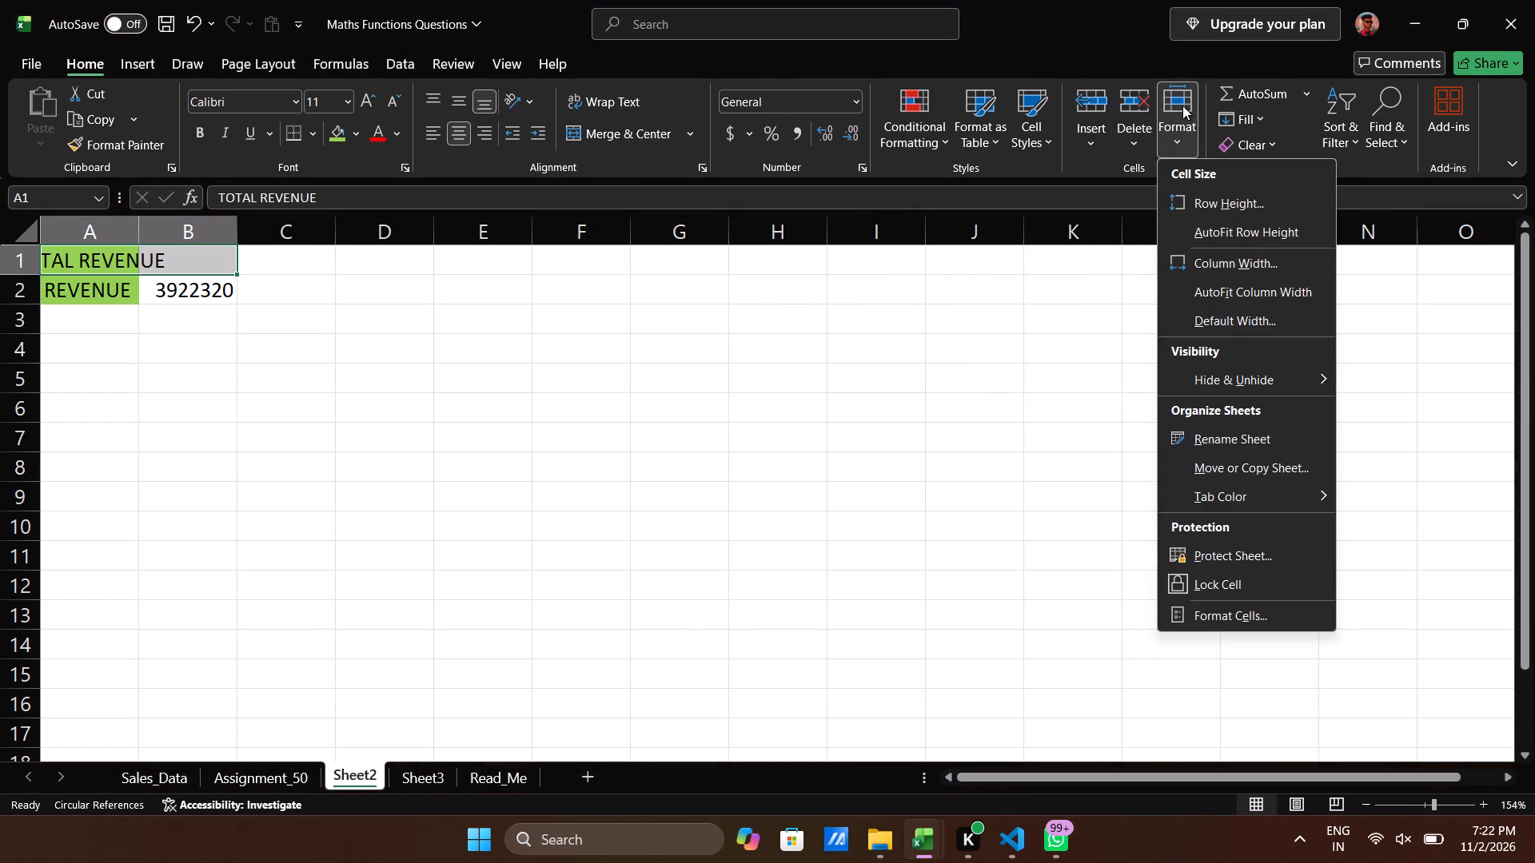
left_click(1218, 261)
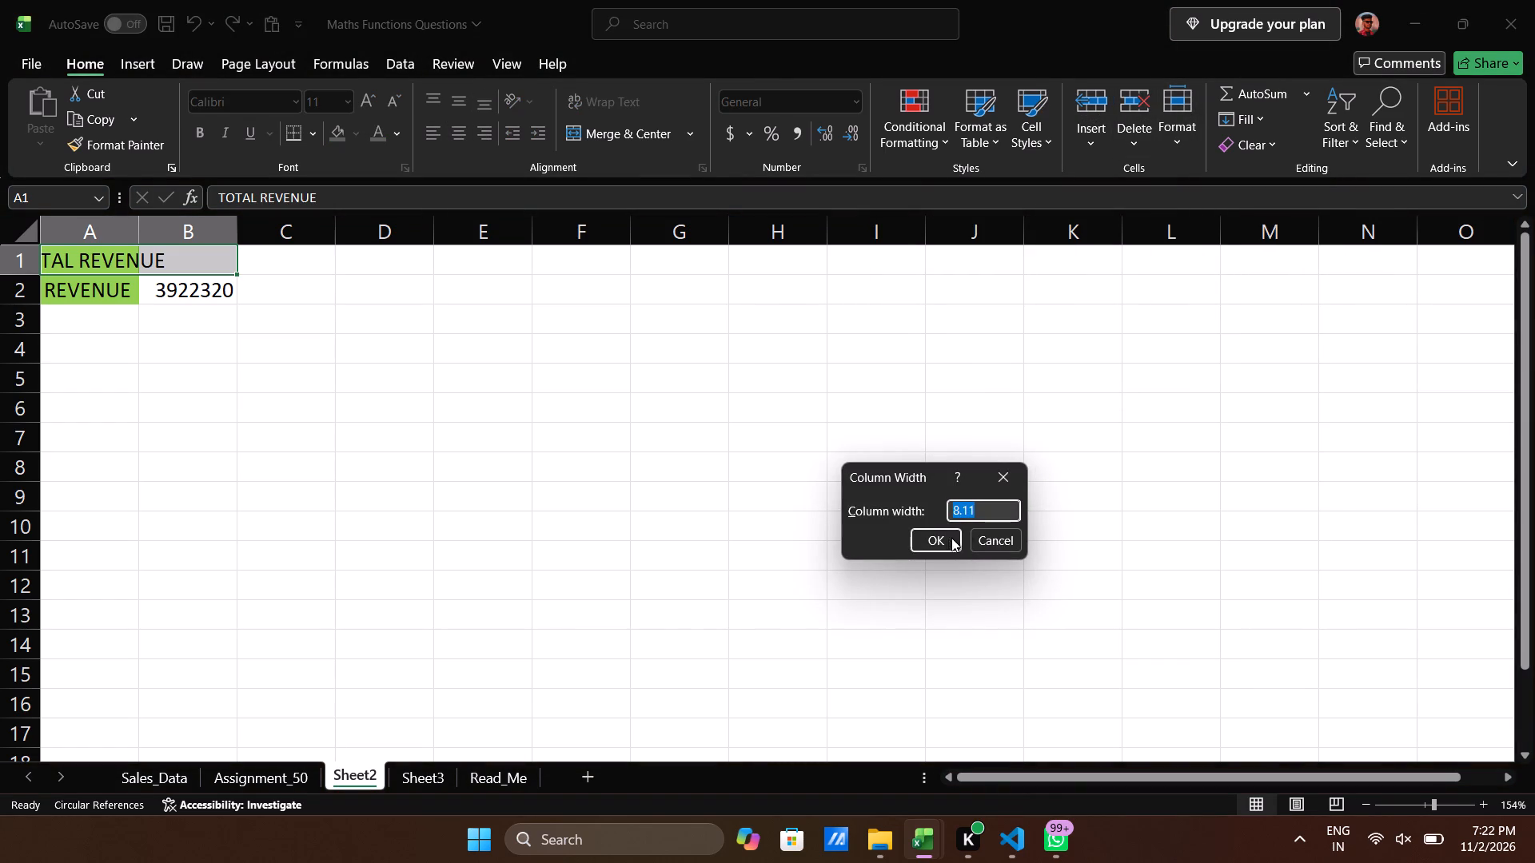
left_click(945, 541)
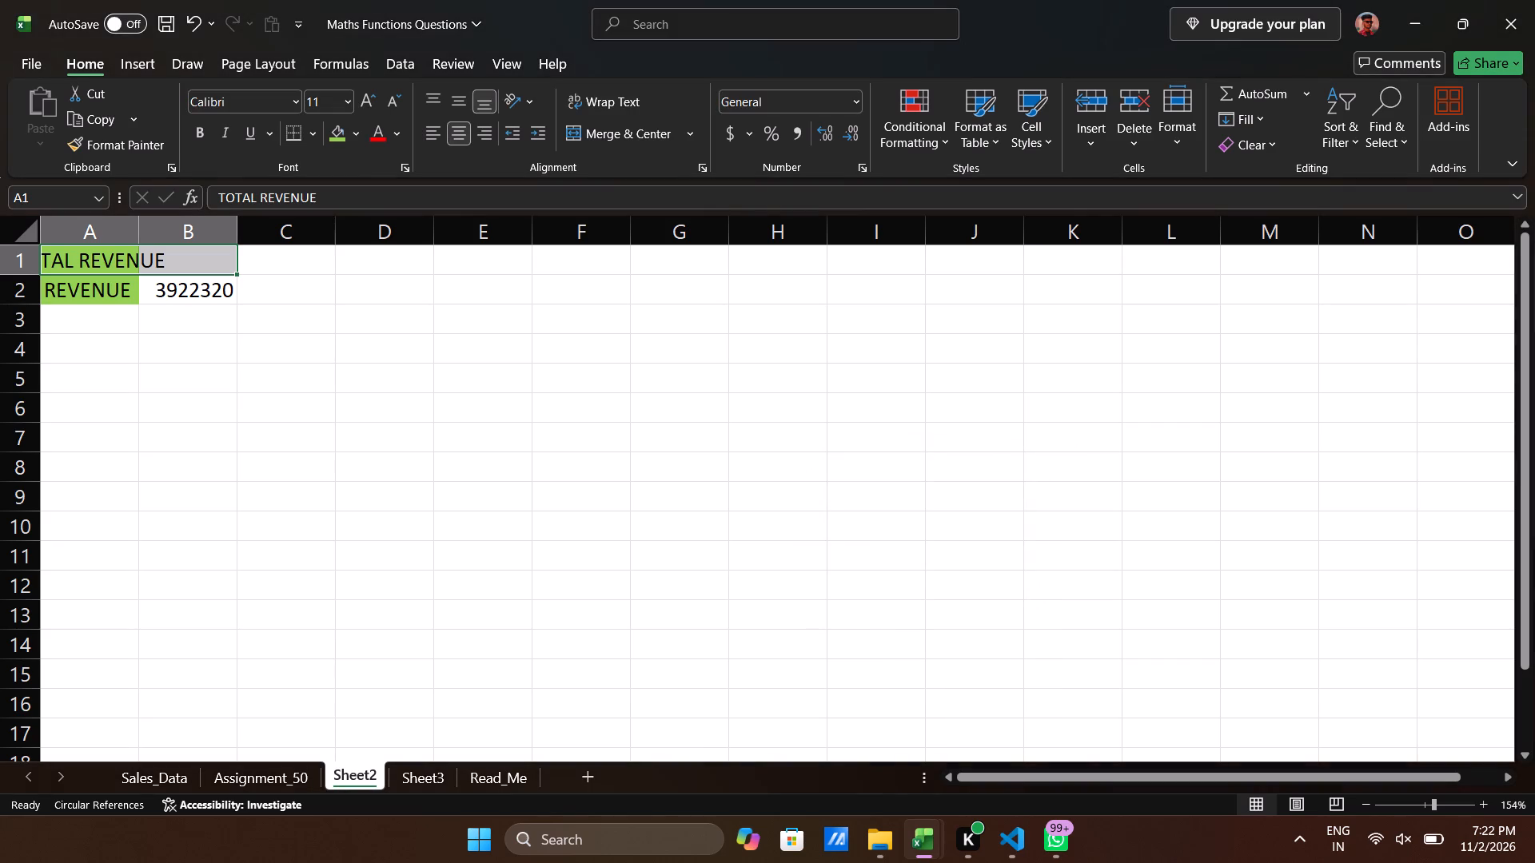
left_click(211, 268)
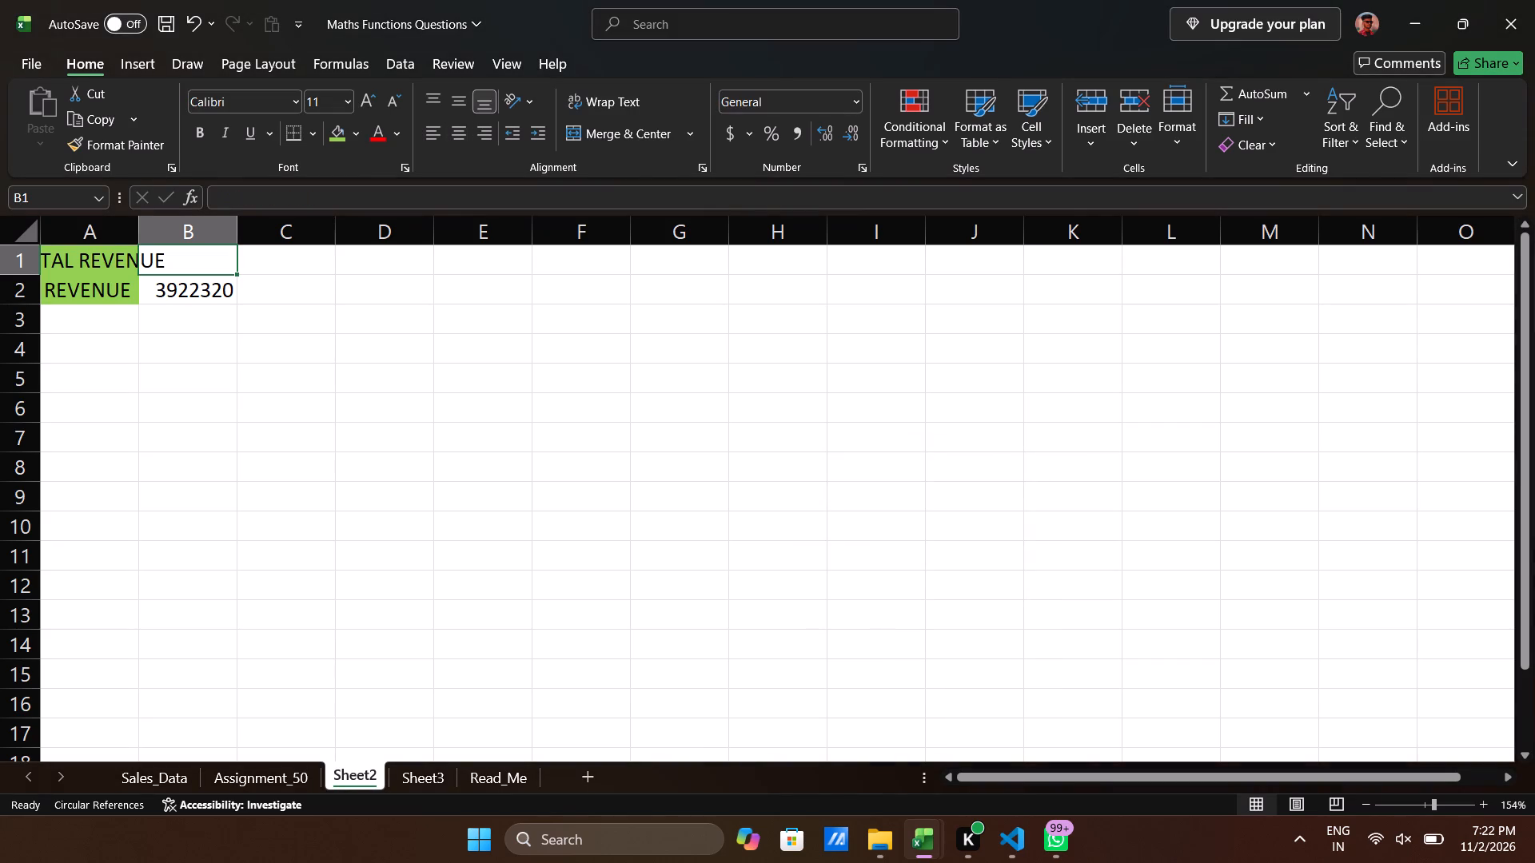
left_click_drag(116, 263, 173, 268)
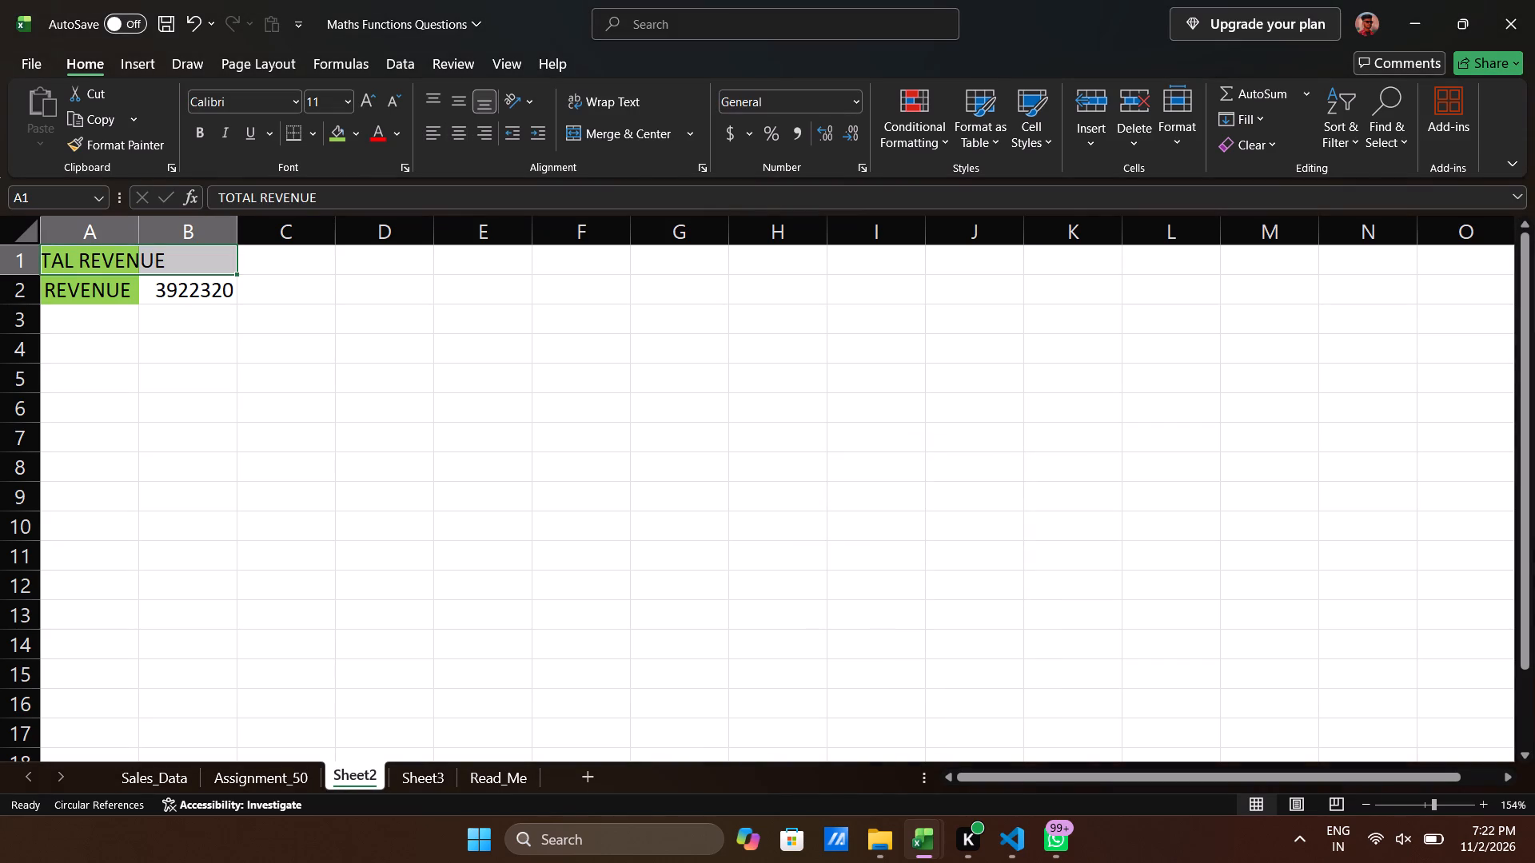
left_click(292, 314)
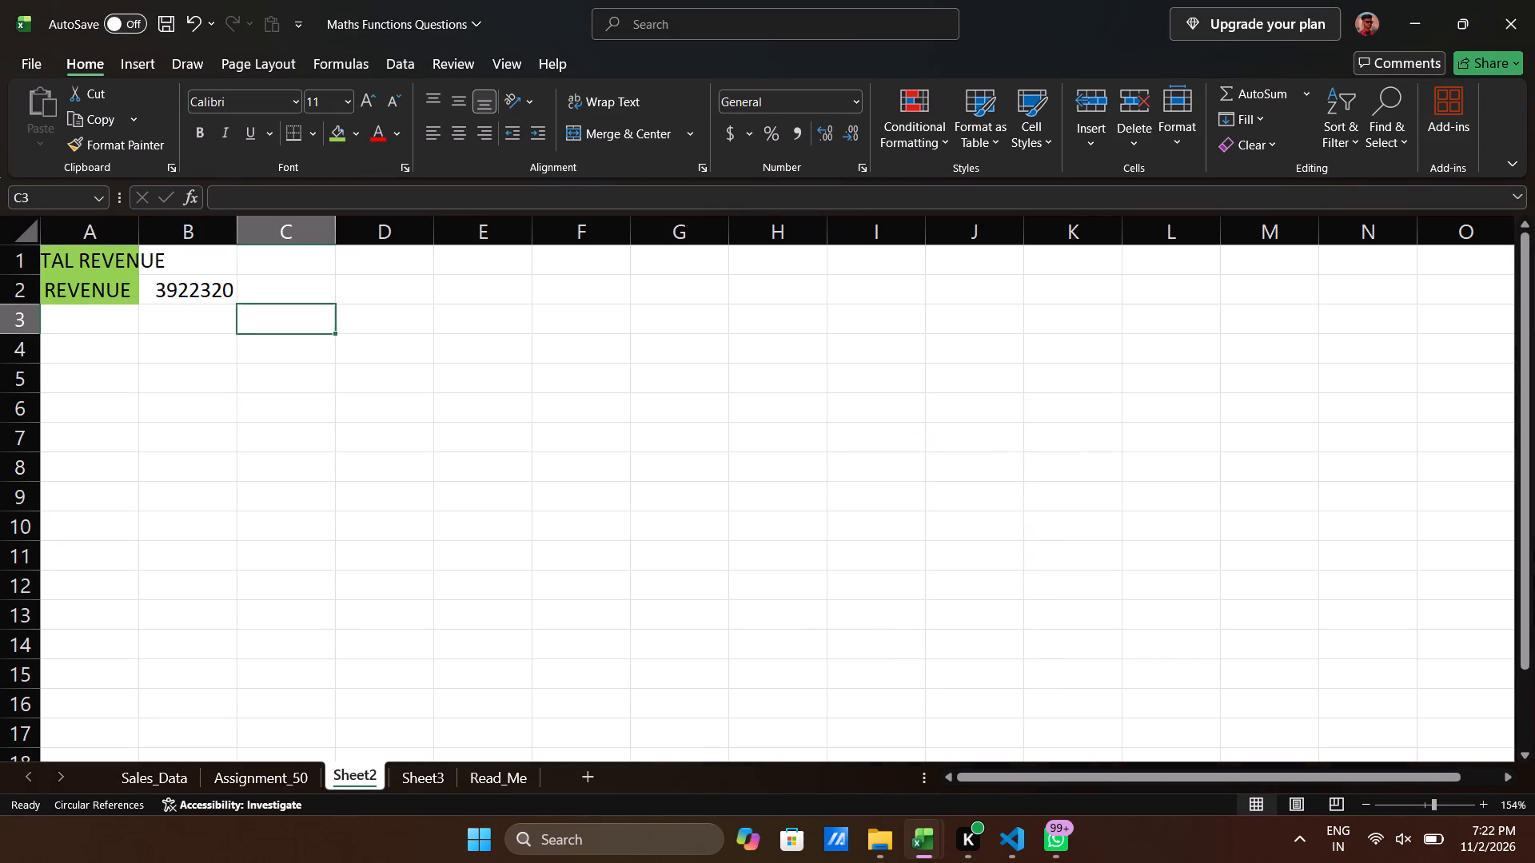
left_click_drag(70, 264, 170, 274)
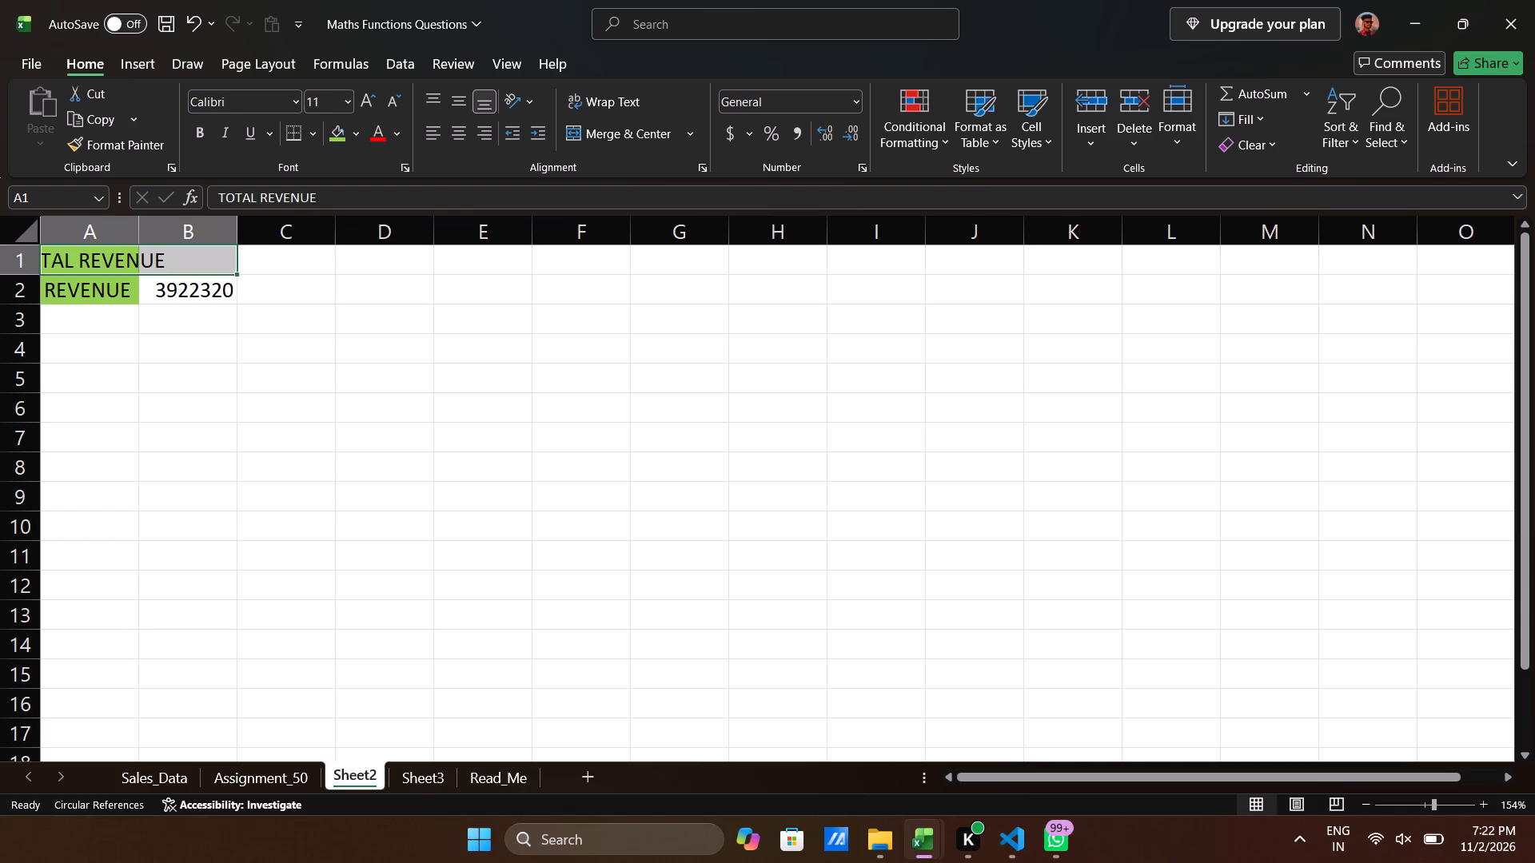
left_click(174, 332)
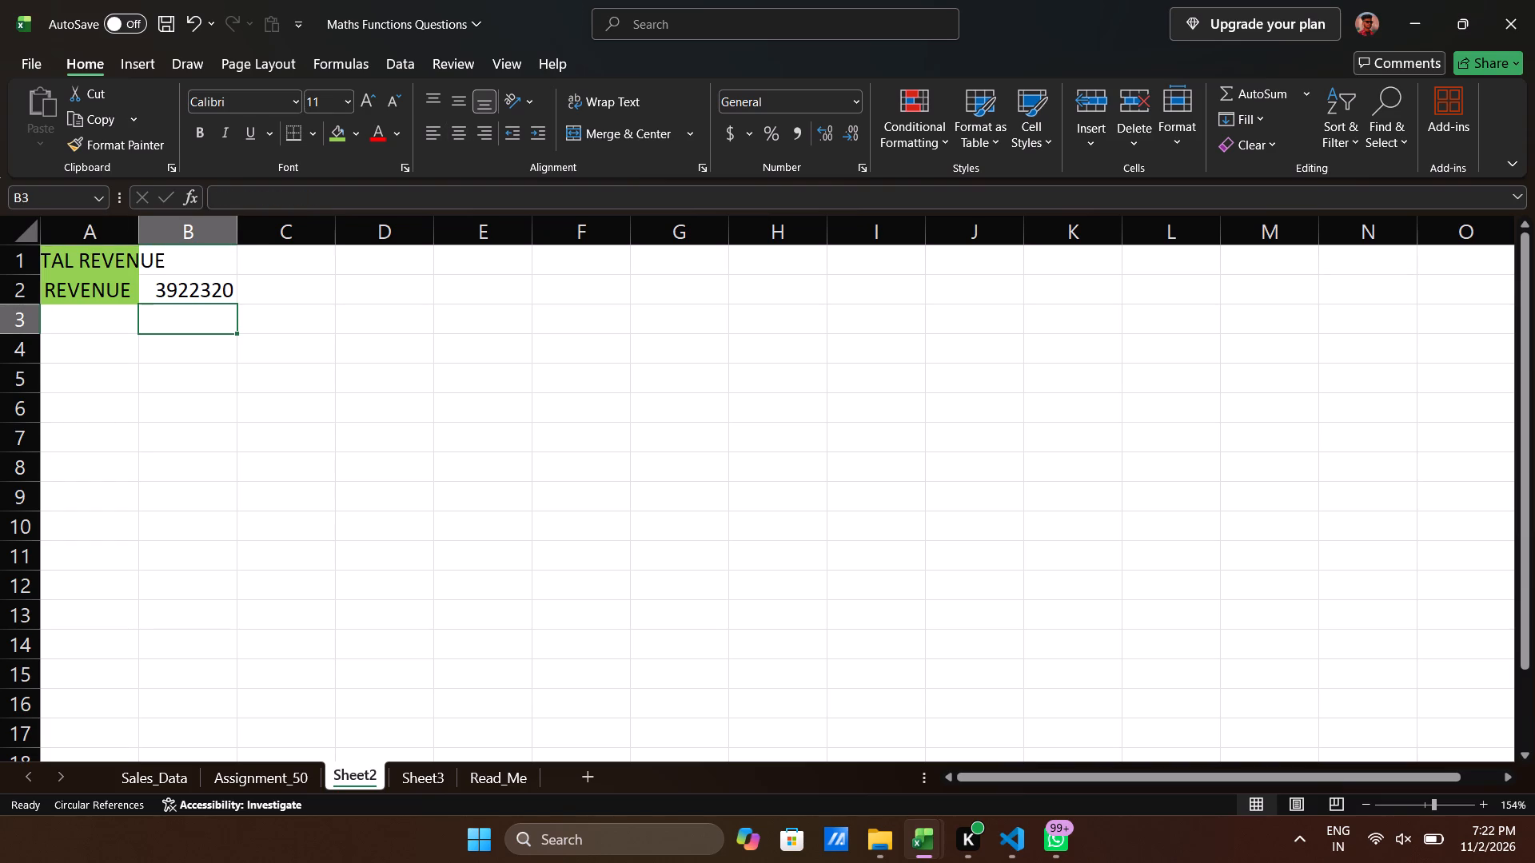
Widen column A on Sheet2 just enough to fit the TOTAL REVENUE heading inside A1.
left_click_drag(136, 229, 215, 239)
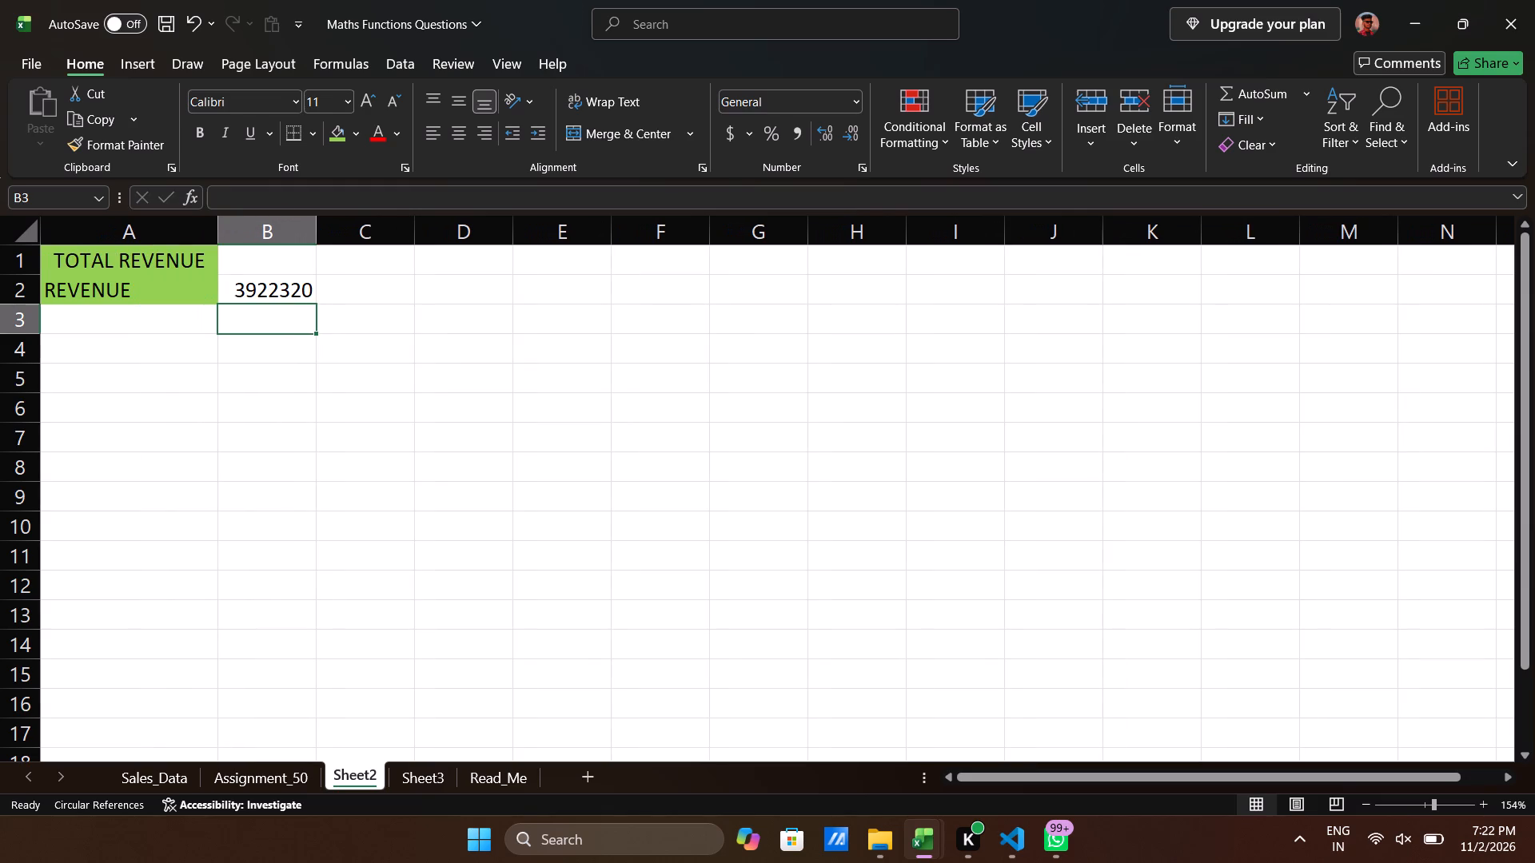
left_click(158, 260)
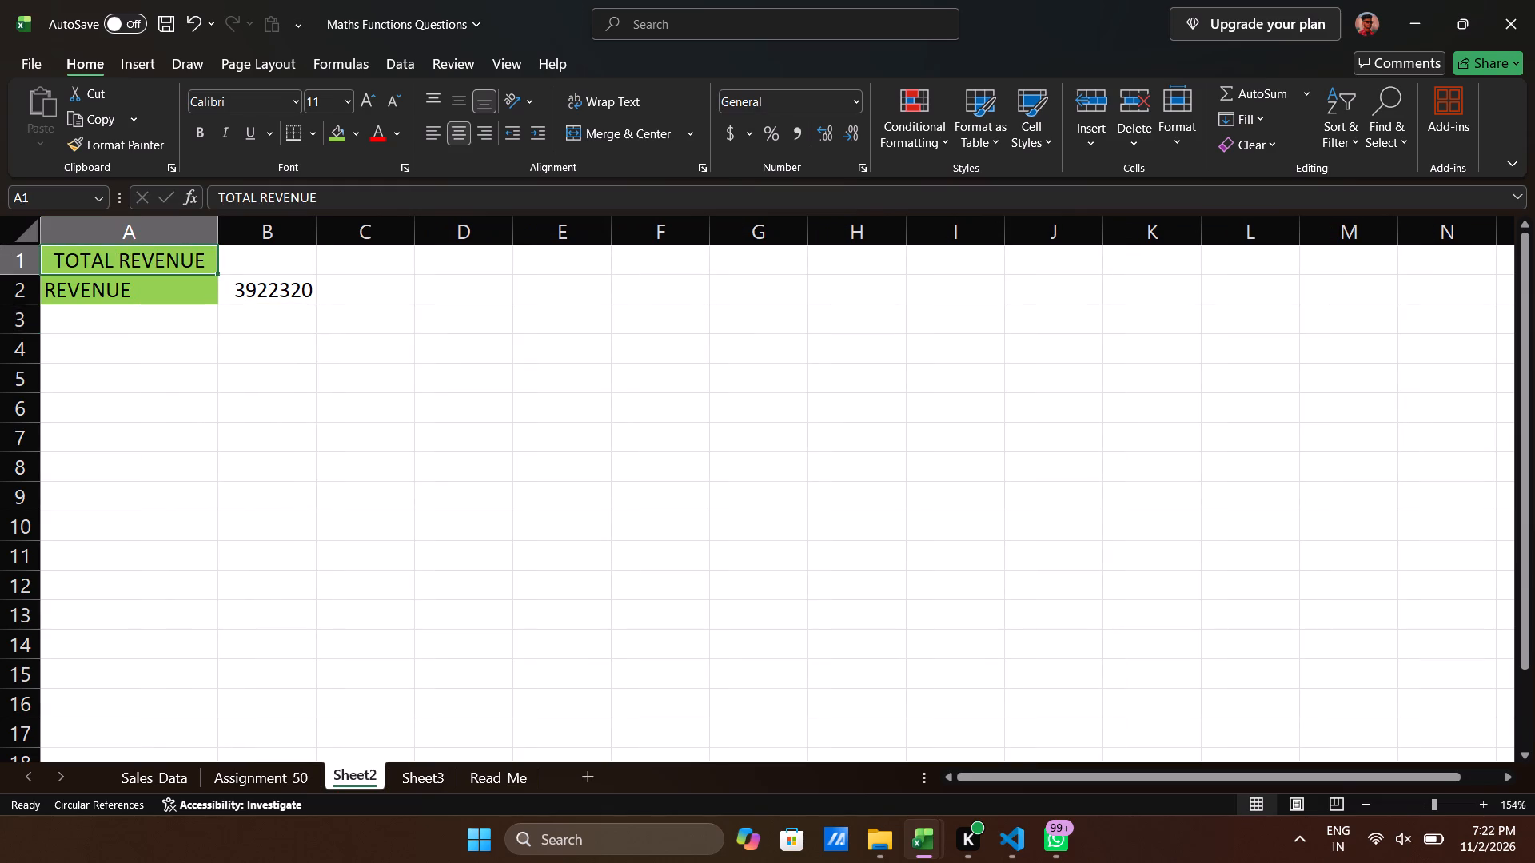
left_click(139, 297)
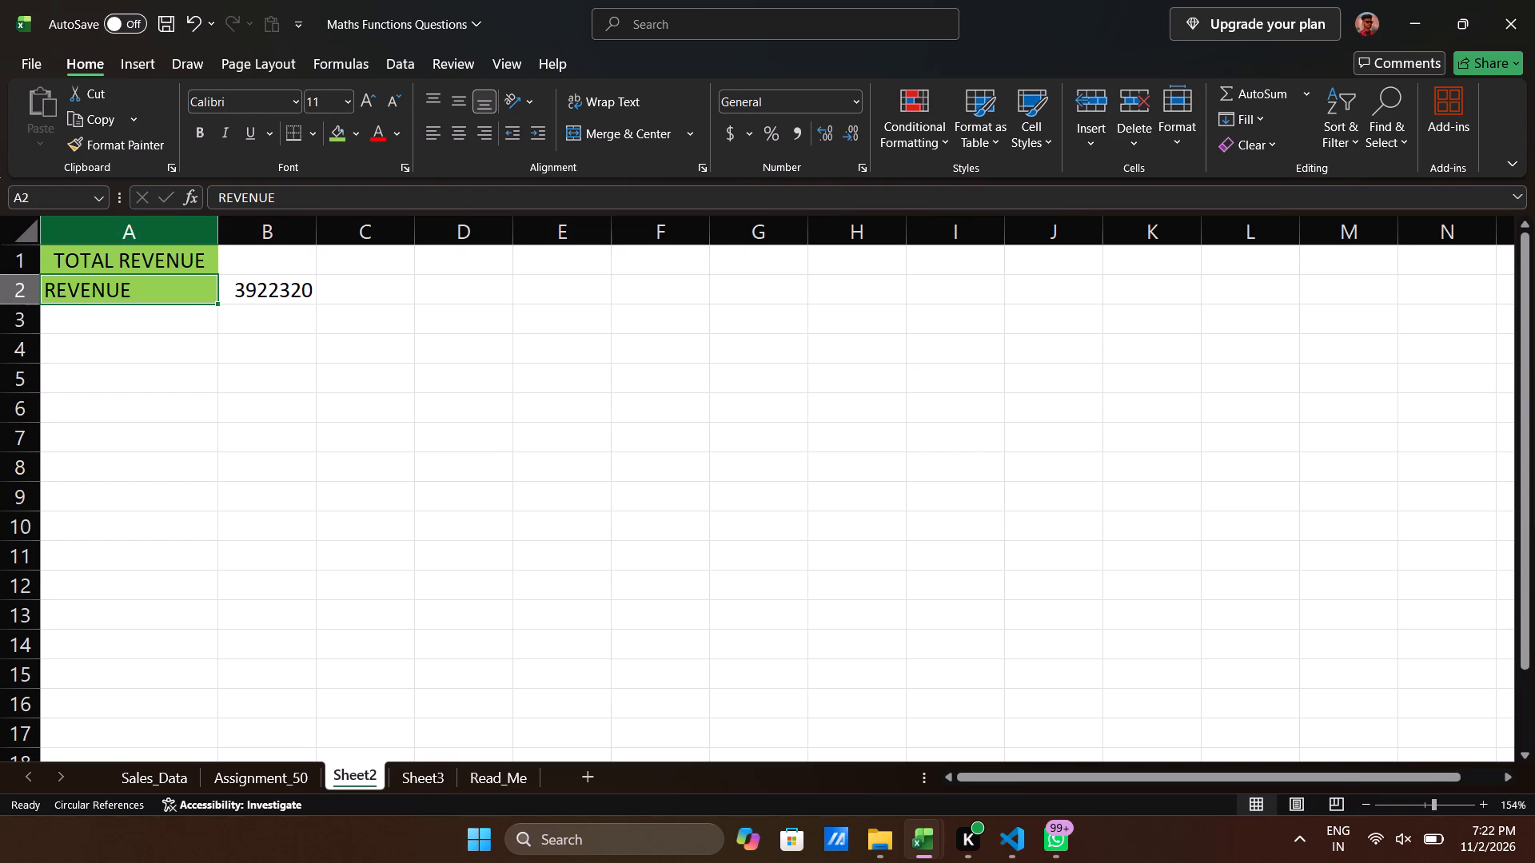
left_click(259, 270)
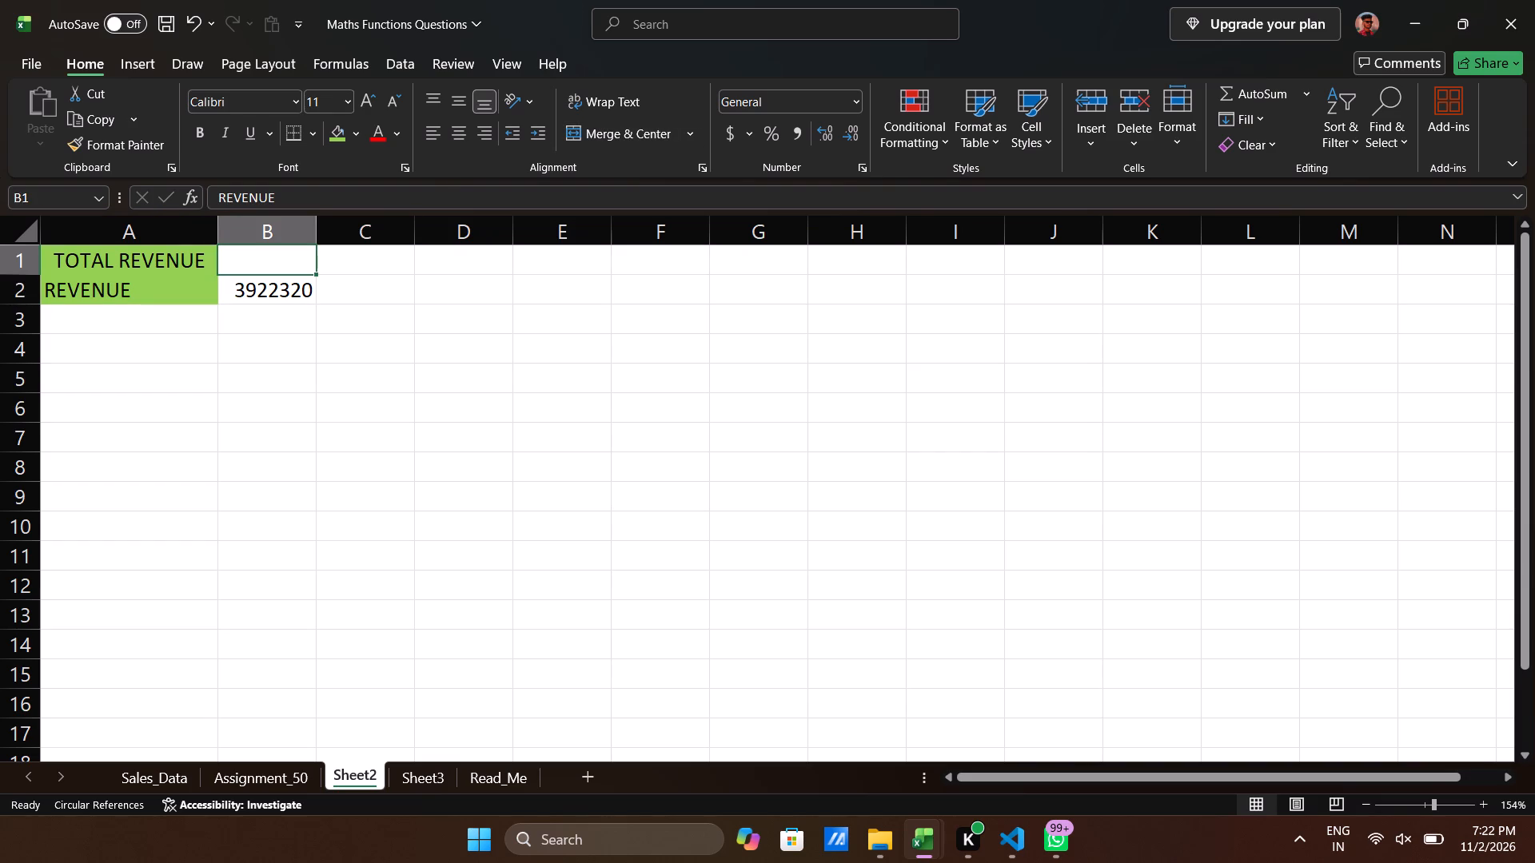
Narrow column A to slightly wider than the REVENUE label in A2.
left_click_drag(219, 233, 151, 231)
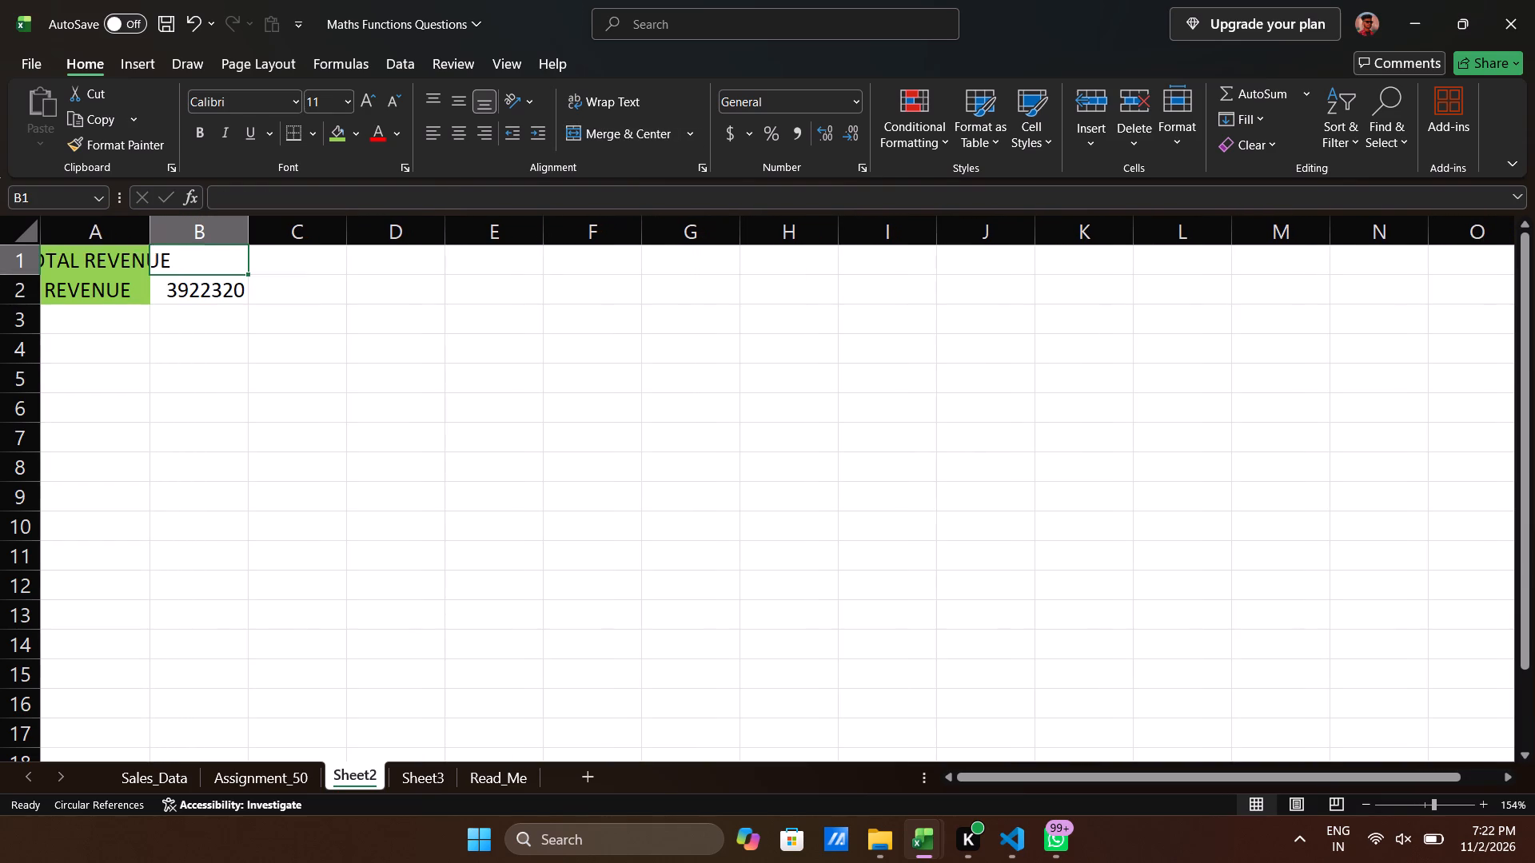
Merge and center cells A1:B1 on Sheet2 so the TOTAL REVENUE heading spans both columns.
left_click(82, 257)
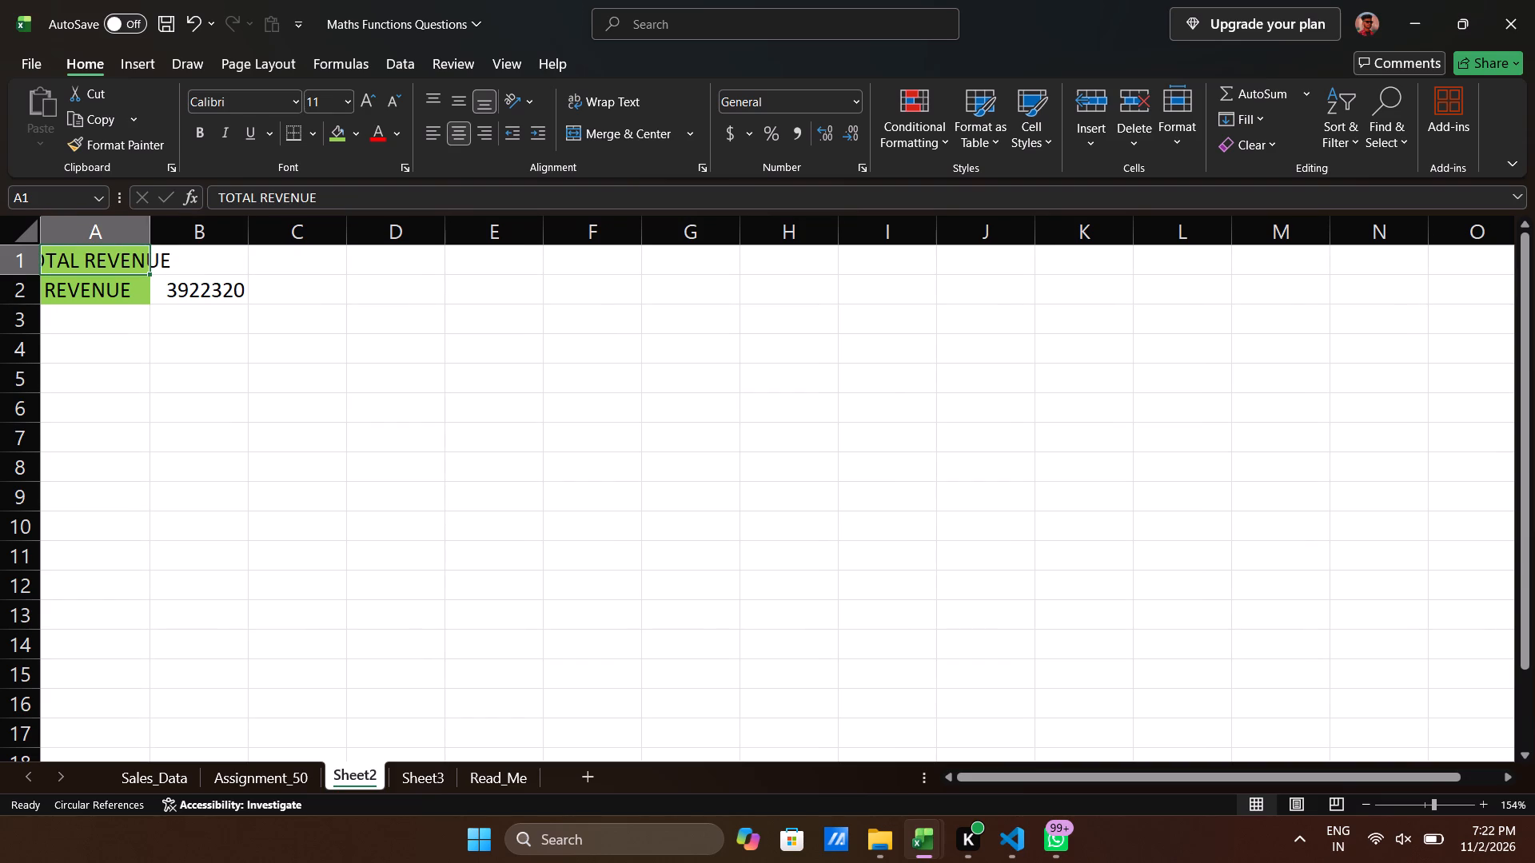
left_click_drag(177, 260, 105, 261)
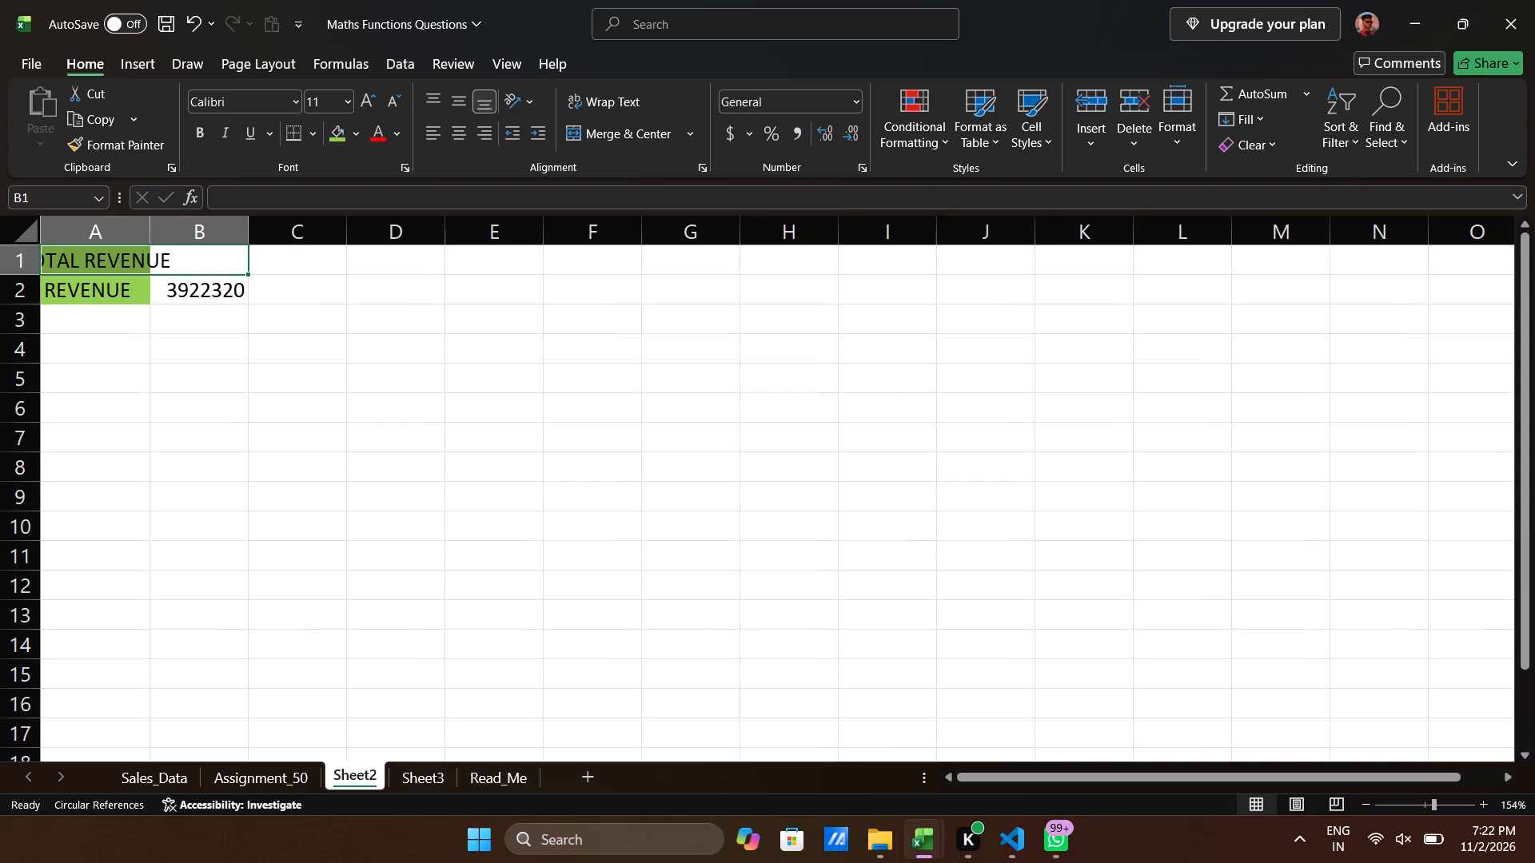
left_click(620, 141)
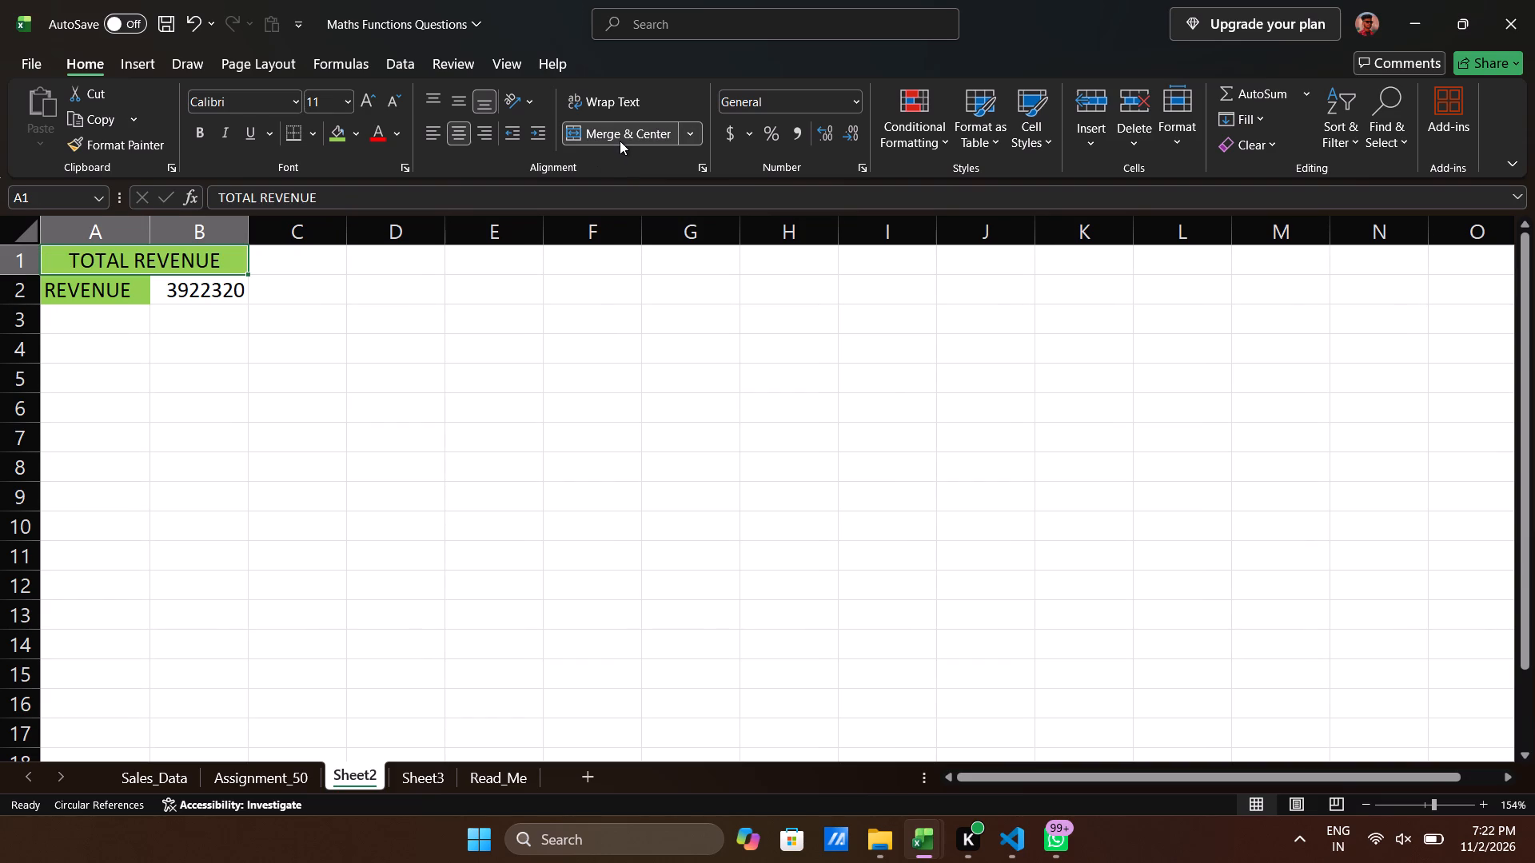
left_click(292, 303)
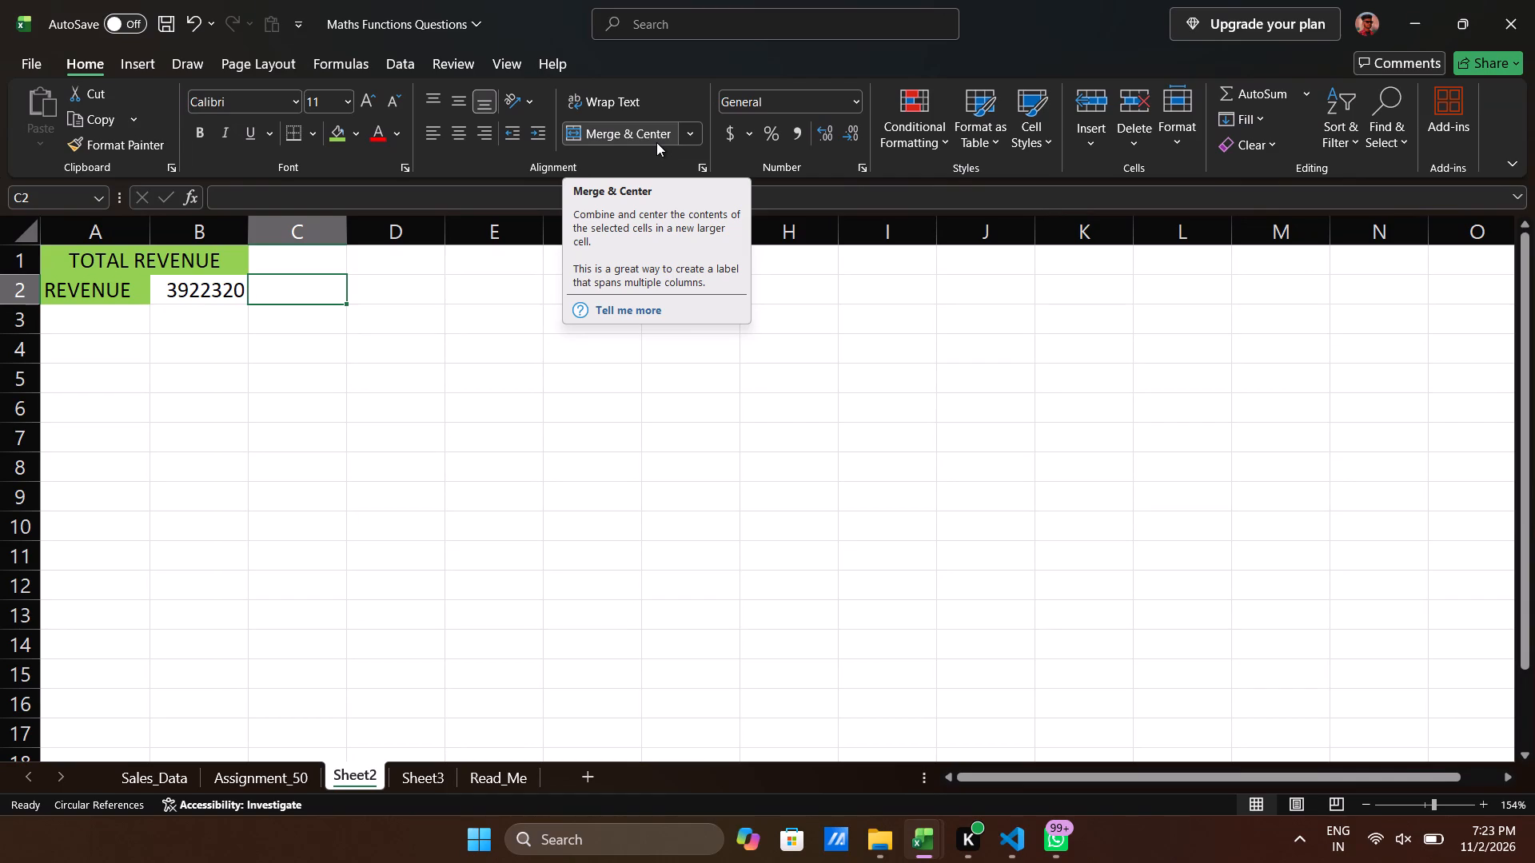
left_click(264, 419)
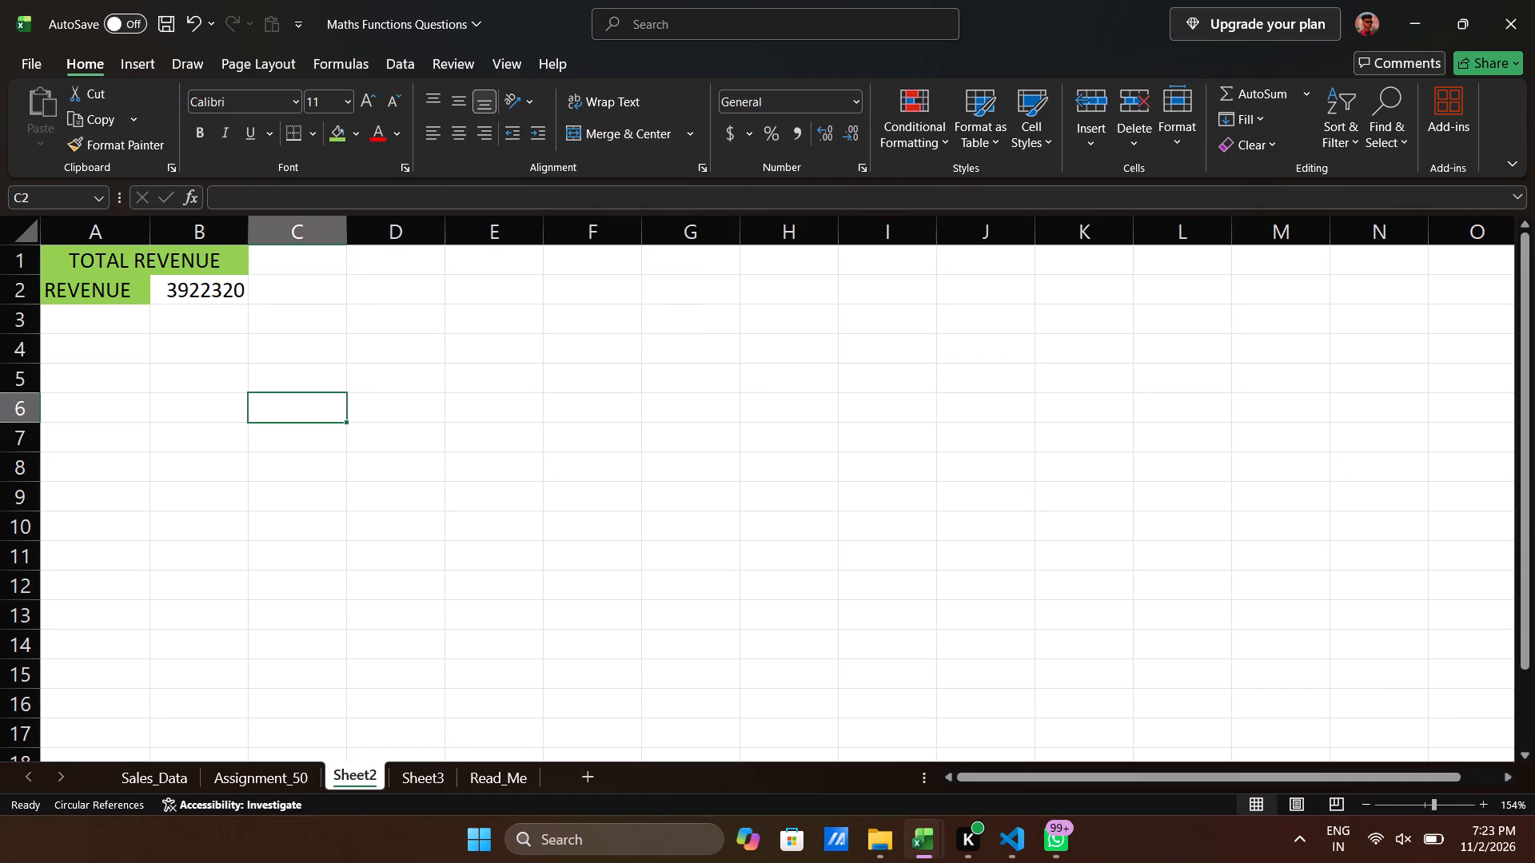
Return to the start of the question list on the Assignment_50 sheet to read the next question.
left_click(147, 781)
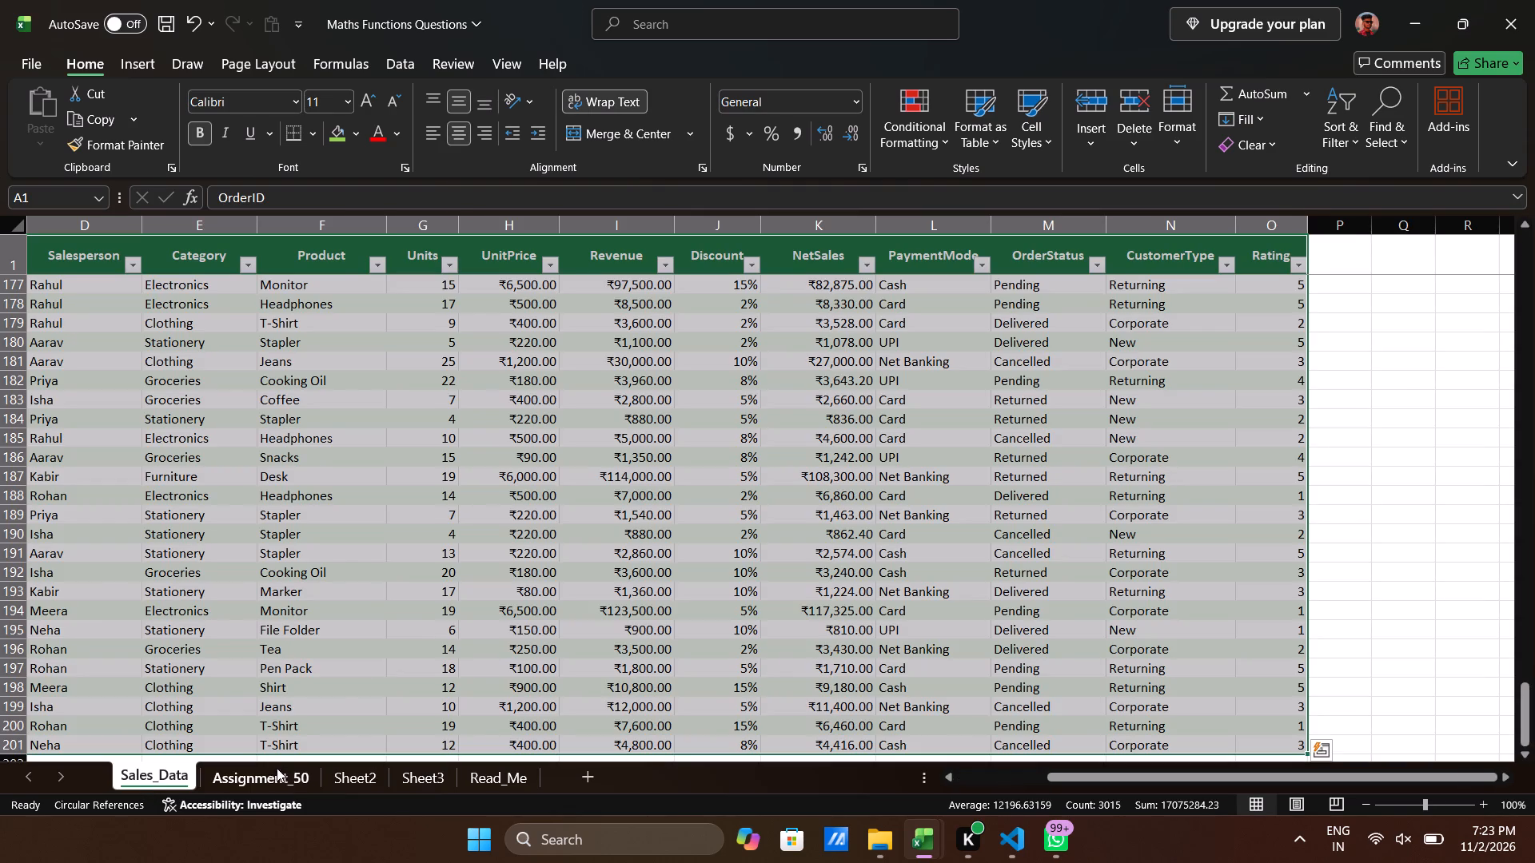
left_click(277, 774)
scroll(208, 549, "up", 1)
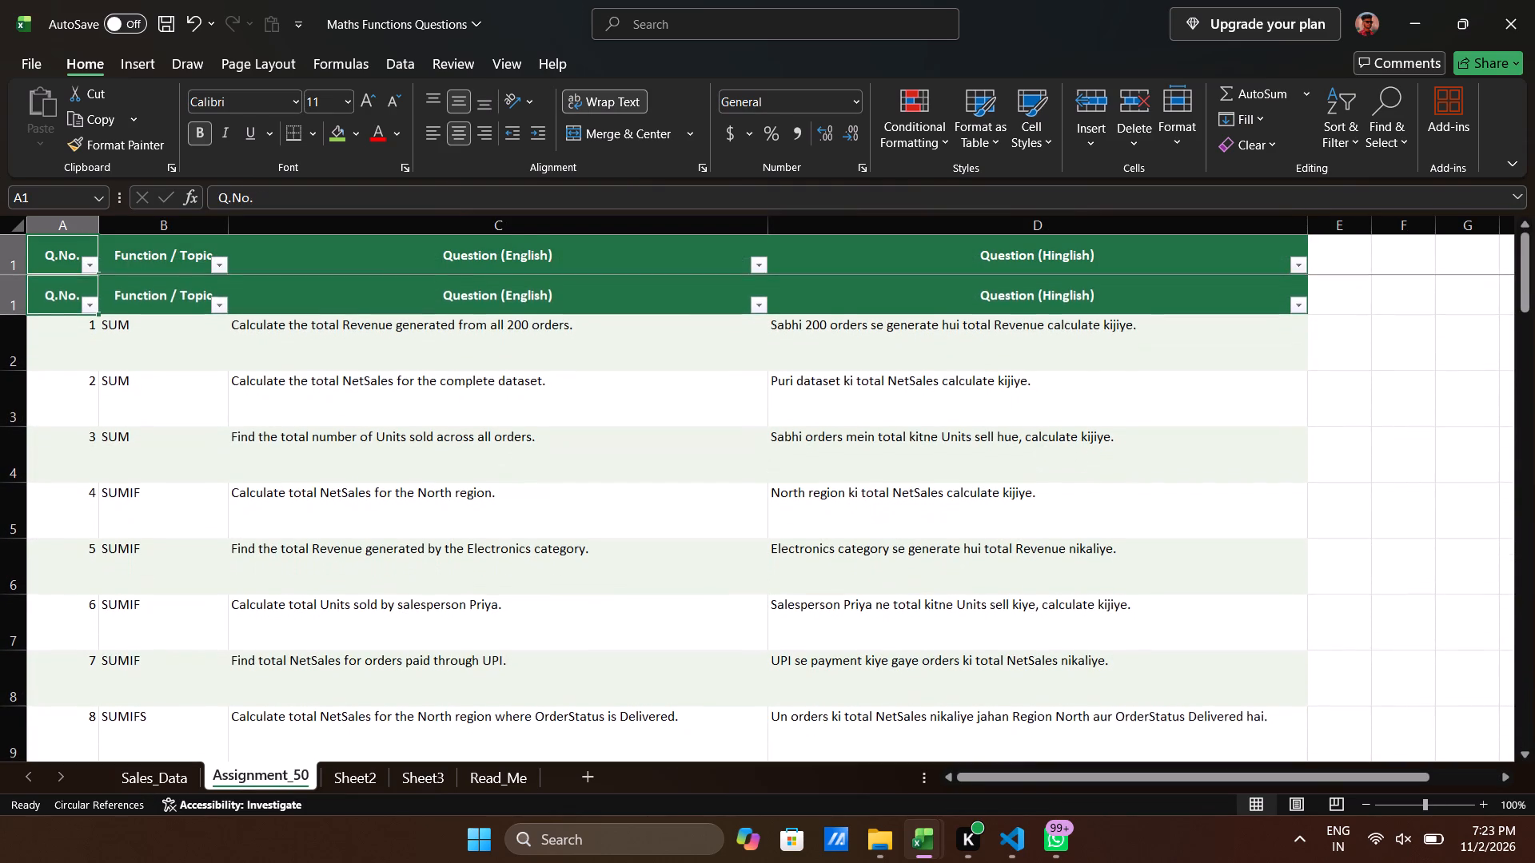
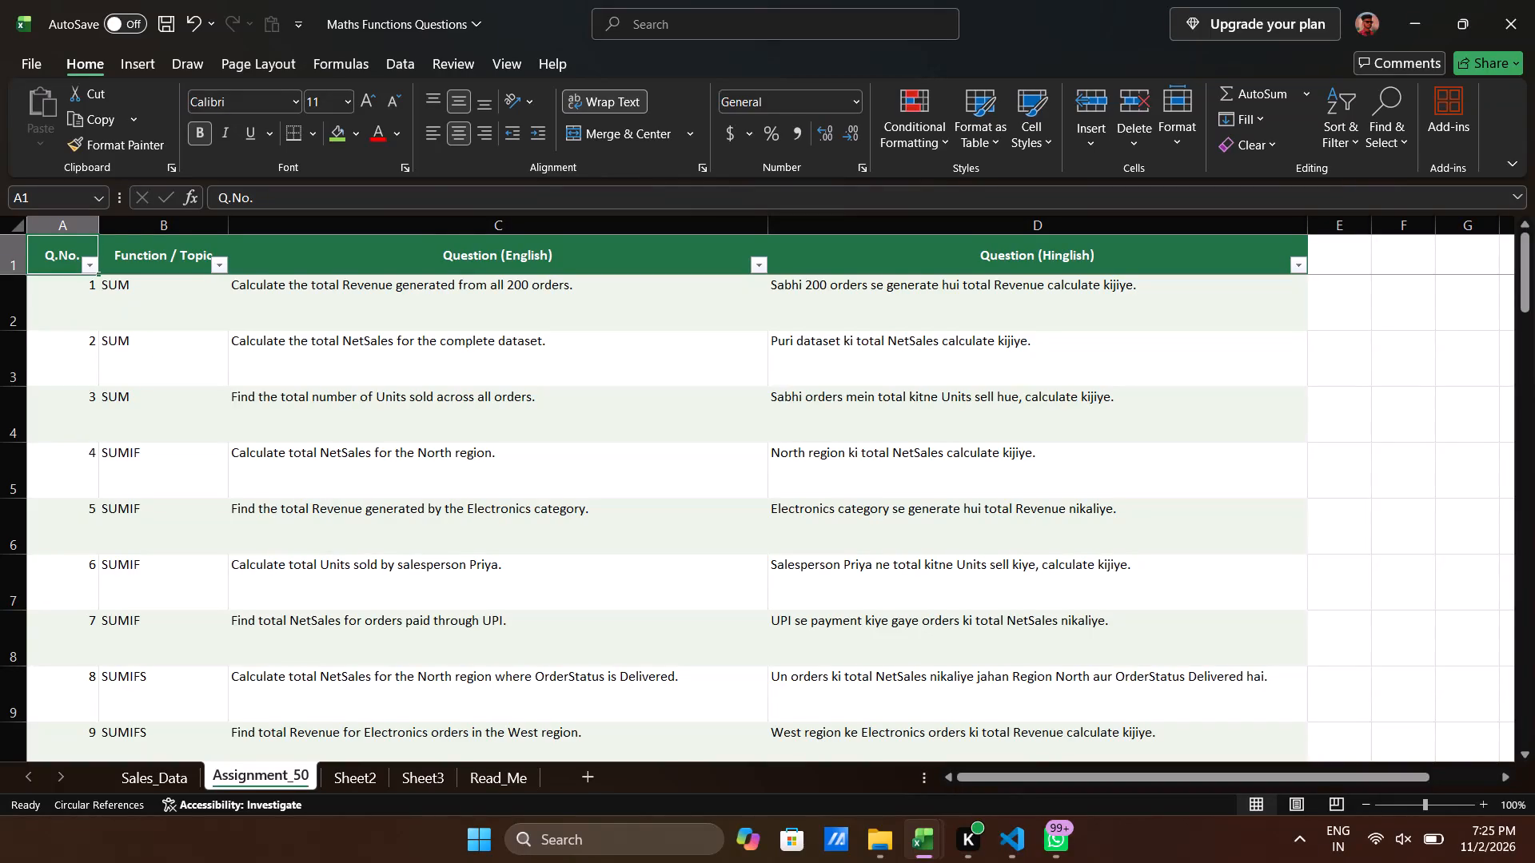
Enter the heading TOTAL NETSALES in cell D1 on Sheet2 for the second Assignment_50 question.
scroll(412, 360, "up", 1)
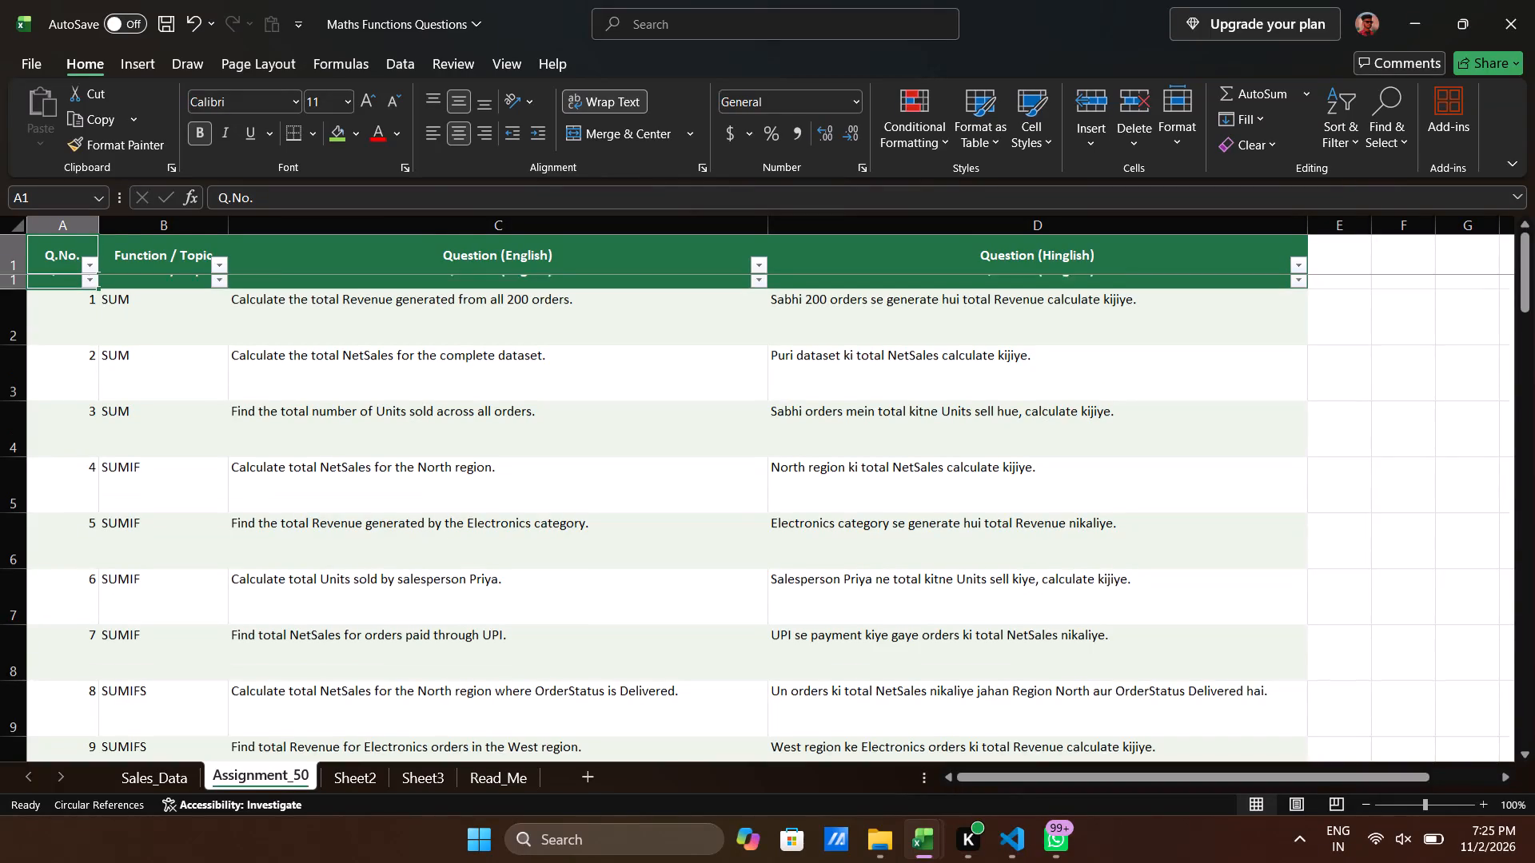
scroll(412, 360, "up", 1)
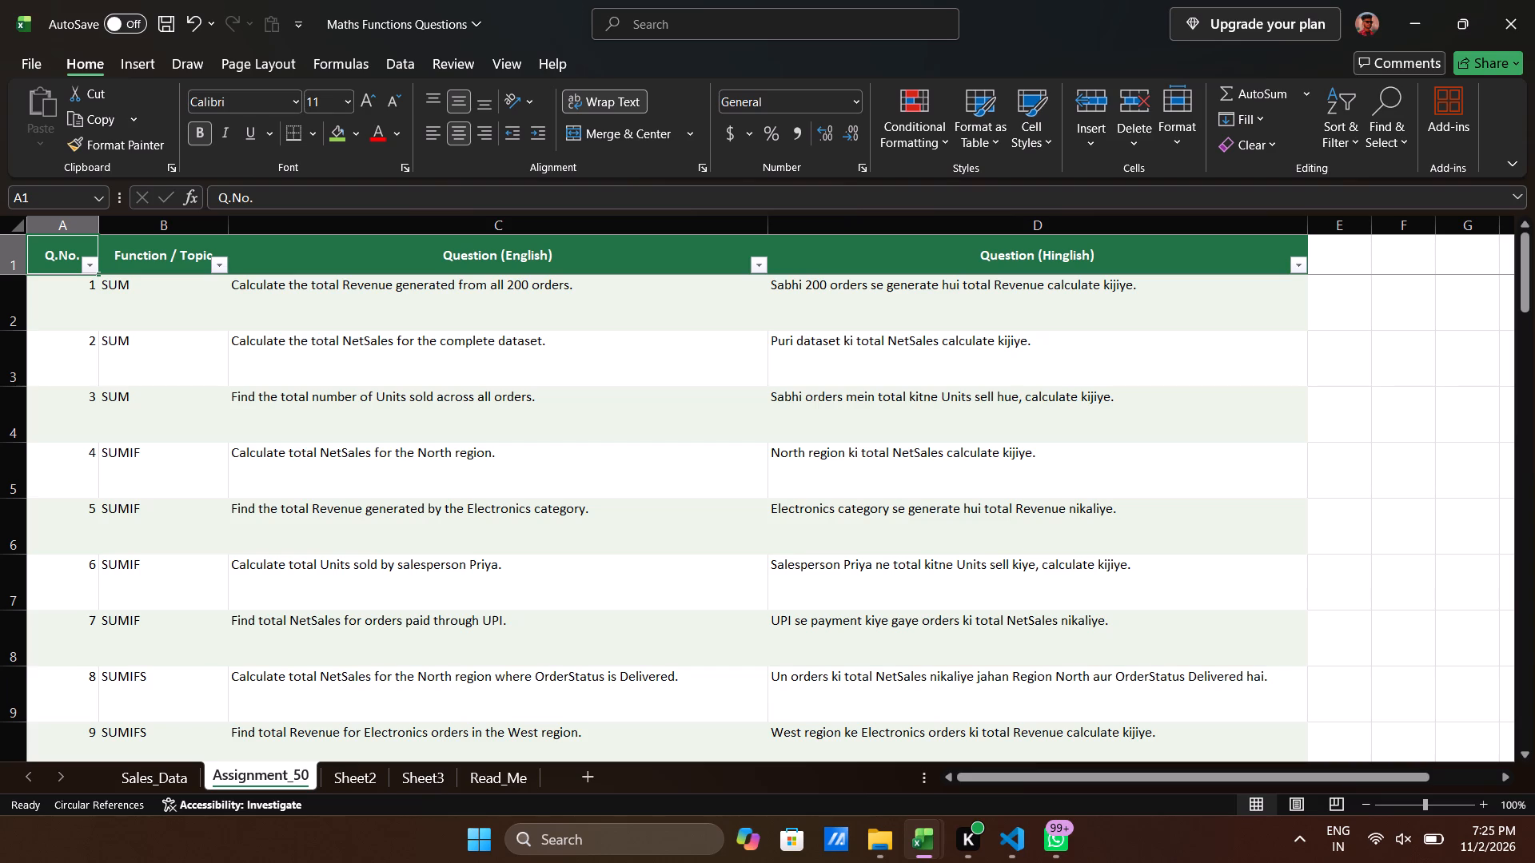
left_click(167, 774)
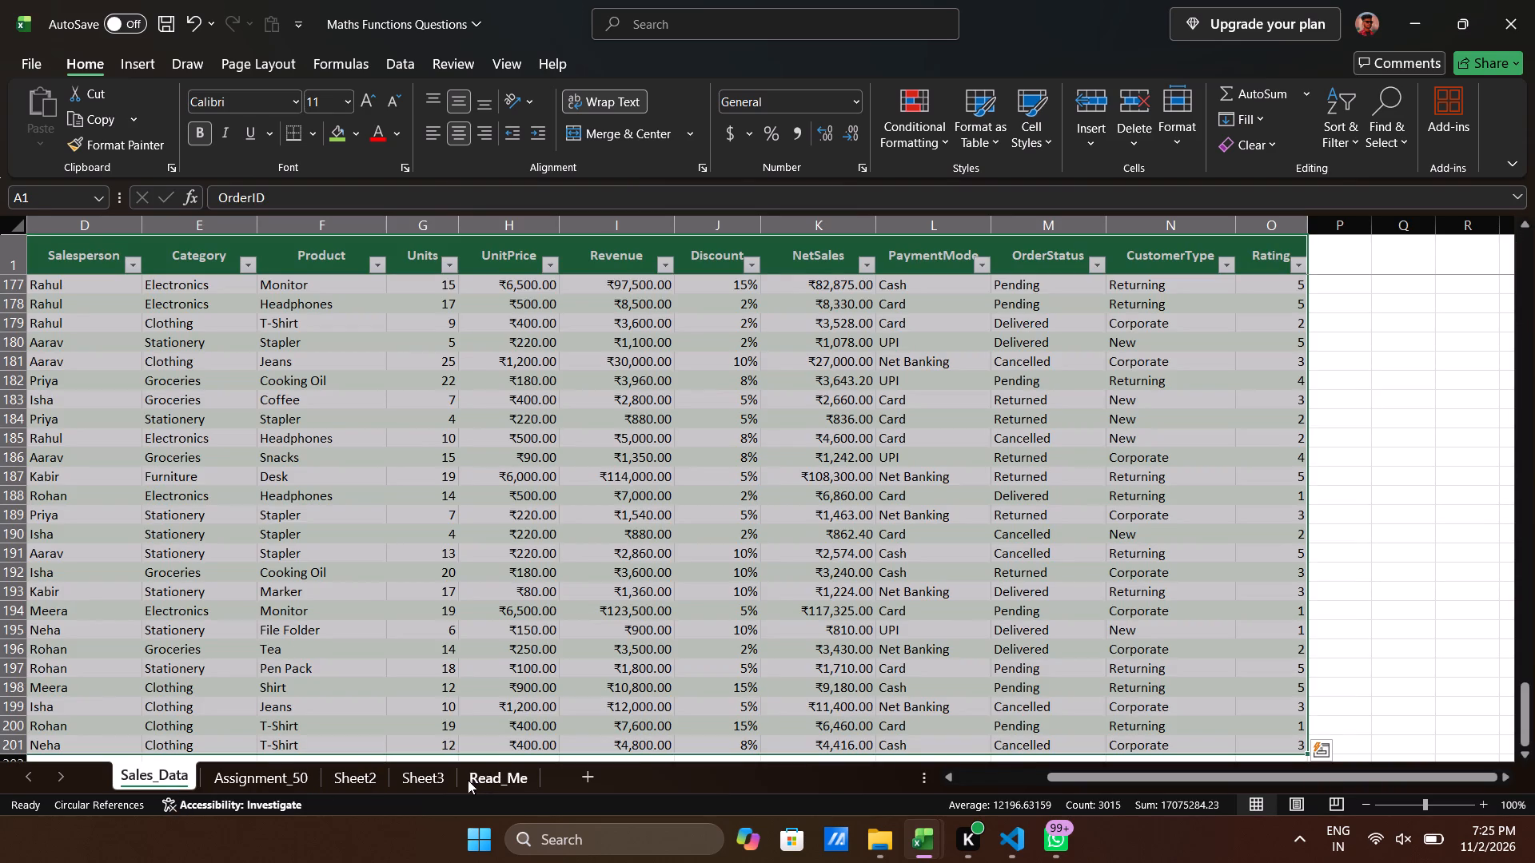
left_click(356, 777)
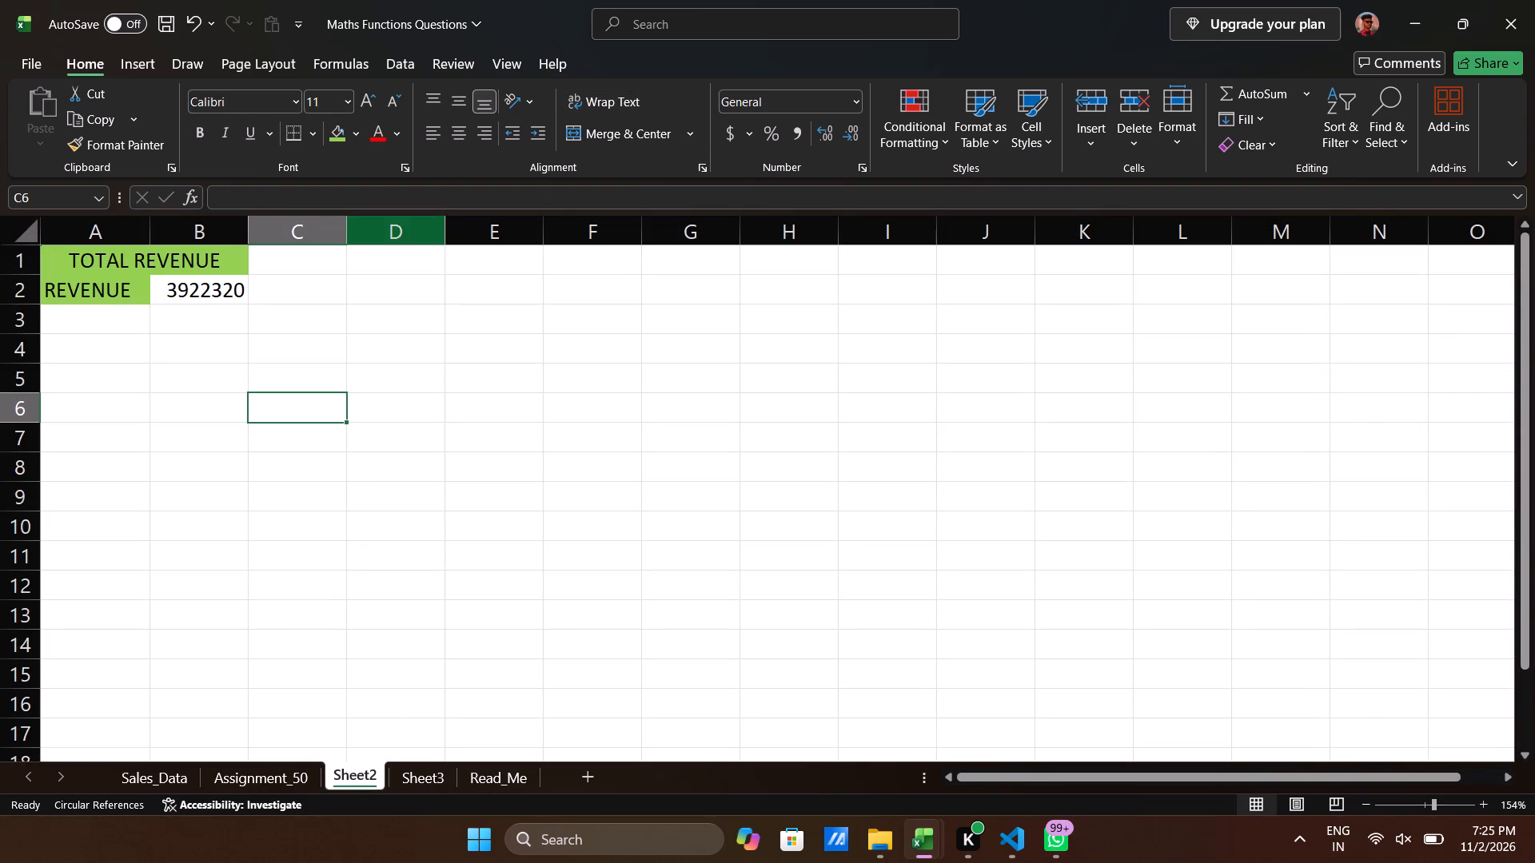
left_click(416, 264)
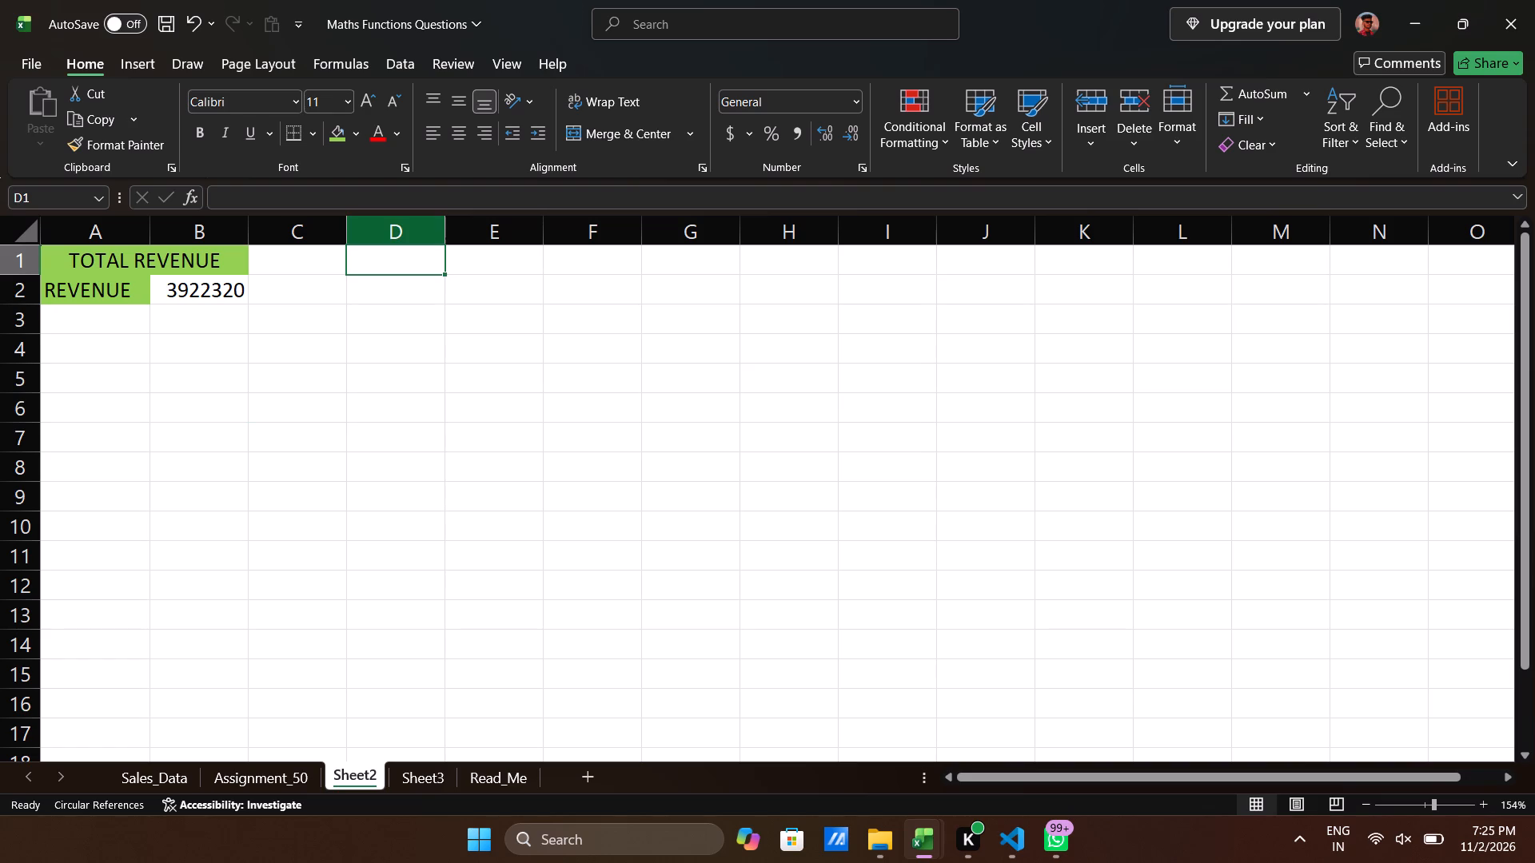
type("TOA")
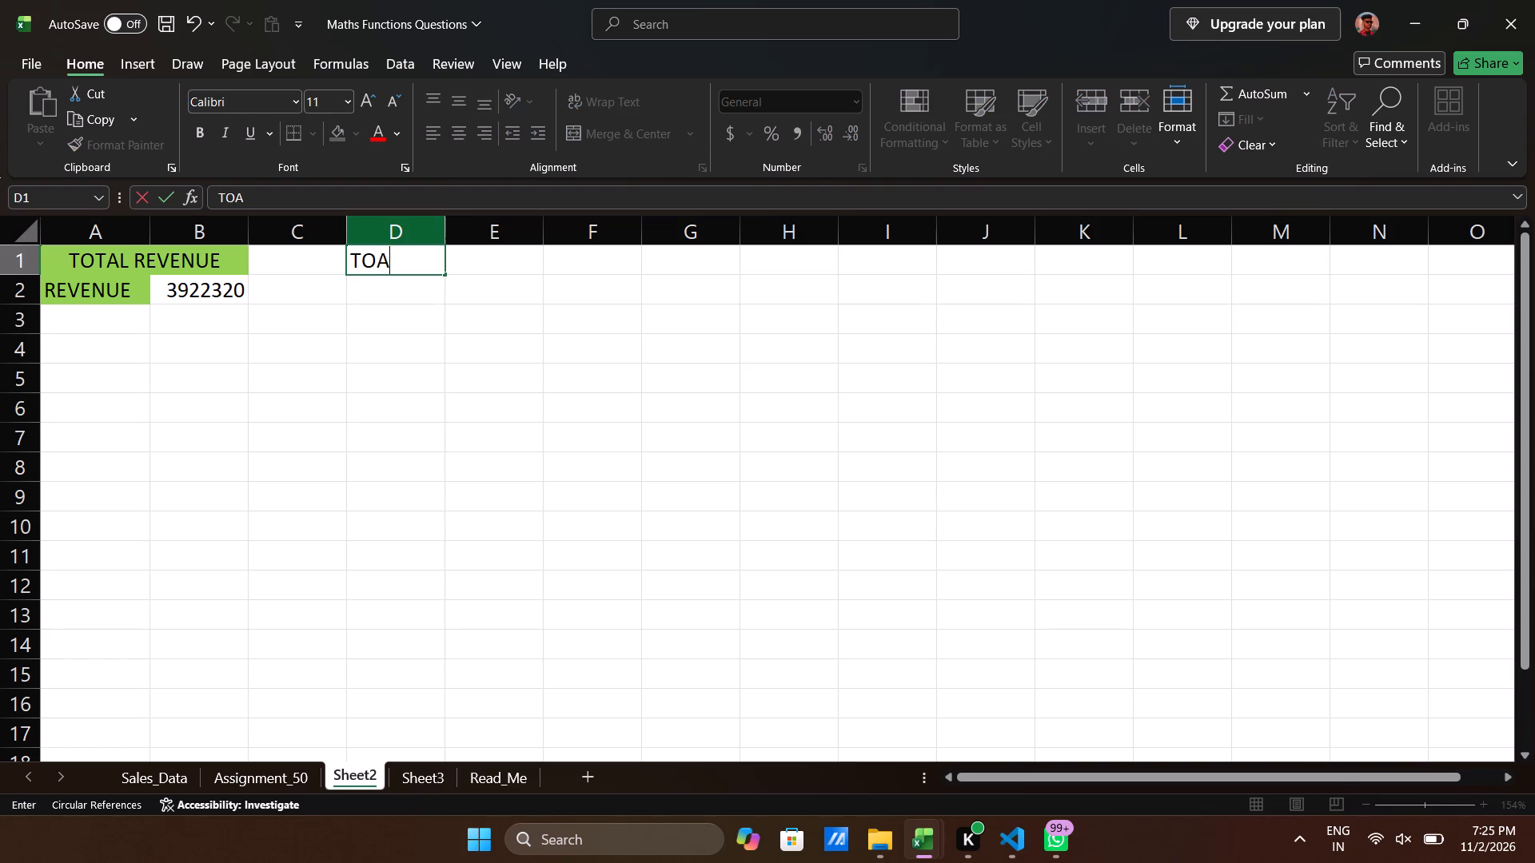
key("BackSpace")
type("TAL")
key("space")
type("NETSAL")
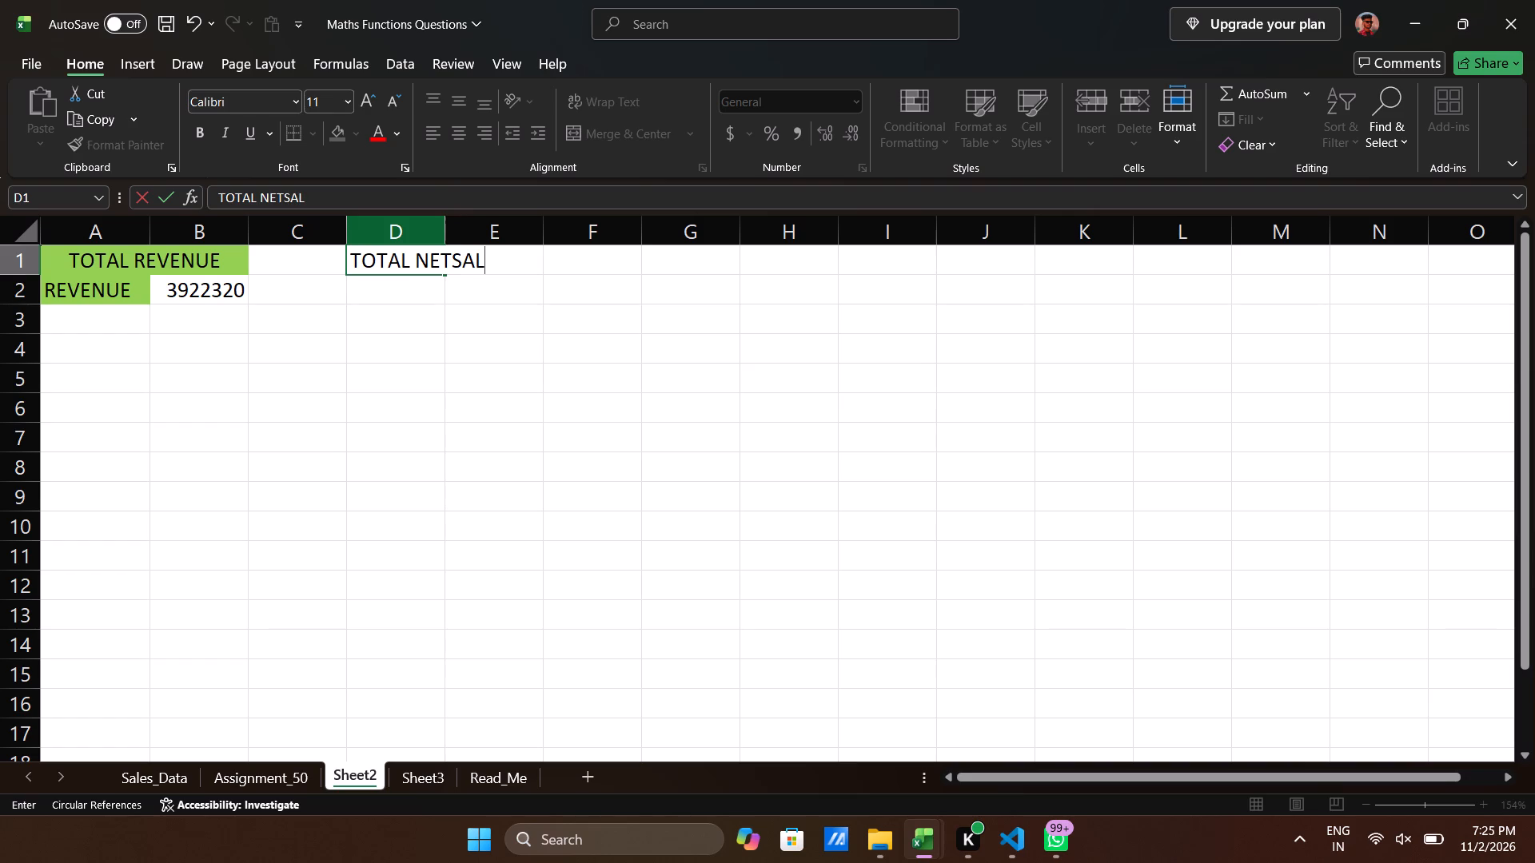
type("ES")
key("Return")
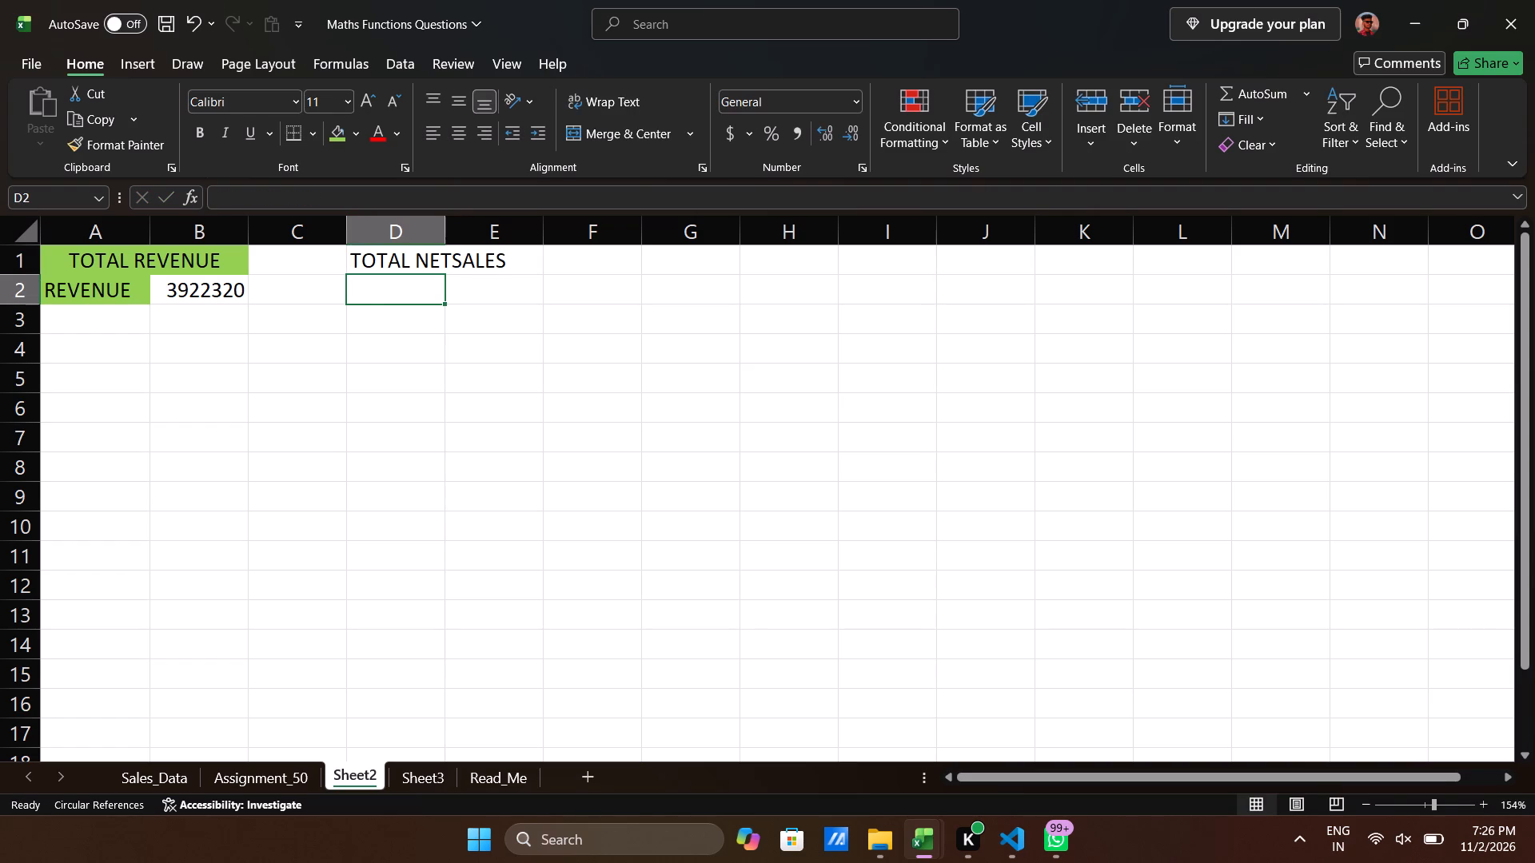
Label cell D2 as NET SALES, below the TOTAL NETSALES heading.
type("NE")
key("t")
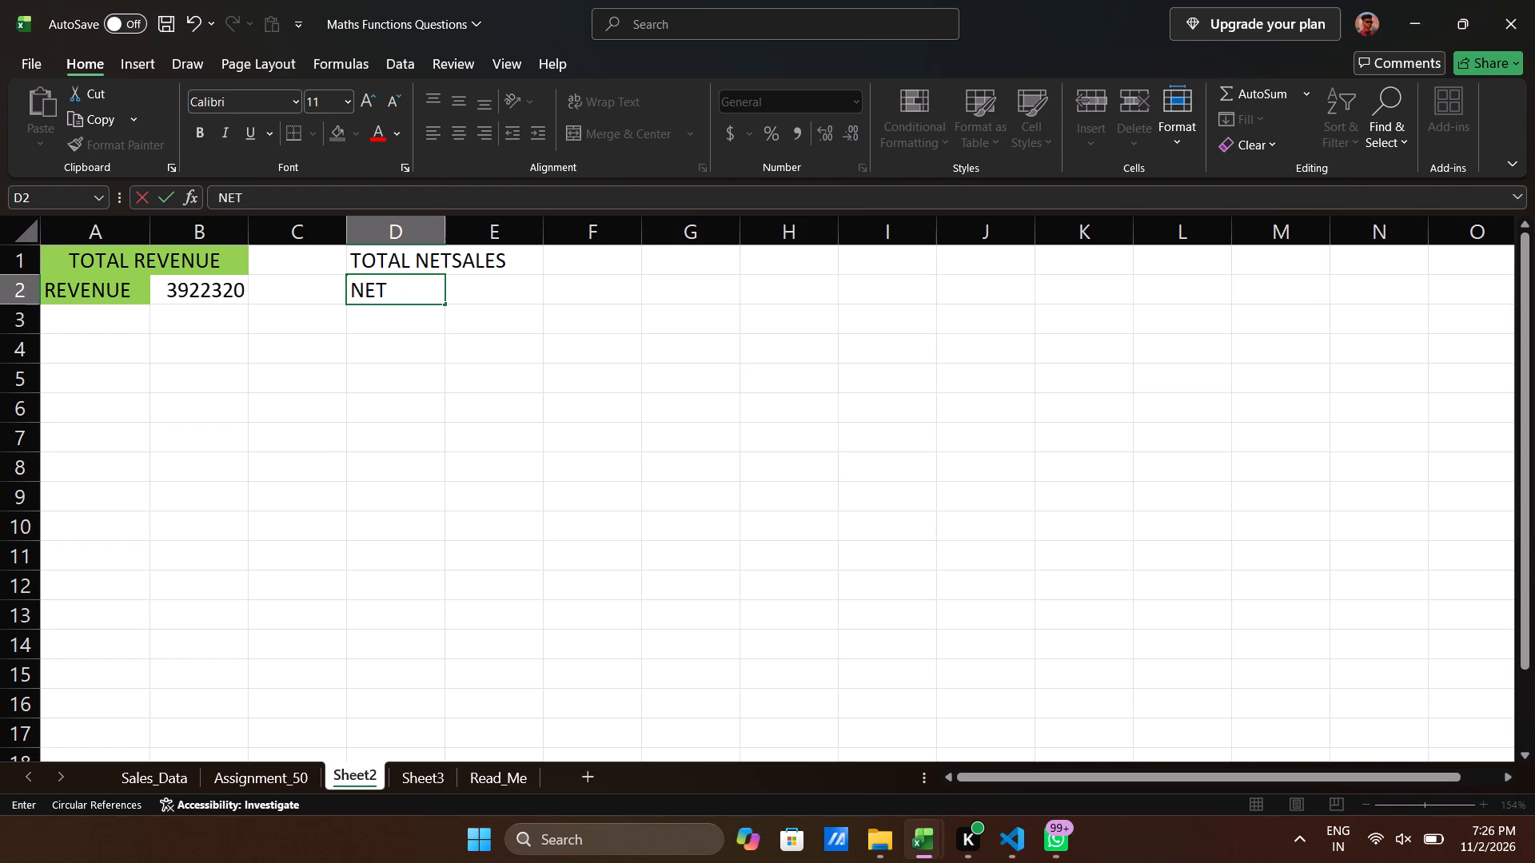
key("space")
type("A")
key("BackSpace")
type("SALES")
Merge and center cells D1:E1 so the TOTAL NETSALES heading spans both columns.
left_click_drag(401, 262, 472, 266)
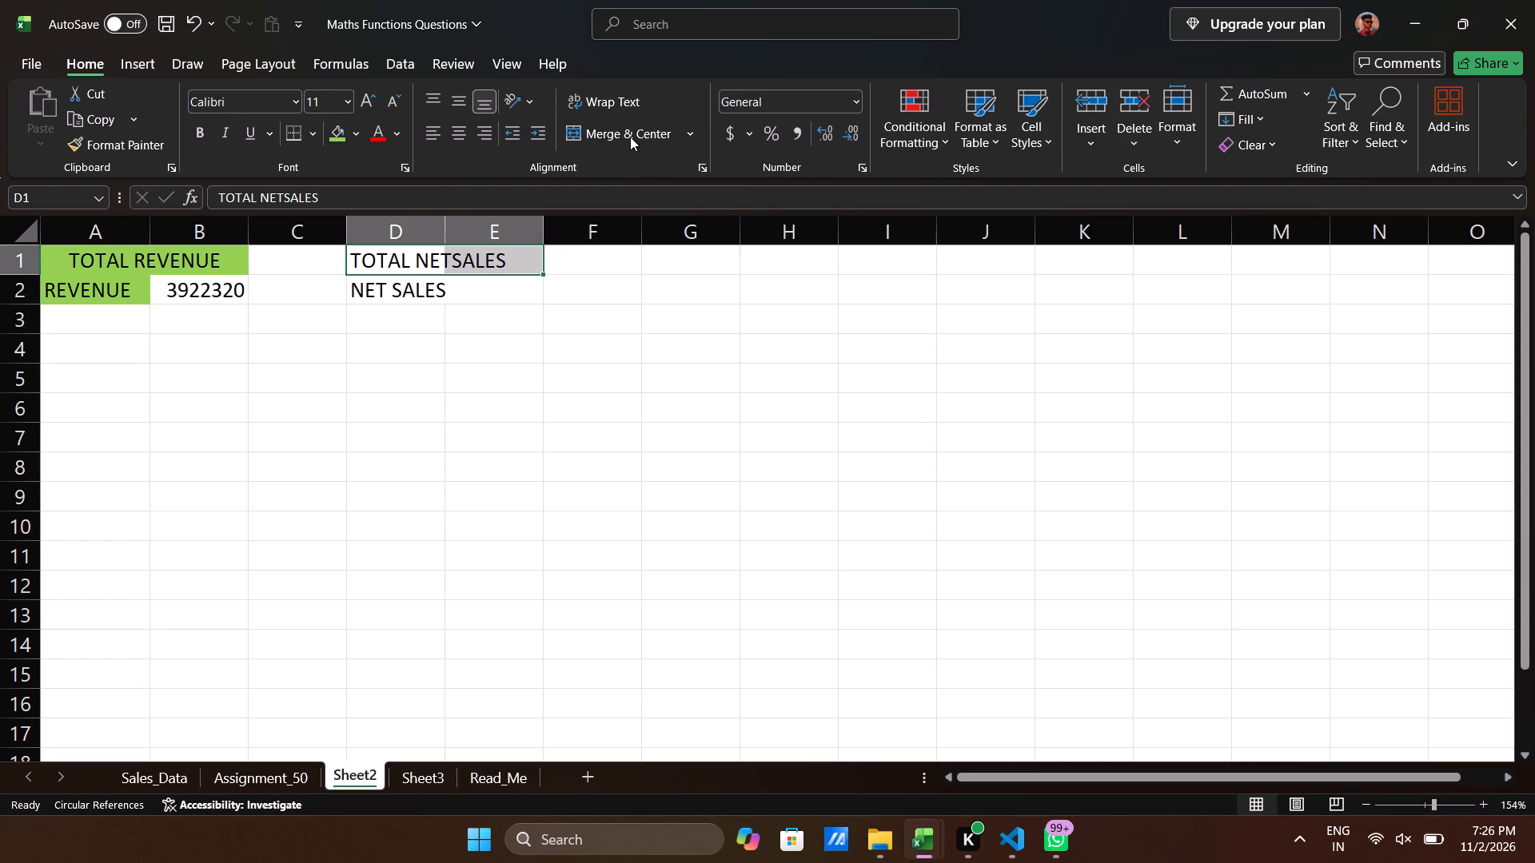
left_click(630, 137)
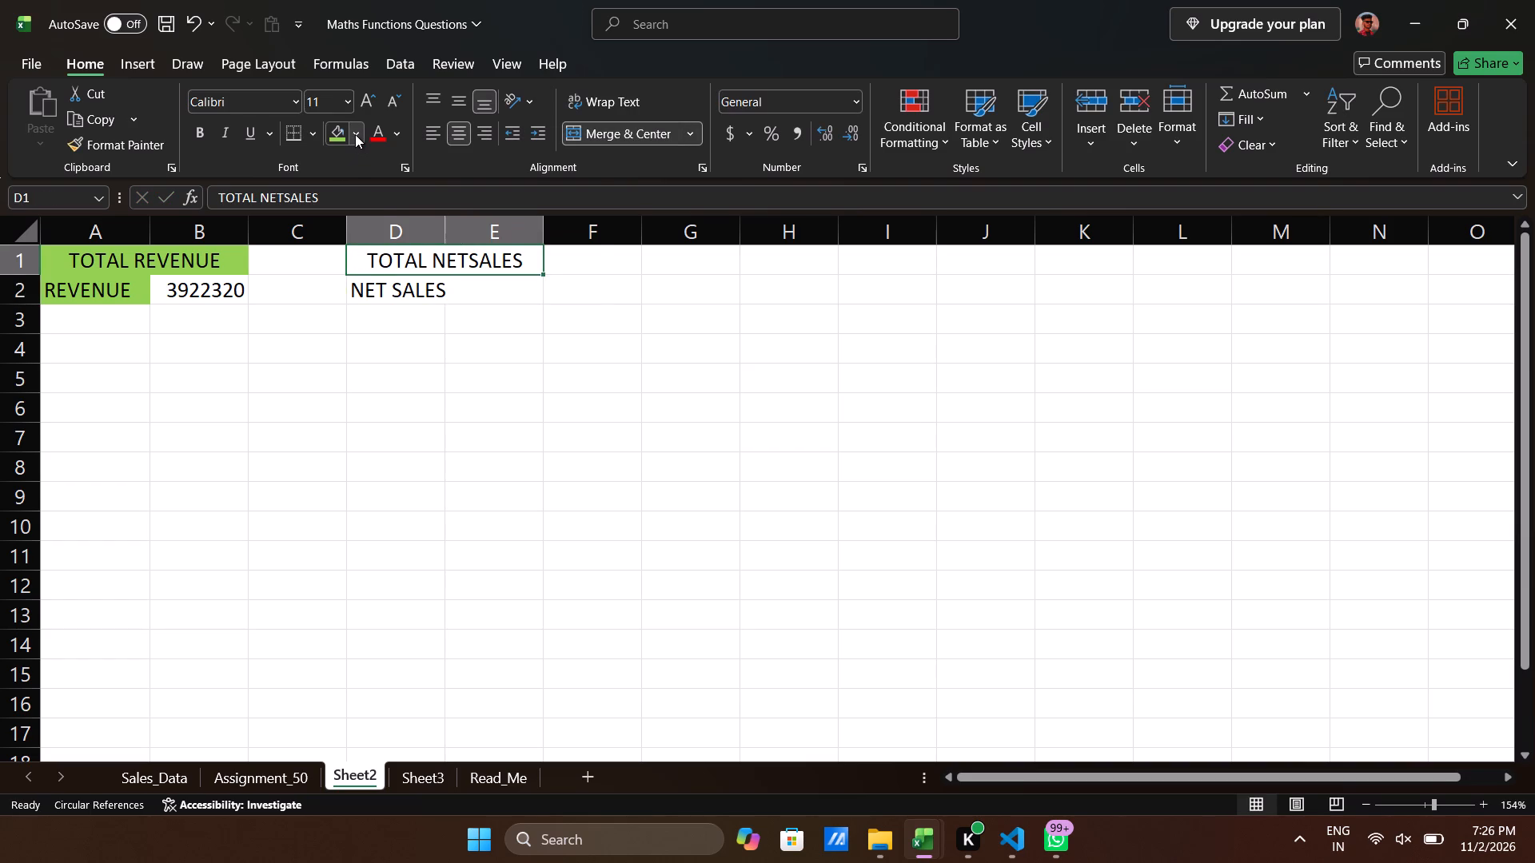
Fill the merged TOTAL NETSALES heading with standard yellow.
left_click(355, 134)
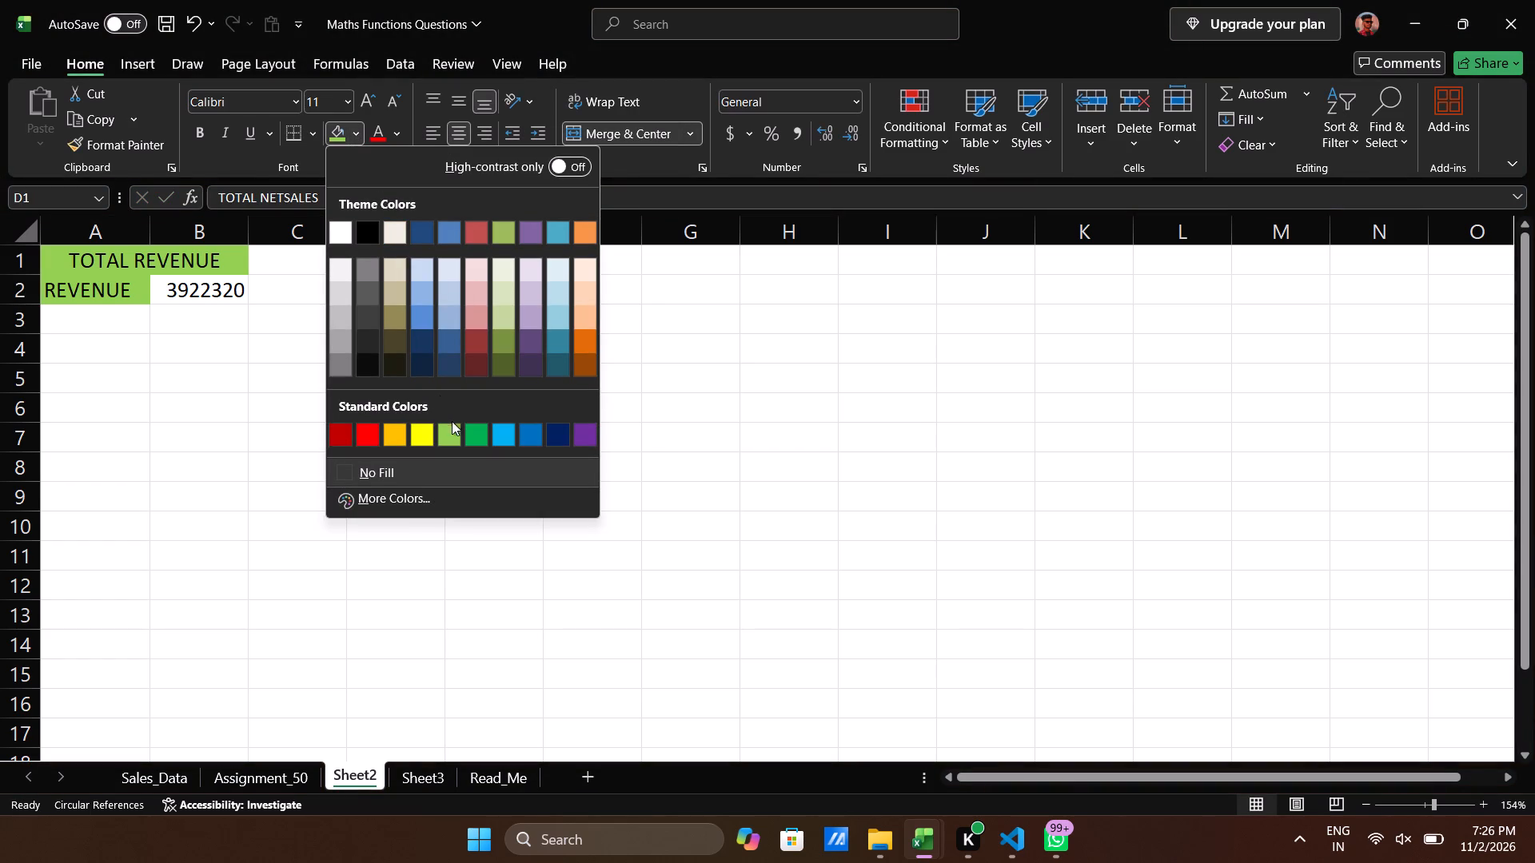
left_click(429, 430)
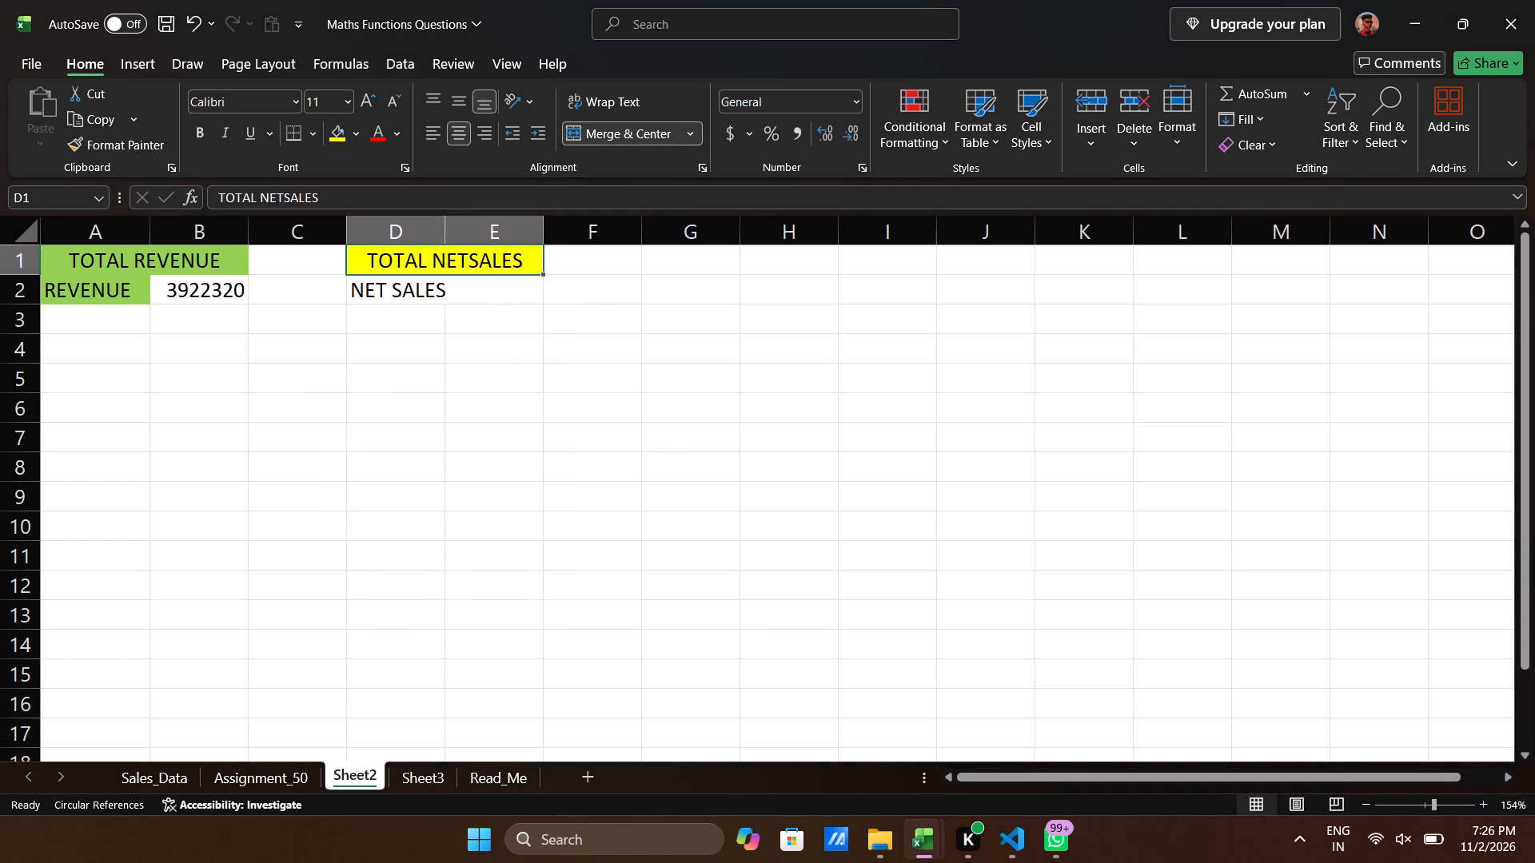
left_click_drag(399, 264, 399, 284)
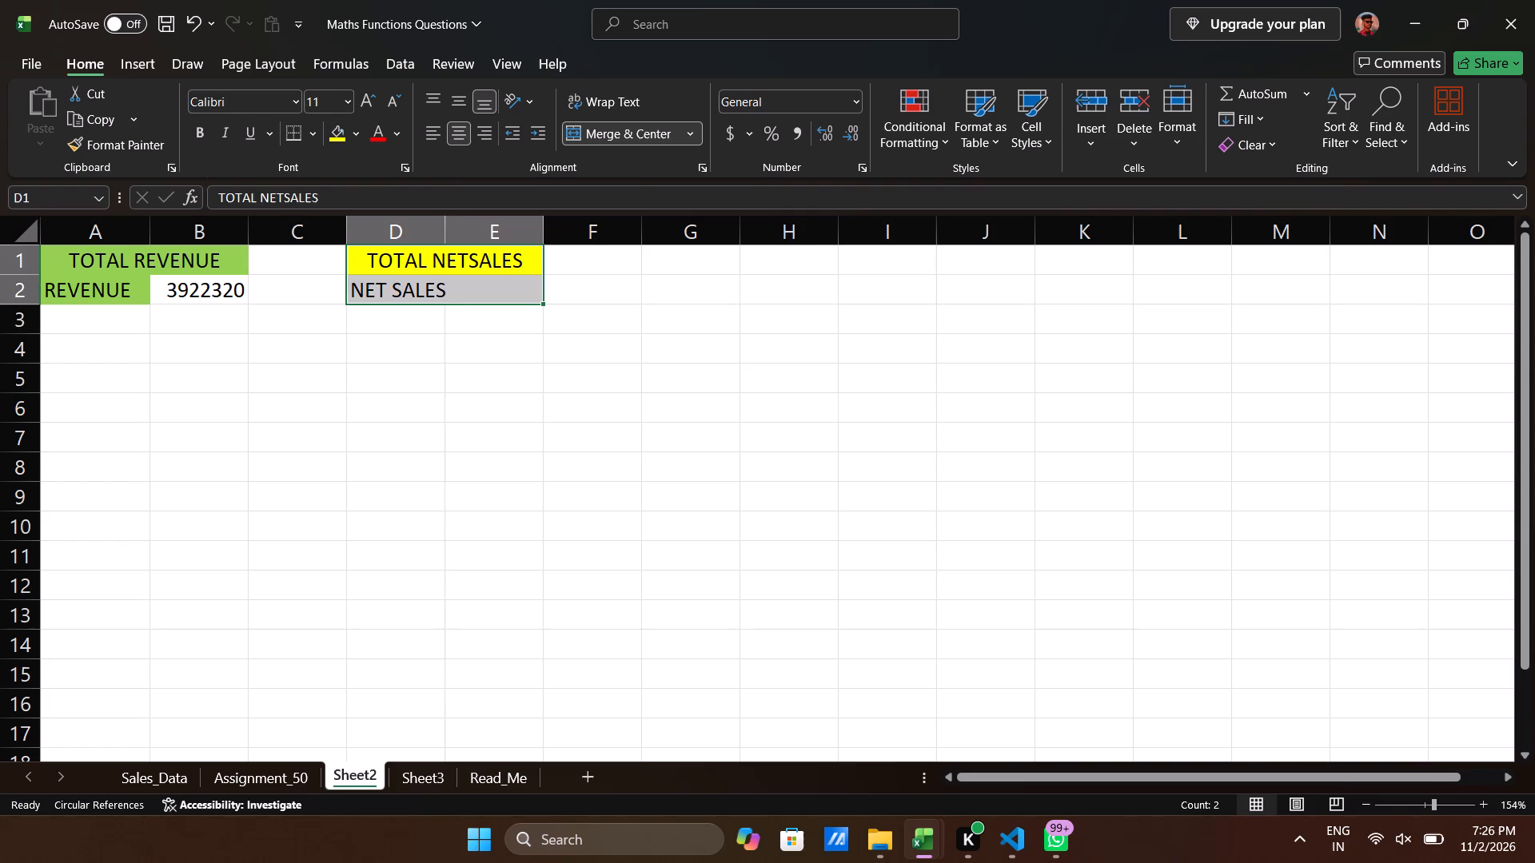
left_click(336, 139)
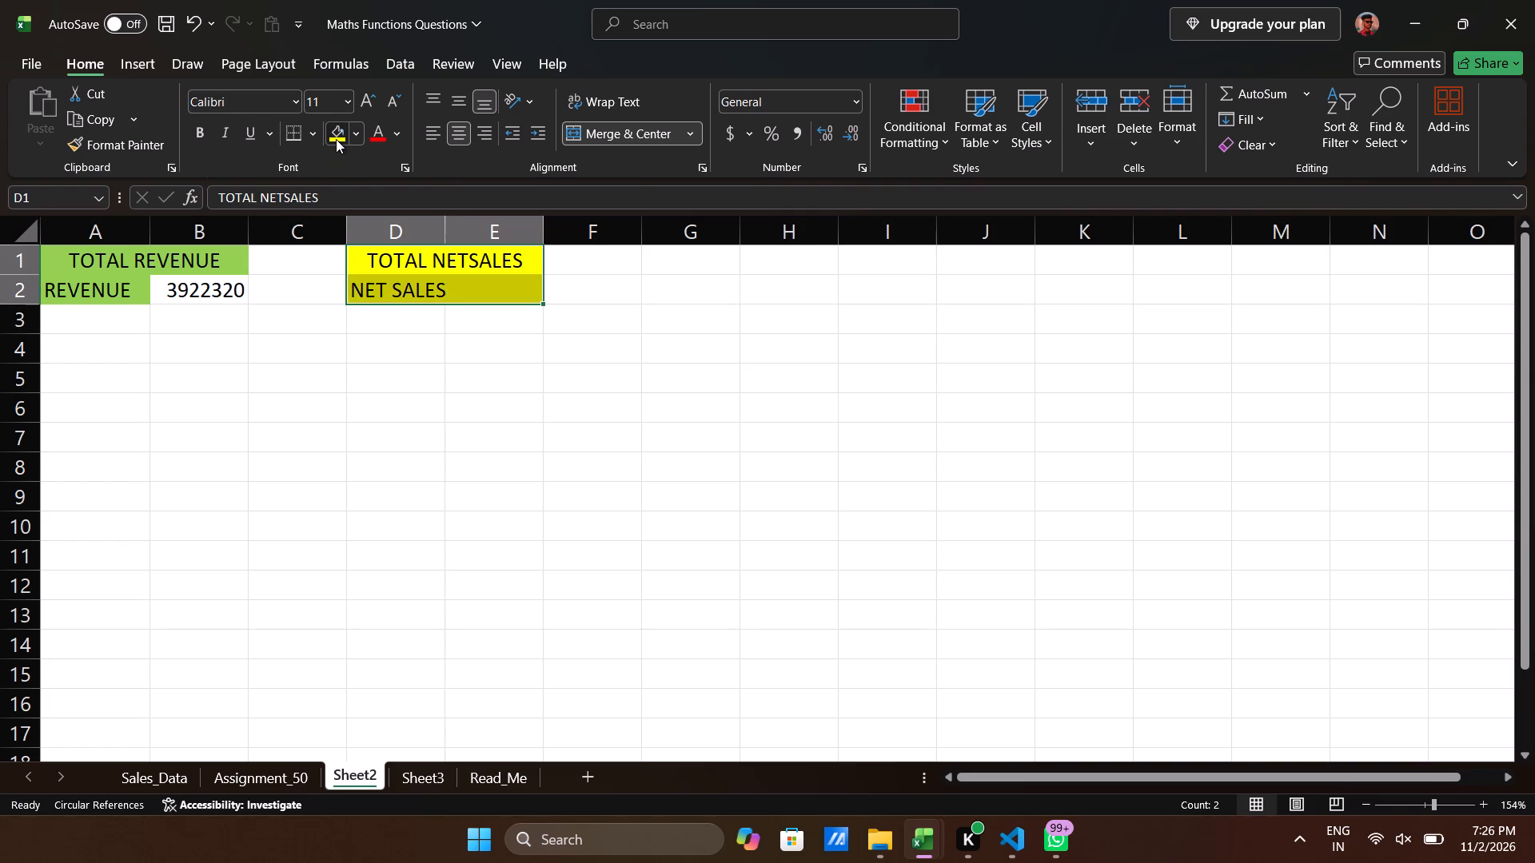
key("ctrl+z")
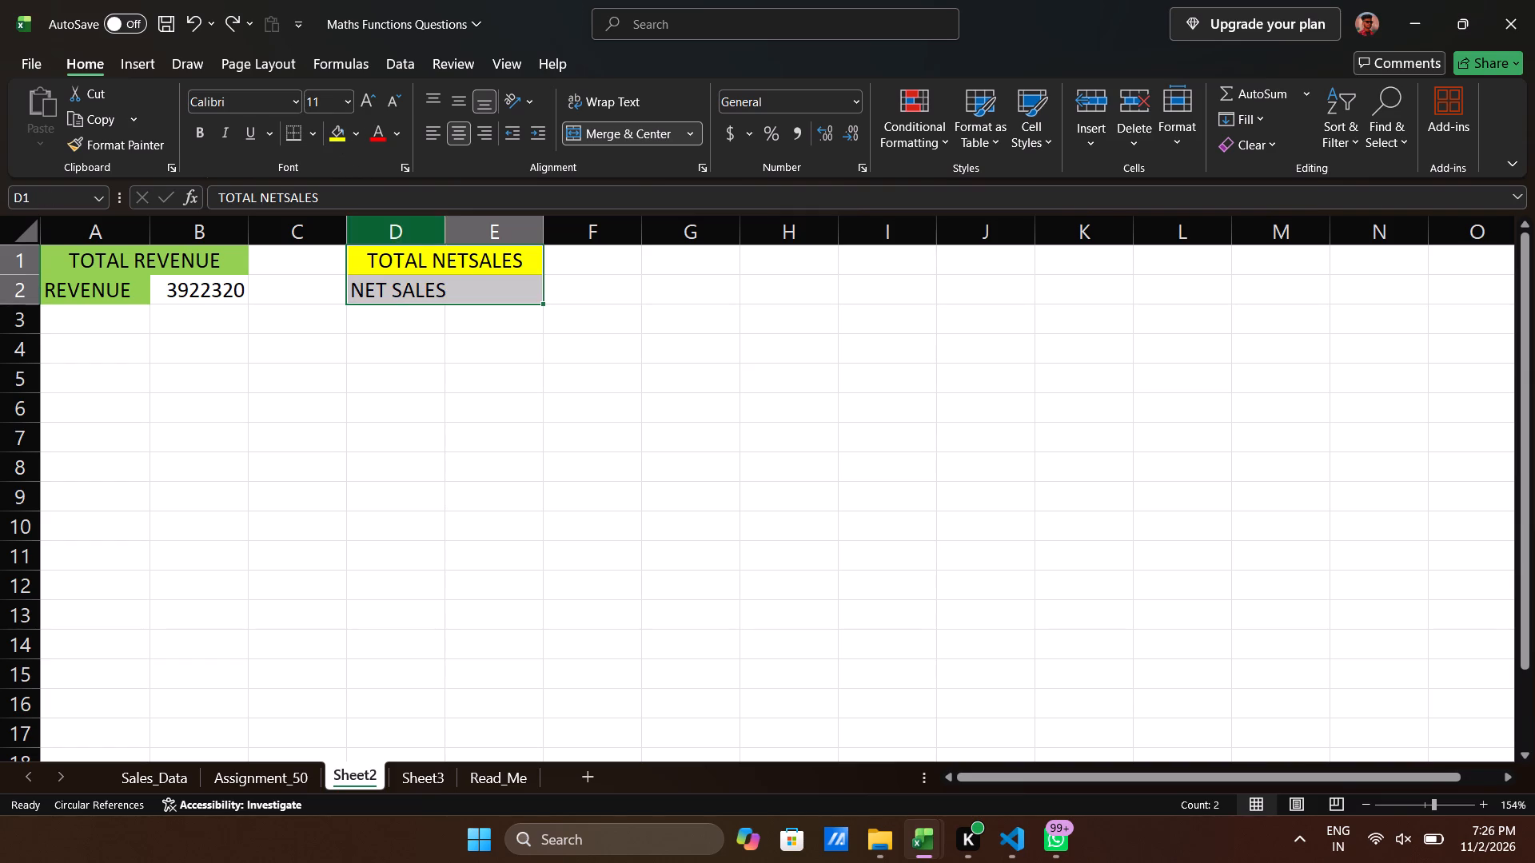
Fill only the NET SALES label cell D2 with the same yellow.
left_click(377, 281)
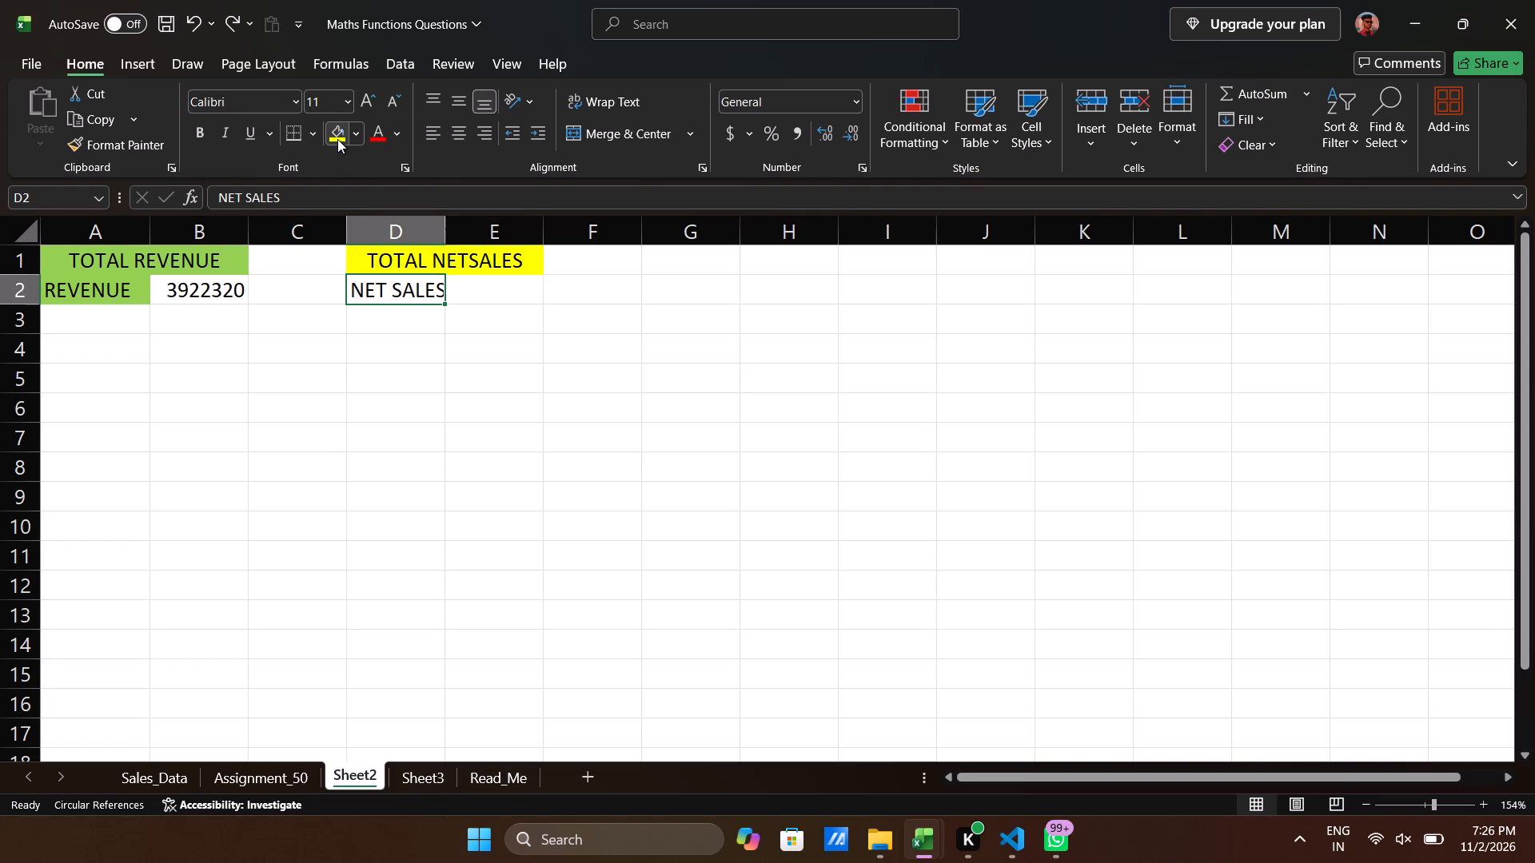
left_click(337, 139)
Calculate total net sales in E2 with a SUM of the NetSales column, K2:K201, on the Sales_Data sheet.
left_click(484, 284)
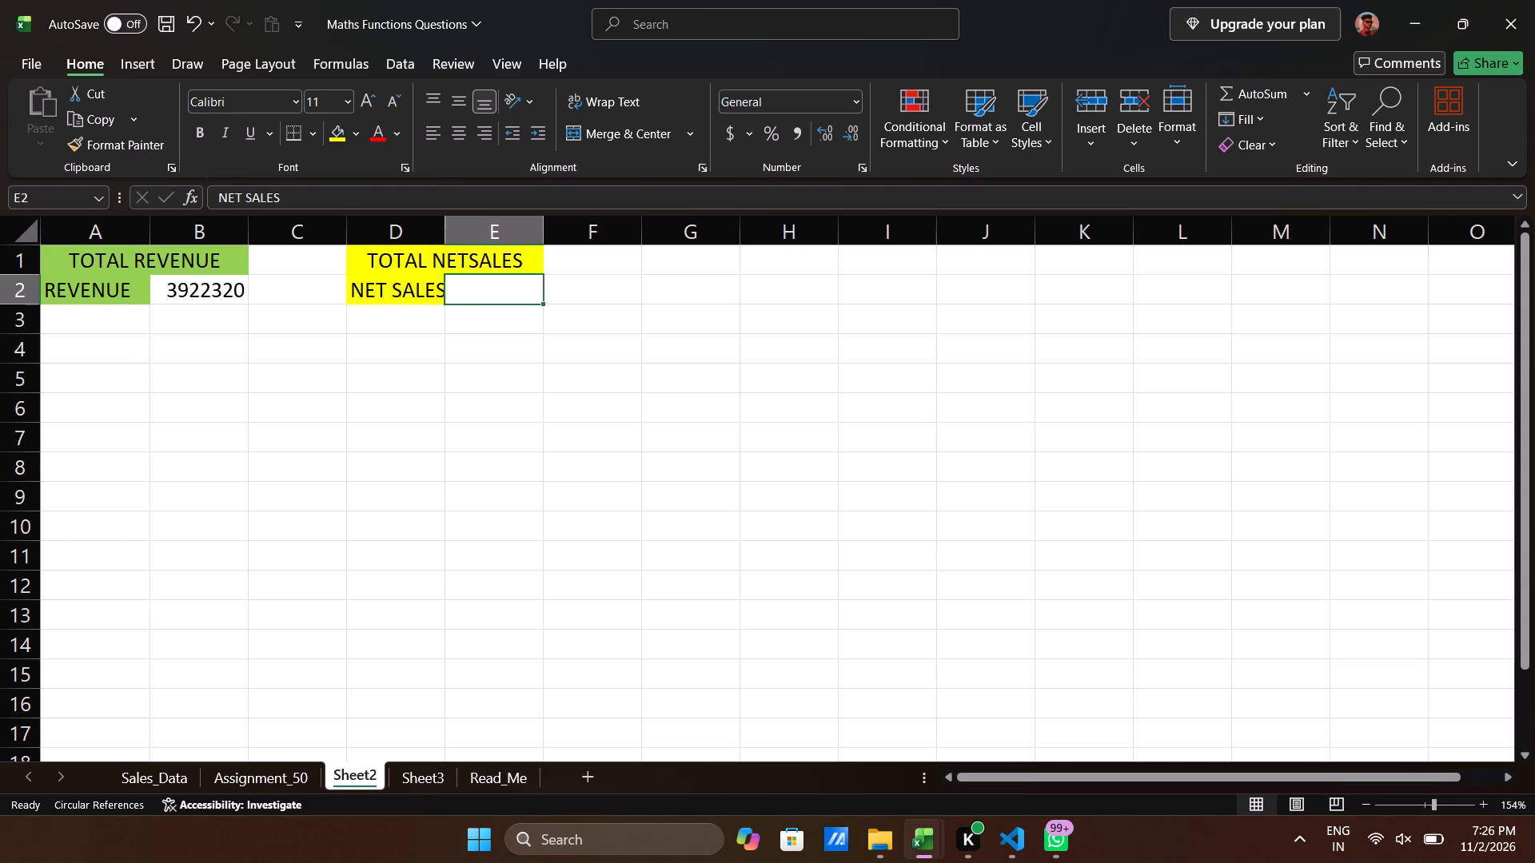
type("=SU")
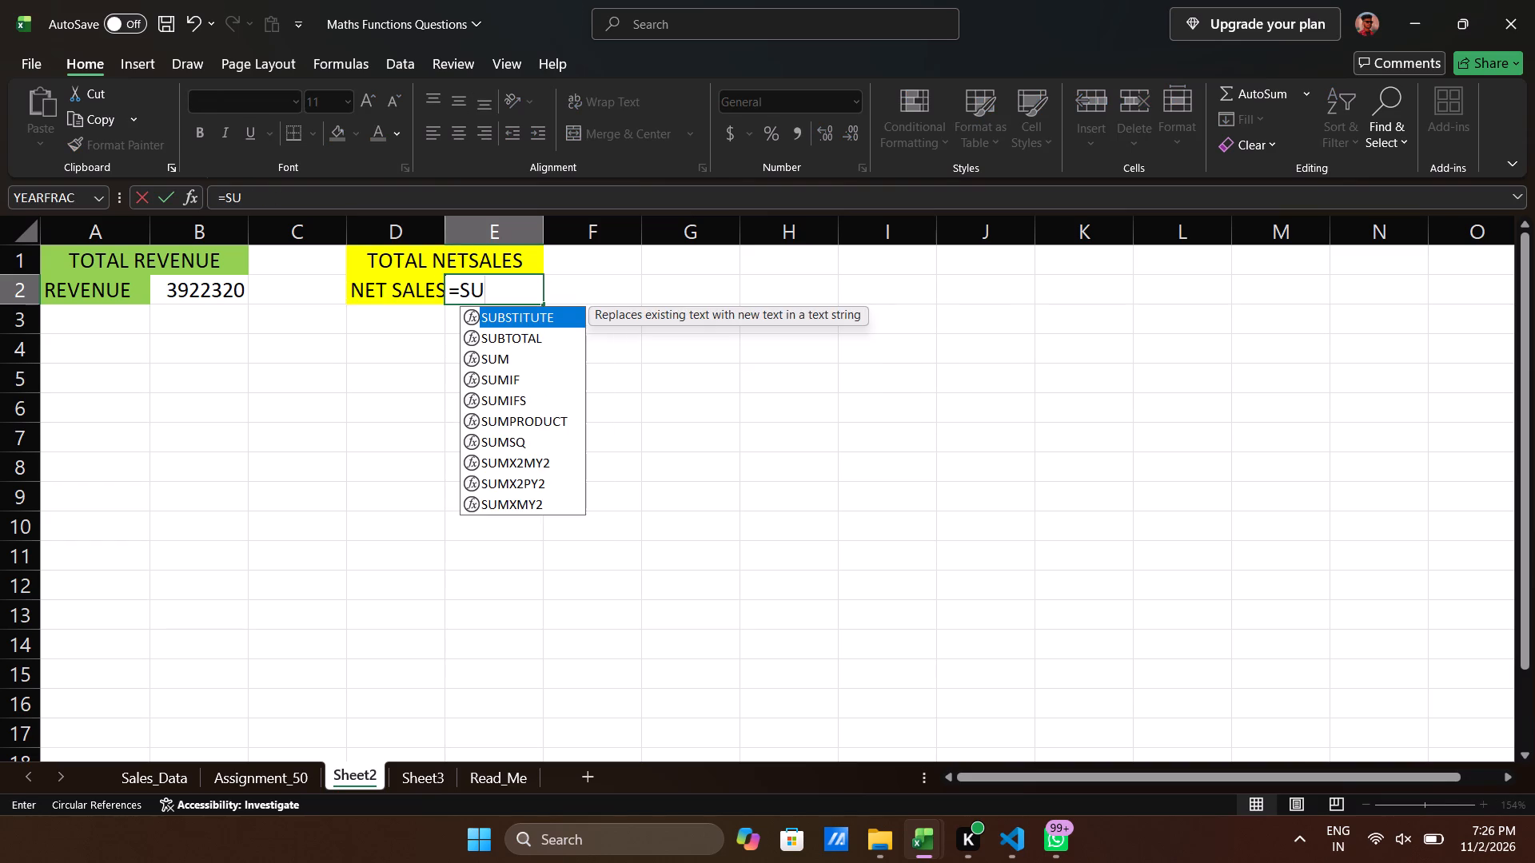
key("comma")
key("BackSpace")
key("m")
key("Tab")
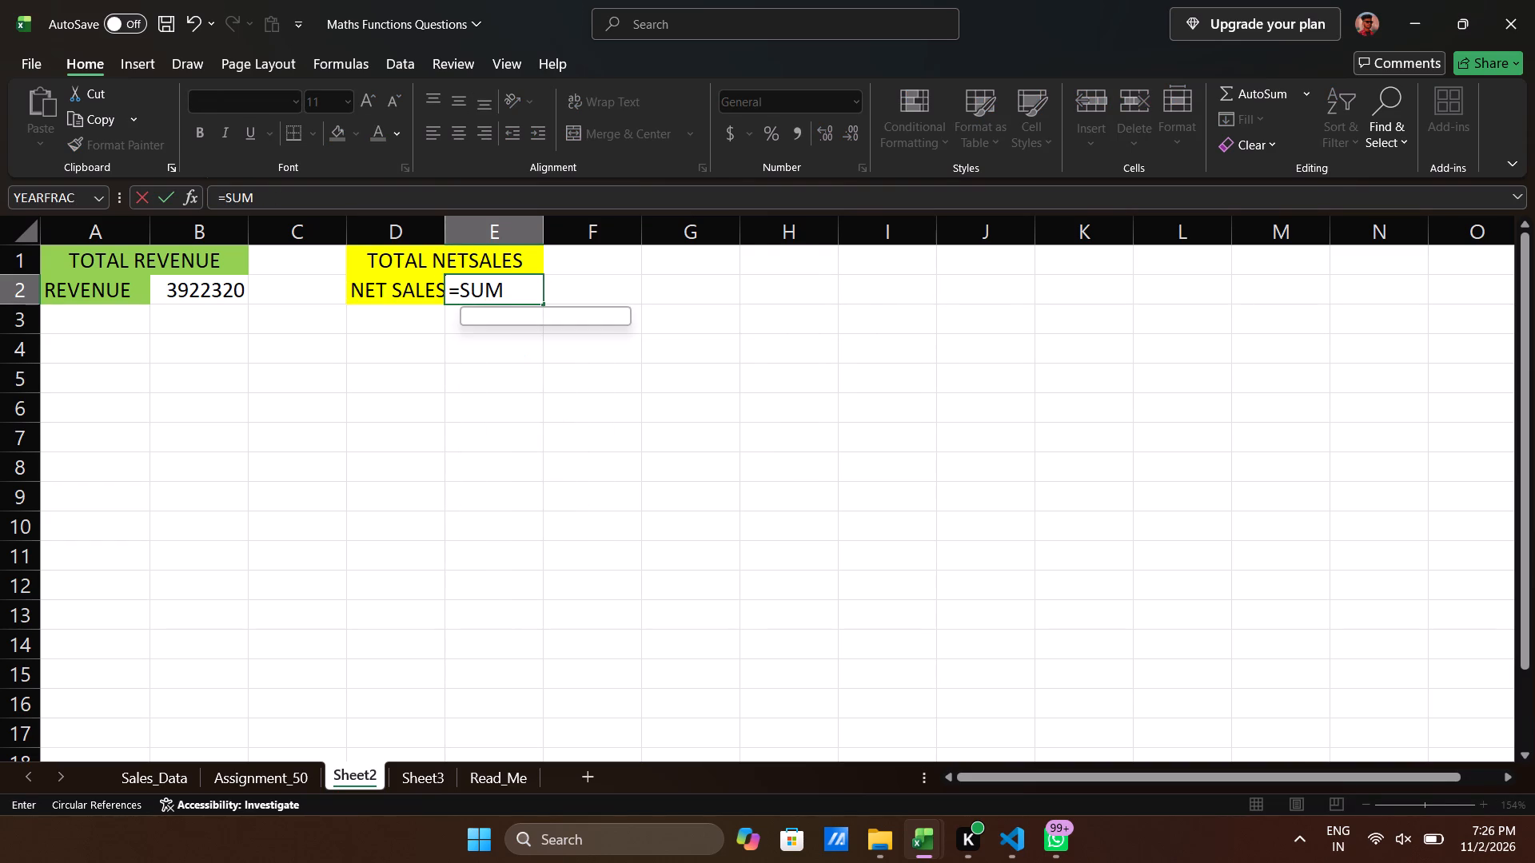
left_click(173, 770)
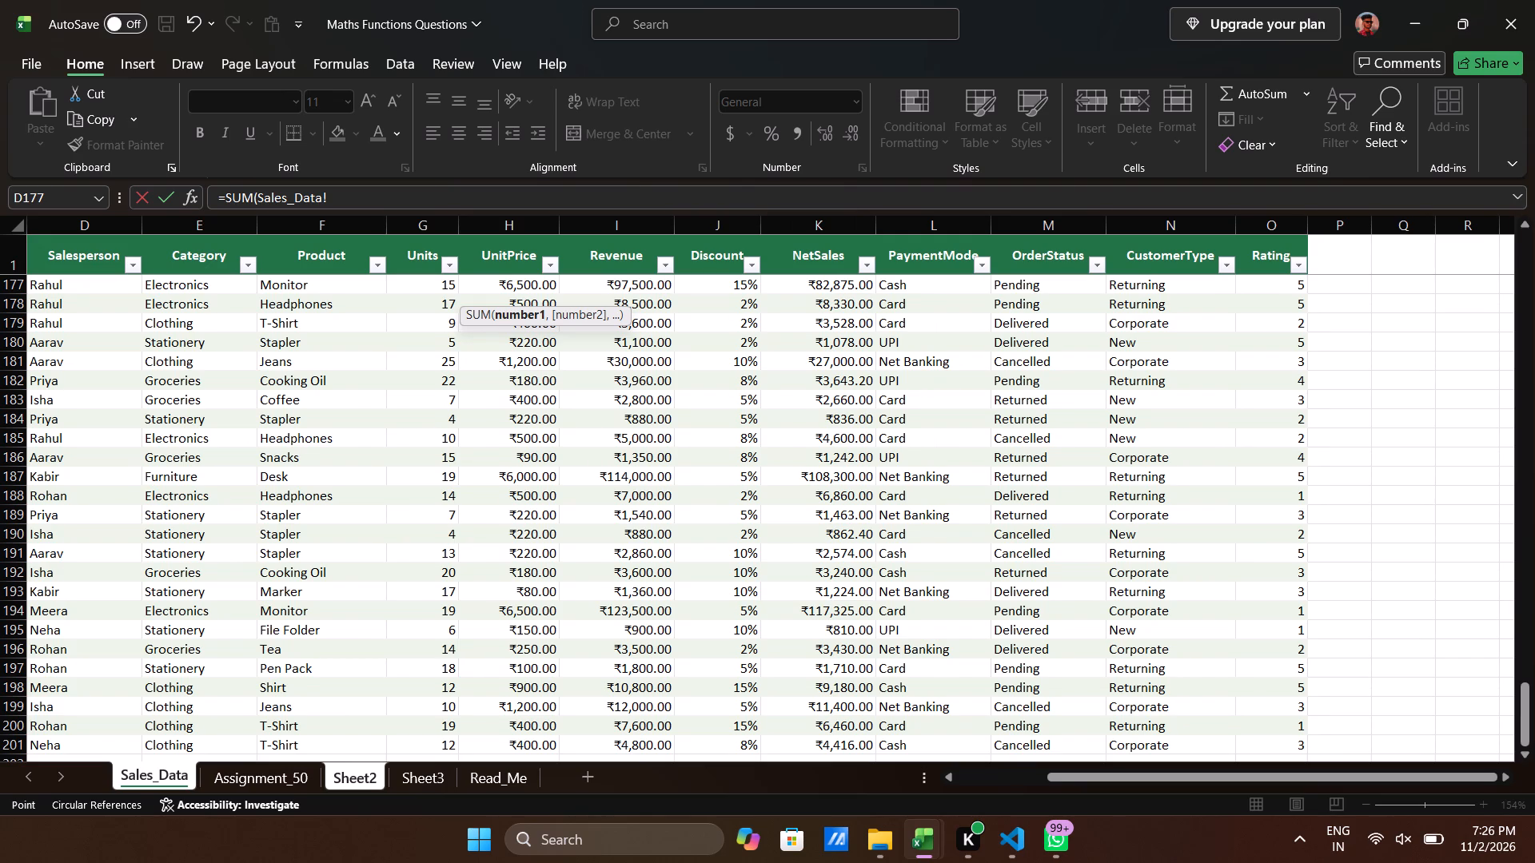
left_click(831, 284)
scroll(831, 284, "up", 5)
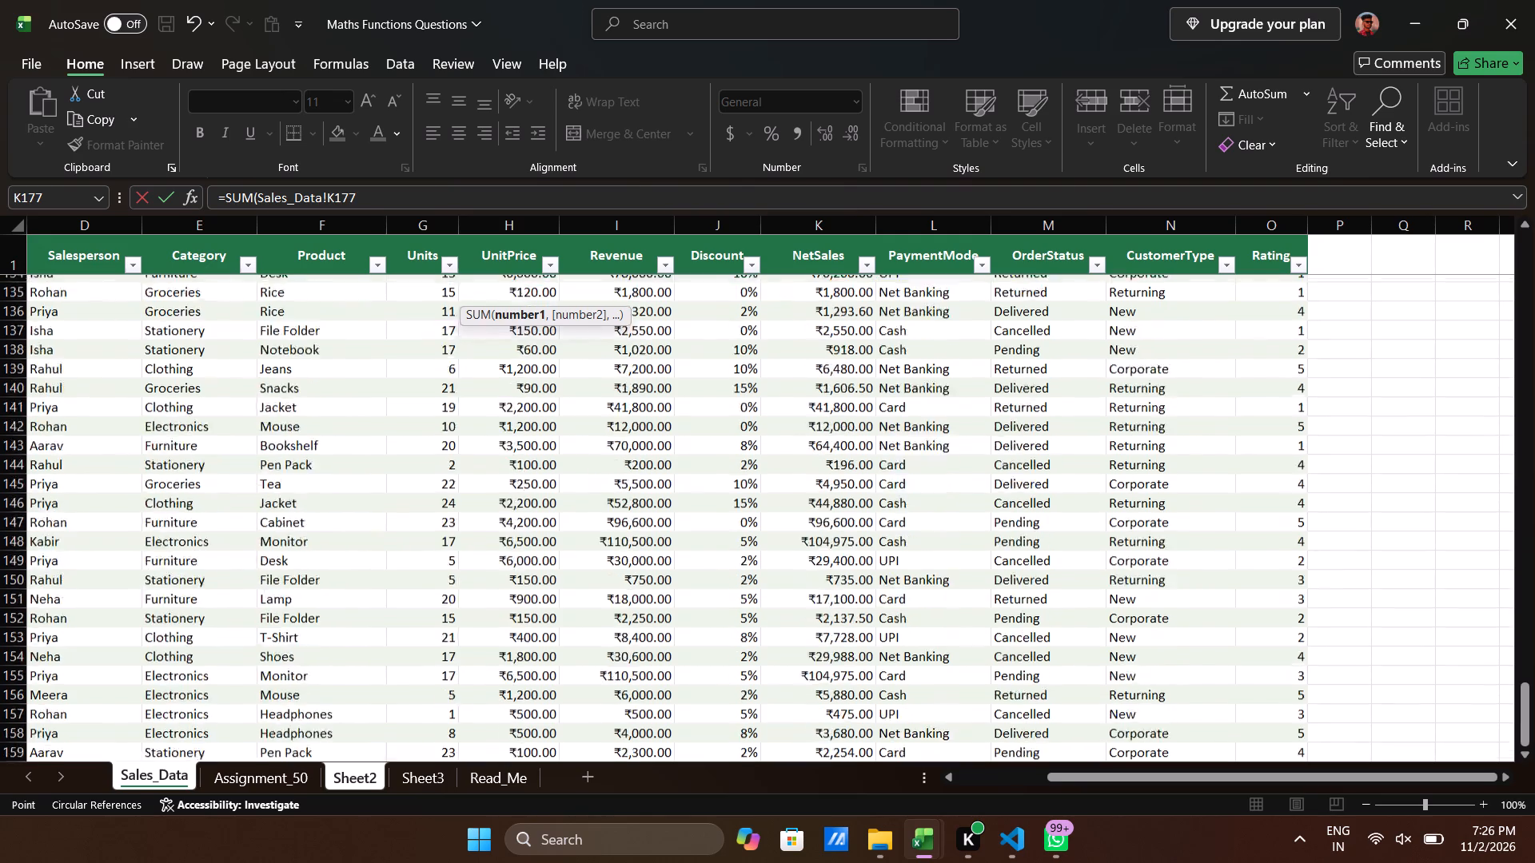
scroll(831, 284, "up", 6)
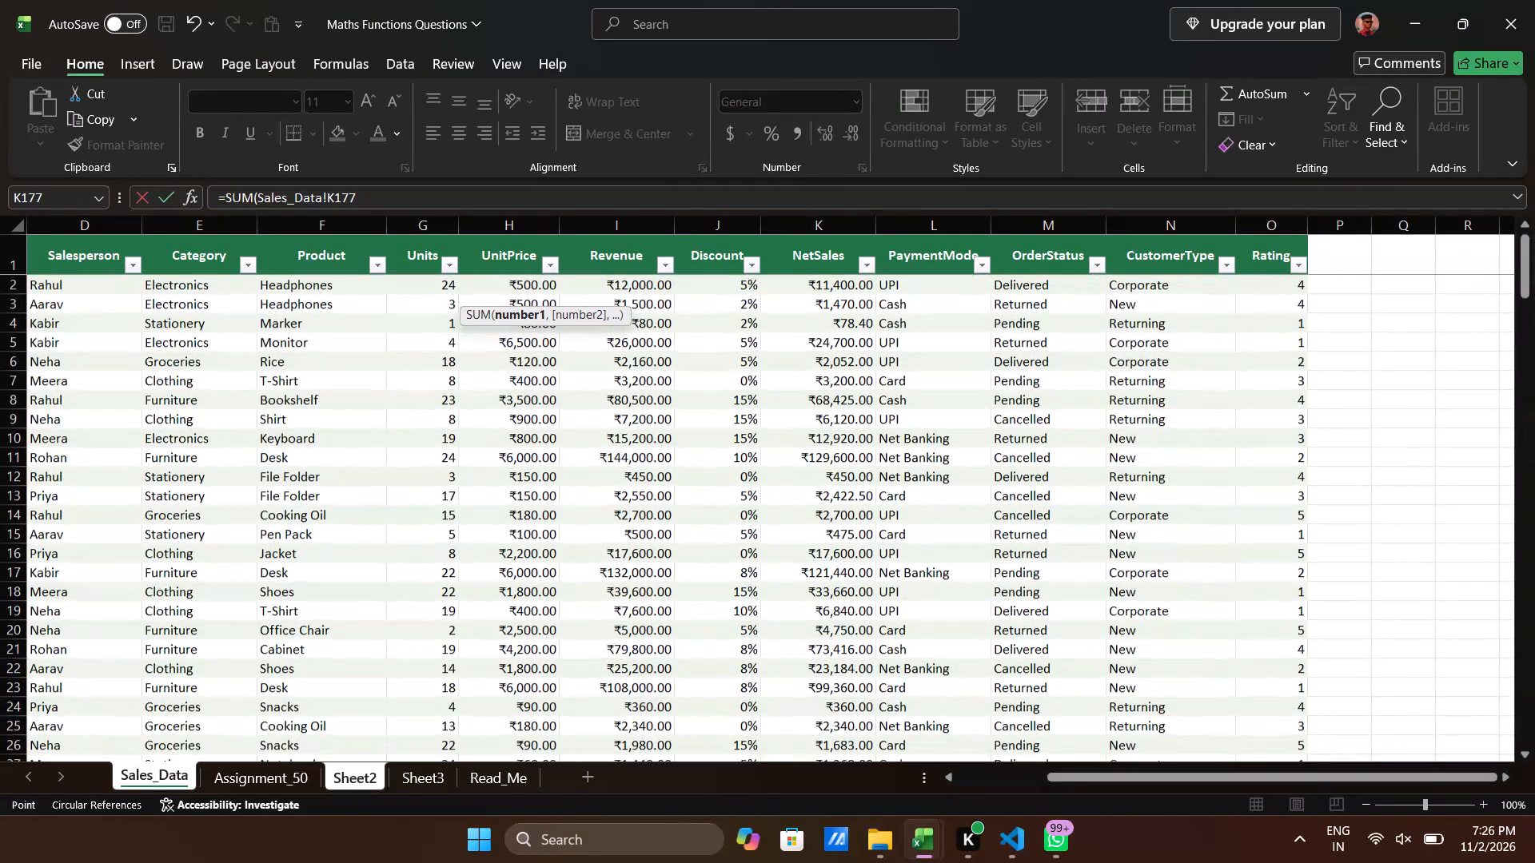
left_click(827, 291)
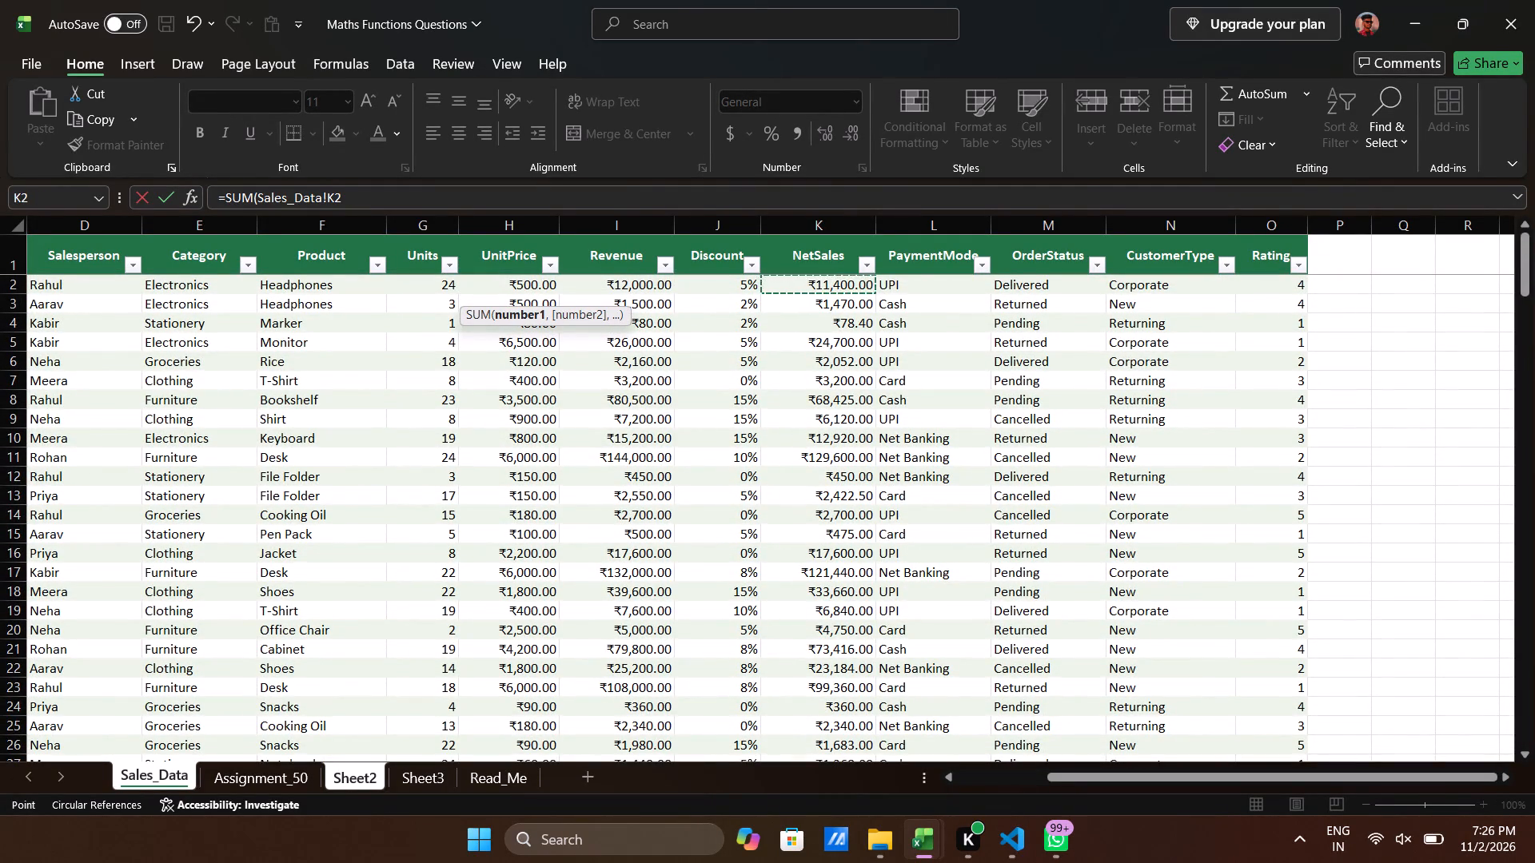
key("ctrl+shift+Down")
key("shift+parenright")
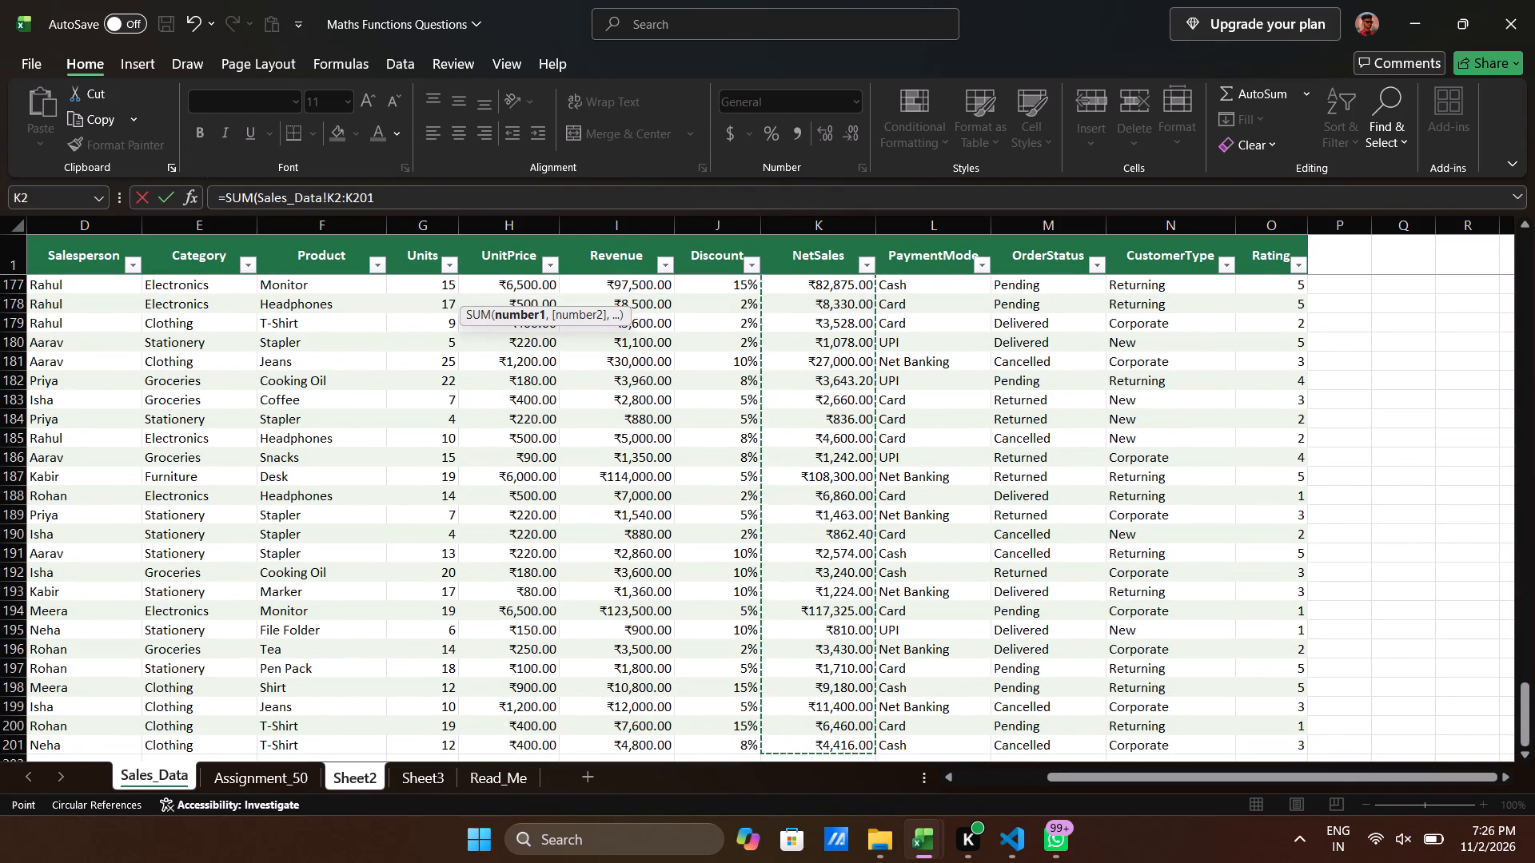
key("Return")
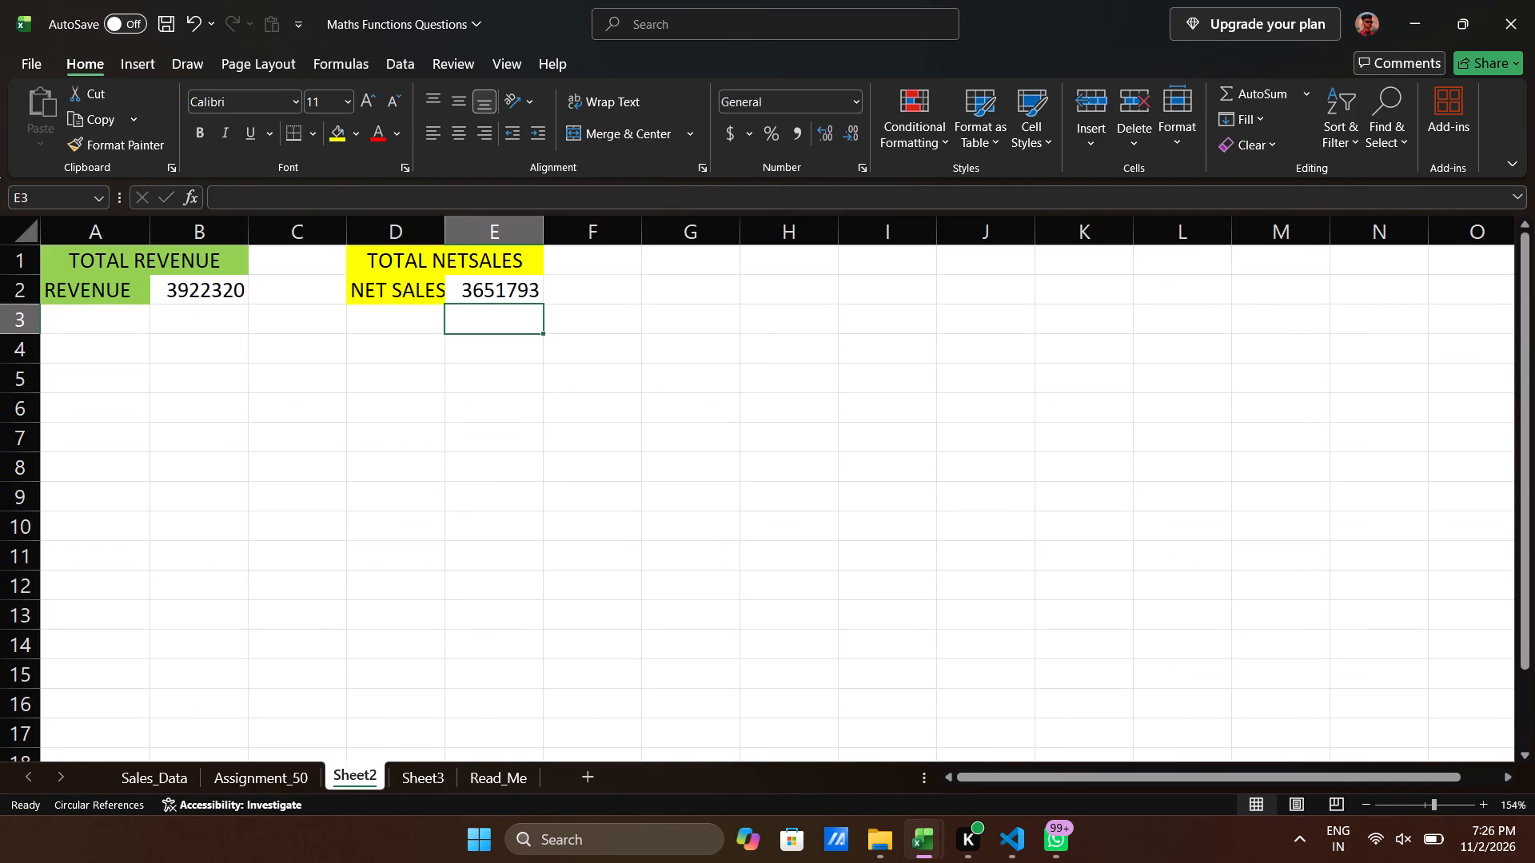
Check the third question on Assignment_50 and enter the heading TOTAL NO. OF UNIT SALES in cell A6 of Sheet2.
left_click(162, 774)
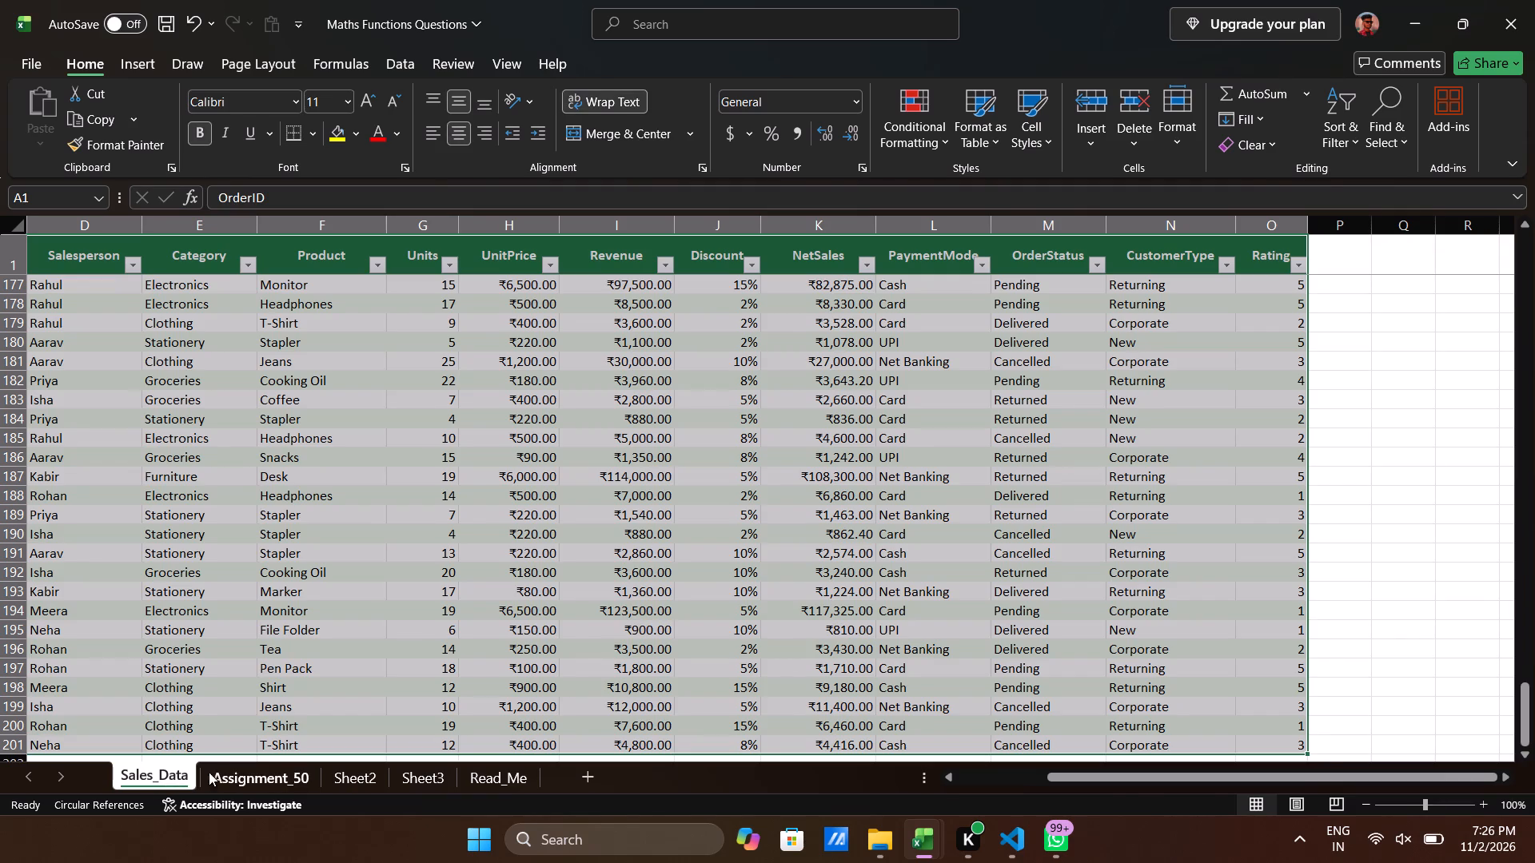
left_click(241, 772)
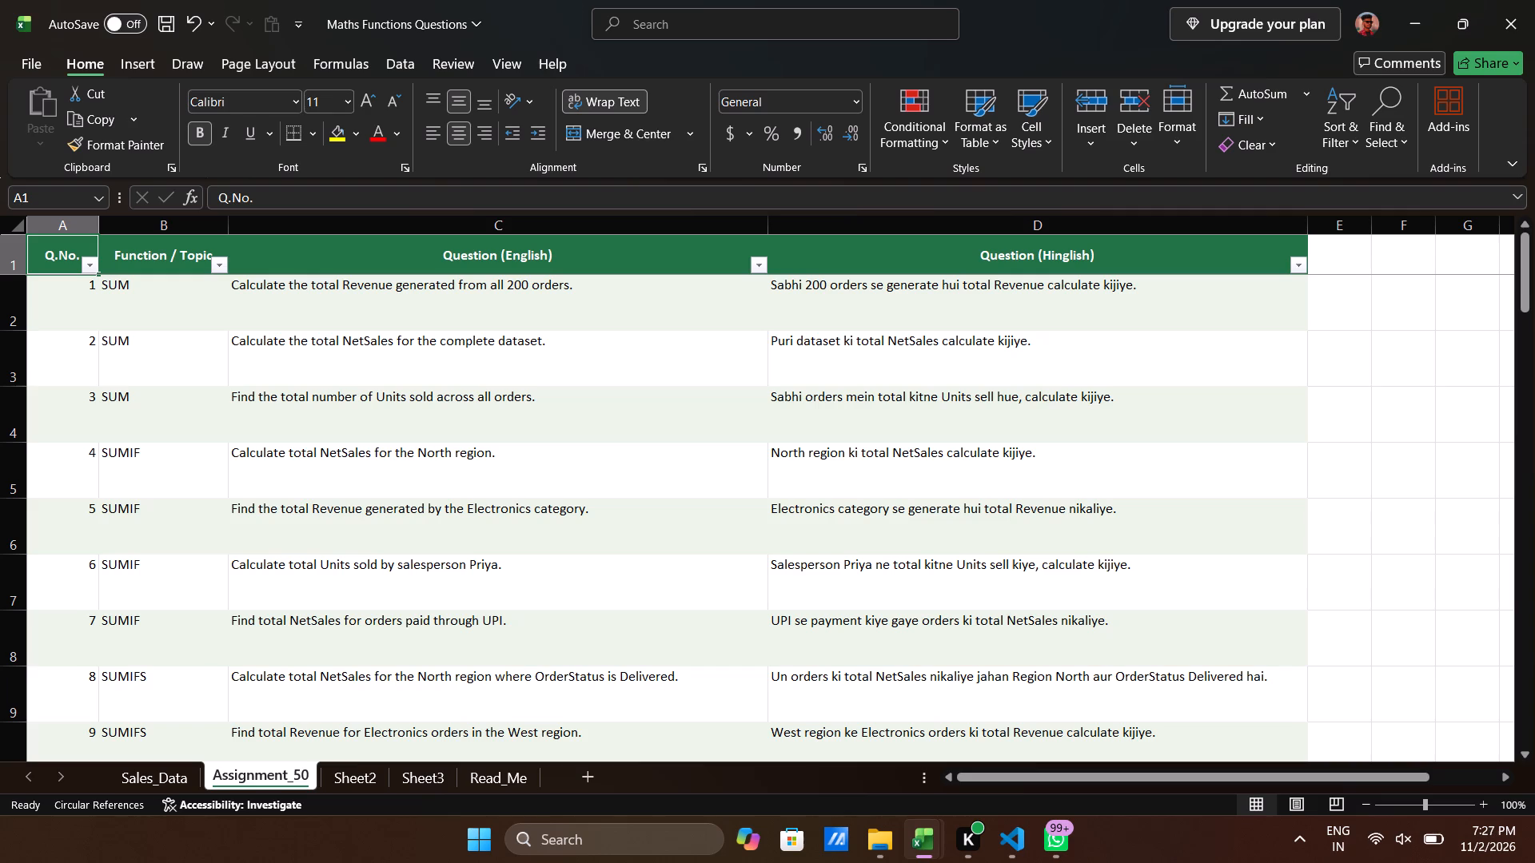
scroll(736, 390, "up", 1)
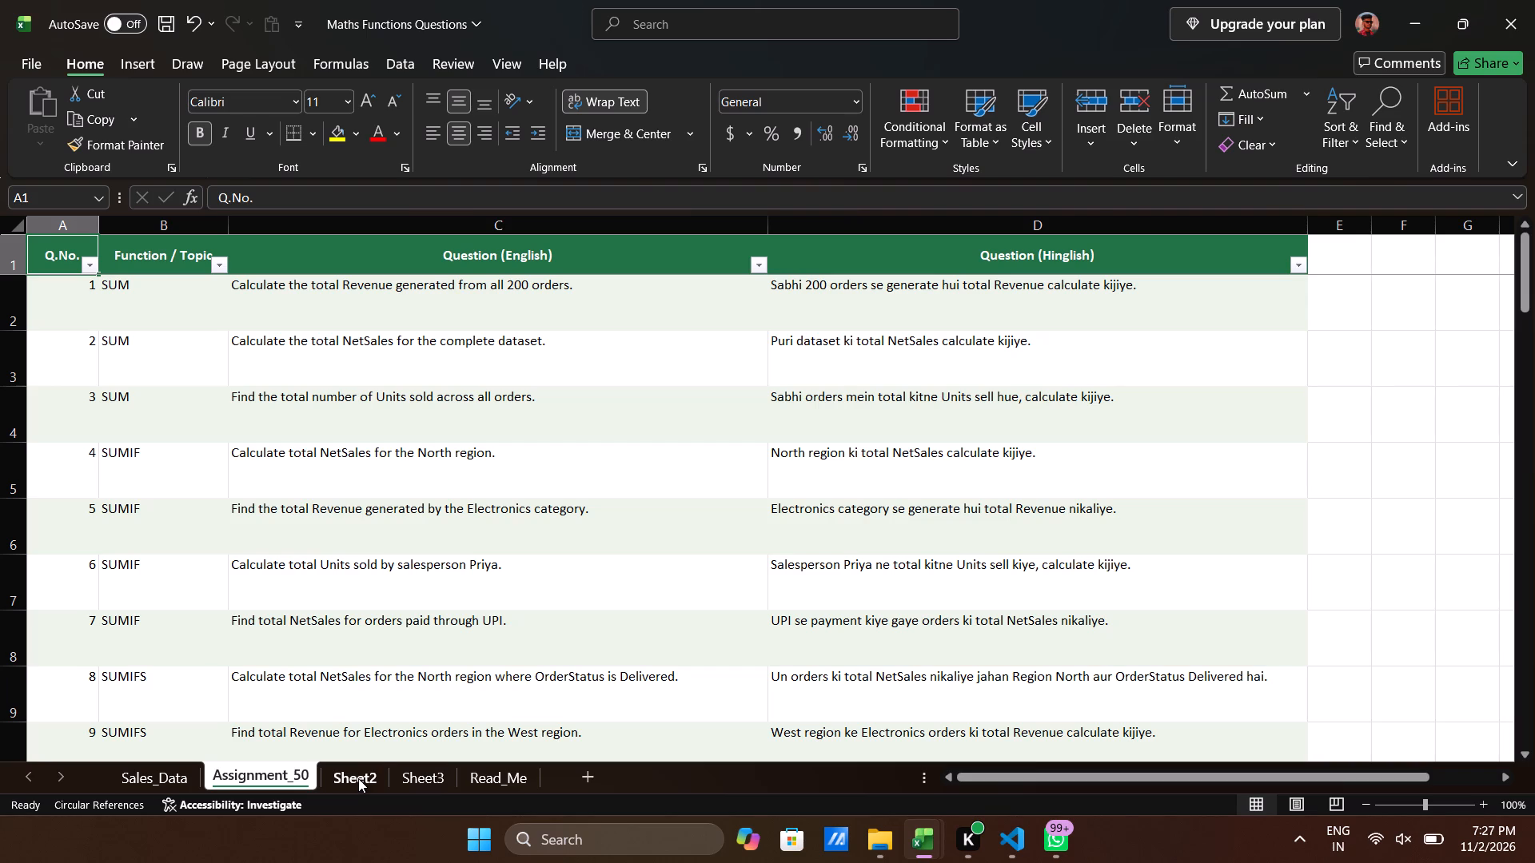
left_click(358, 778)
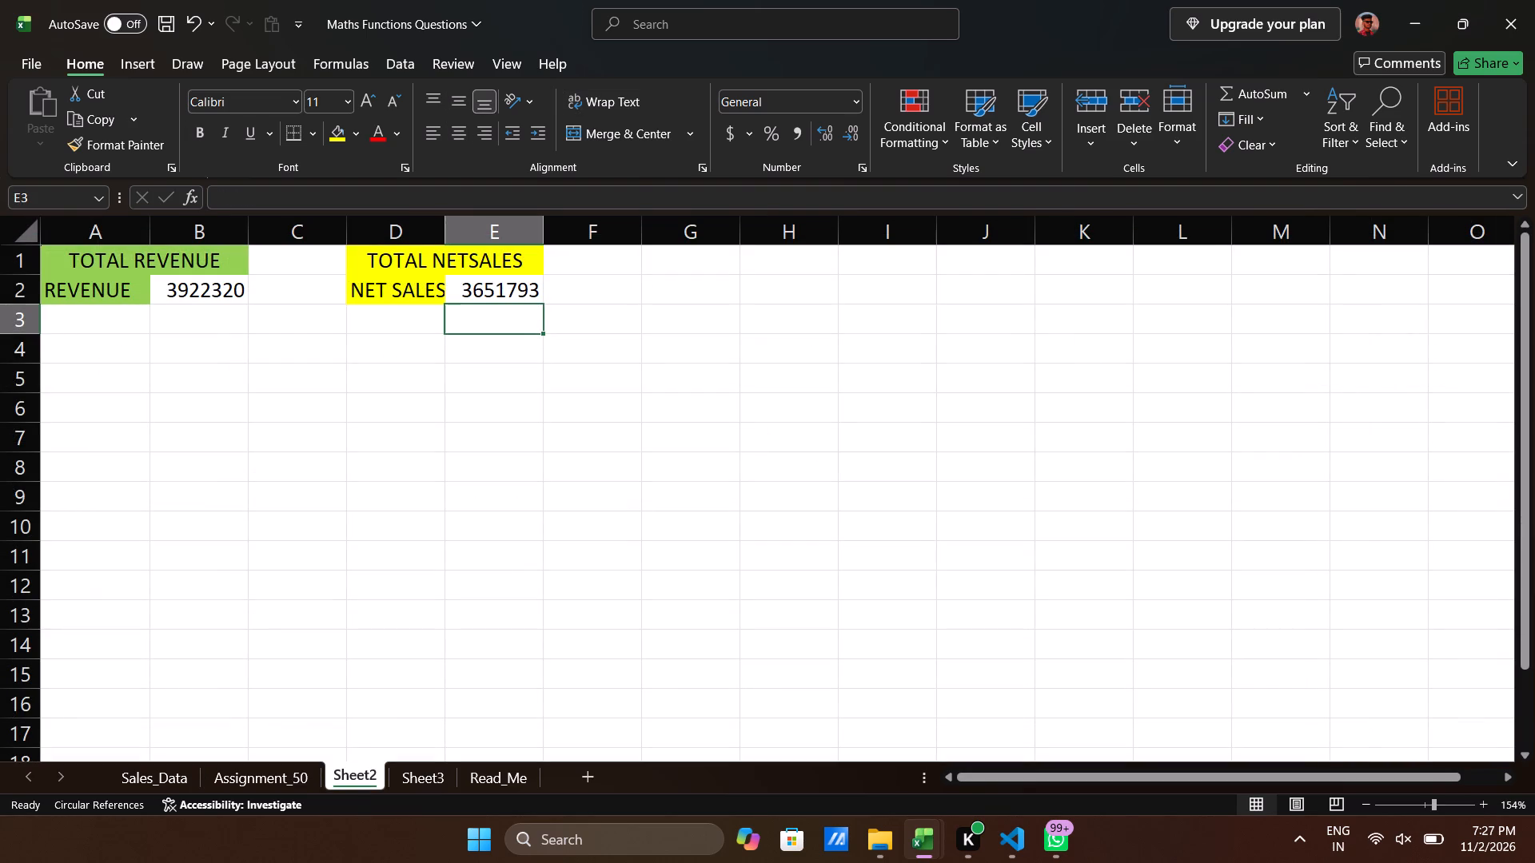
left_click(94, 416)
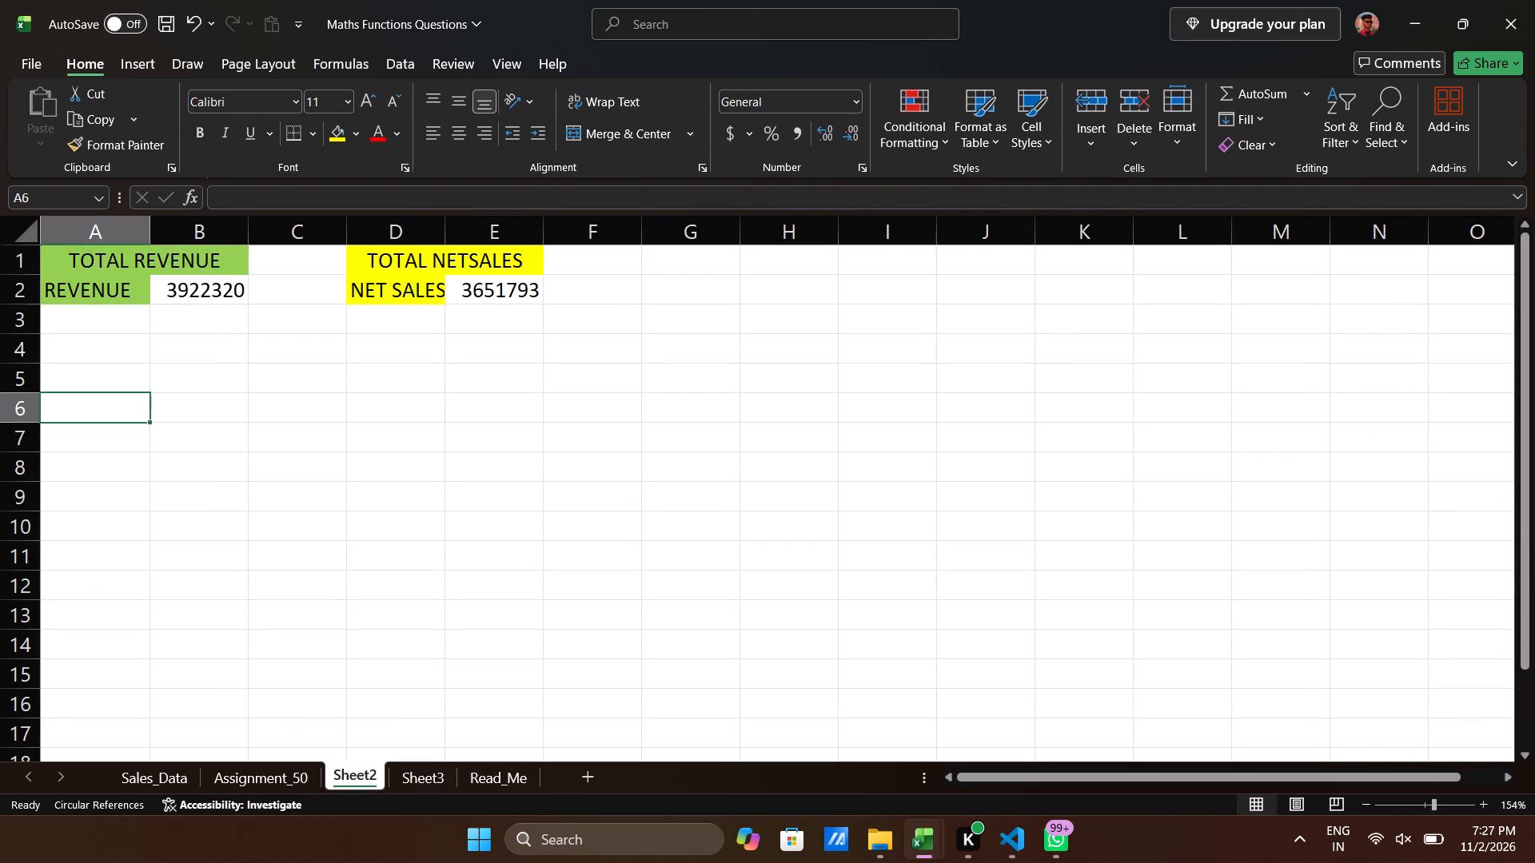
type("TOTAL")
key("space")
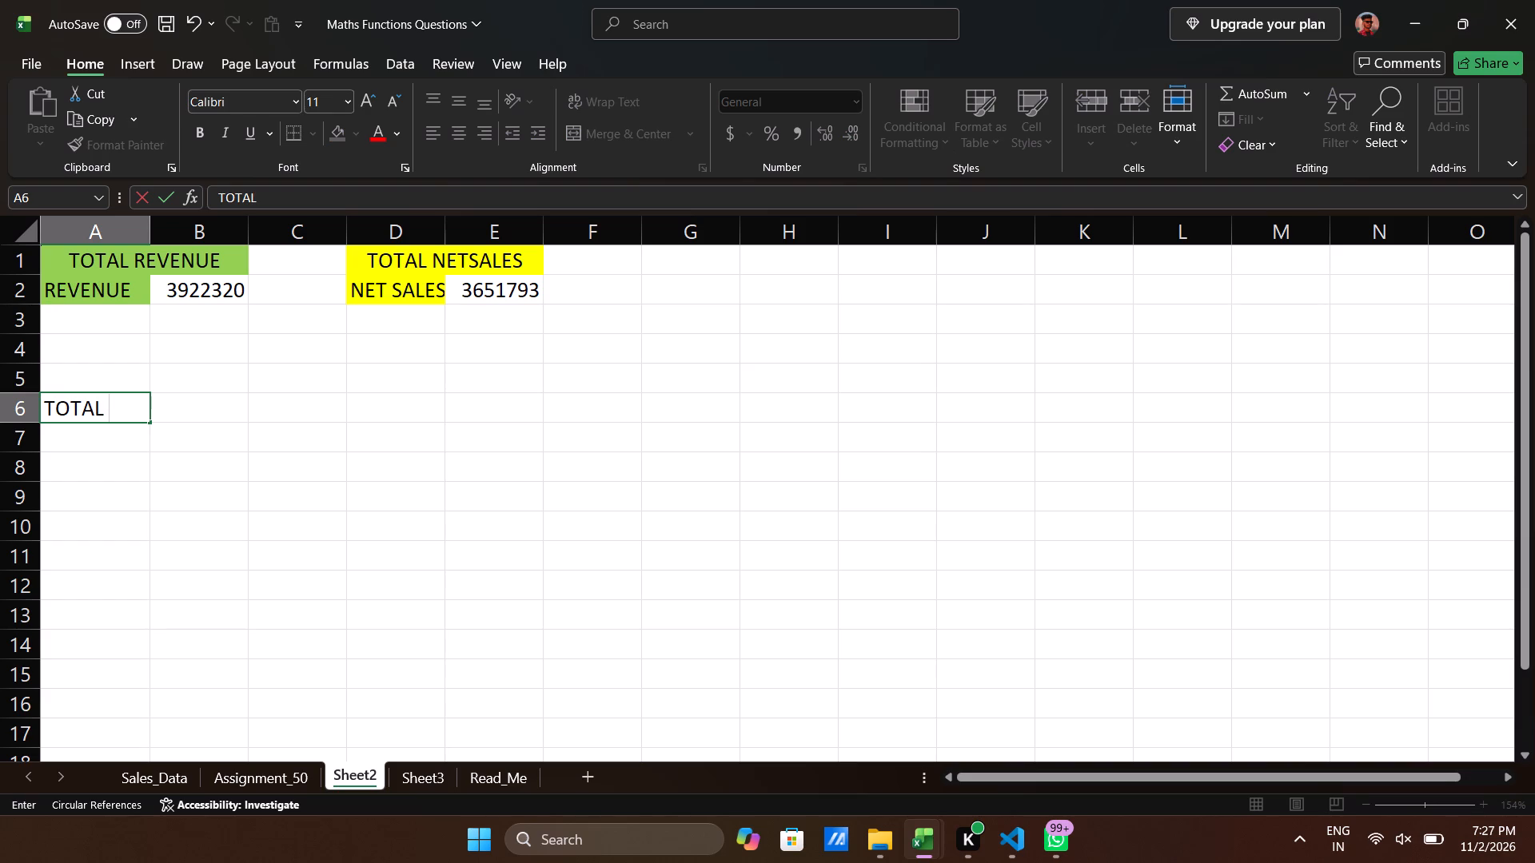
type("NO.")
key("space")
type("OF UNIT SAL")
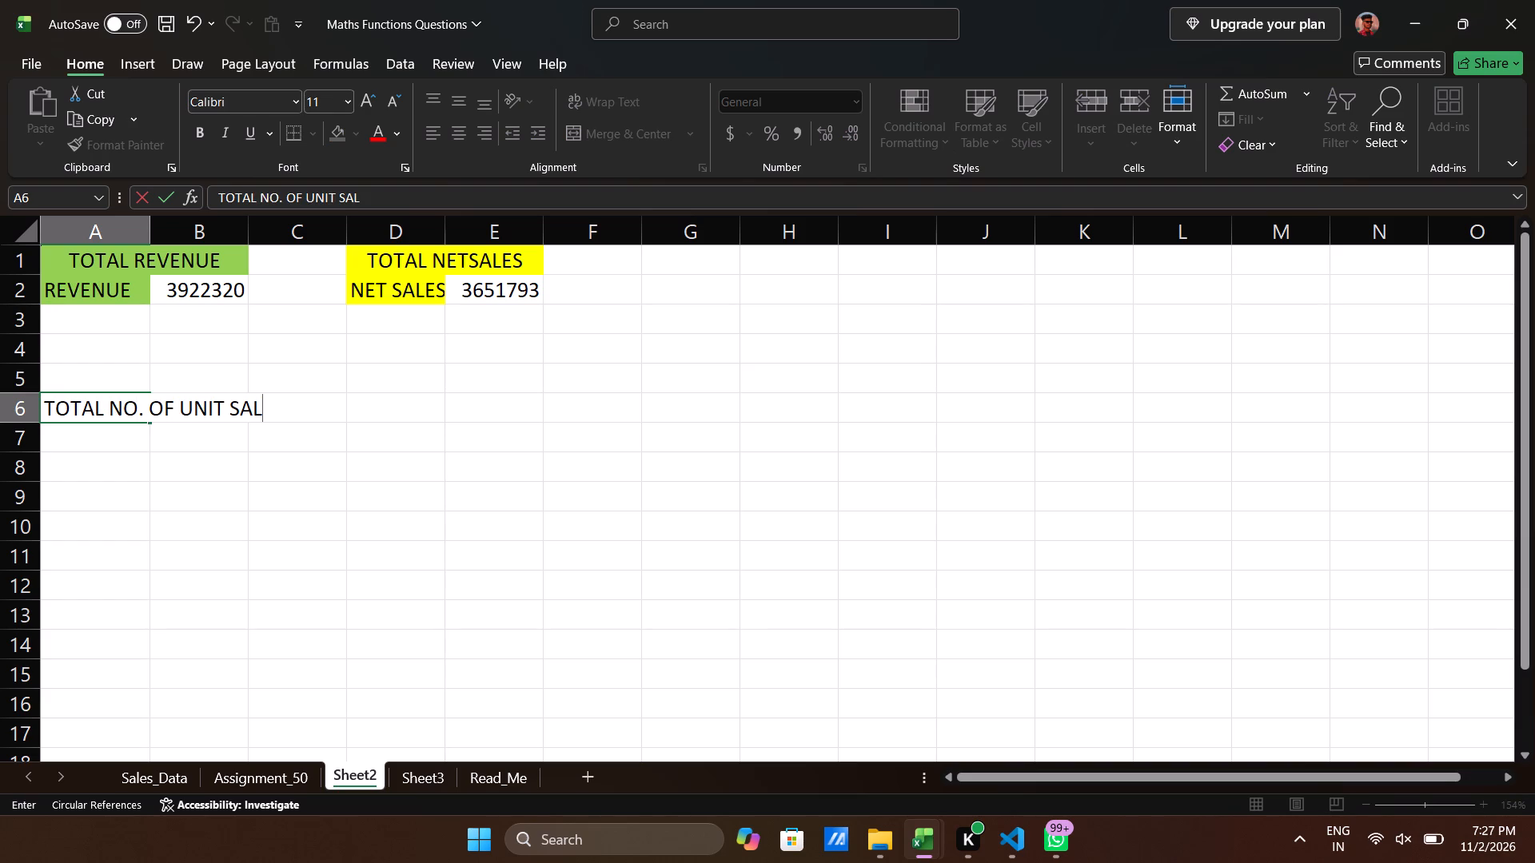
type("ES")
key("Return")
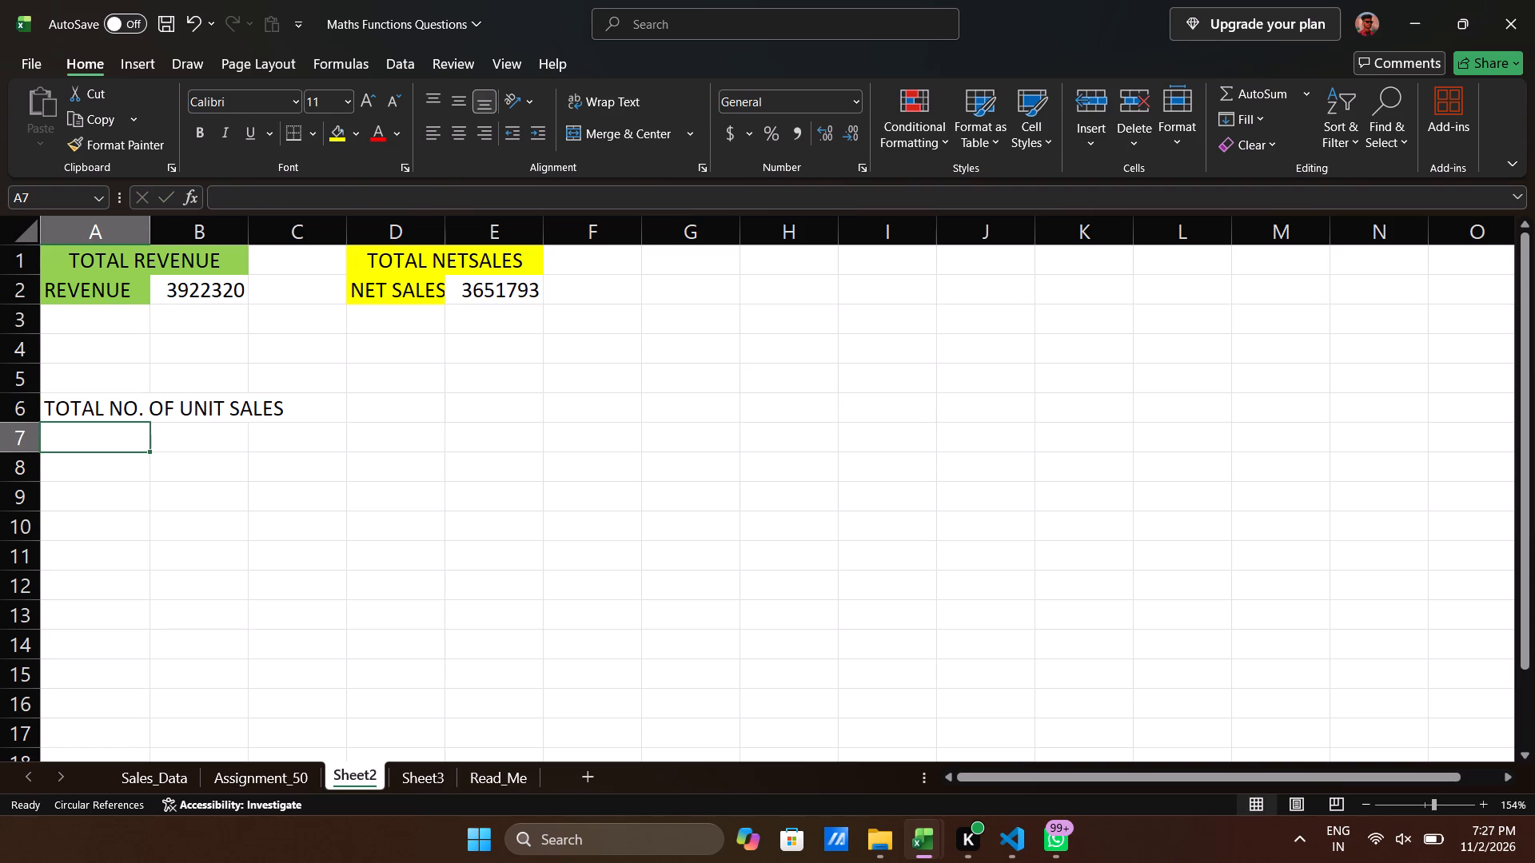
Merge and center cells A6:C6 so the TOTAL NO. OF UNIT SALES heading spans three columns.
left_click_drag(72, 407, 280, 408)
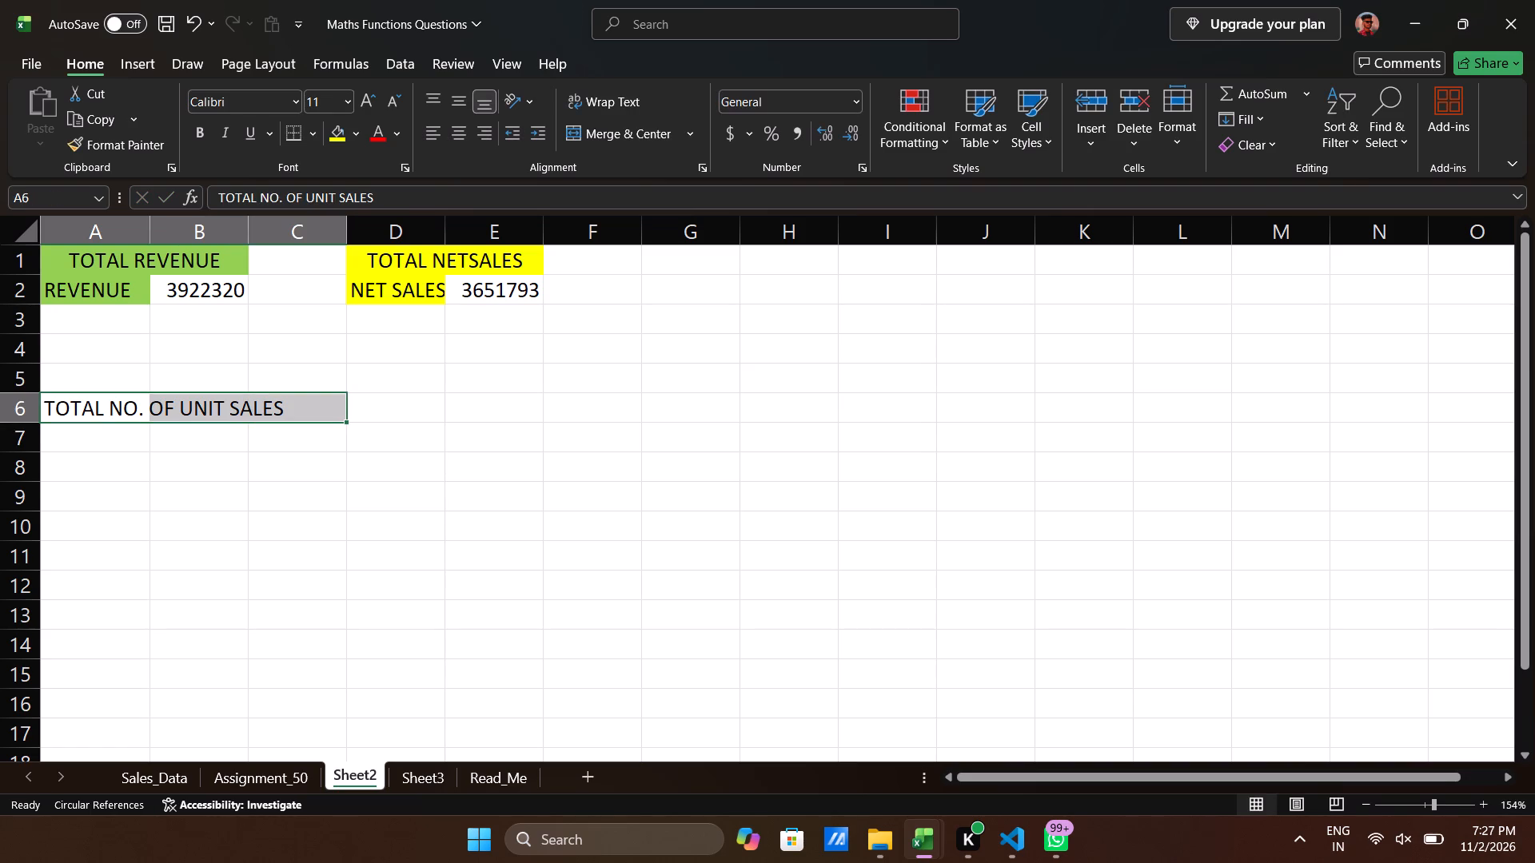
left_click(626, 127)
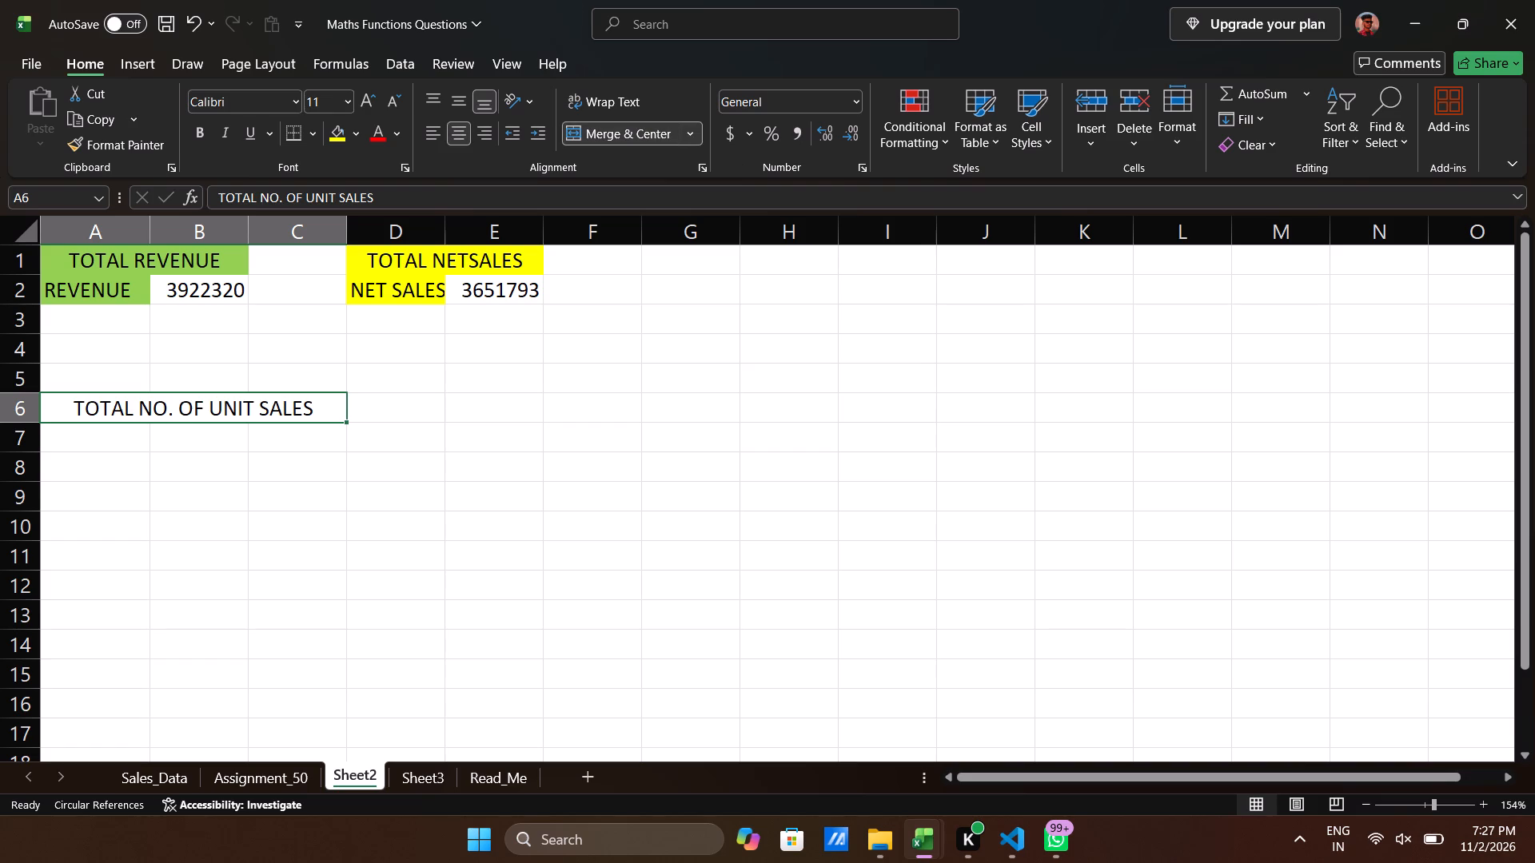
Calculate total units sold in A7 with a SUM of the Units column, G2:G201, on the Sales_Data sheet.
left_click(140, 435)
key("equal")
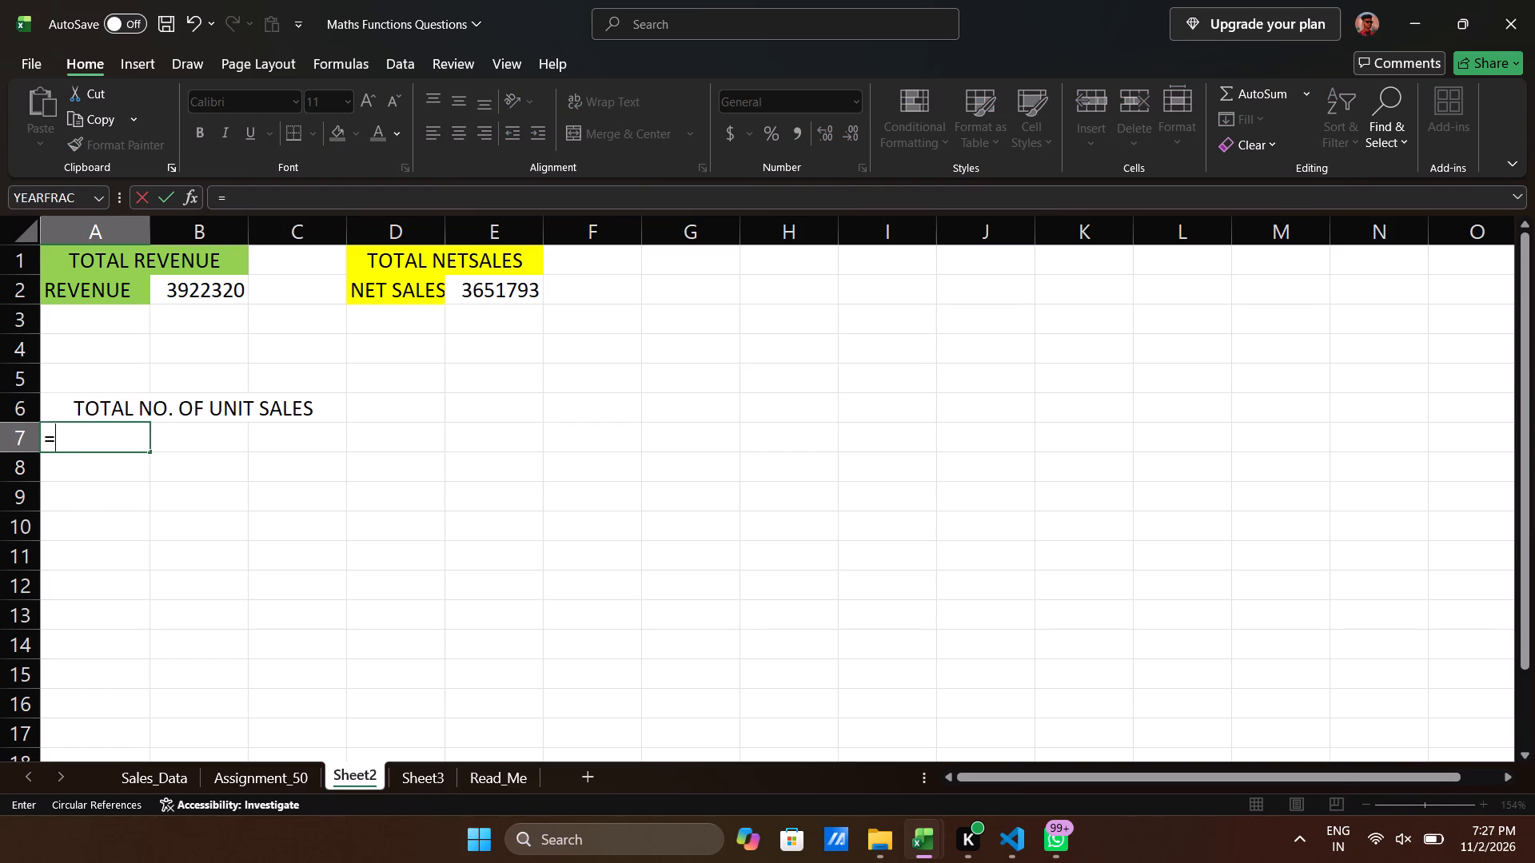
type("SUM")
key("Tab")
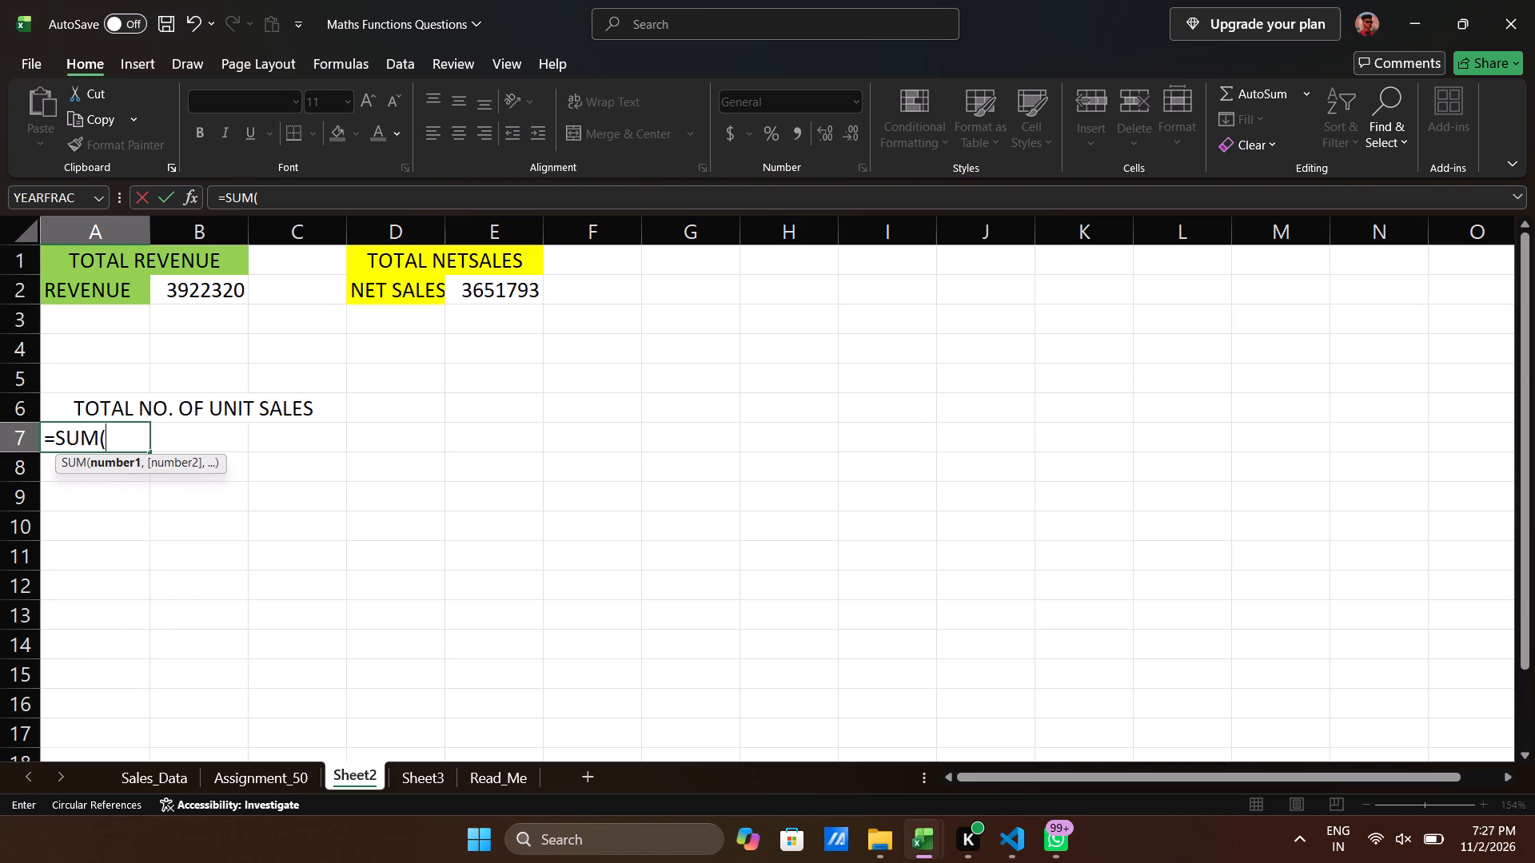
left_click(153, 773)
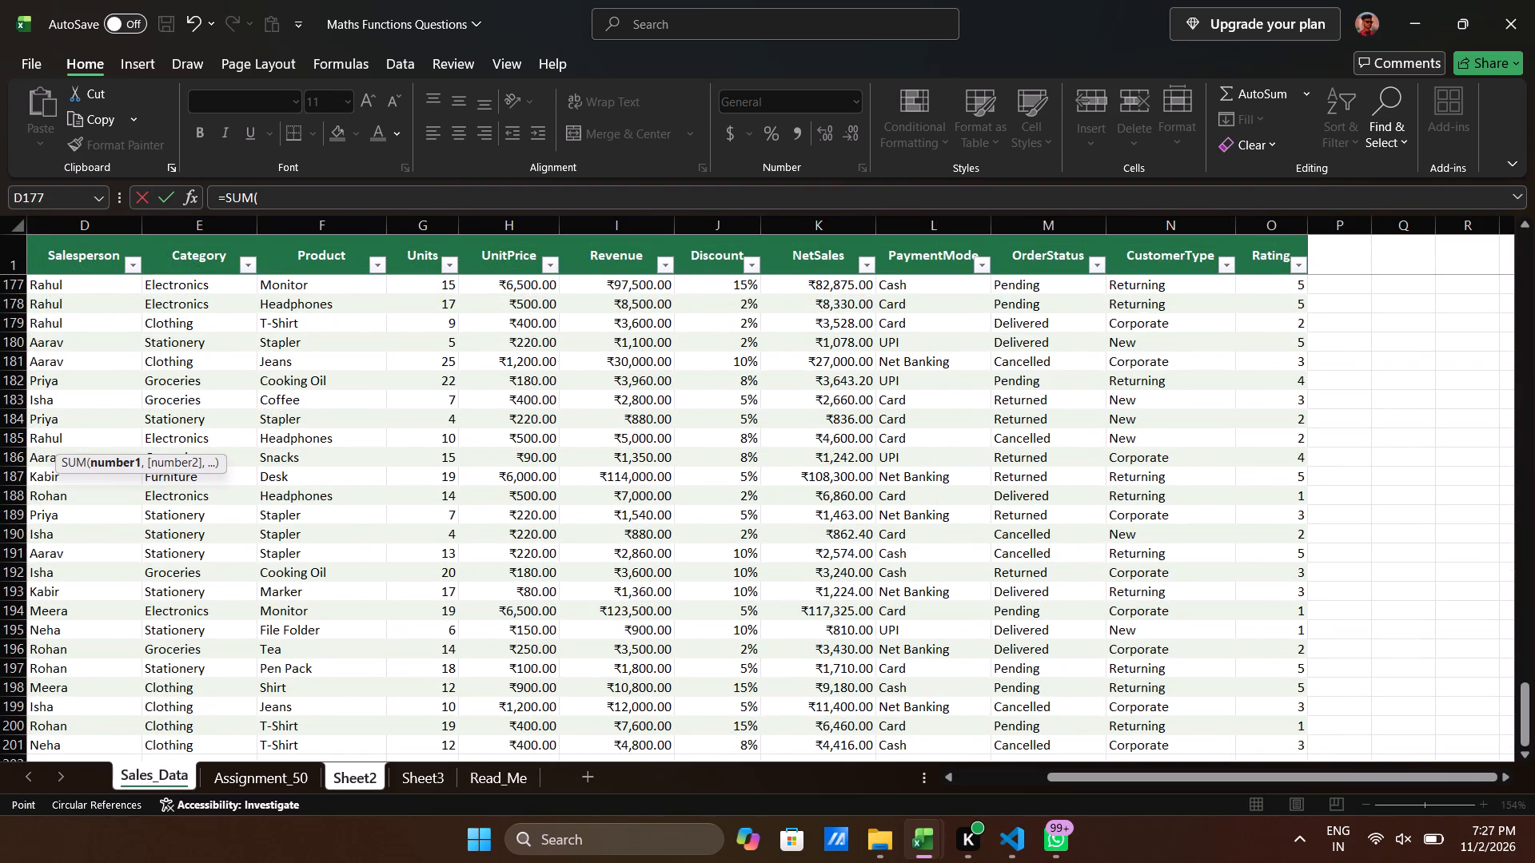
scroll(659, 471, "right", 2)
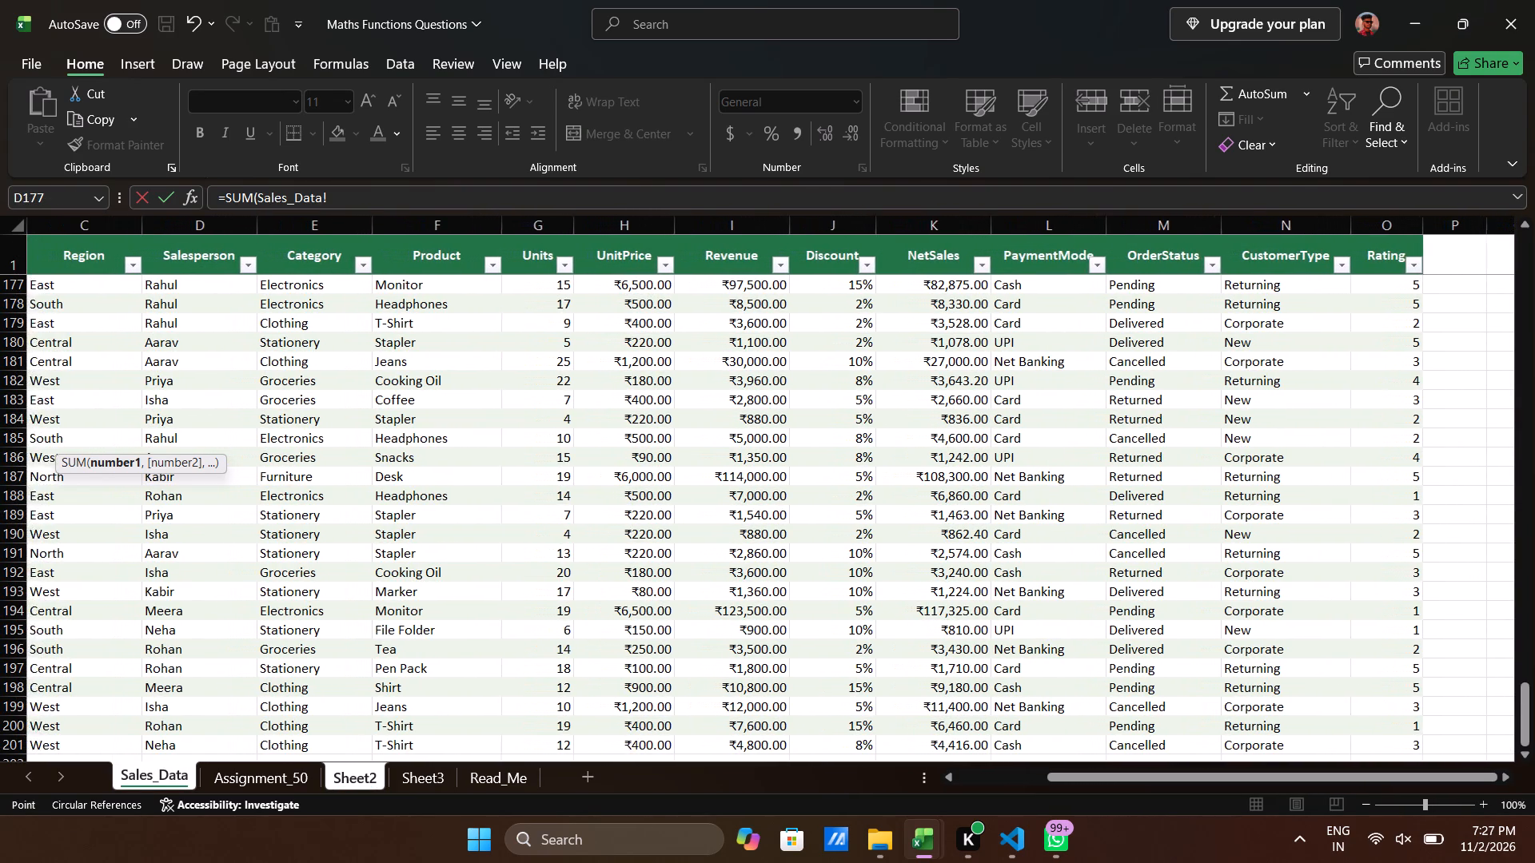
scroll(659, 471, "right", 1)
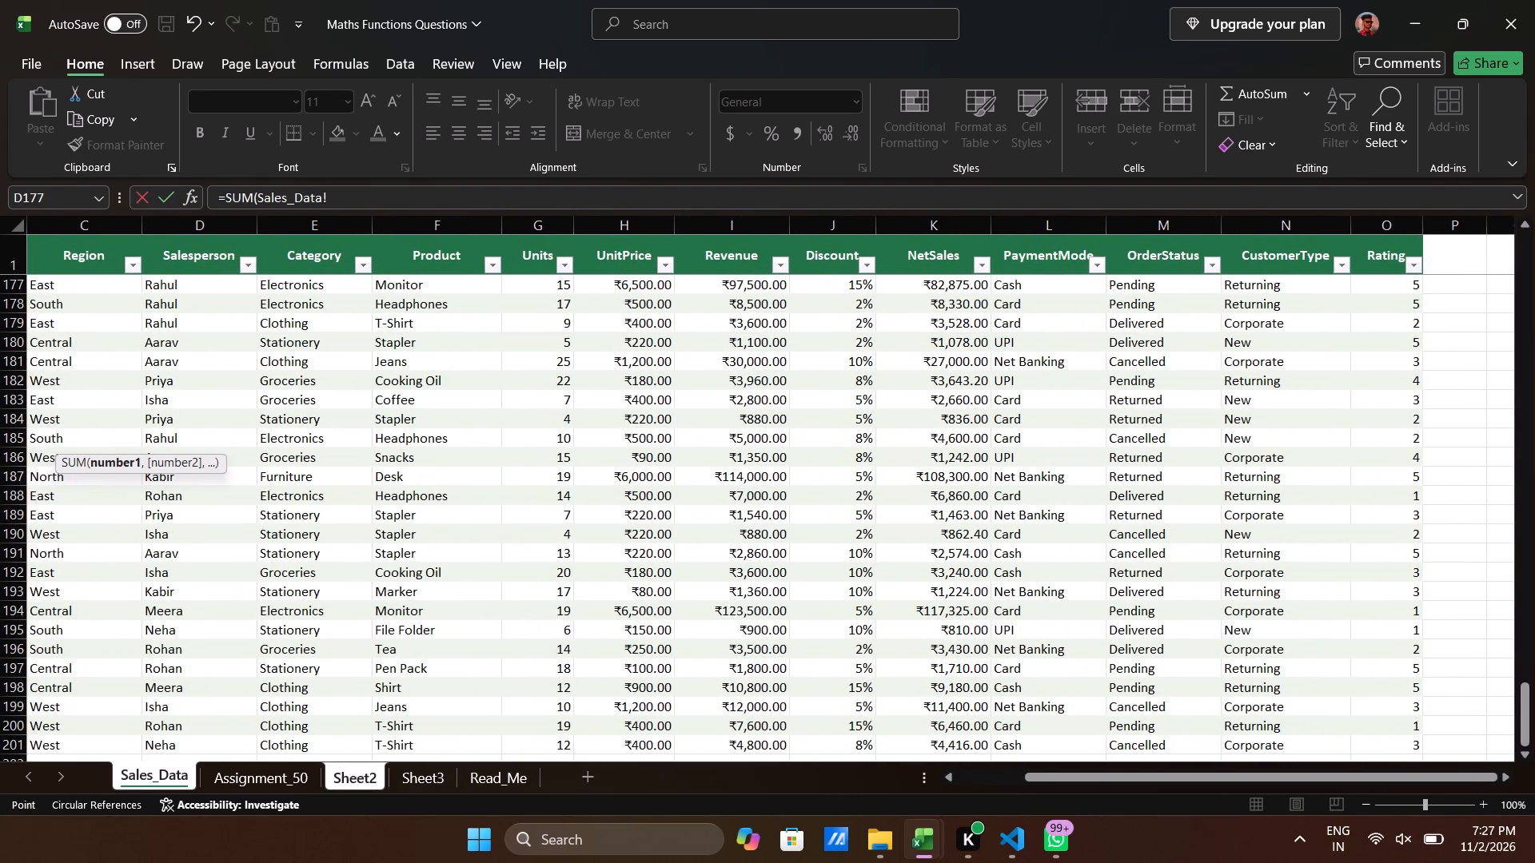
left_click(532, 283)
scroll(532, 283, "up", 14)
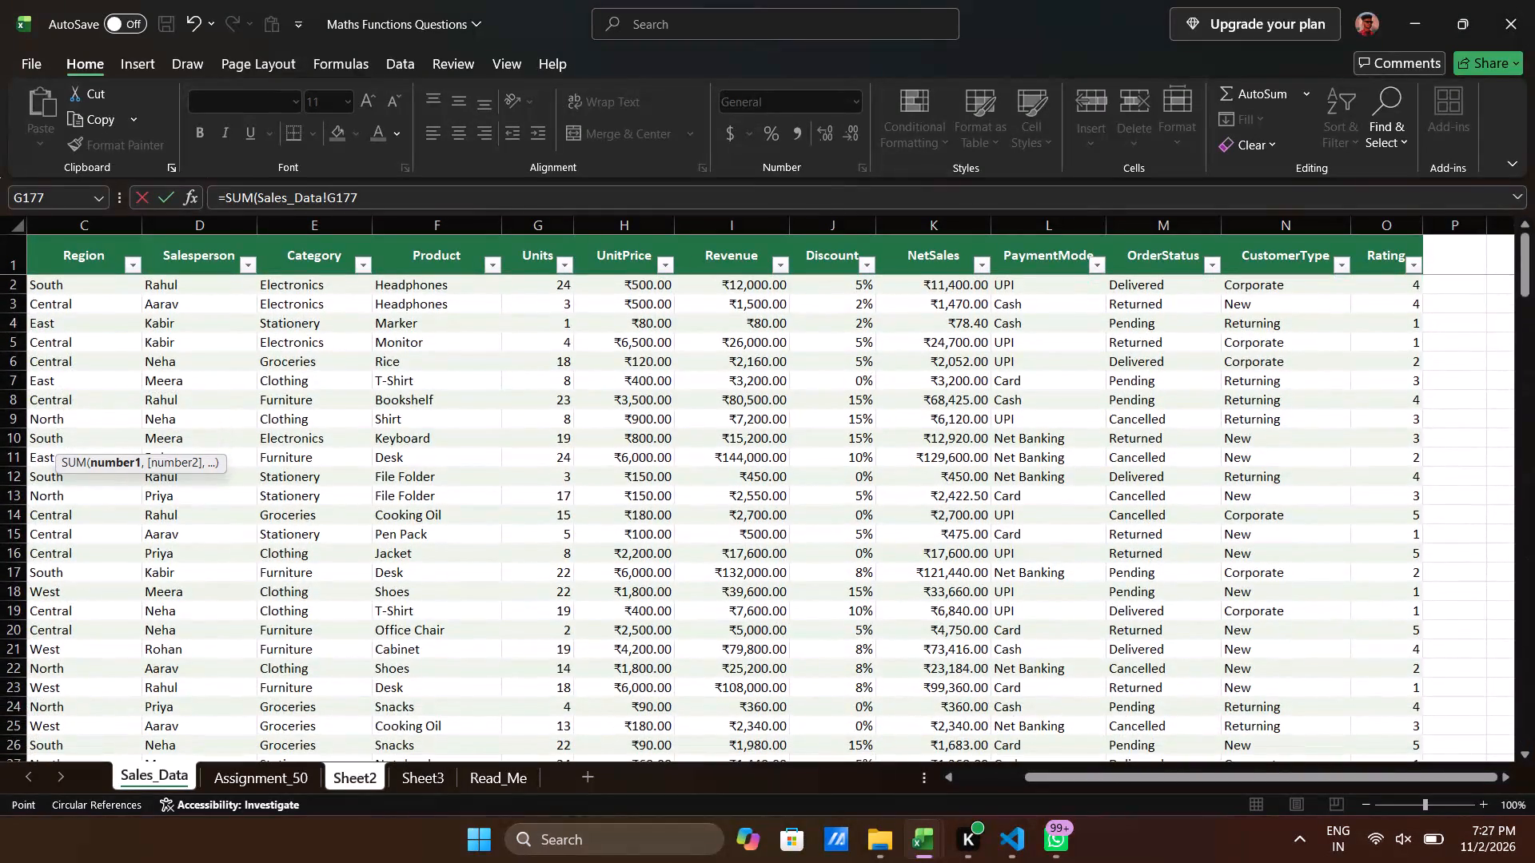
left_click(542, 282)
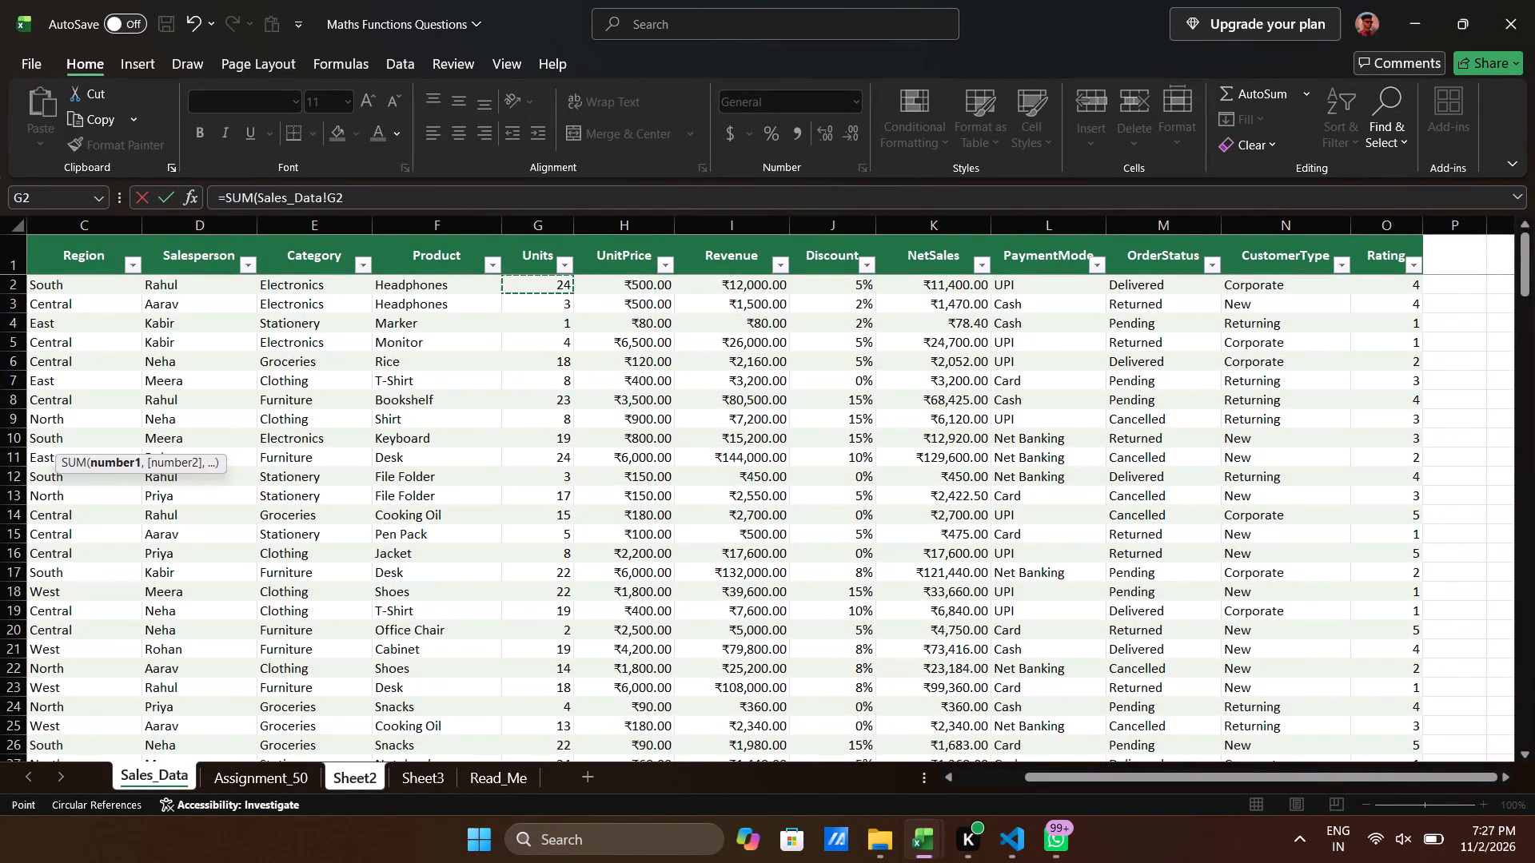
key("ctrl+shift+Down")
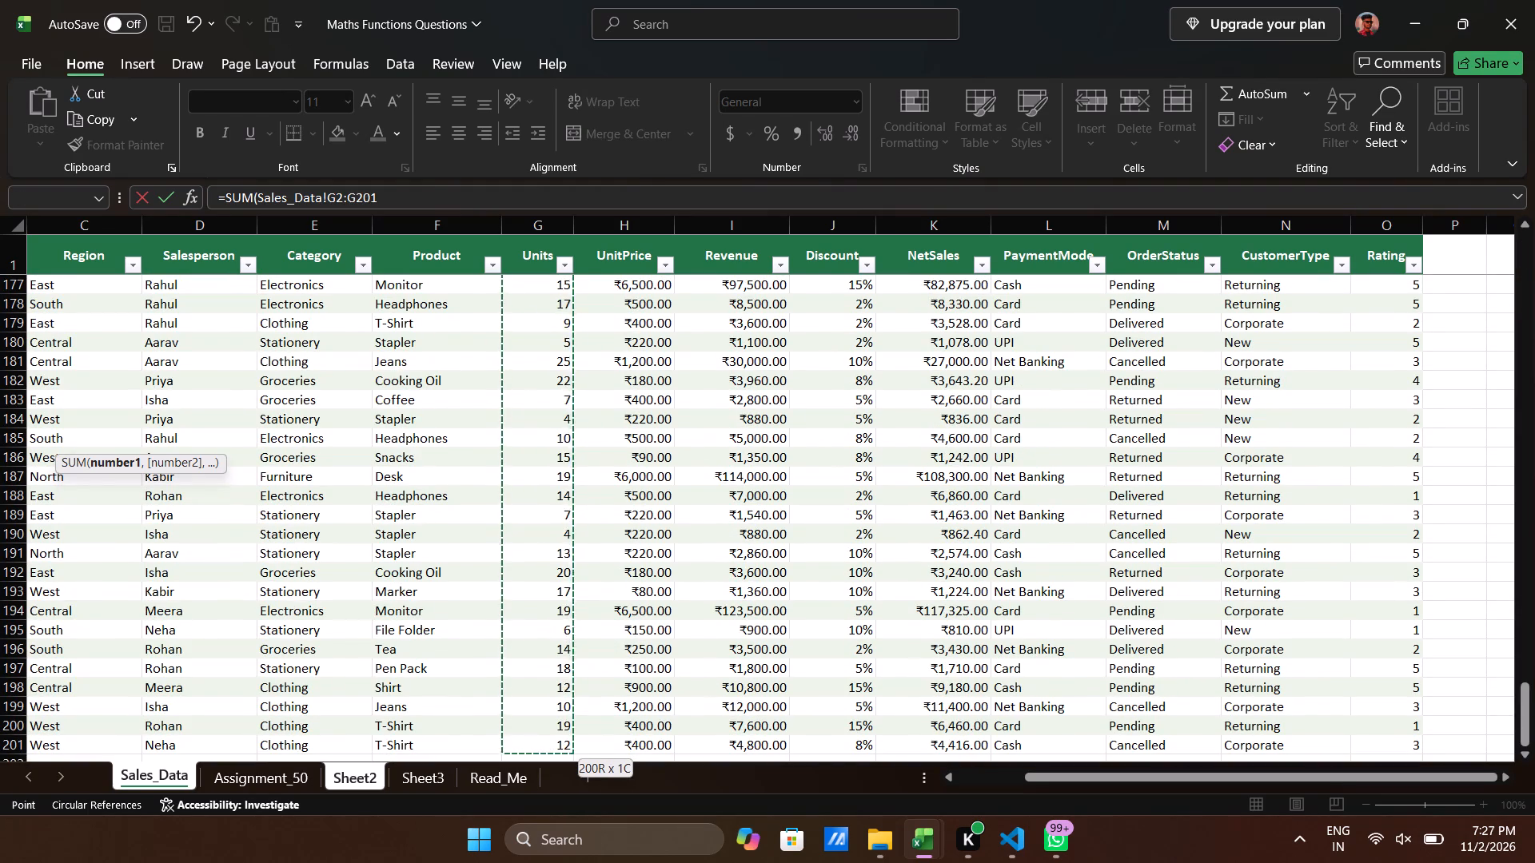
key("shift+parenright")
key("Return")
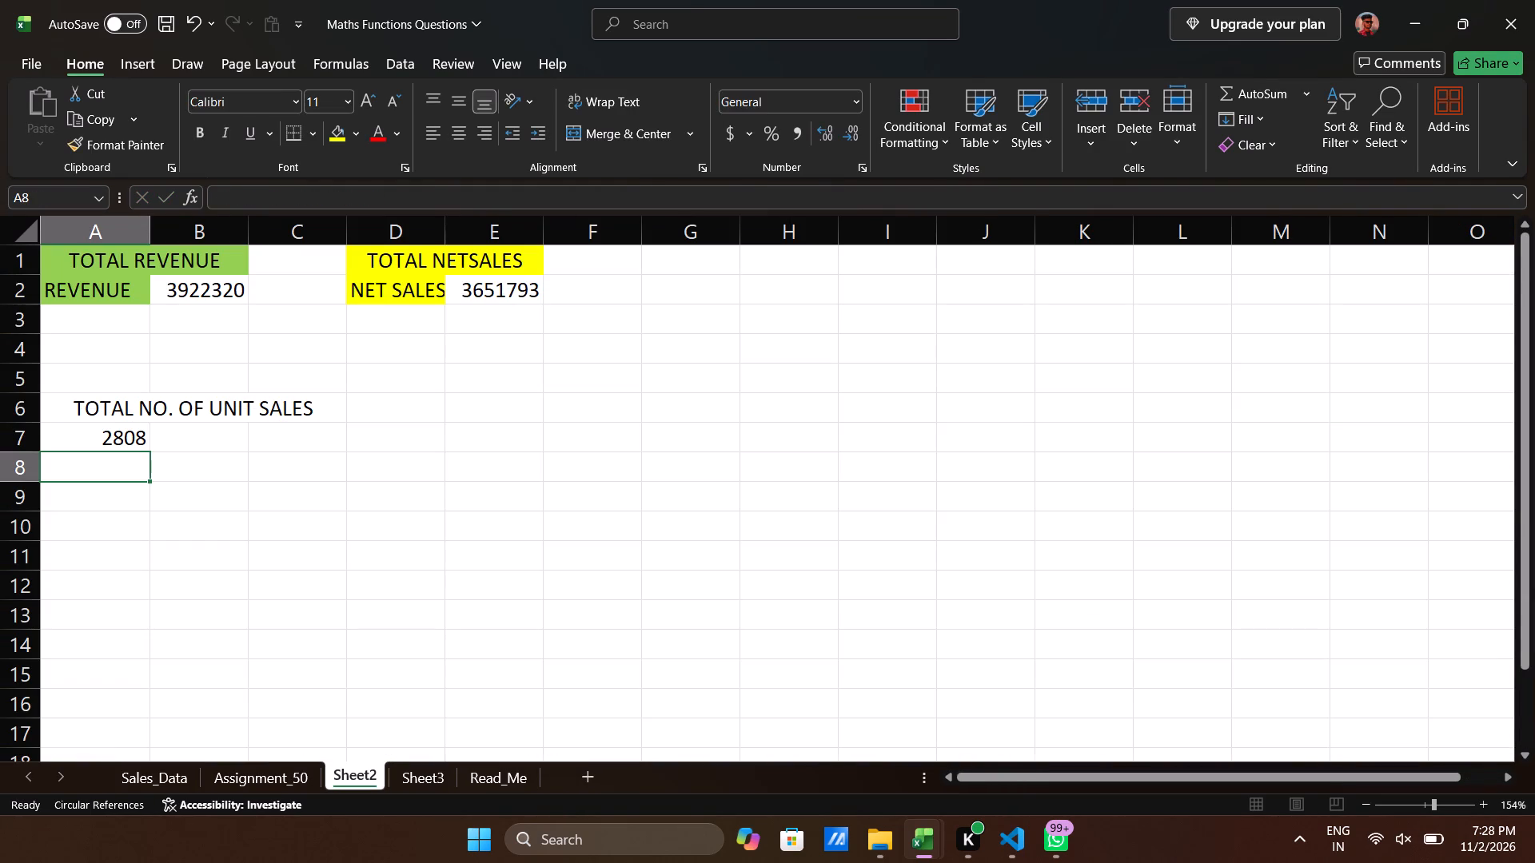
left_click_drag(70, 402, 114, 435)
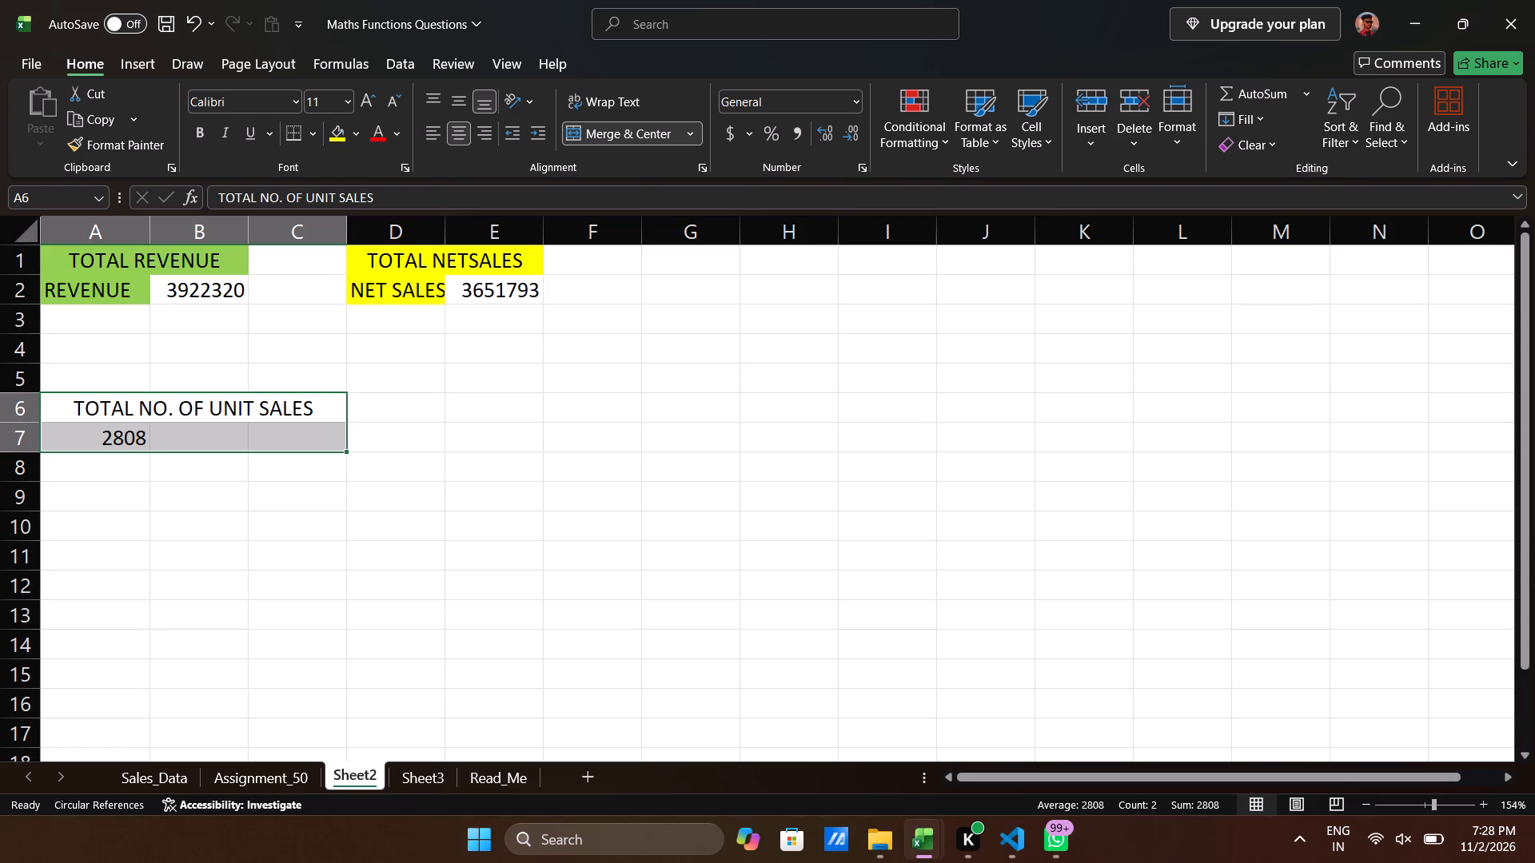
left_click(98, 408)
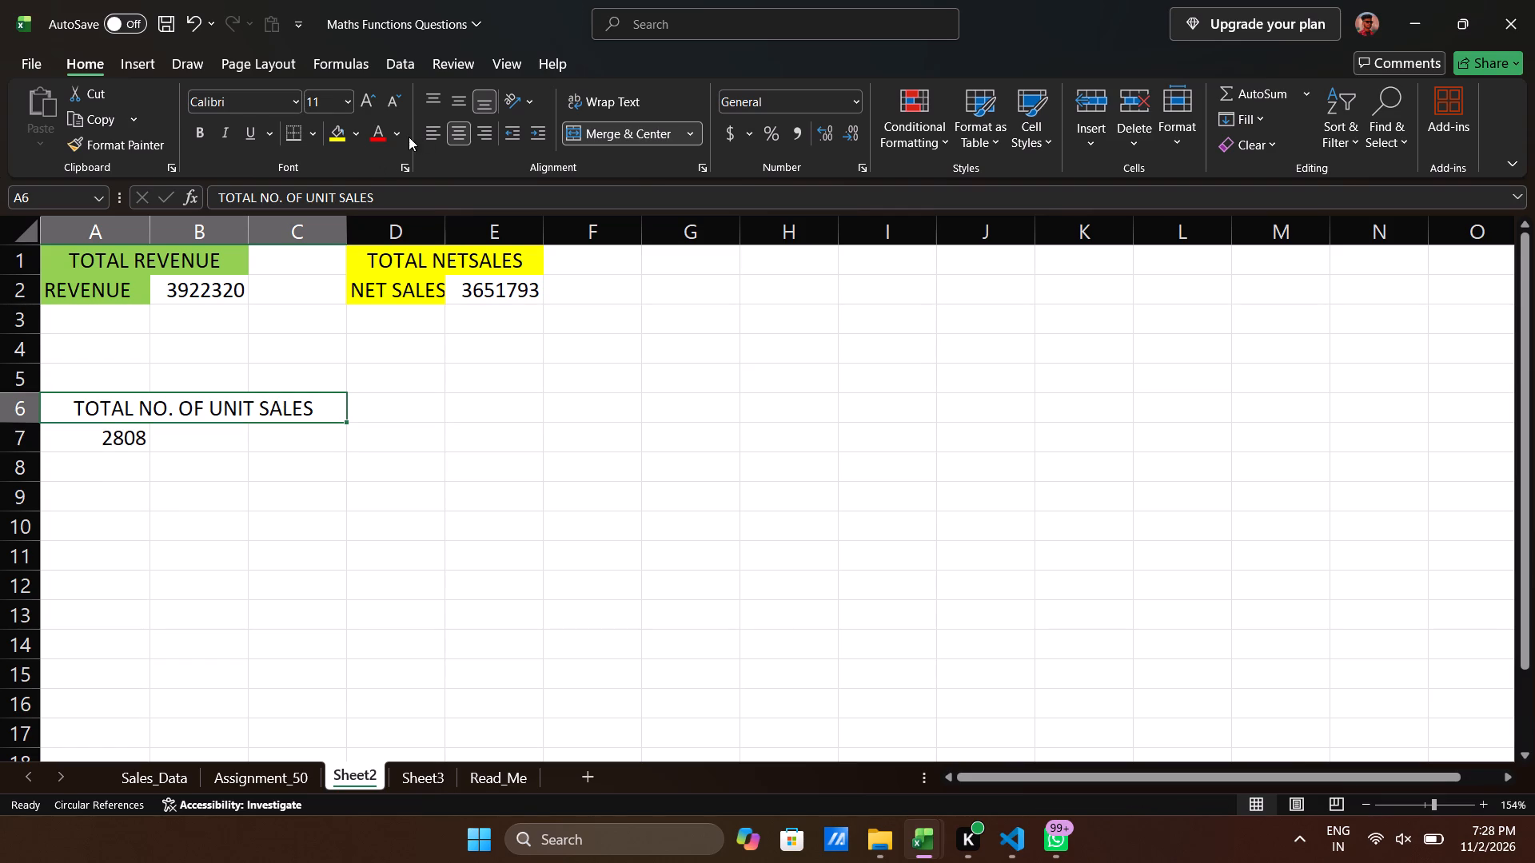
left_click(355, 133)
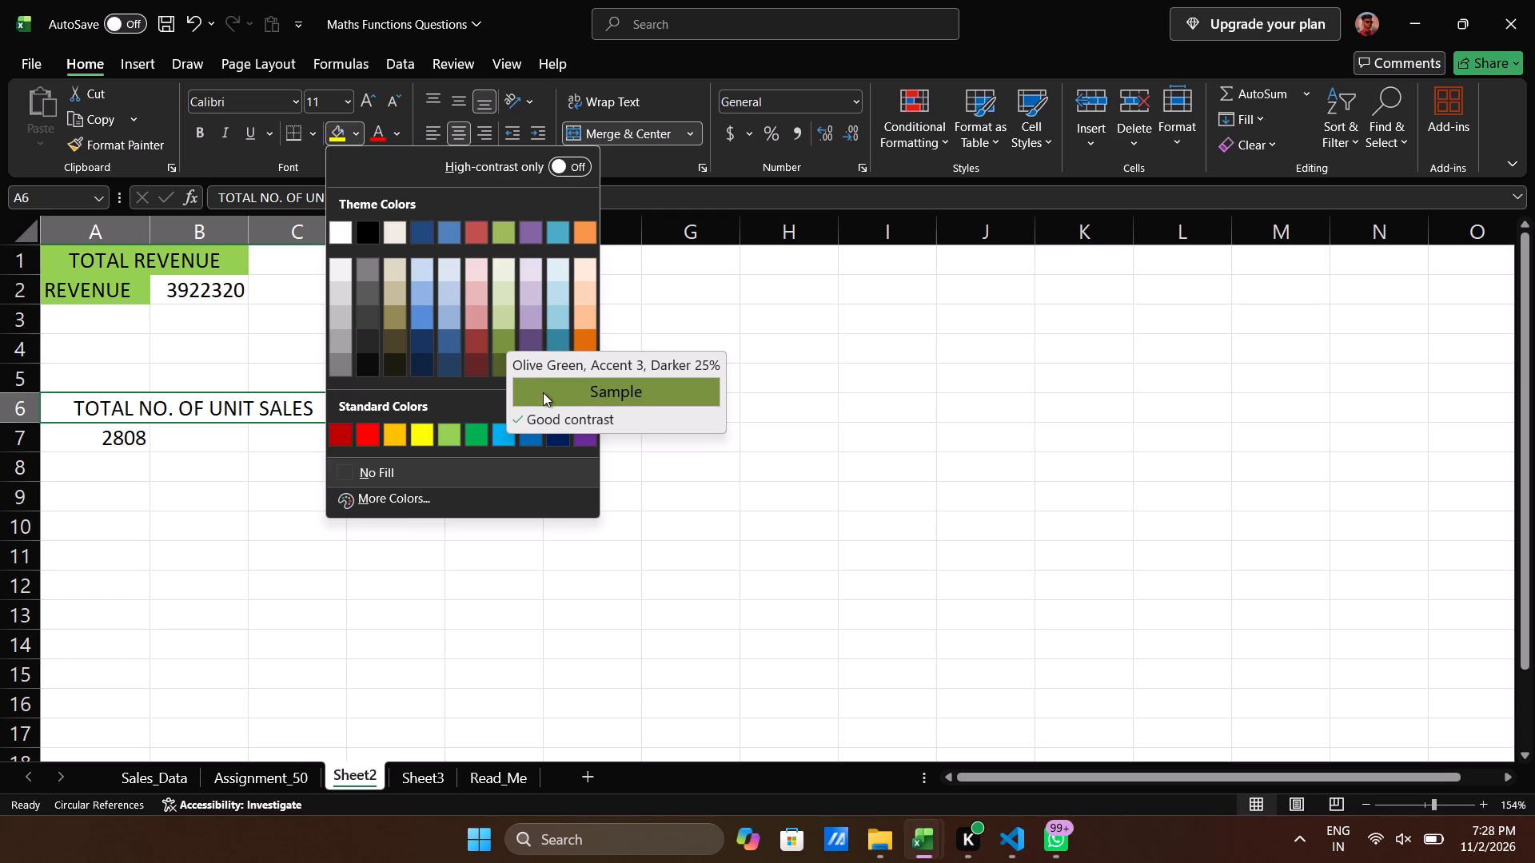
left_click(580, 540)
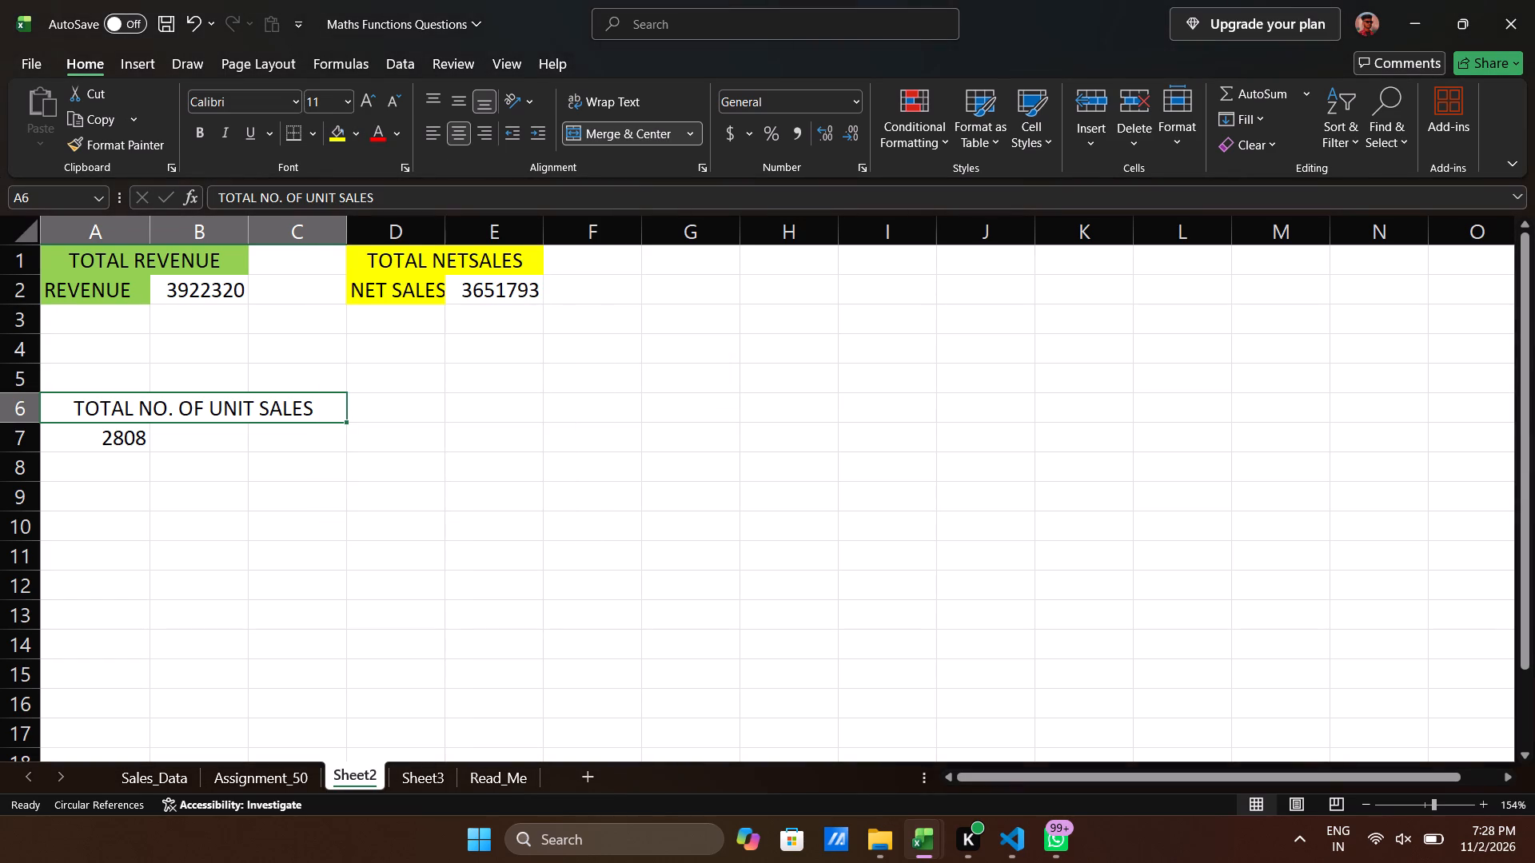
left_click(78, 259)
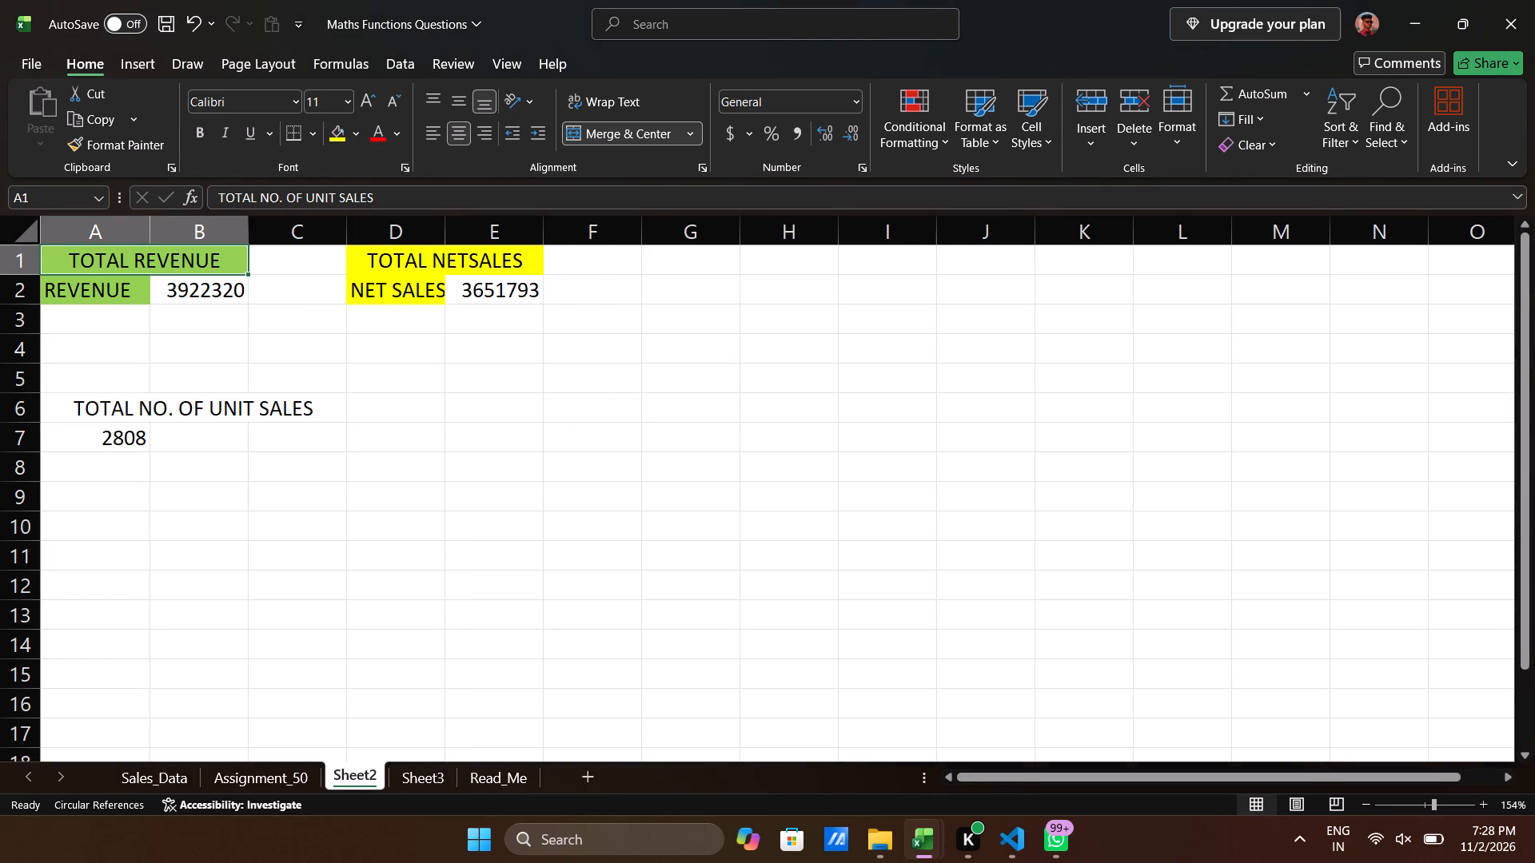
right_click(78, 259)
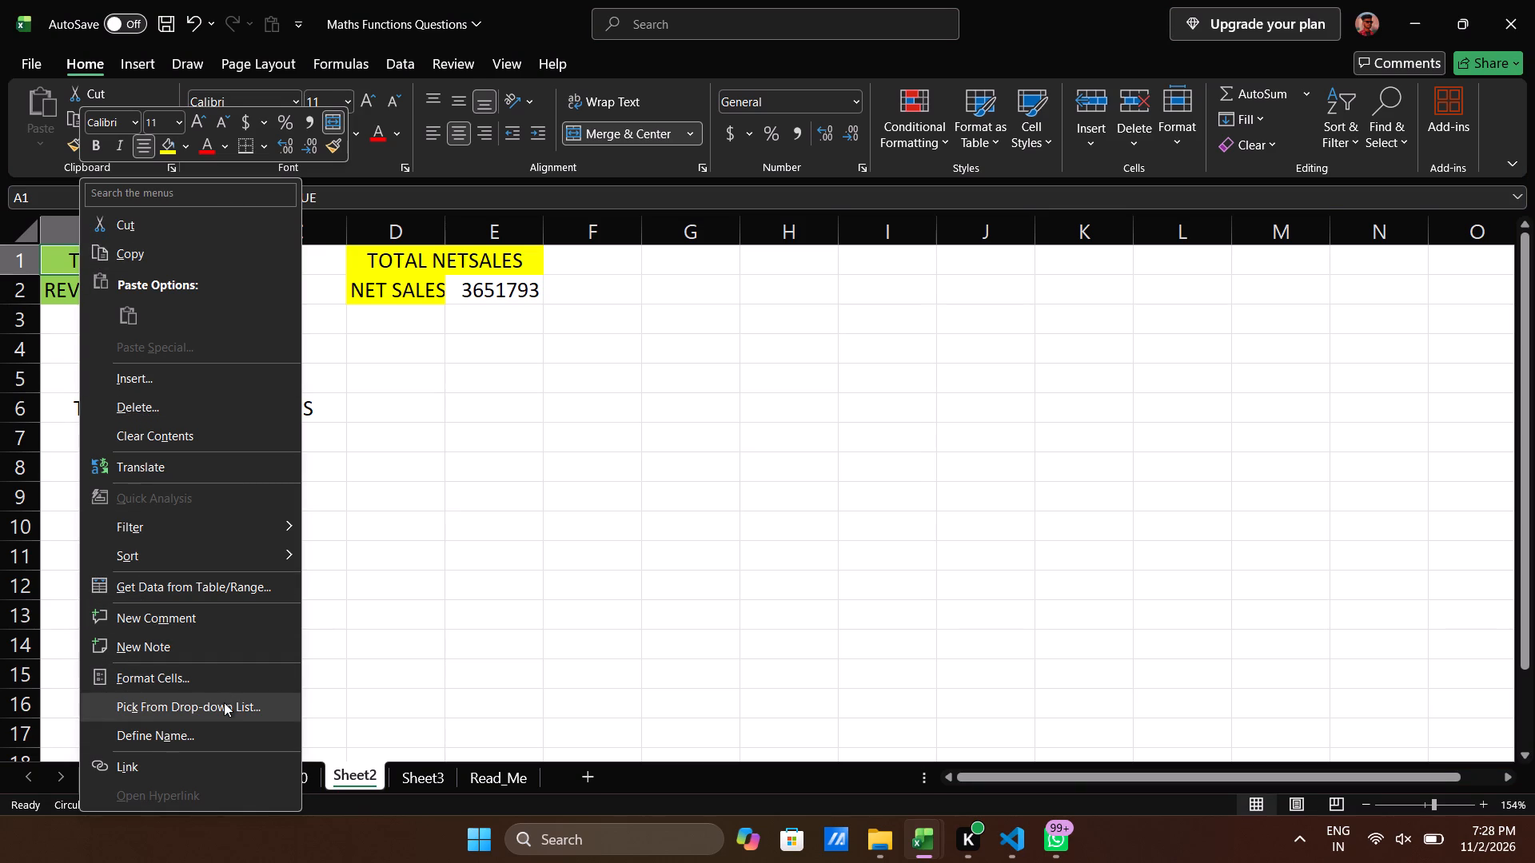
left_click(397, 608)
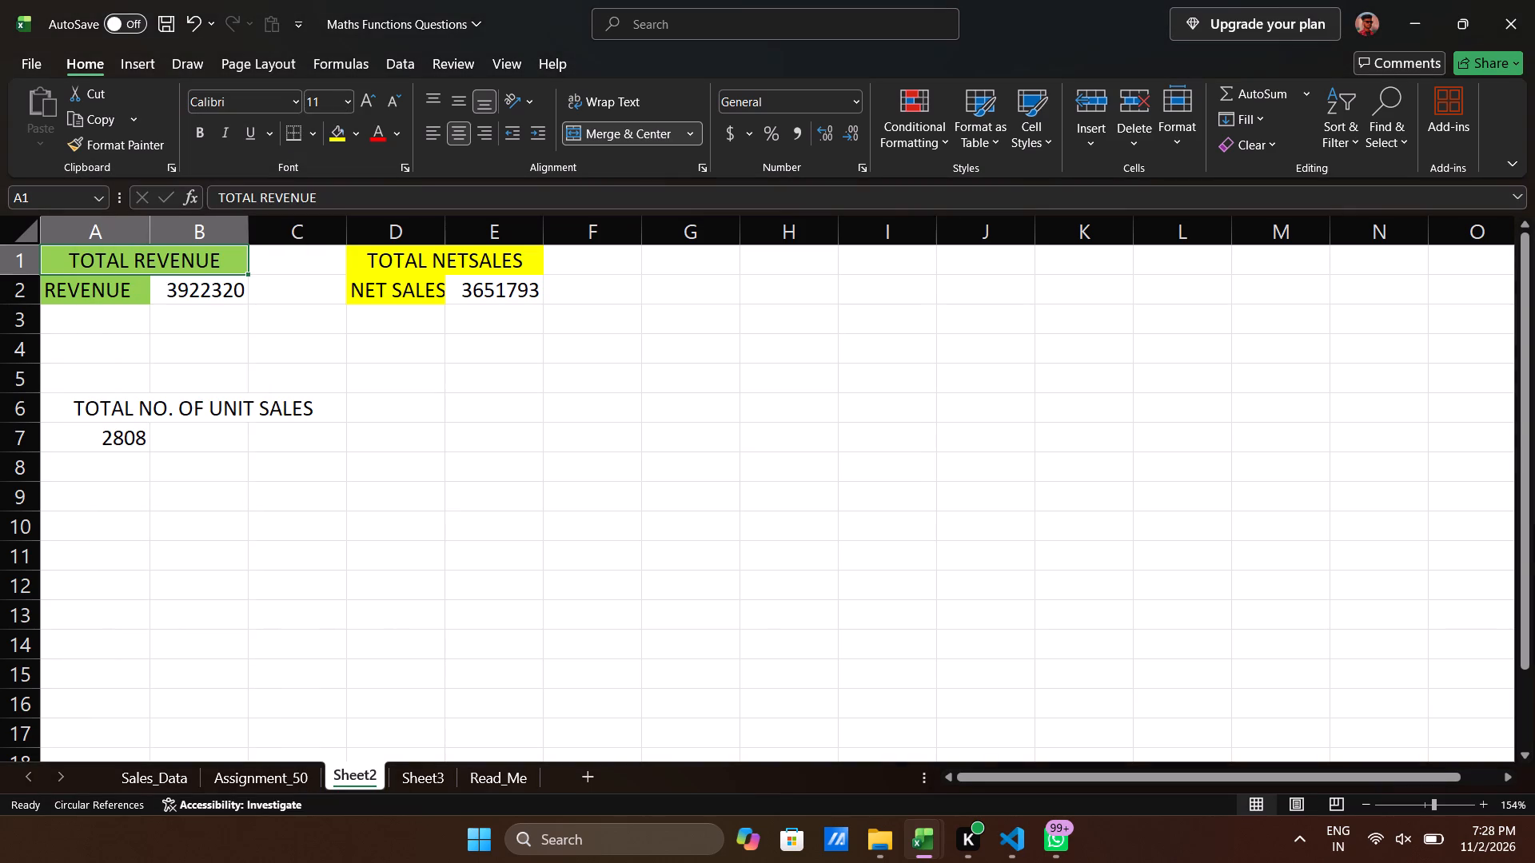
Fill the merged TOTAL NO. OF UNIT SALES heading with the theme color Olive Green, Accent 3.
left_click(91, 406)
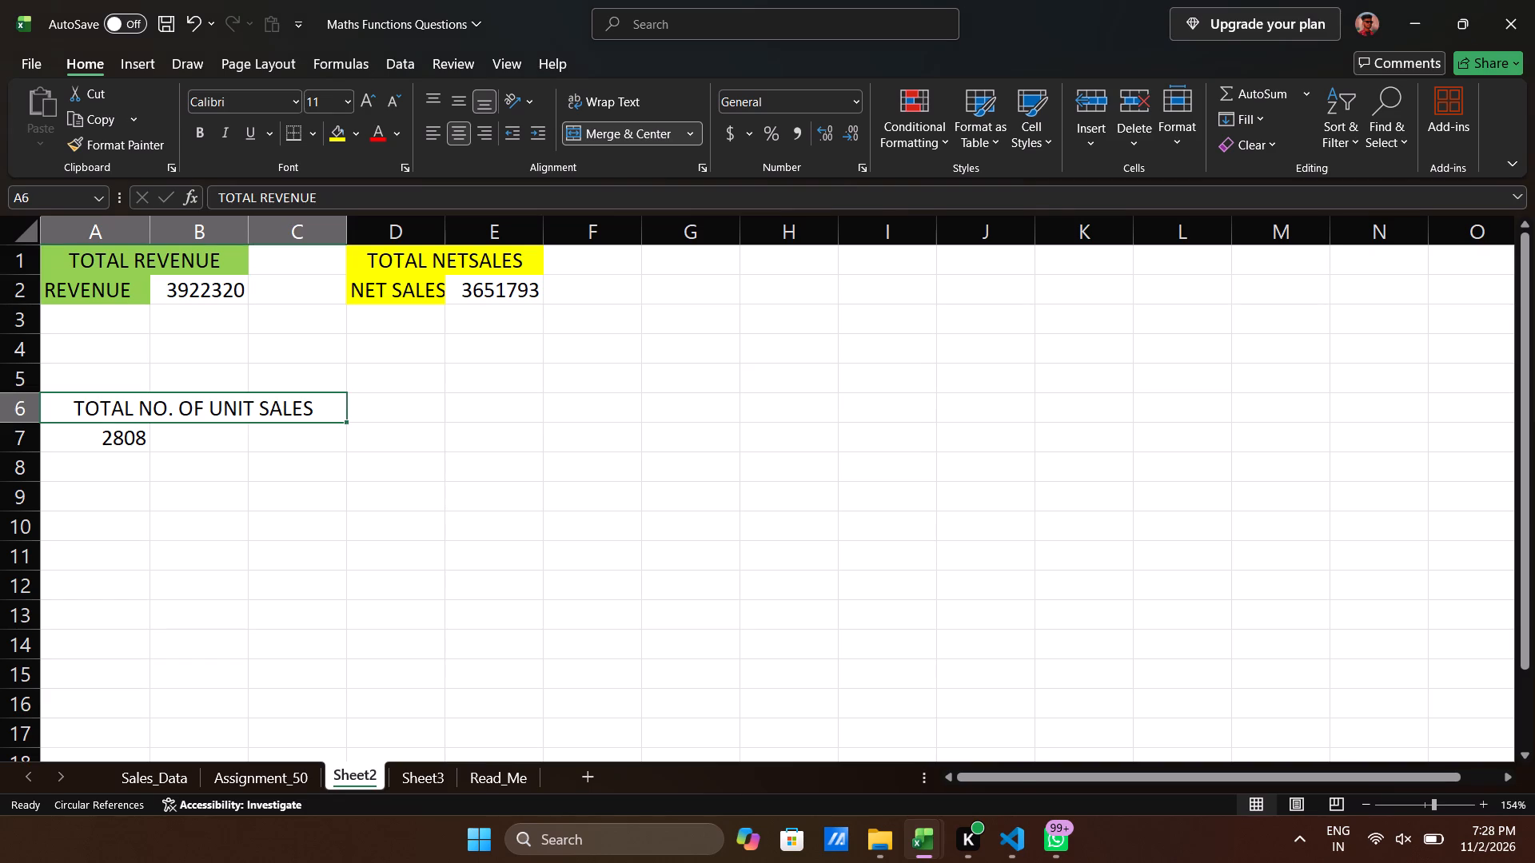
left_click(353, 137)
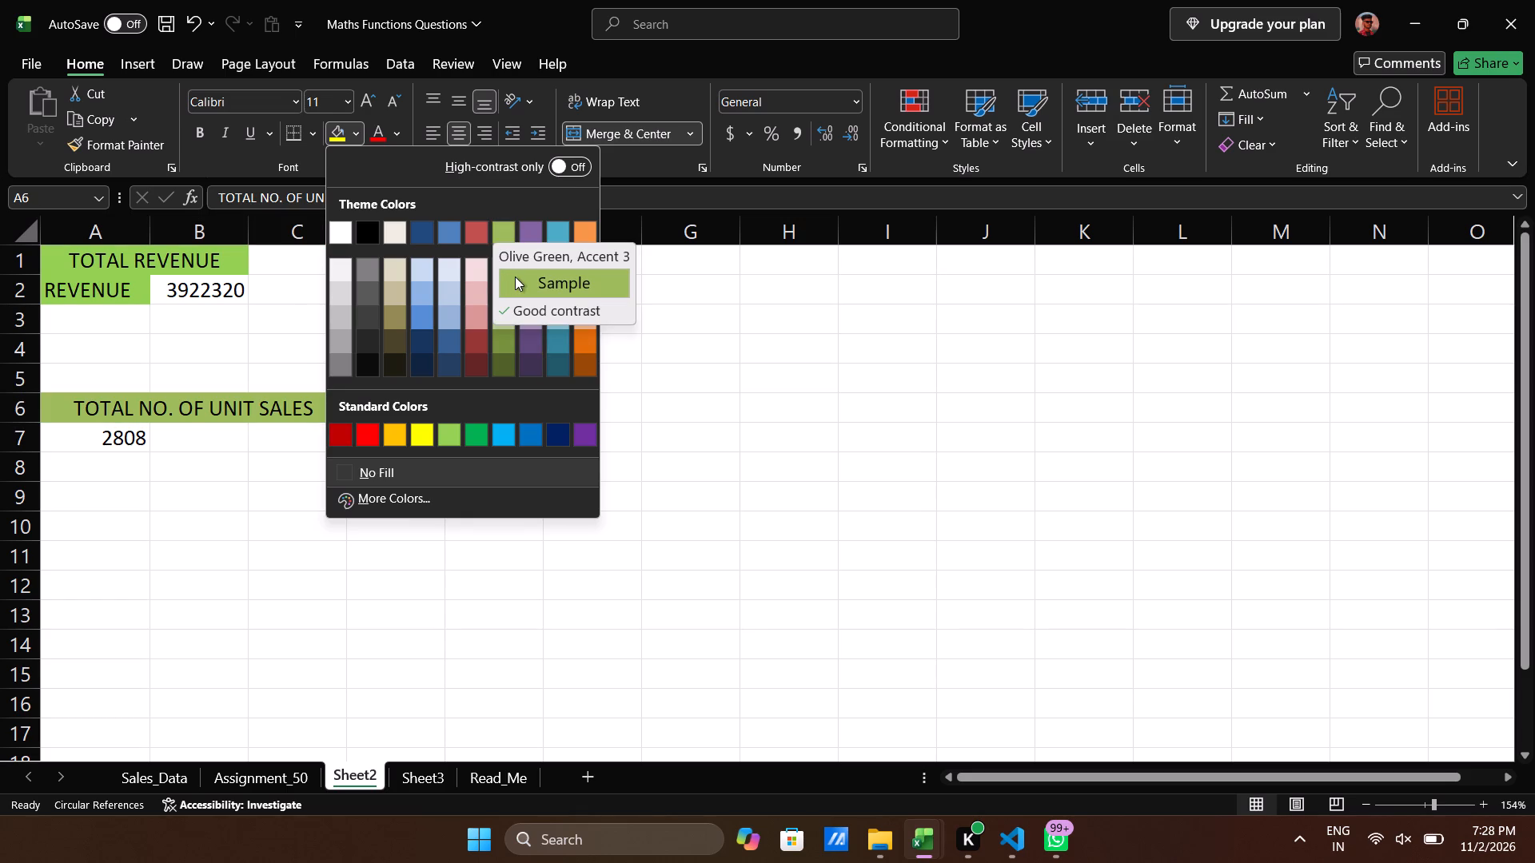
left_click(515, 276)
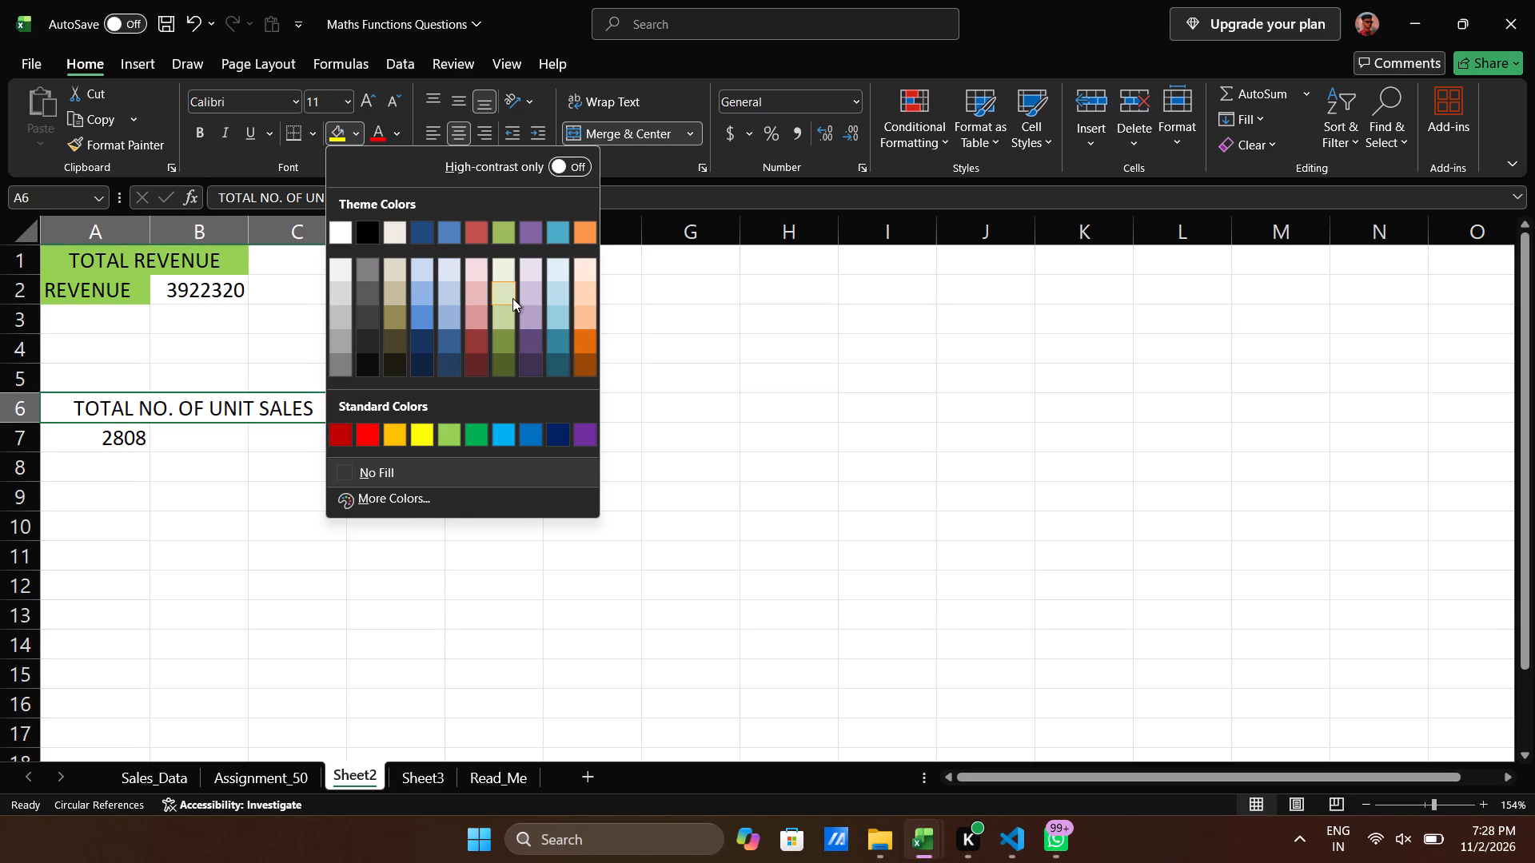
left_click(503, 232)
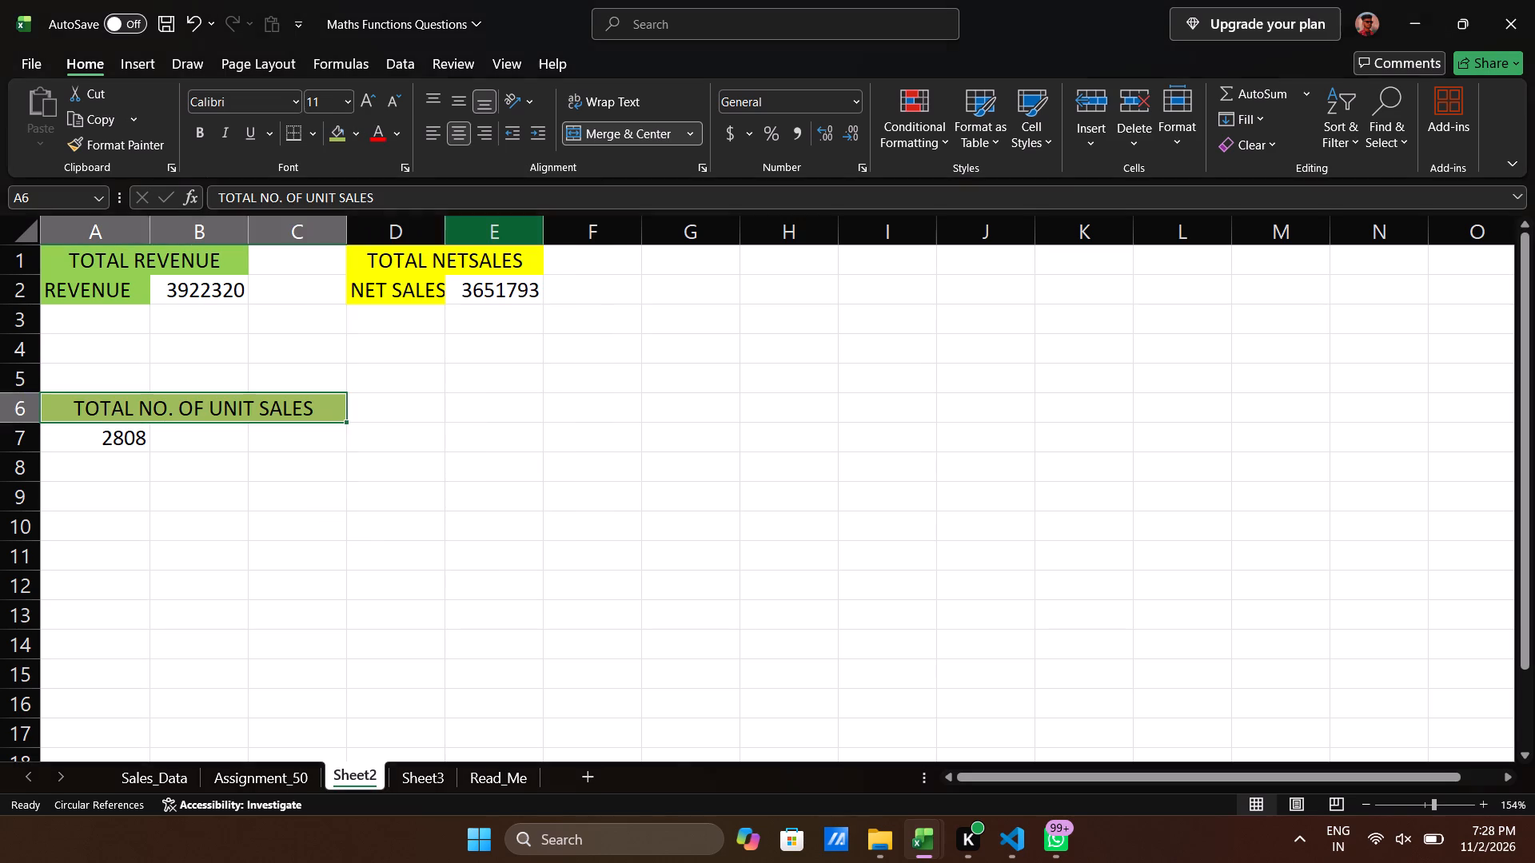
Fill the units total cell A7 with the same olive green as its heading.
left_click(118, 439)
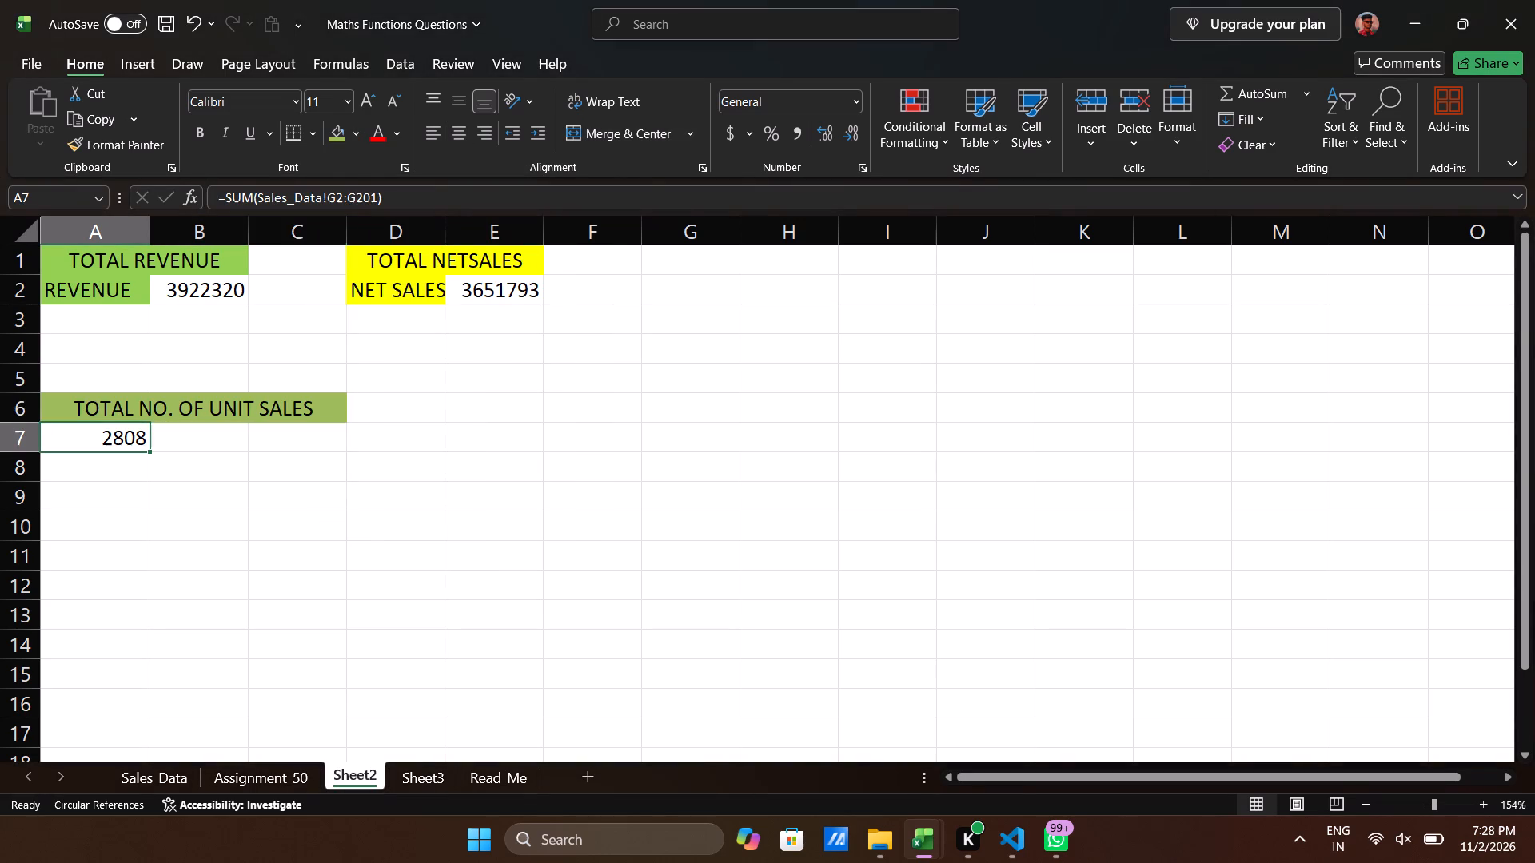
left_click(335, 133)
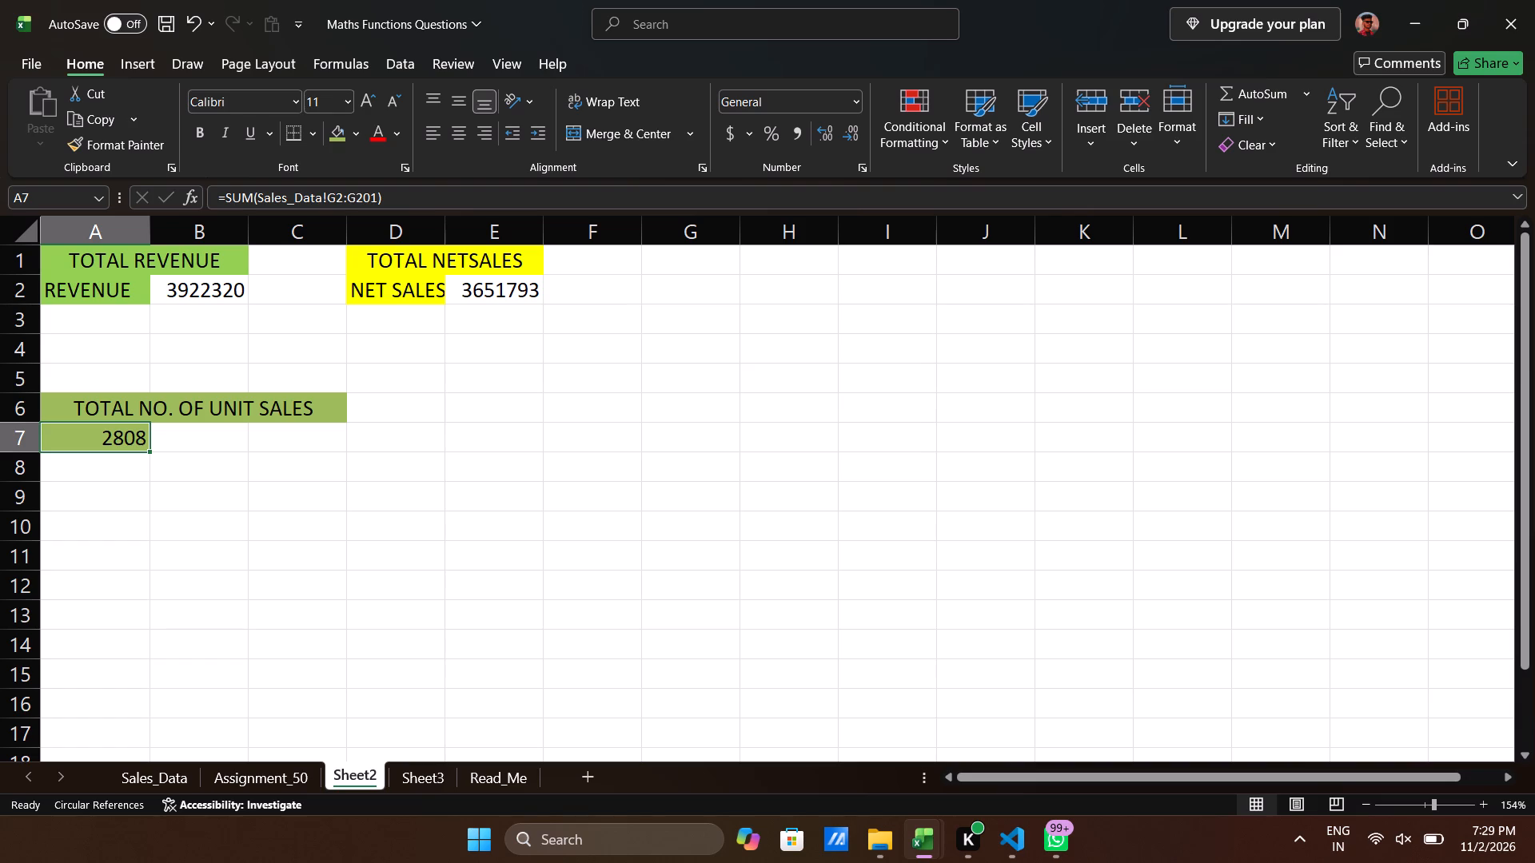
Check the next question on Assignment_50 and examine the Sales_Data columns it needs, returning to Sheet2.
left_click(213, 775)
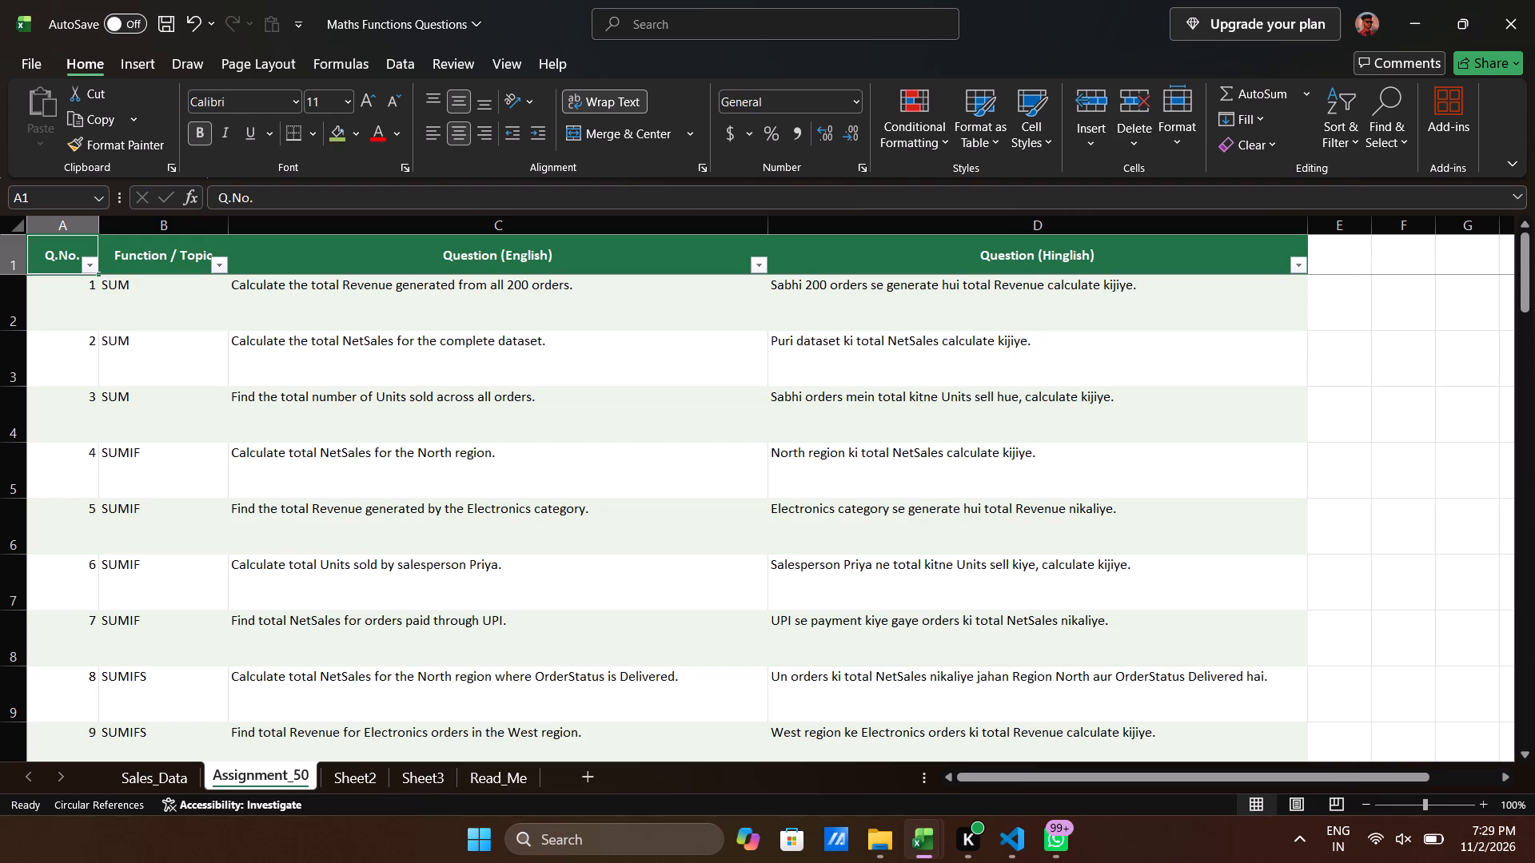
left_click(172, 781)
scroll(443, 509, "right", 1)
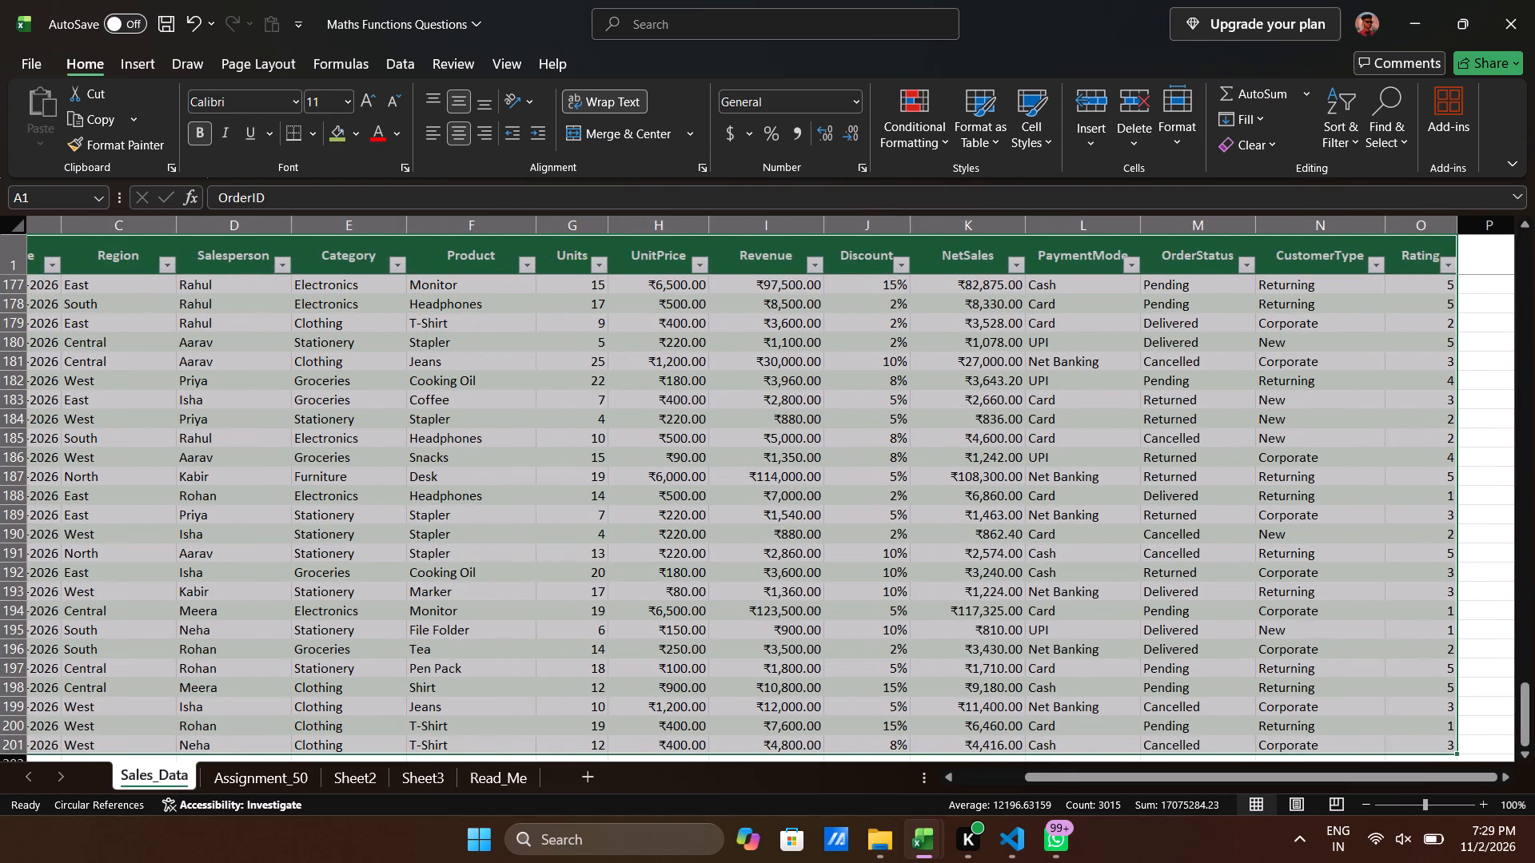
scroll(443, 509, "right", 2)
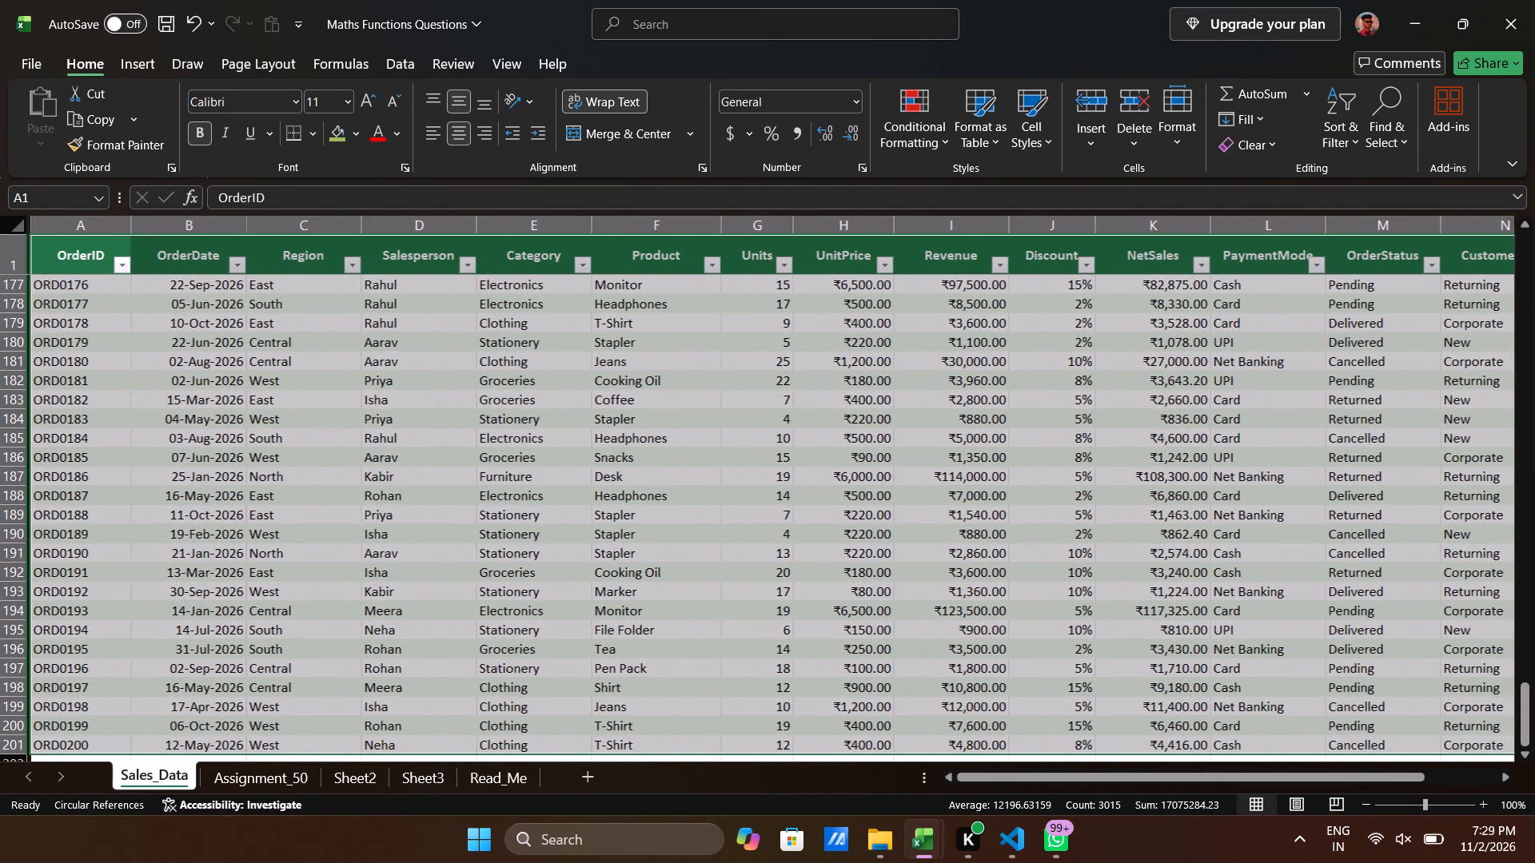
scroll(577, 351, "left", 1)
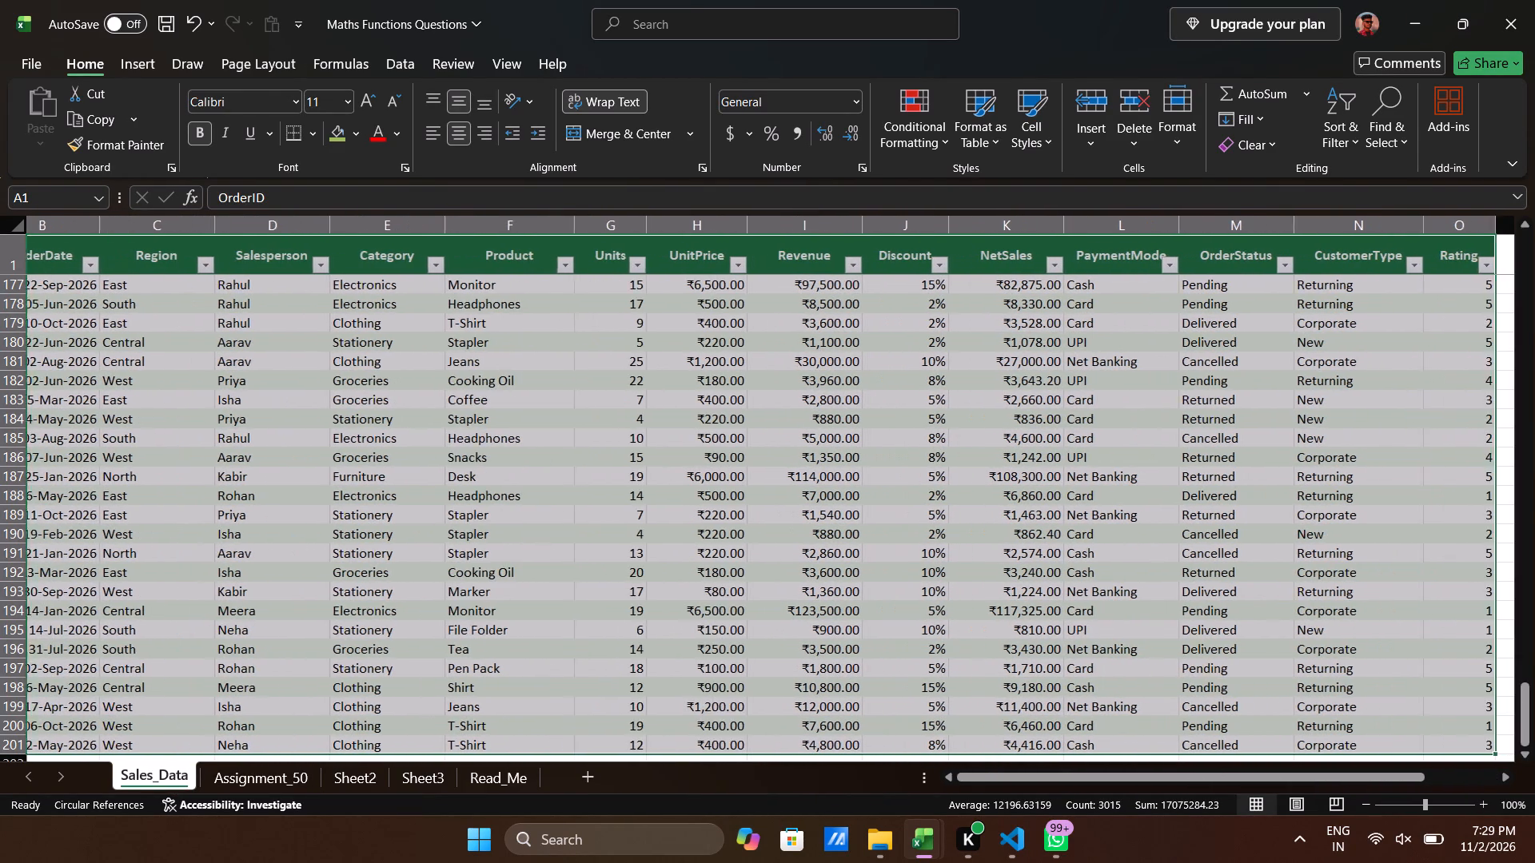
scroll(577, 351, "left", 1)
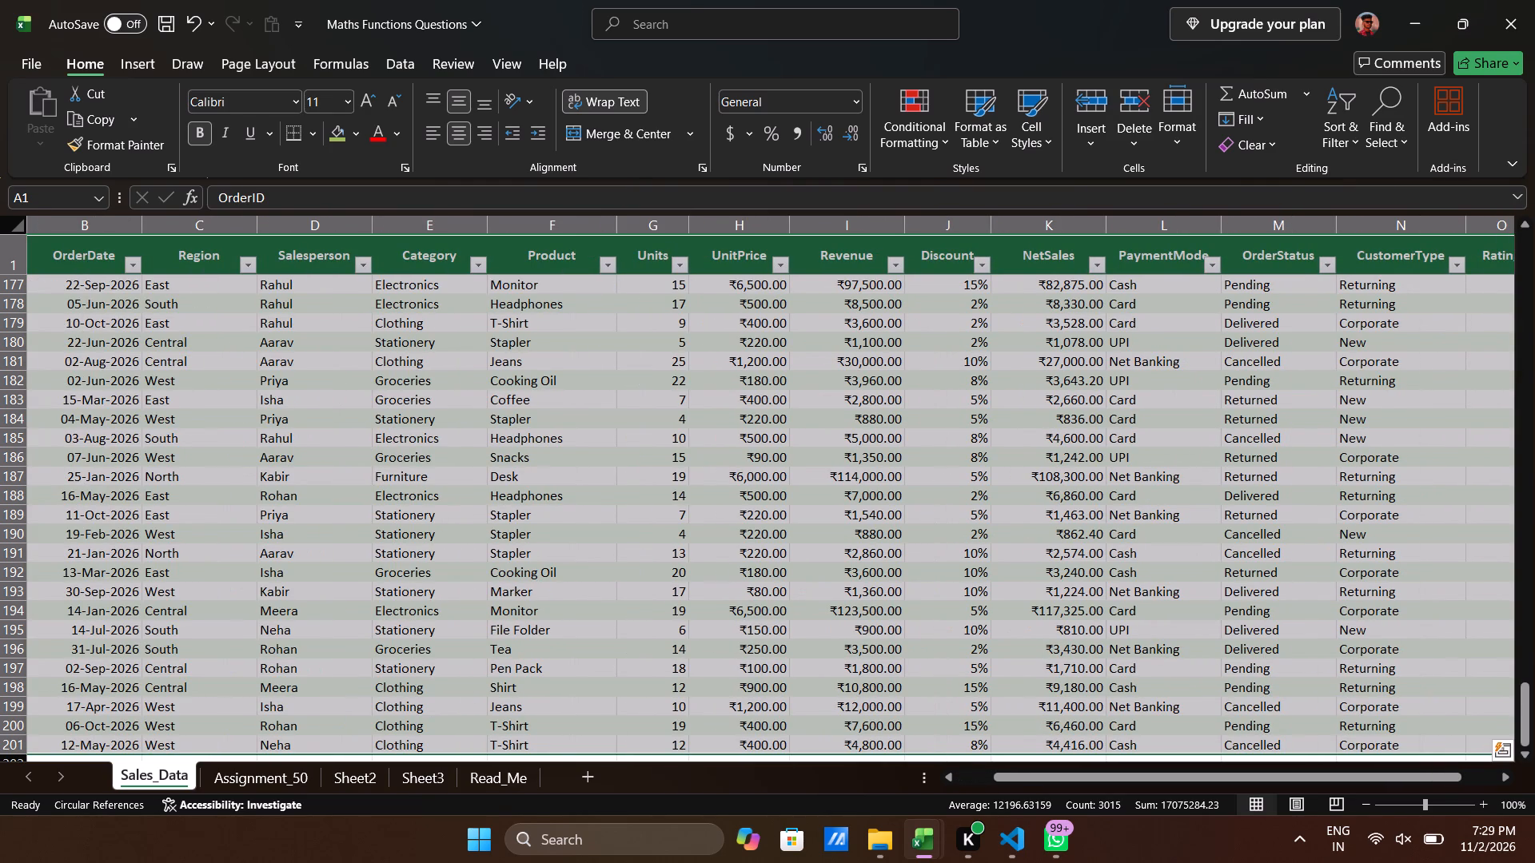
scroll(638, 414, "right", 2)
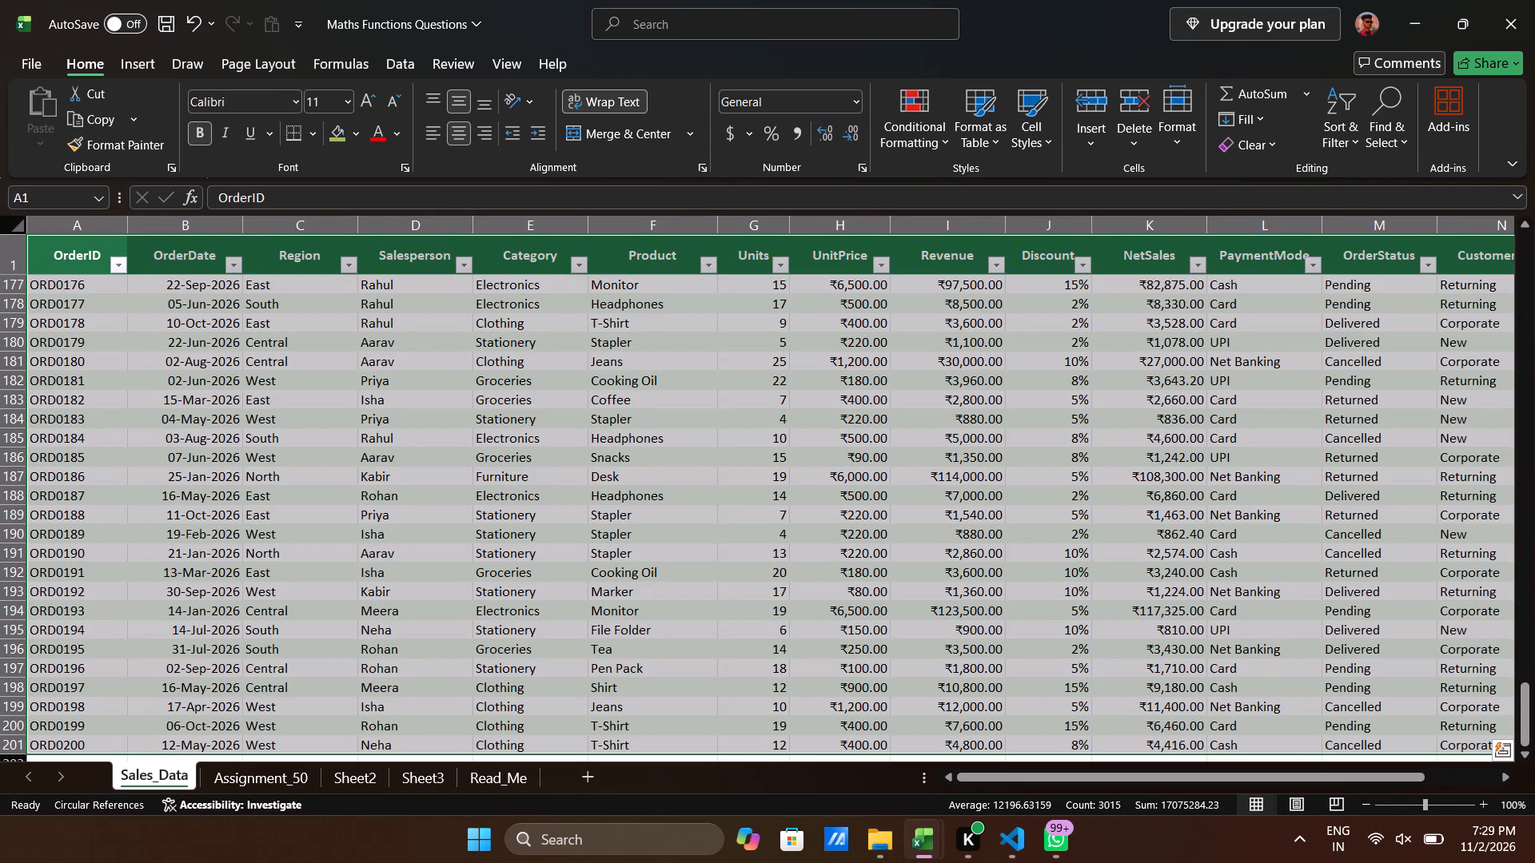
left_click(360, 771)
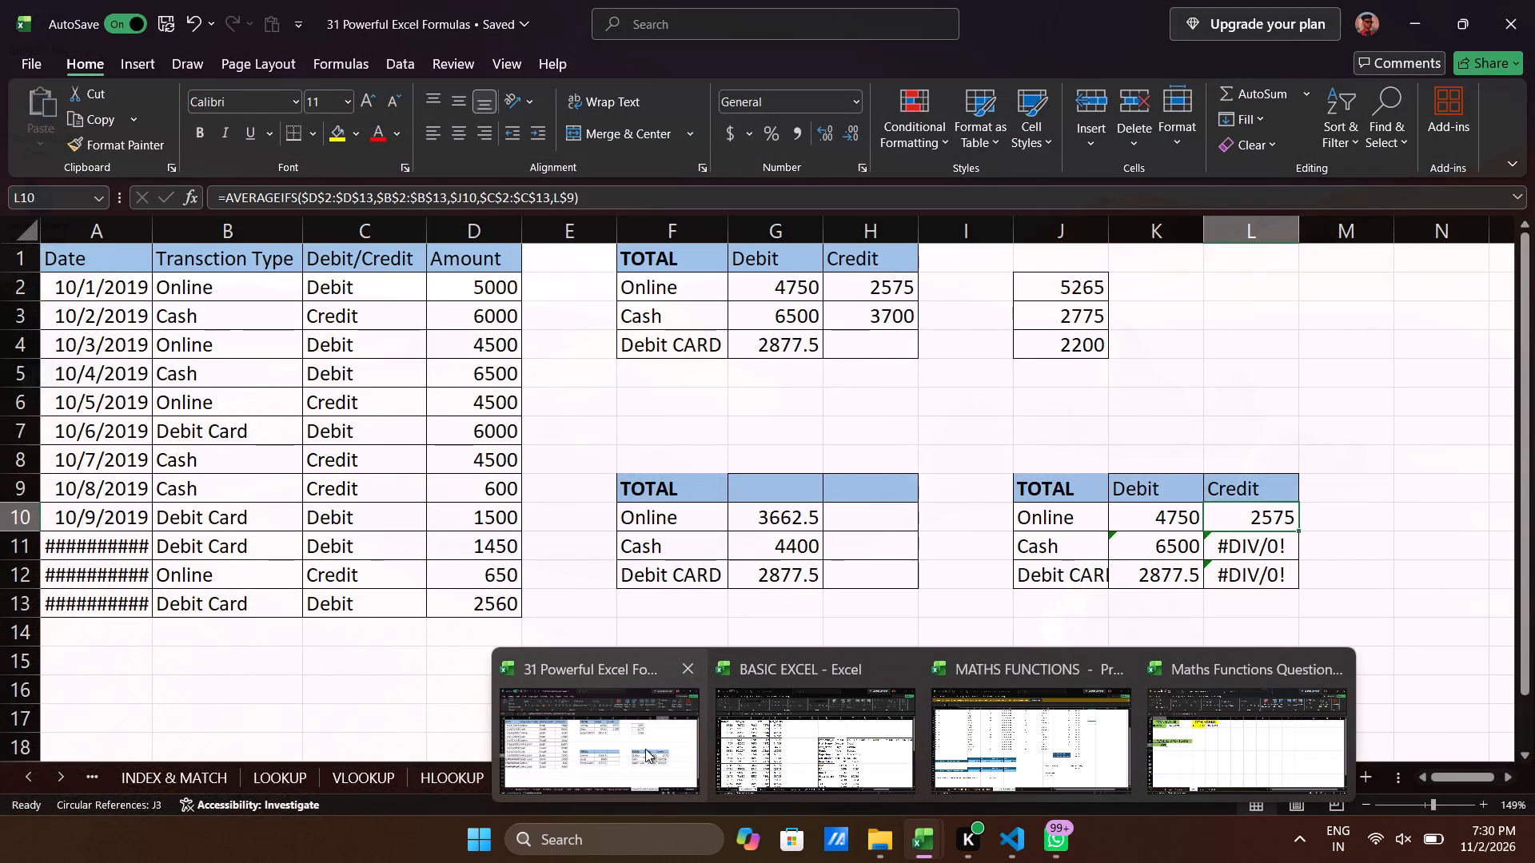
Examine the SUMIF example formula in F5 of the 31 Powerful Excel Formulas workbook, then return to Maths Functions Questions.
left_click(645, 749)
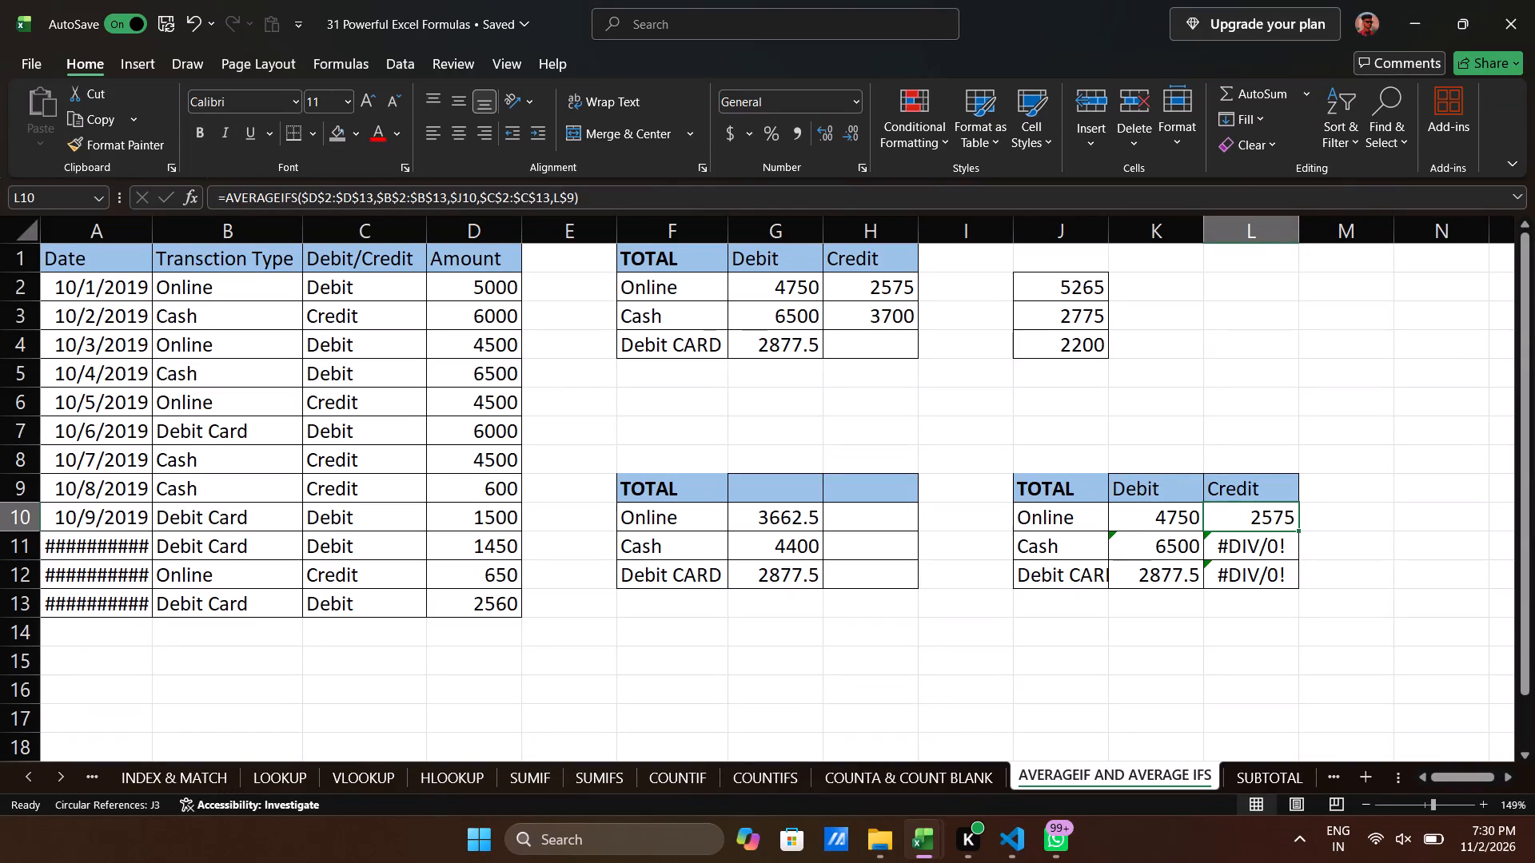
triple_click(27, 781)
double_click(27, 781)
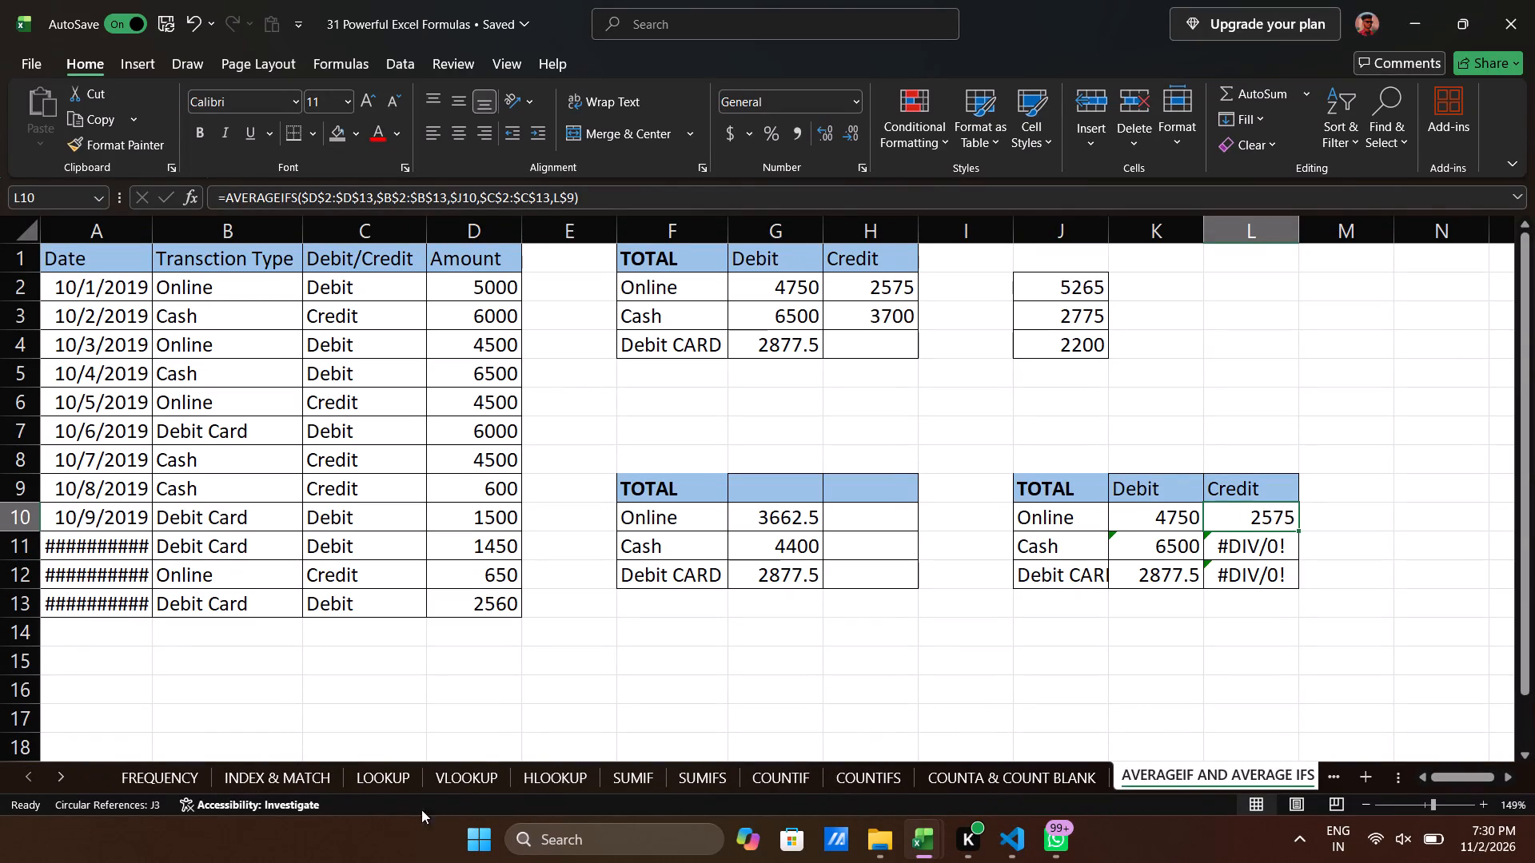
left_click(641, 774)
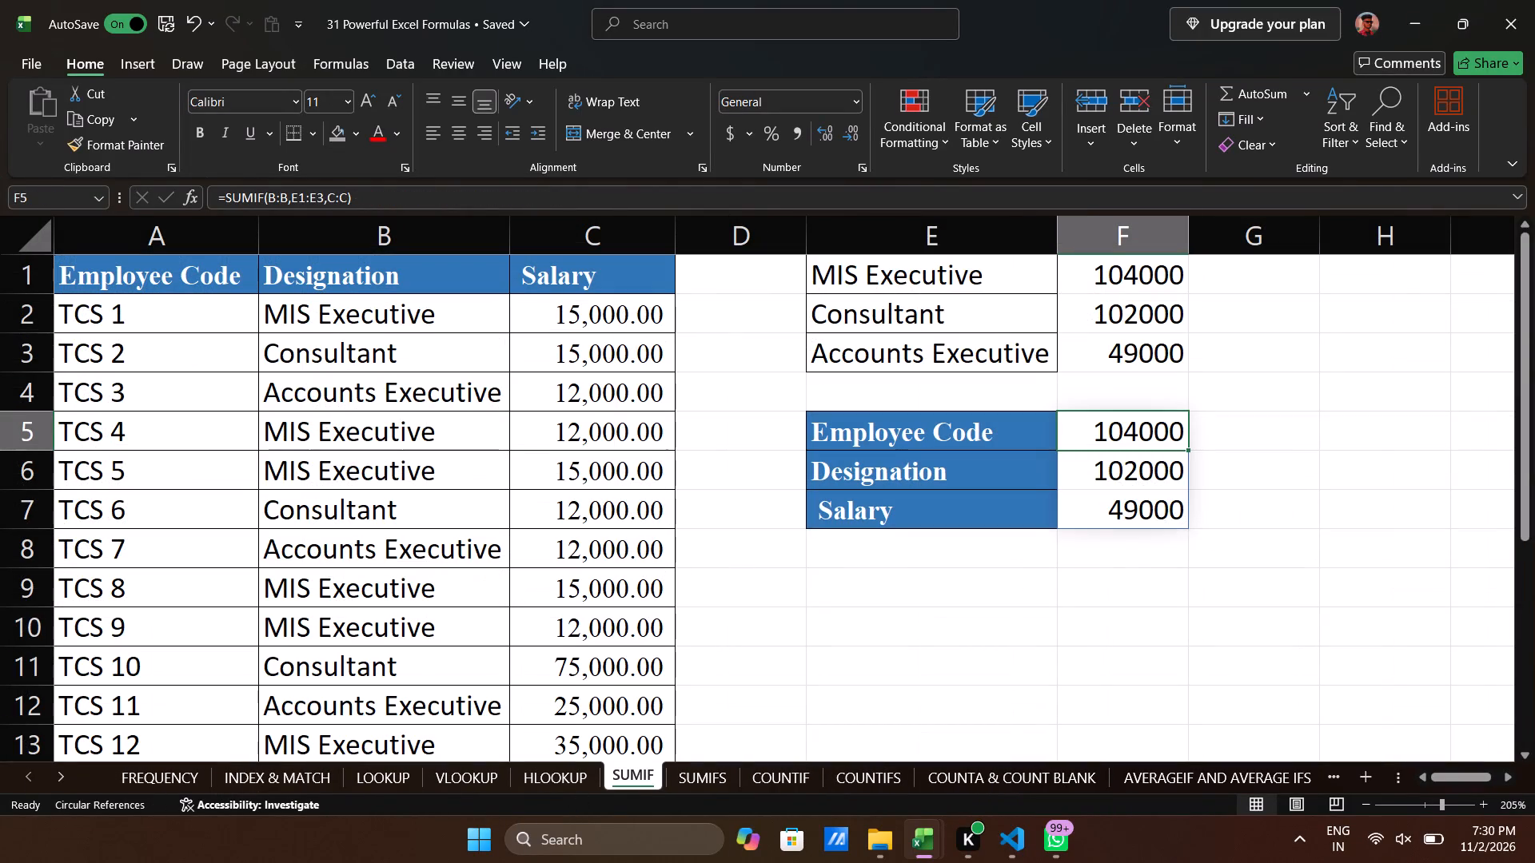
double_click(1130, 425)
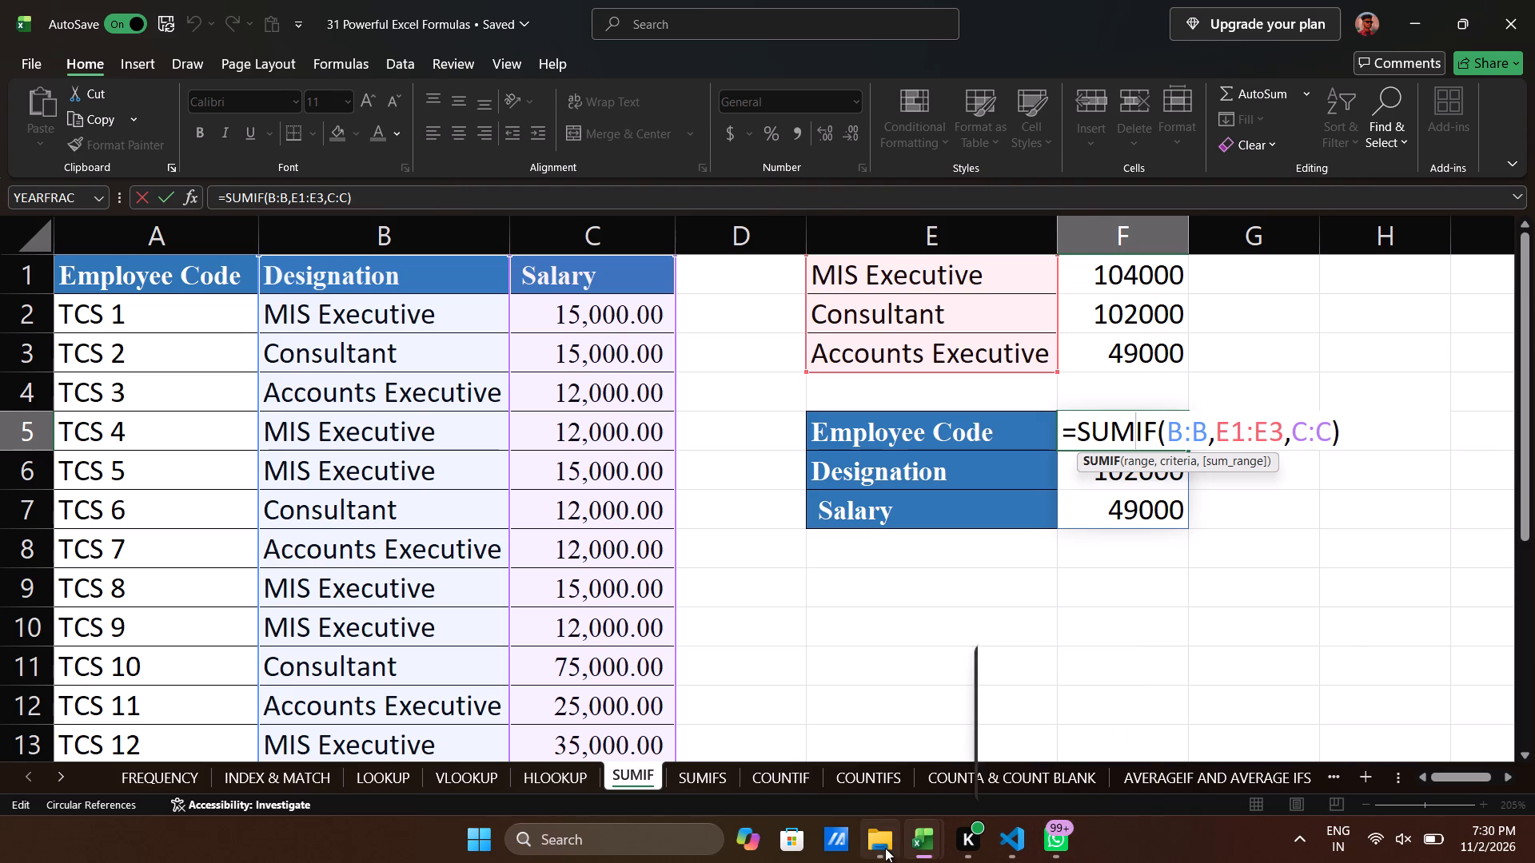
left_click(1174, 736)
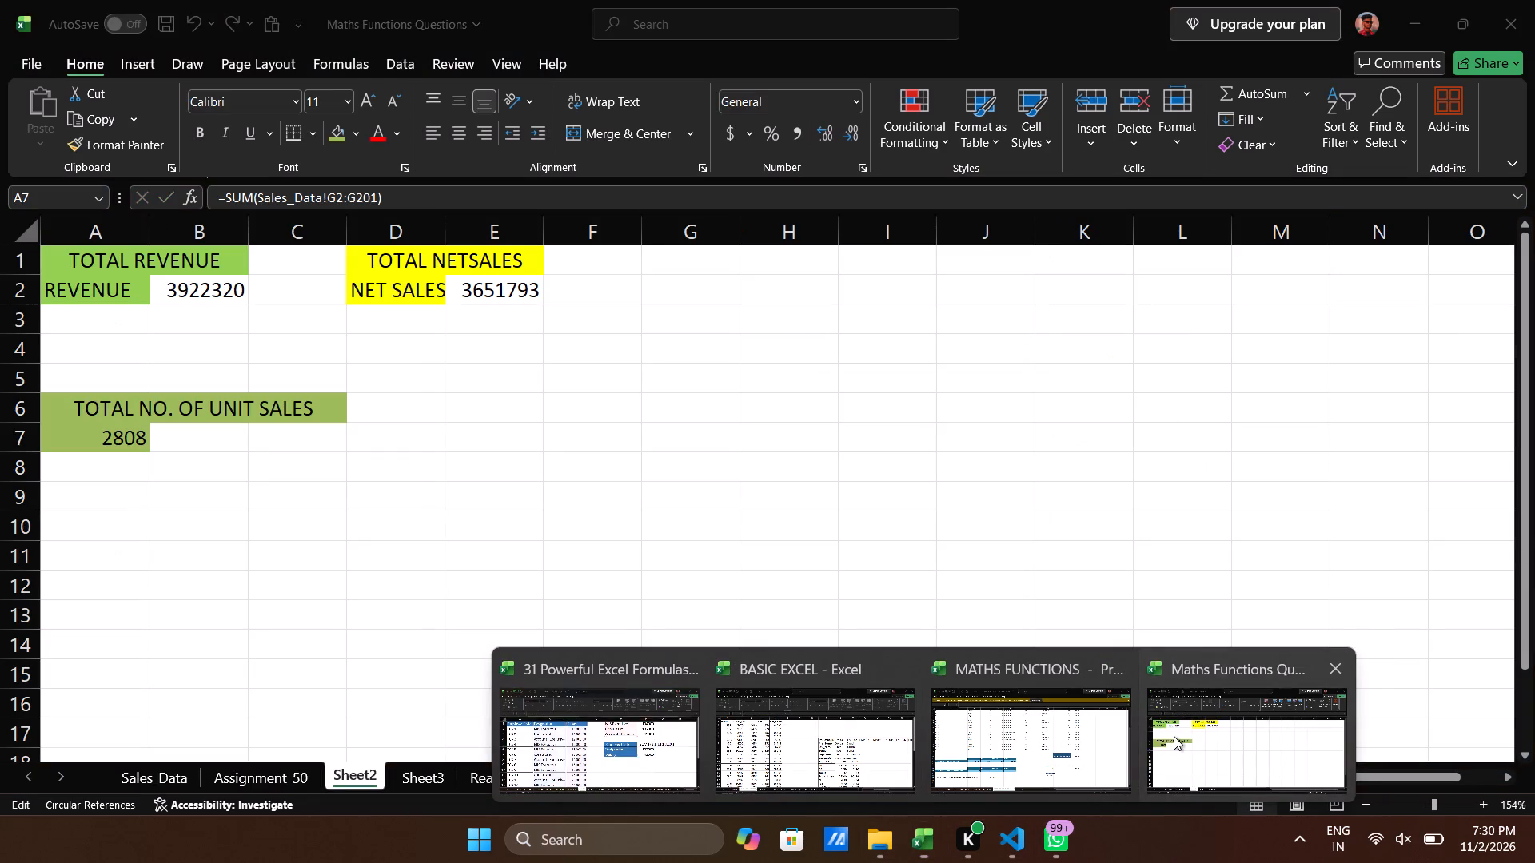
left_click(101, 507)
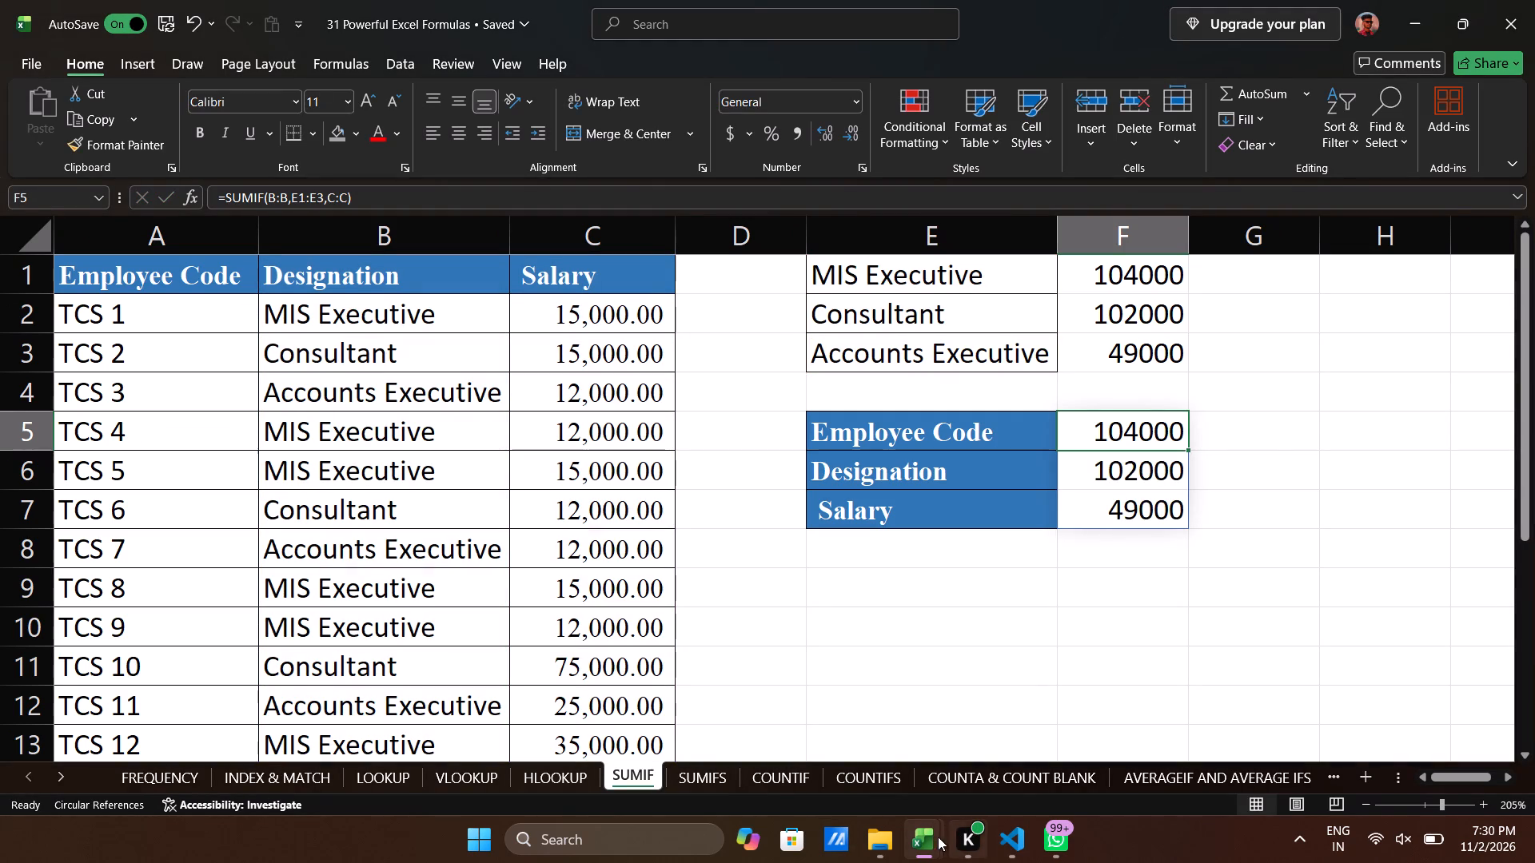
left_click(1234, 718)
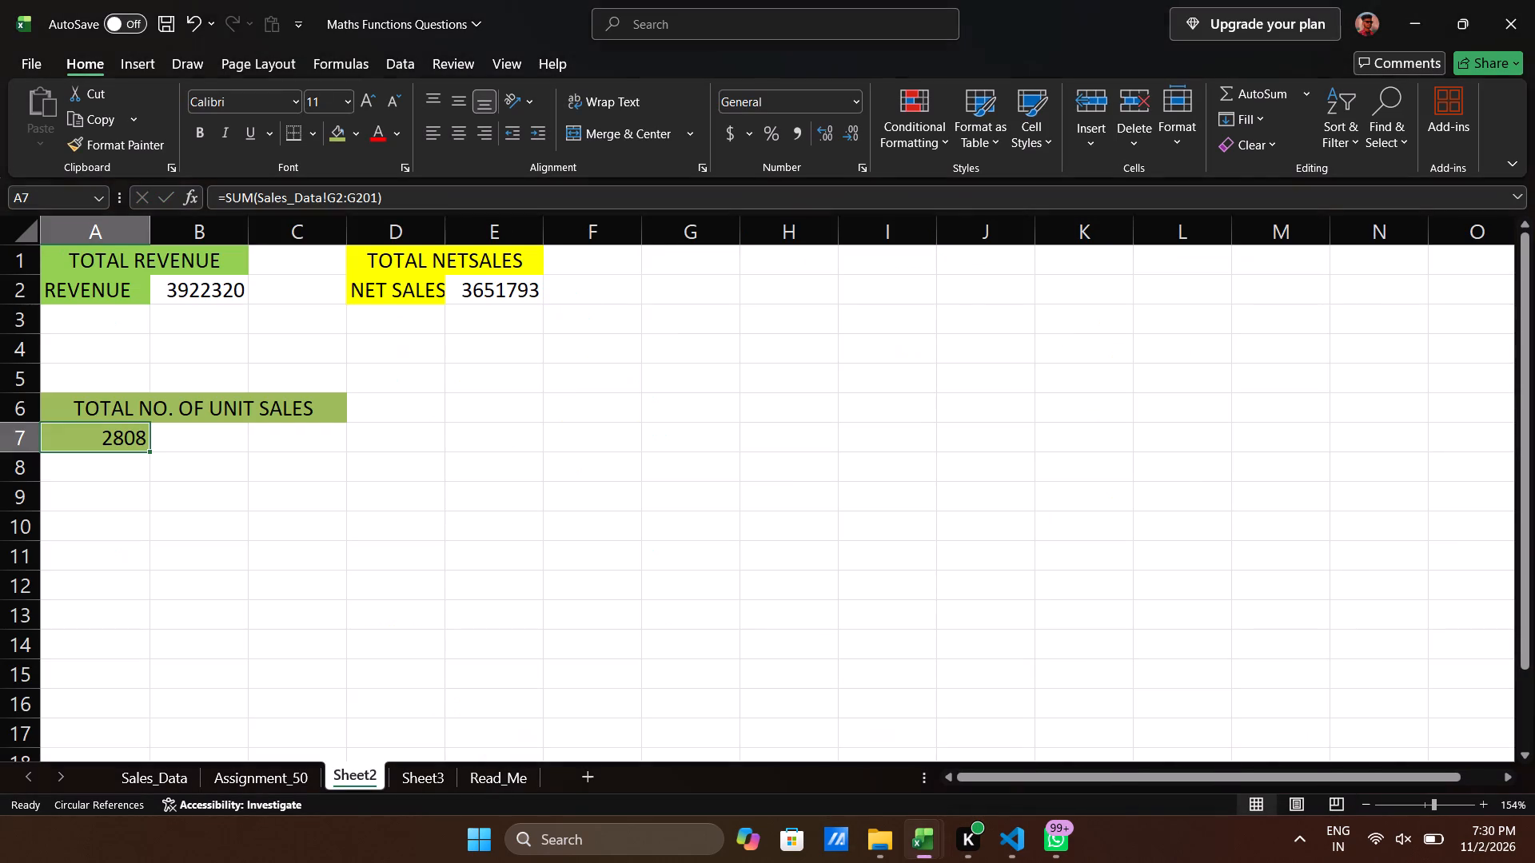
Enter the heading TOTAL NET SALES in A10 of Sheet2 and the label NORTH below it in A11.
left_click(73, 512)
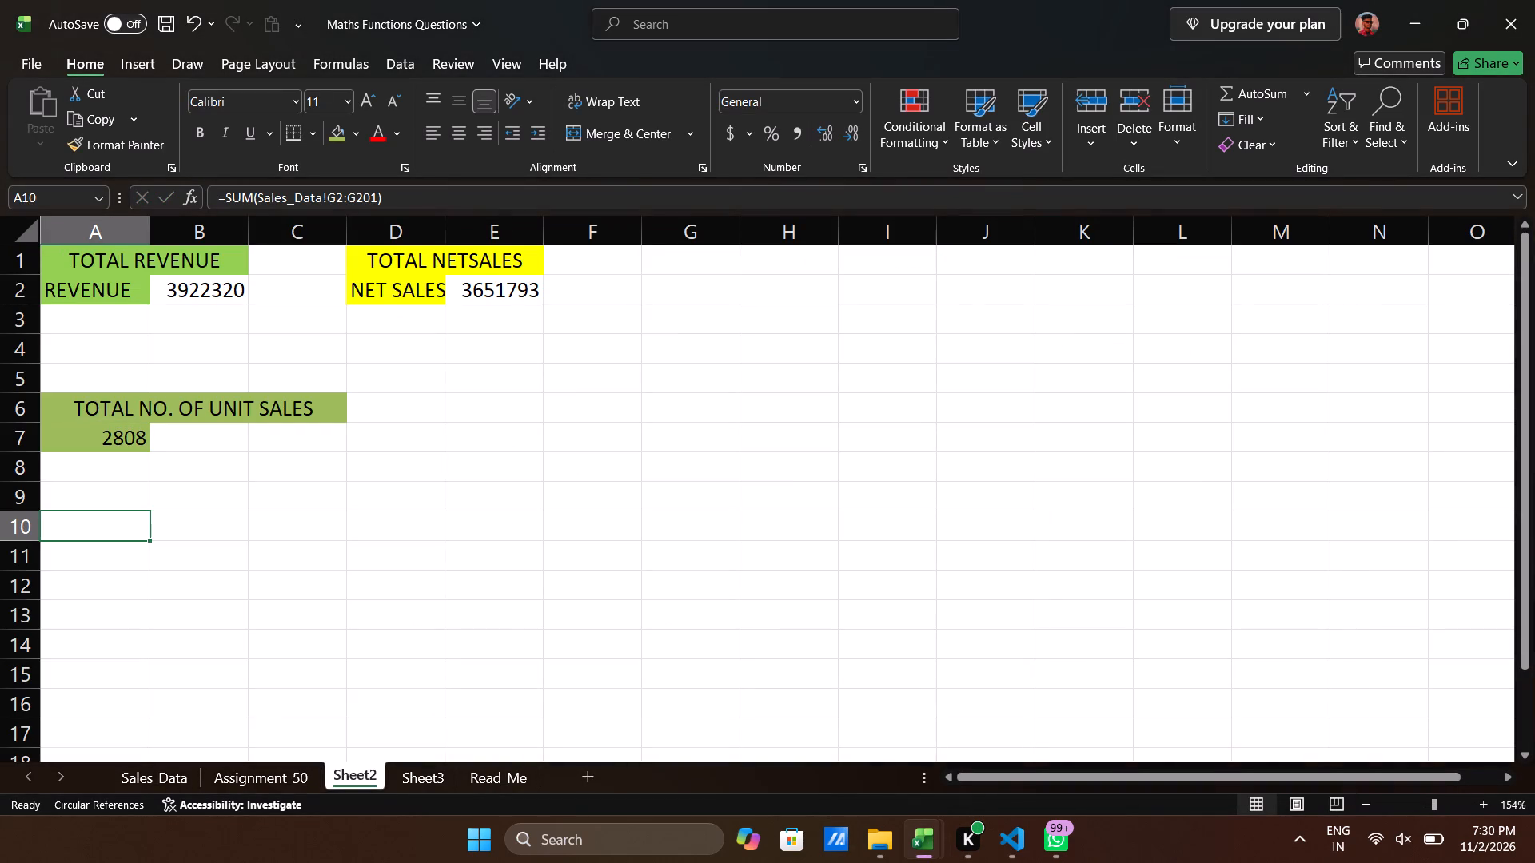
type("TOTAL NET SALES")
key("Return")
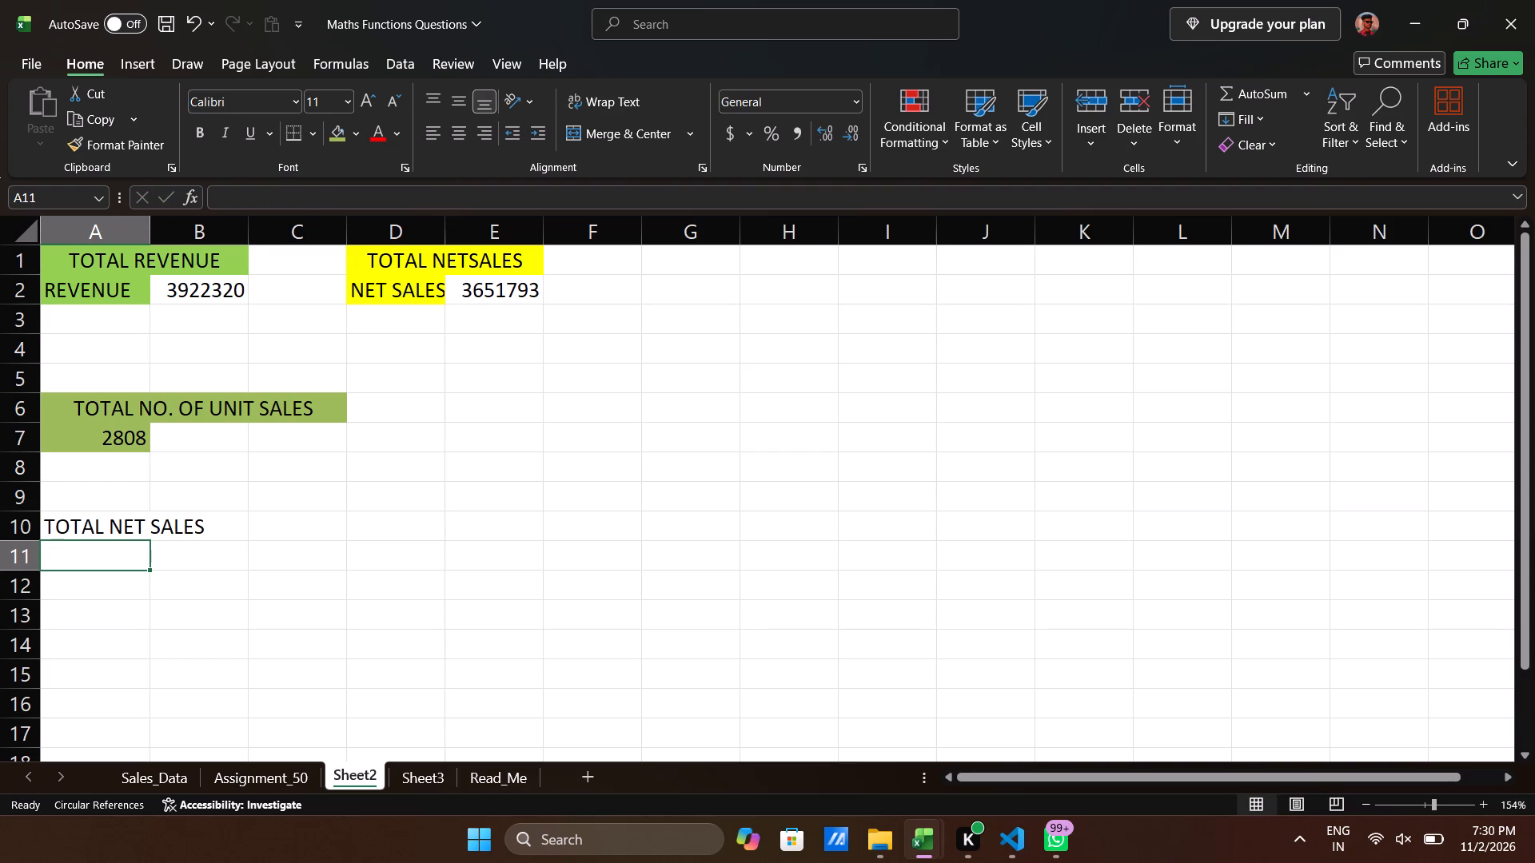
type("NP")
key("BackSpace")
type("ORT")
type("H")
key("space")
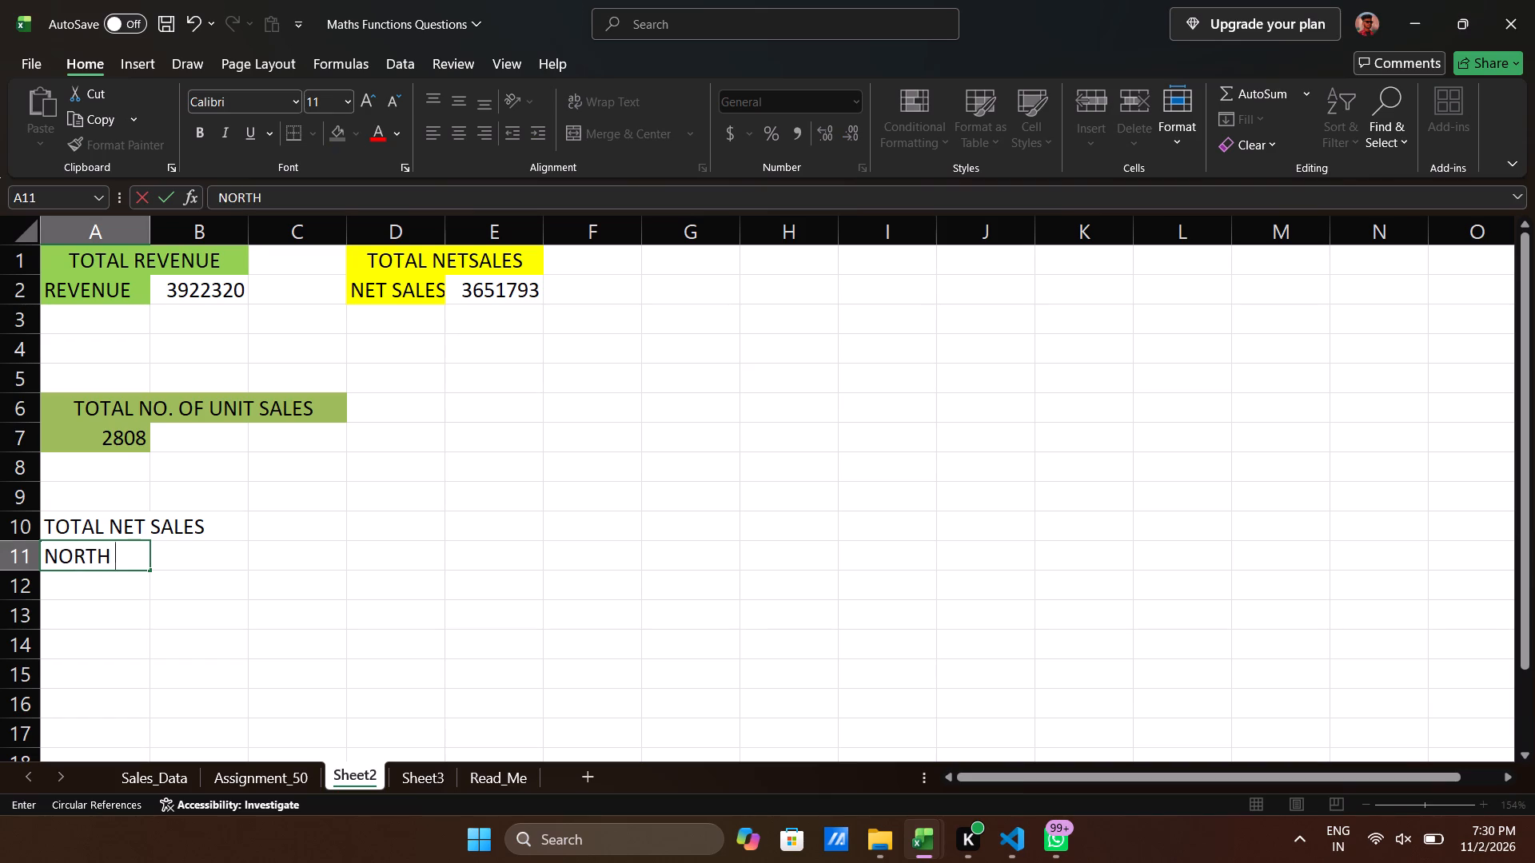
Start a SUMIF formula in B11 with the Region column, C2:C201 on Sales_Data, as its range.
left_click(196, 559)
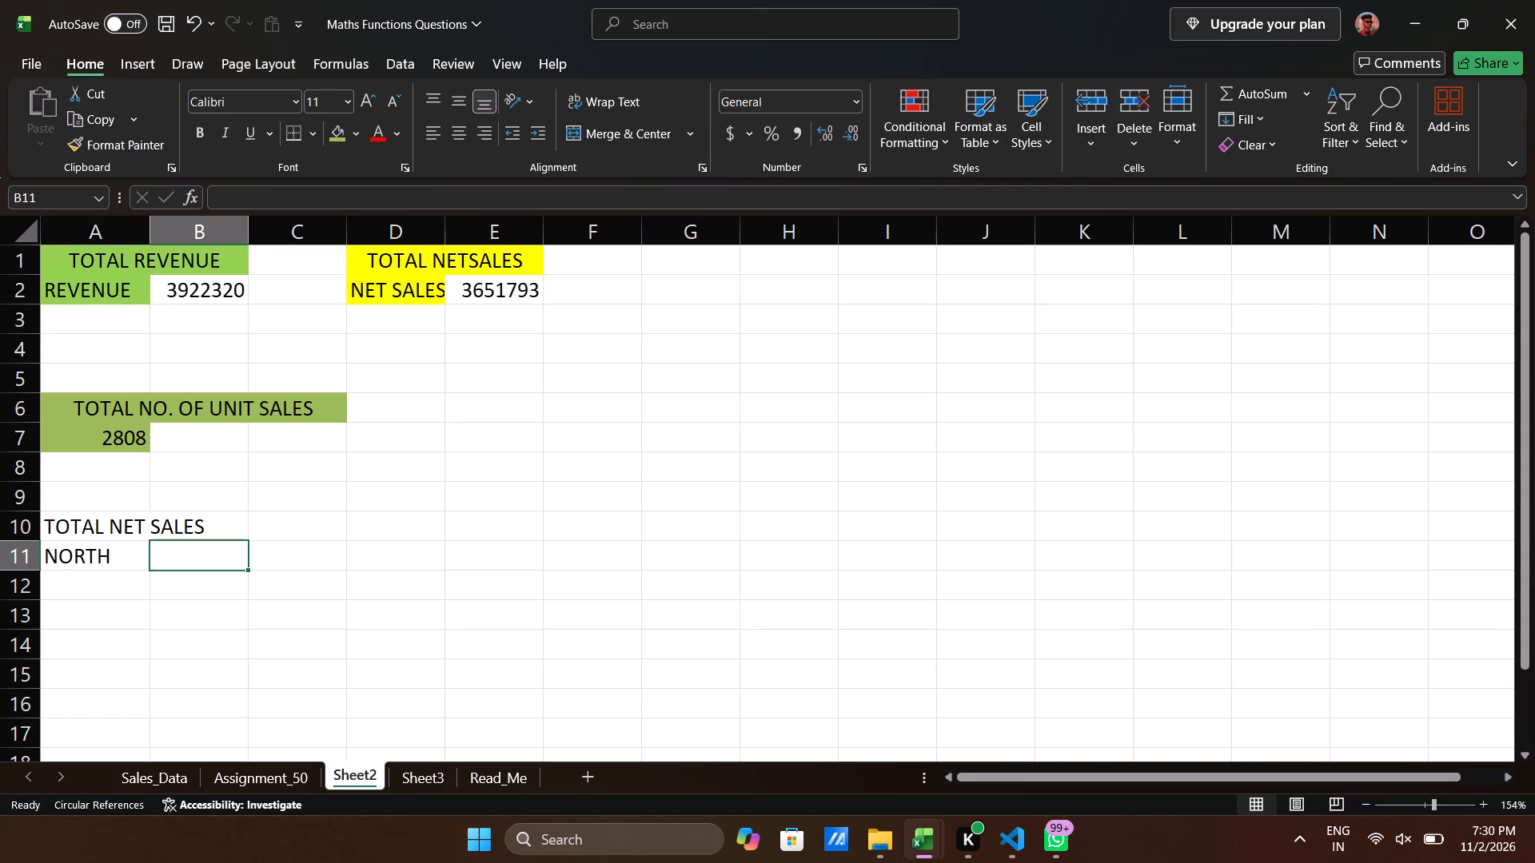
key("equal")
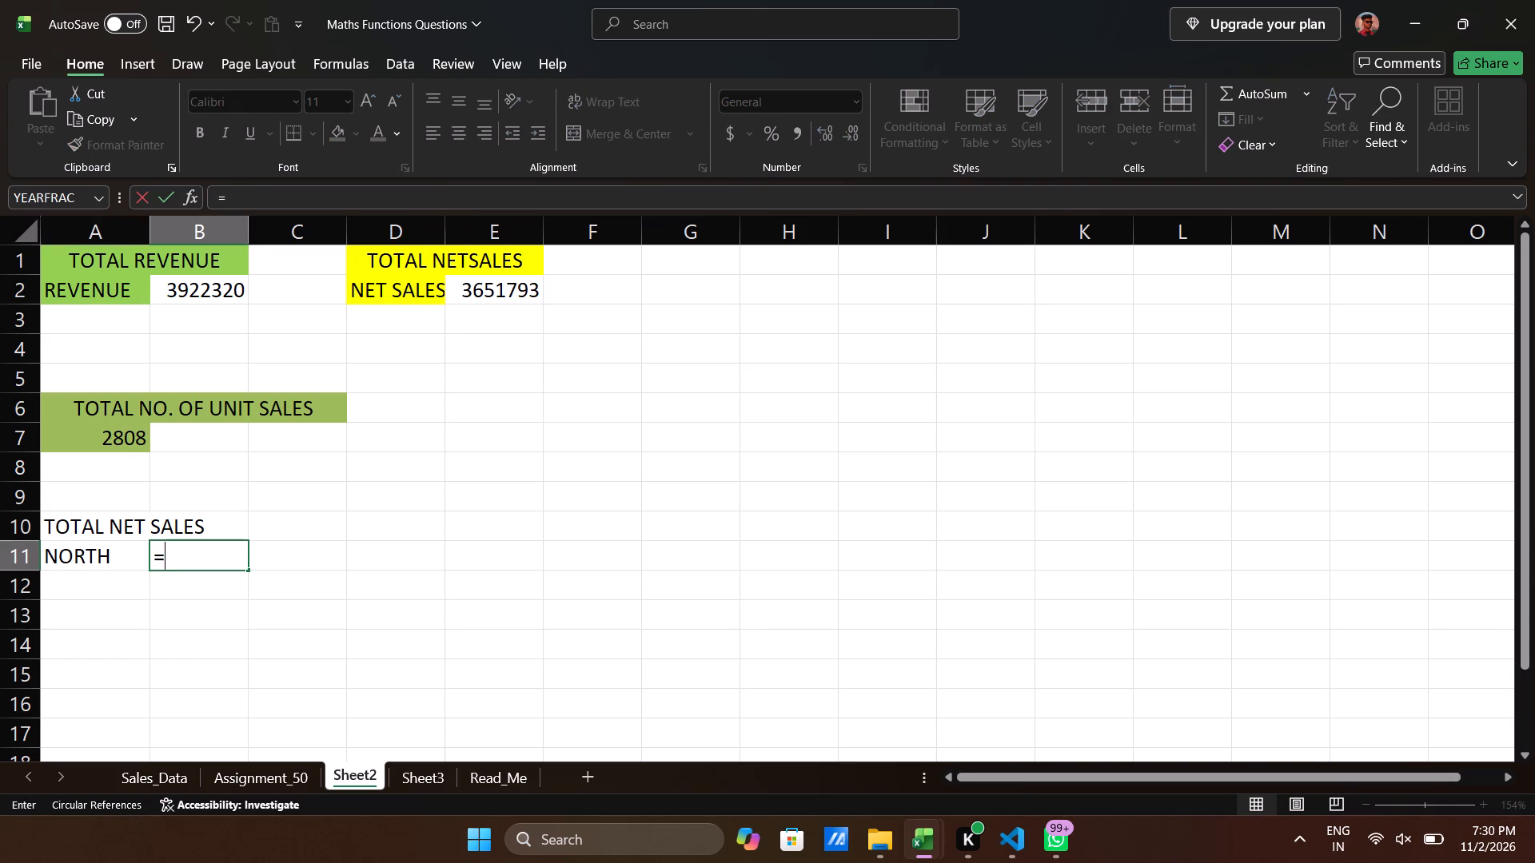
type("SU")
type("MIF")
key("Tab")
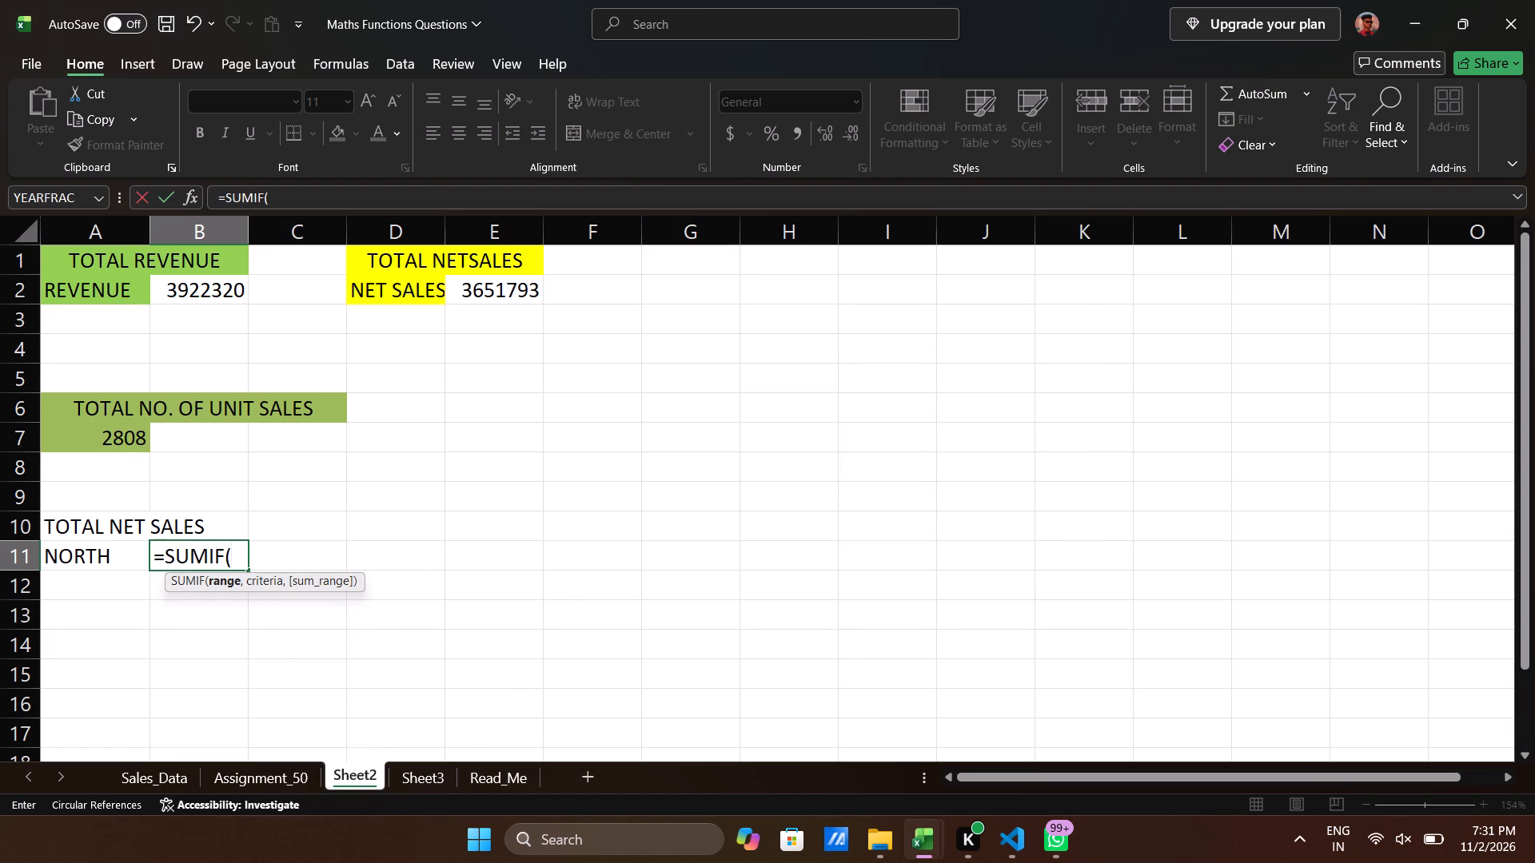
left_click(160, 775)
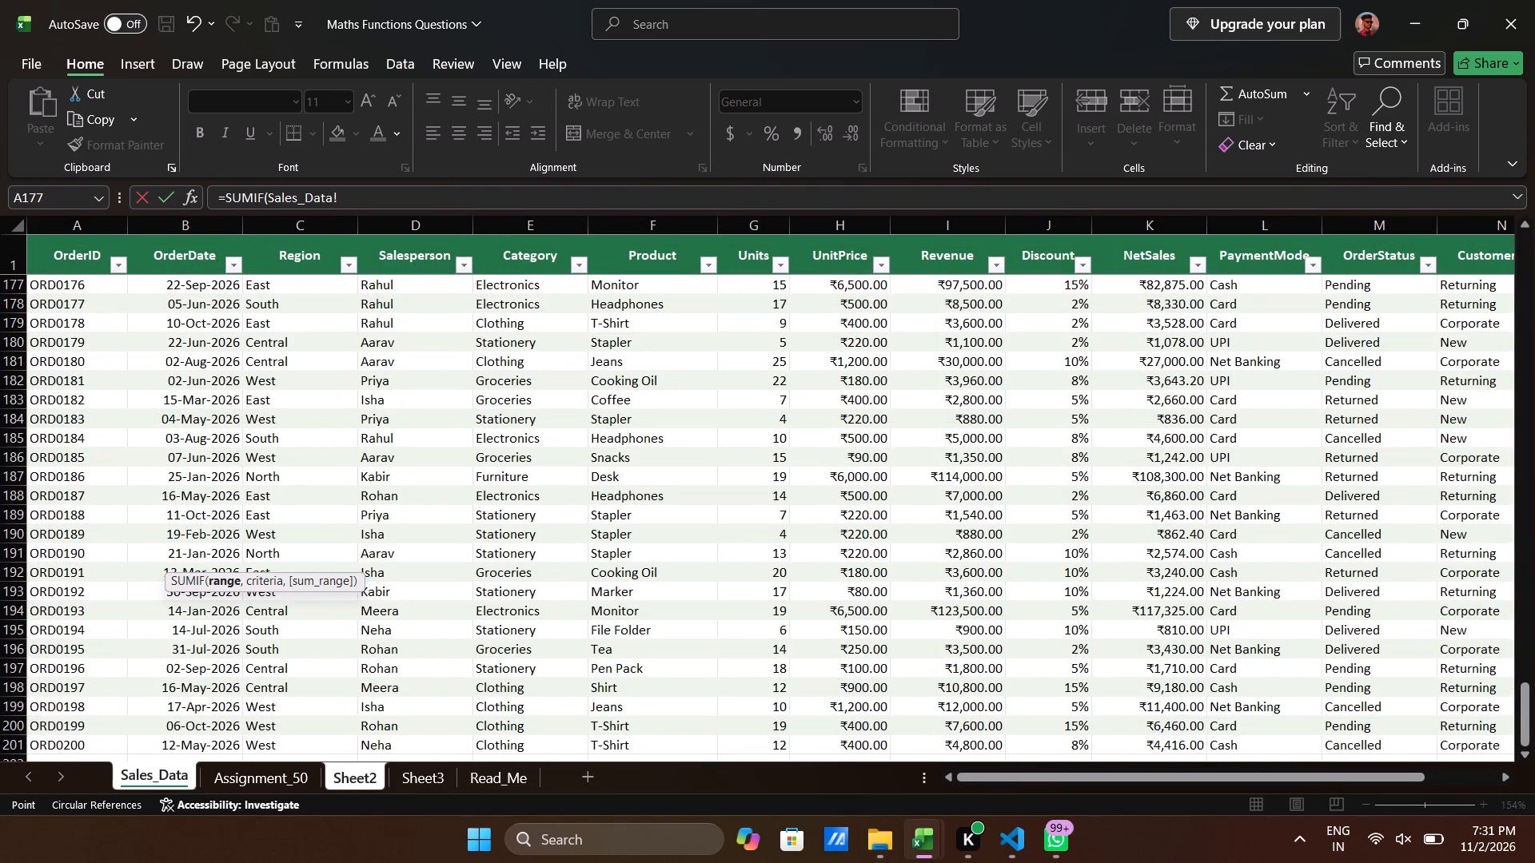
scroll(307, 280, "up", 6)
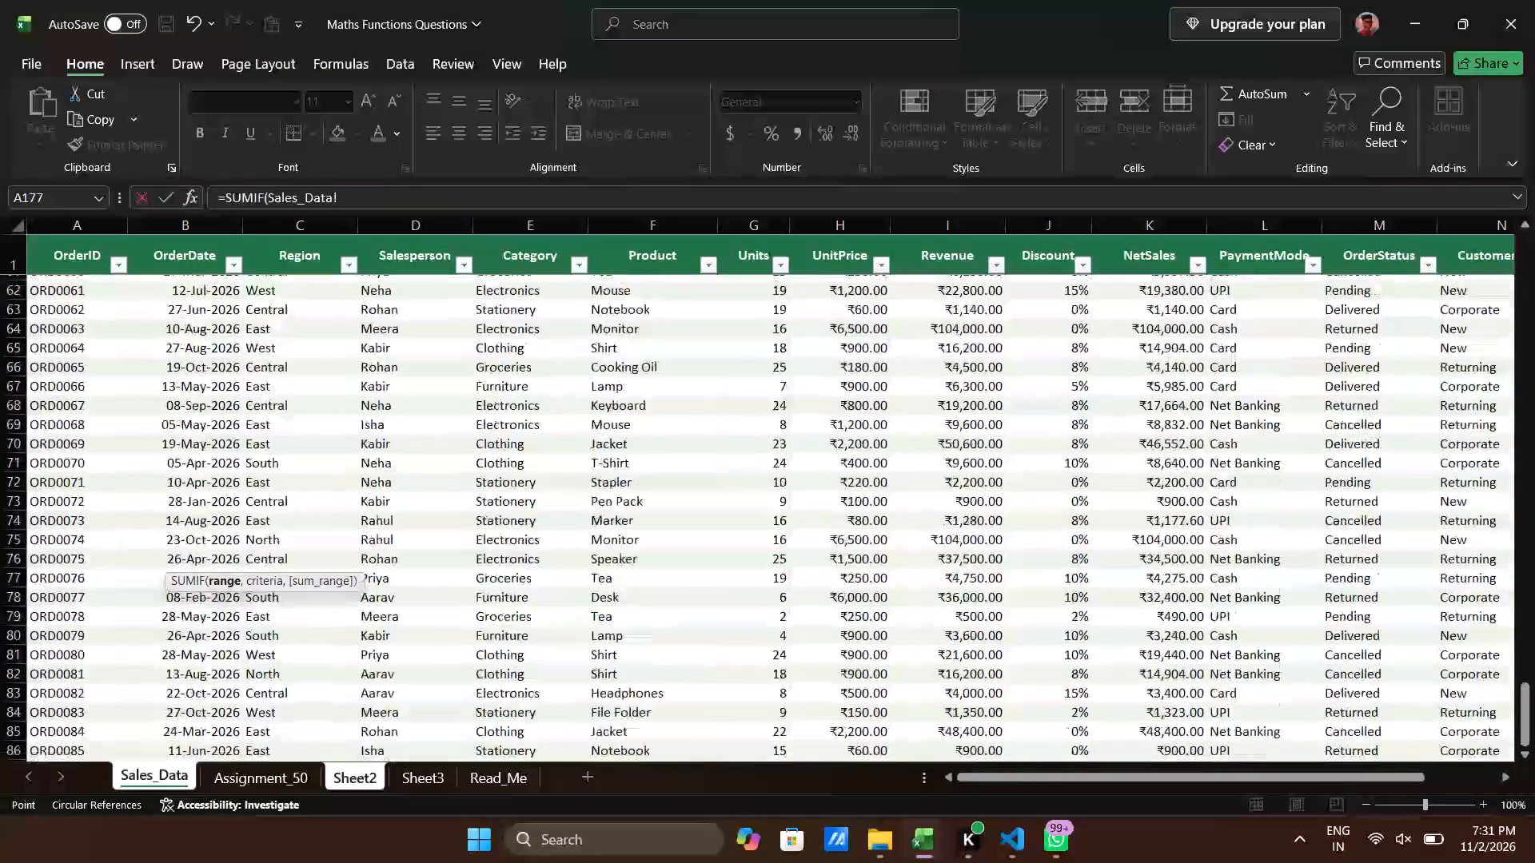
scroll(307, 280, "up", 3)
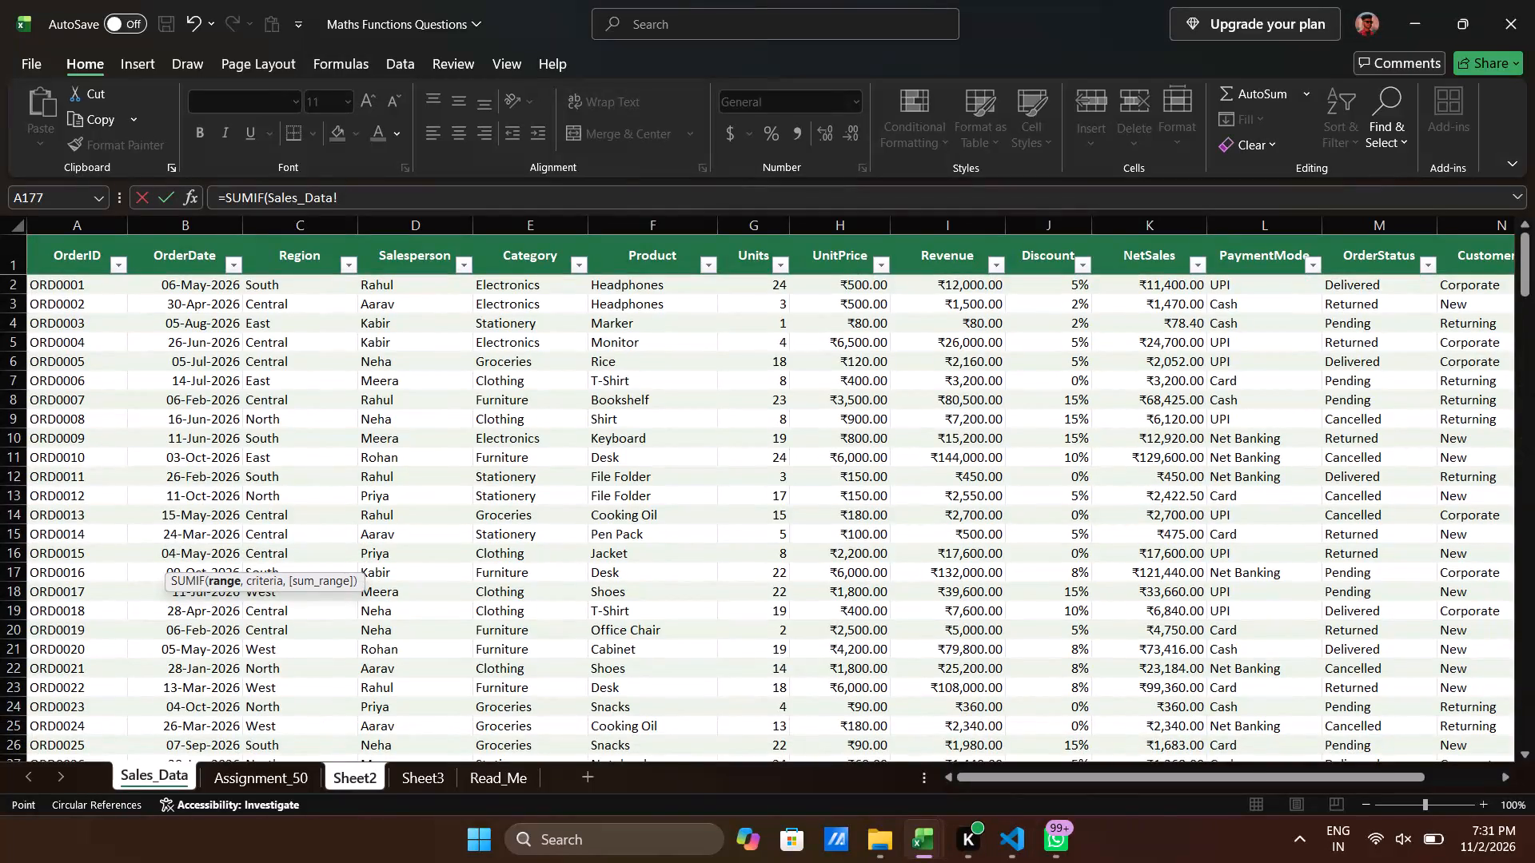
left_click(283, 288)
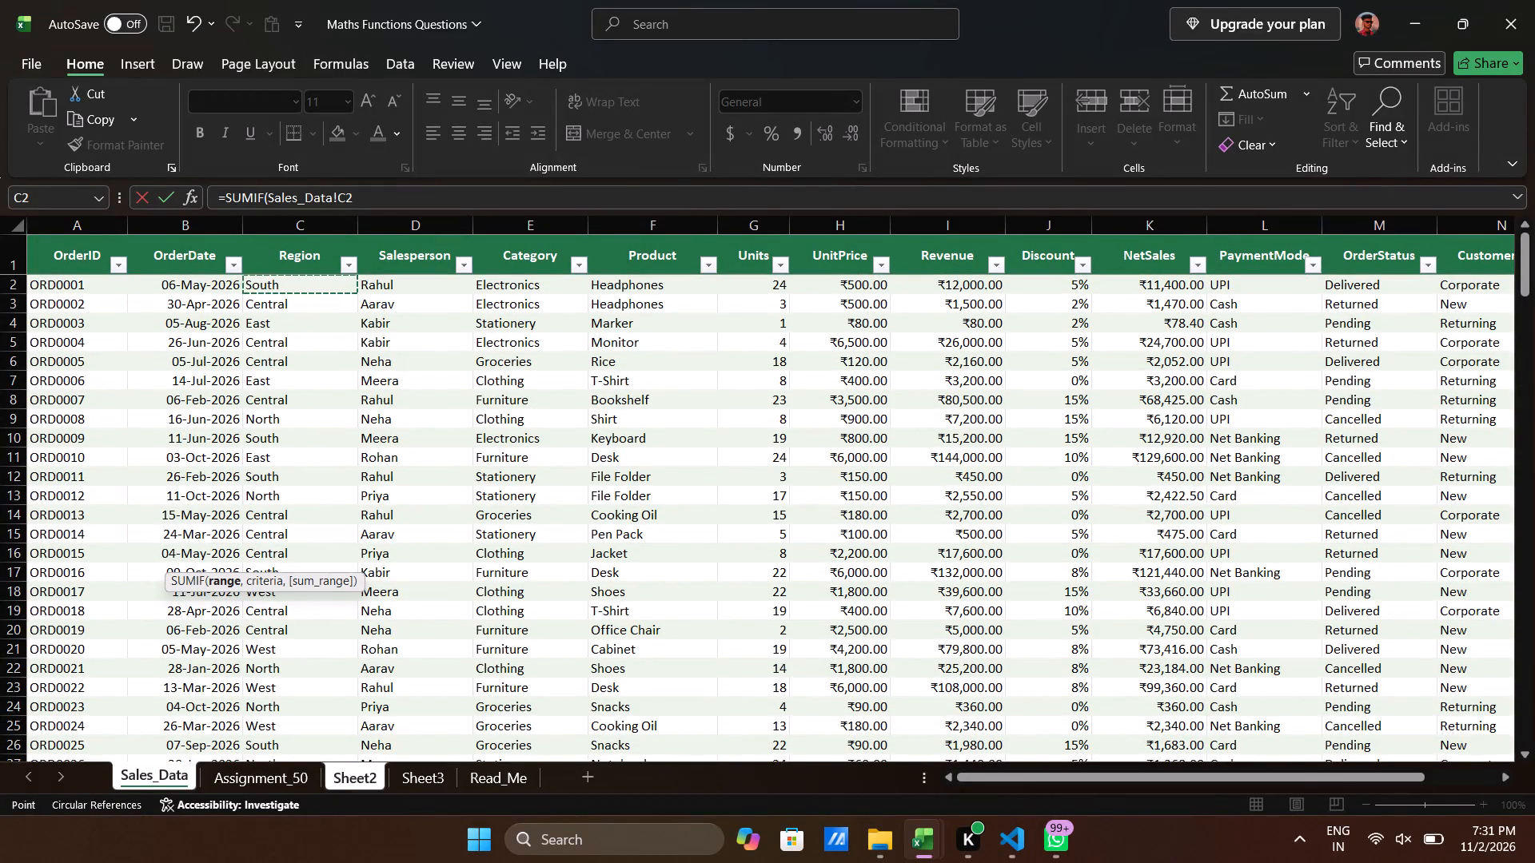
key("ctrl+shift+Down")
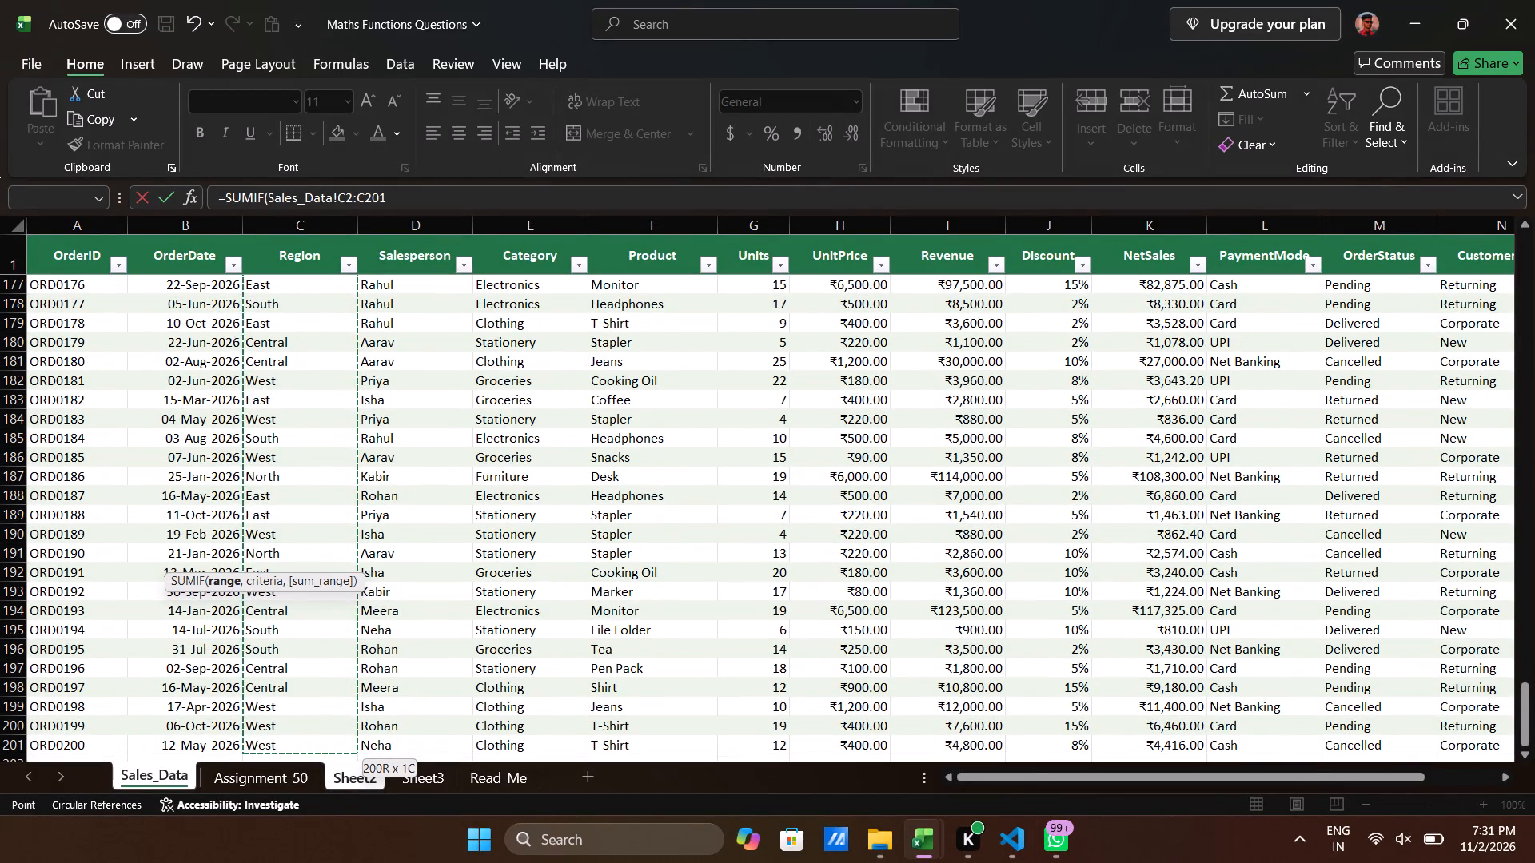
key("comma")
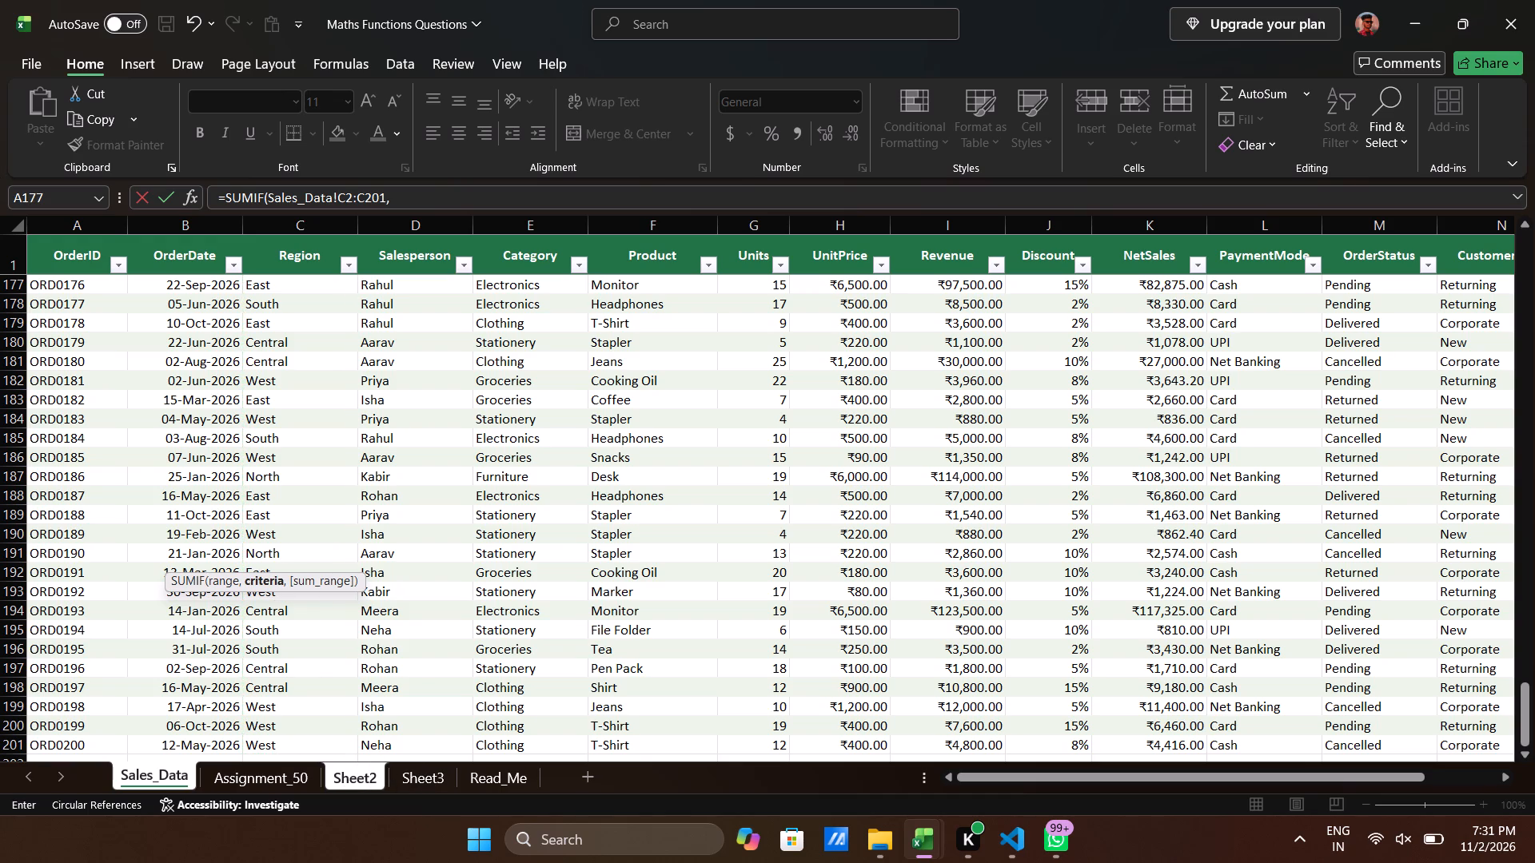
Set the SUMIF criterion to the NORTH label in cell A11 on Sheet2.
left_click(357, 777)
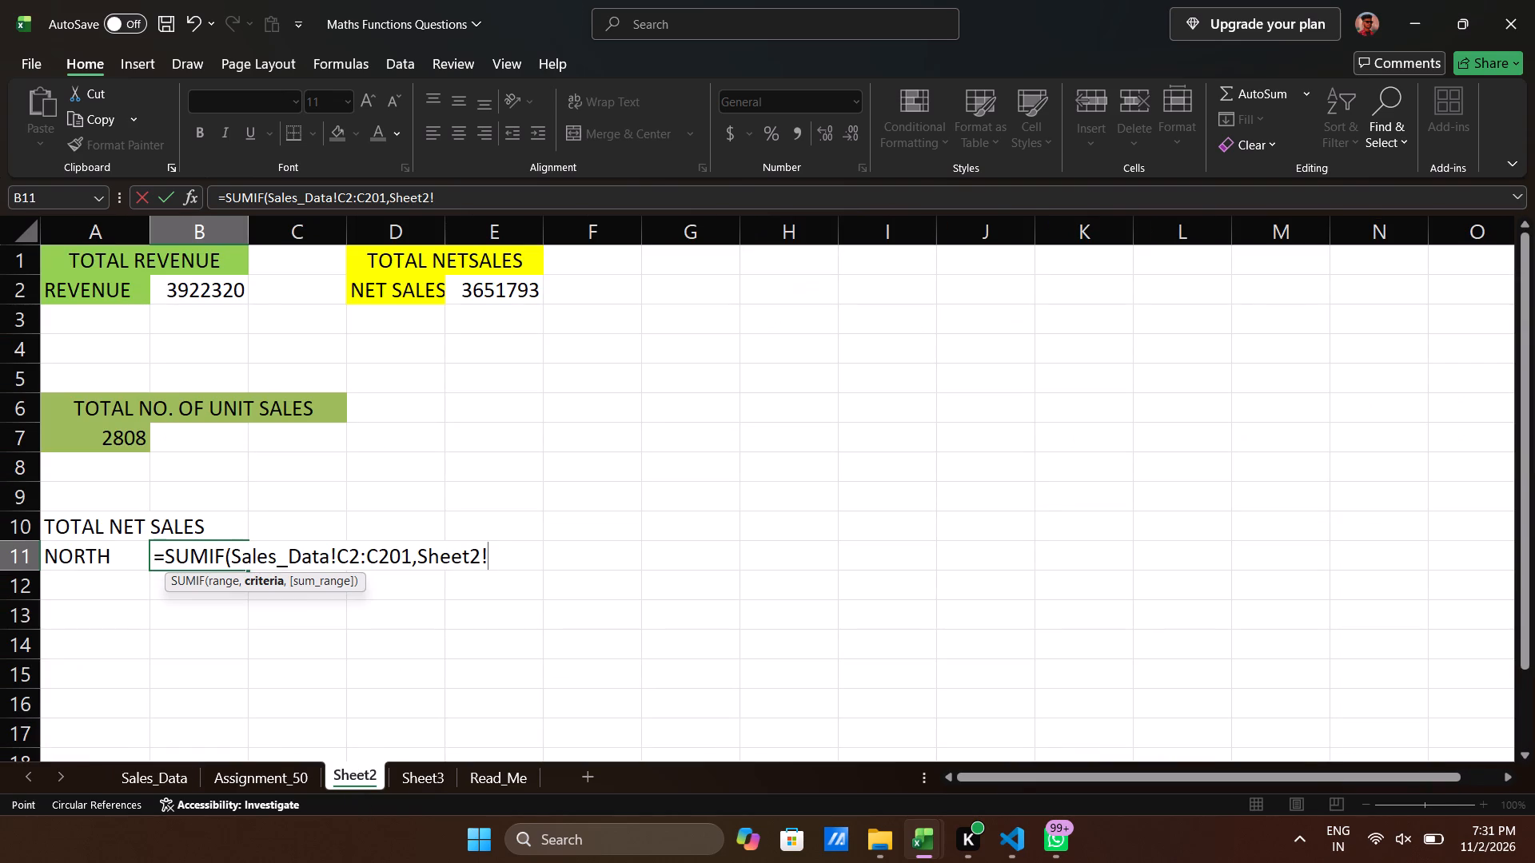
left_click(87, 559)
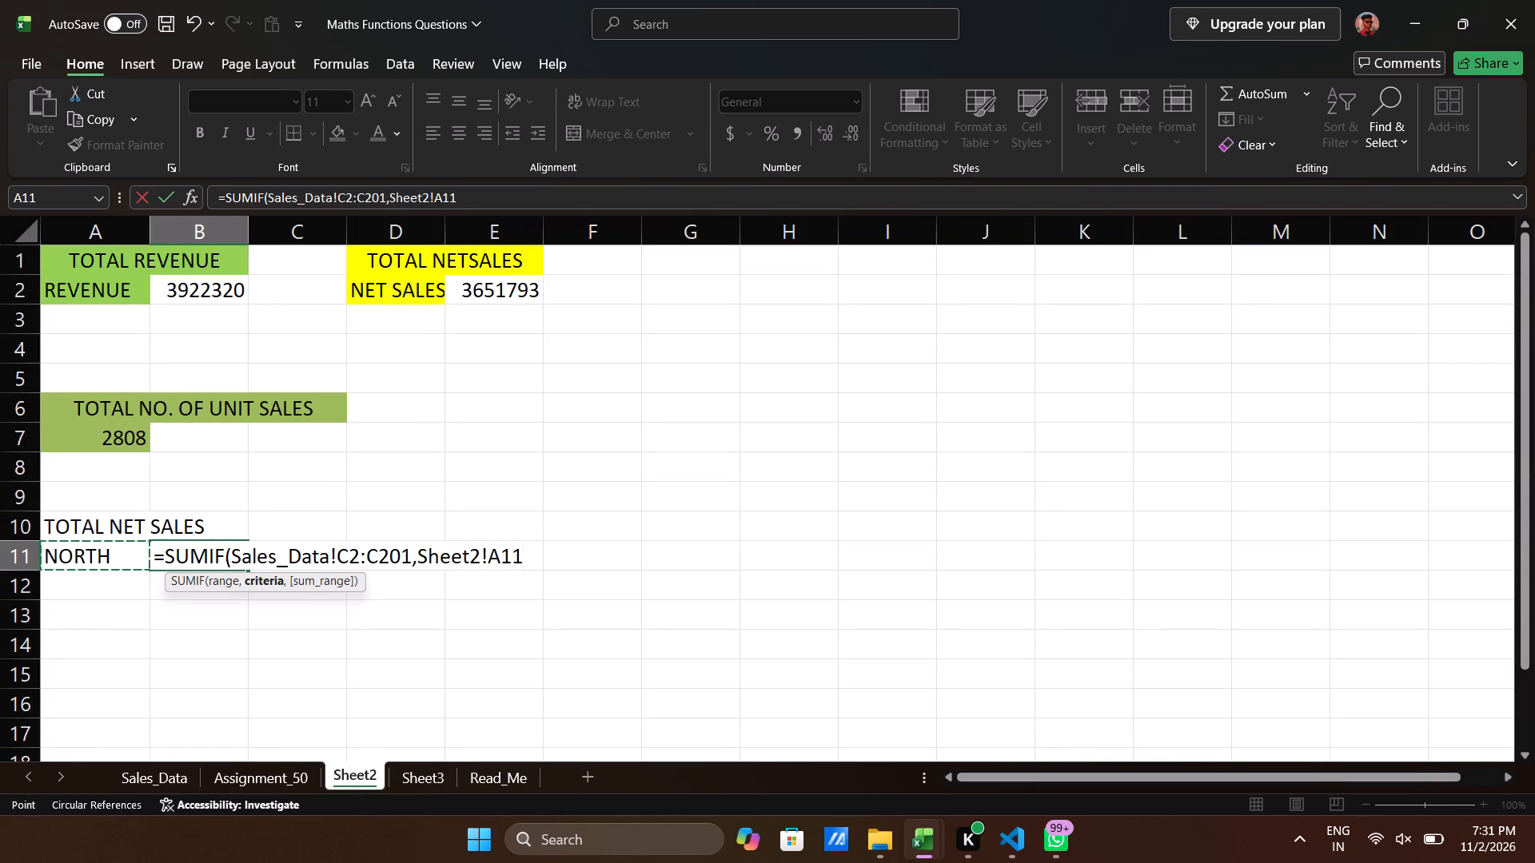
key("comma")
Complete the SUMIF formula in B11 with the NetSales column, K2:K201 on Sales_Data, as its sum range.
left_click(146, 781)
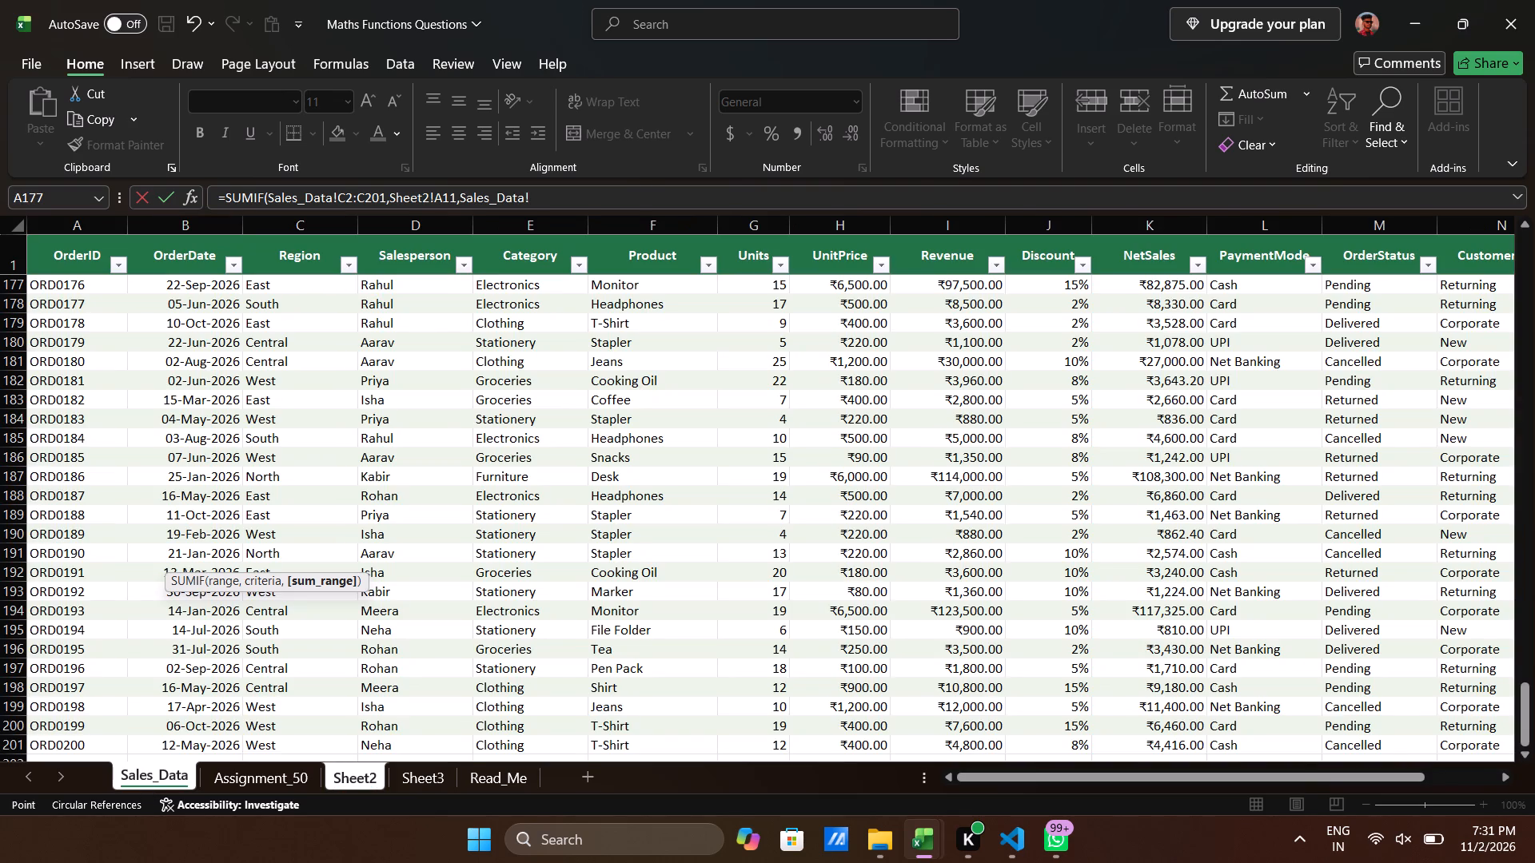
scroll(1124, 360, "left", 2)
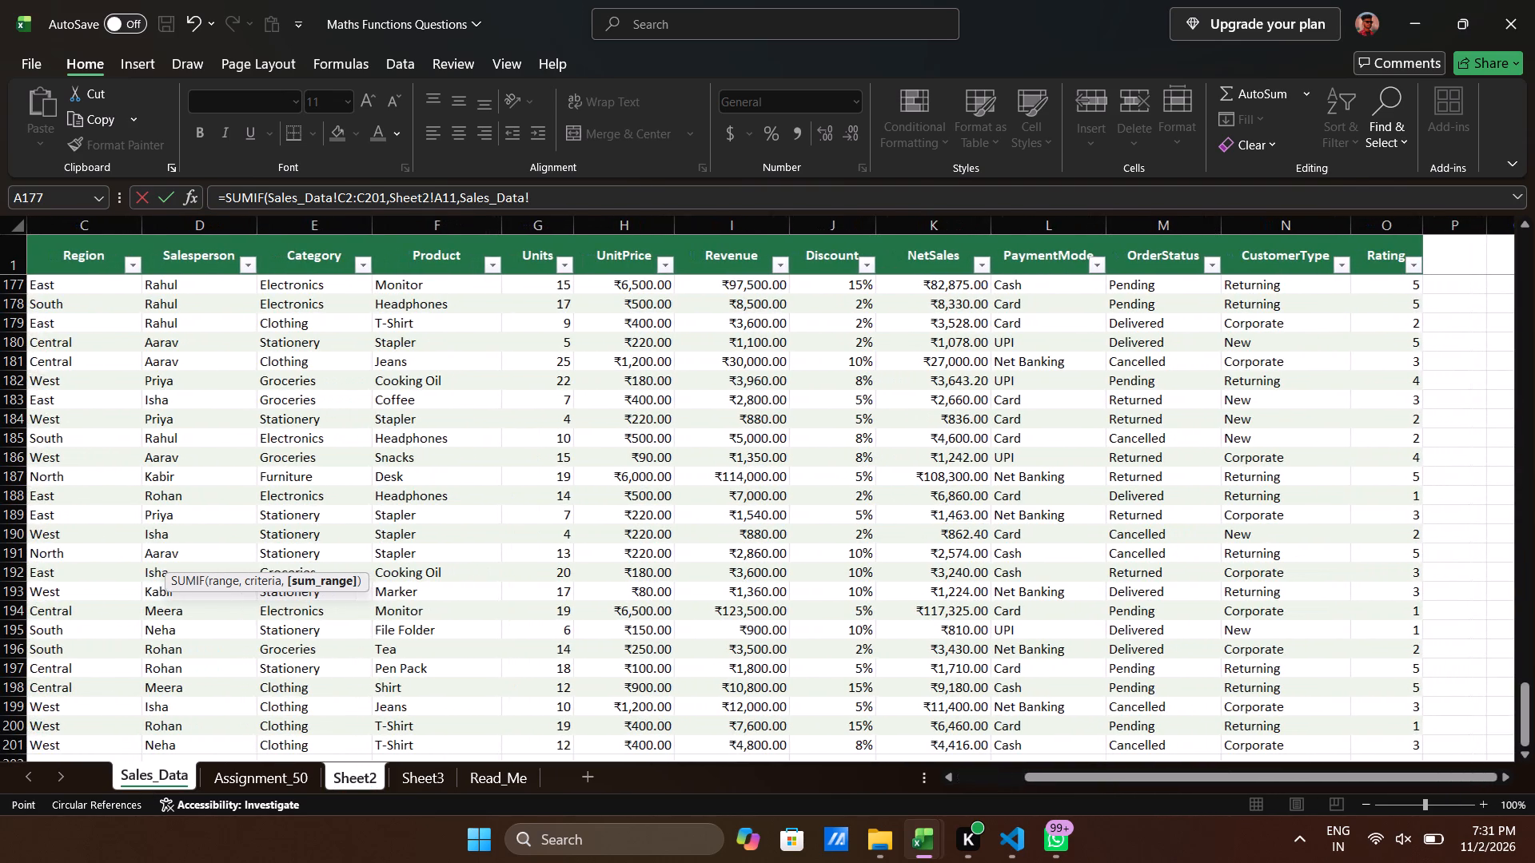
left_click(925, 284)
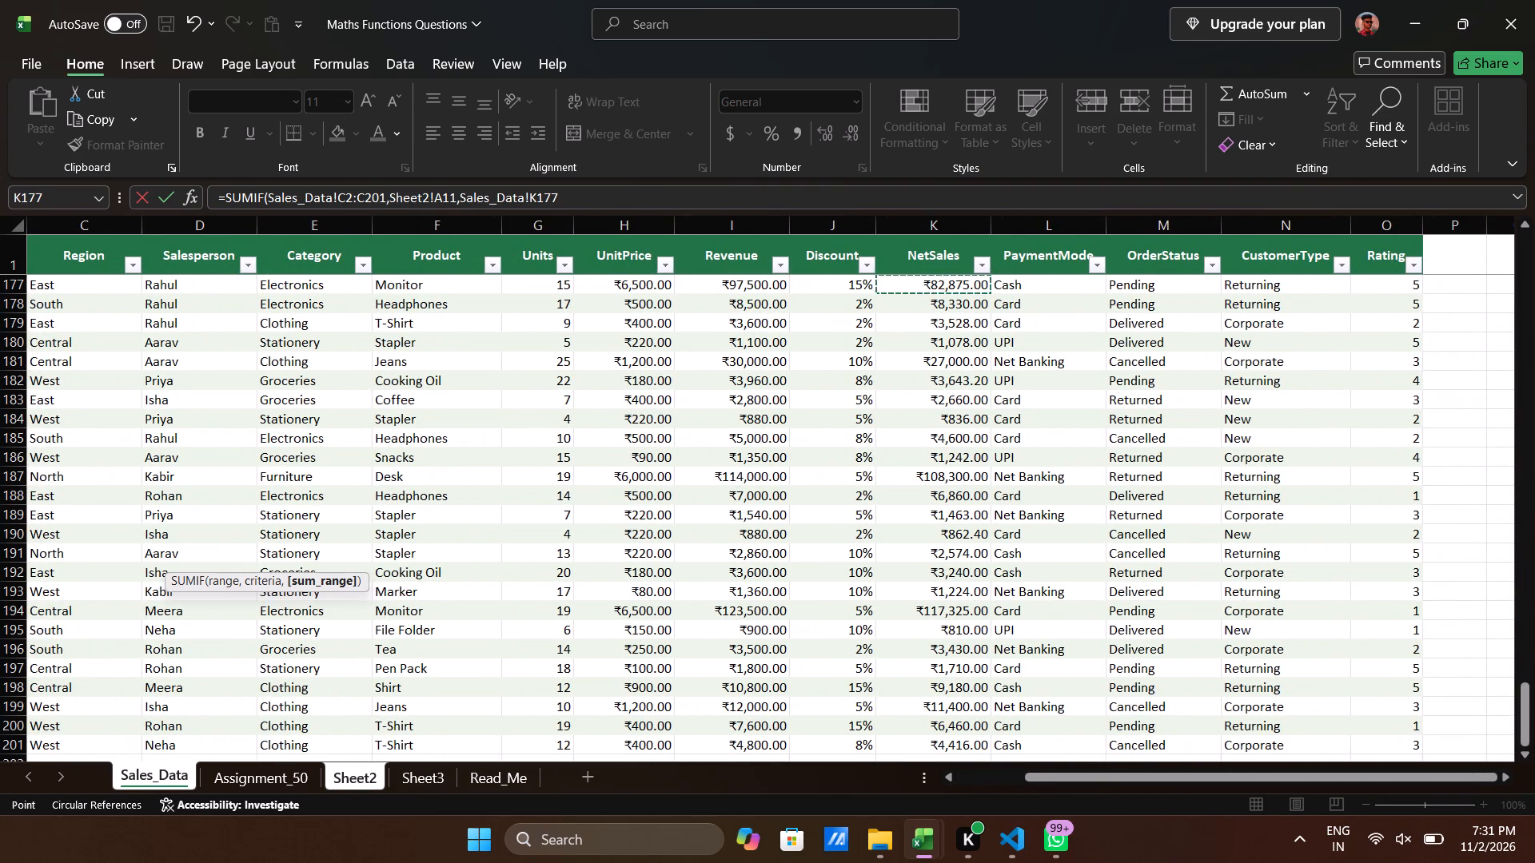
scroll(925, 284, "up", 14)
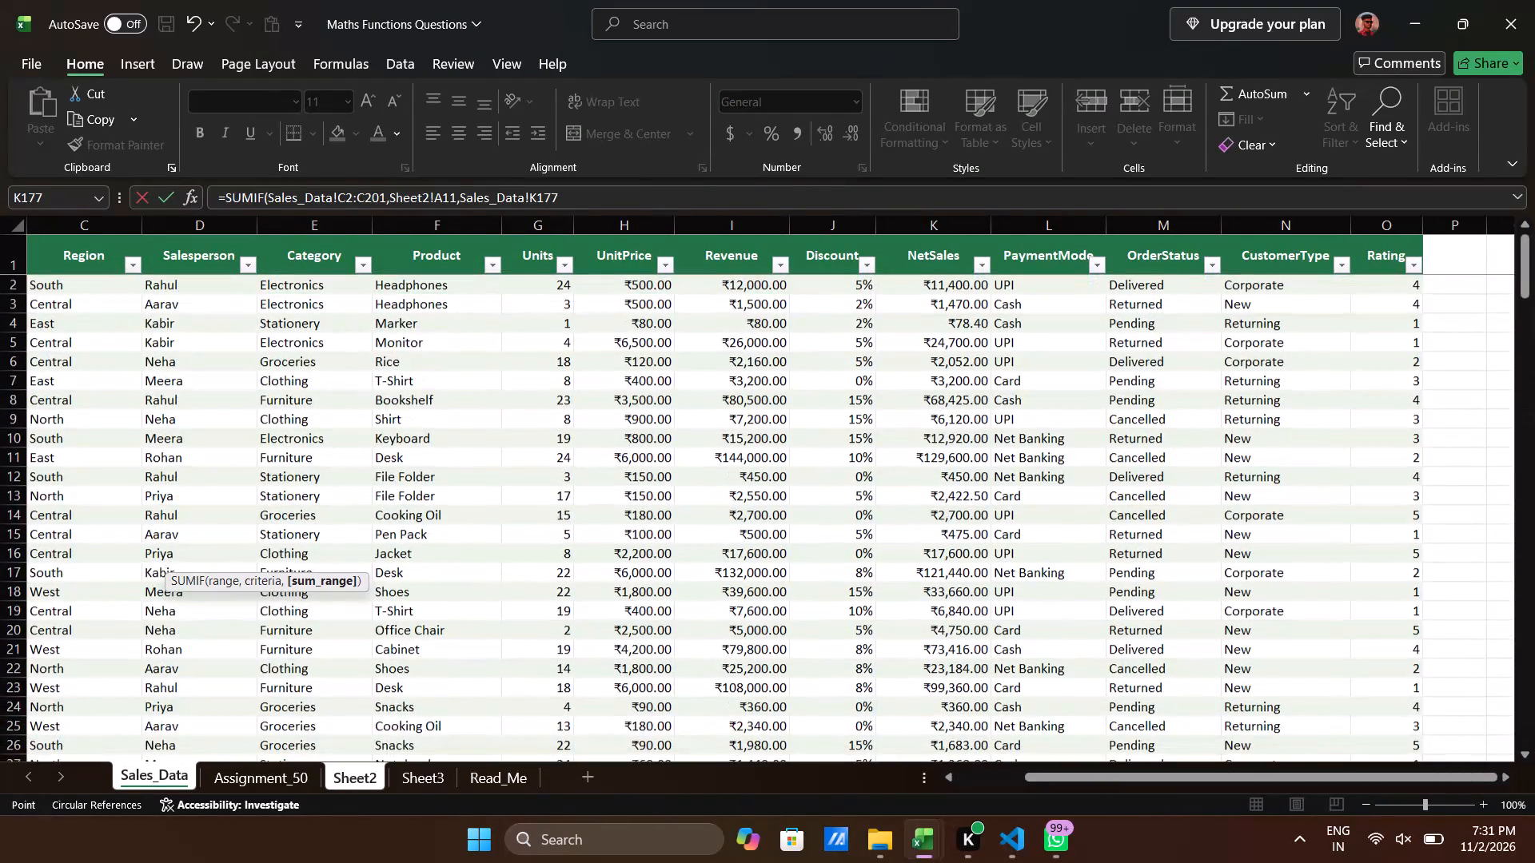
scroll(939, 298, "up", 1)
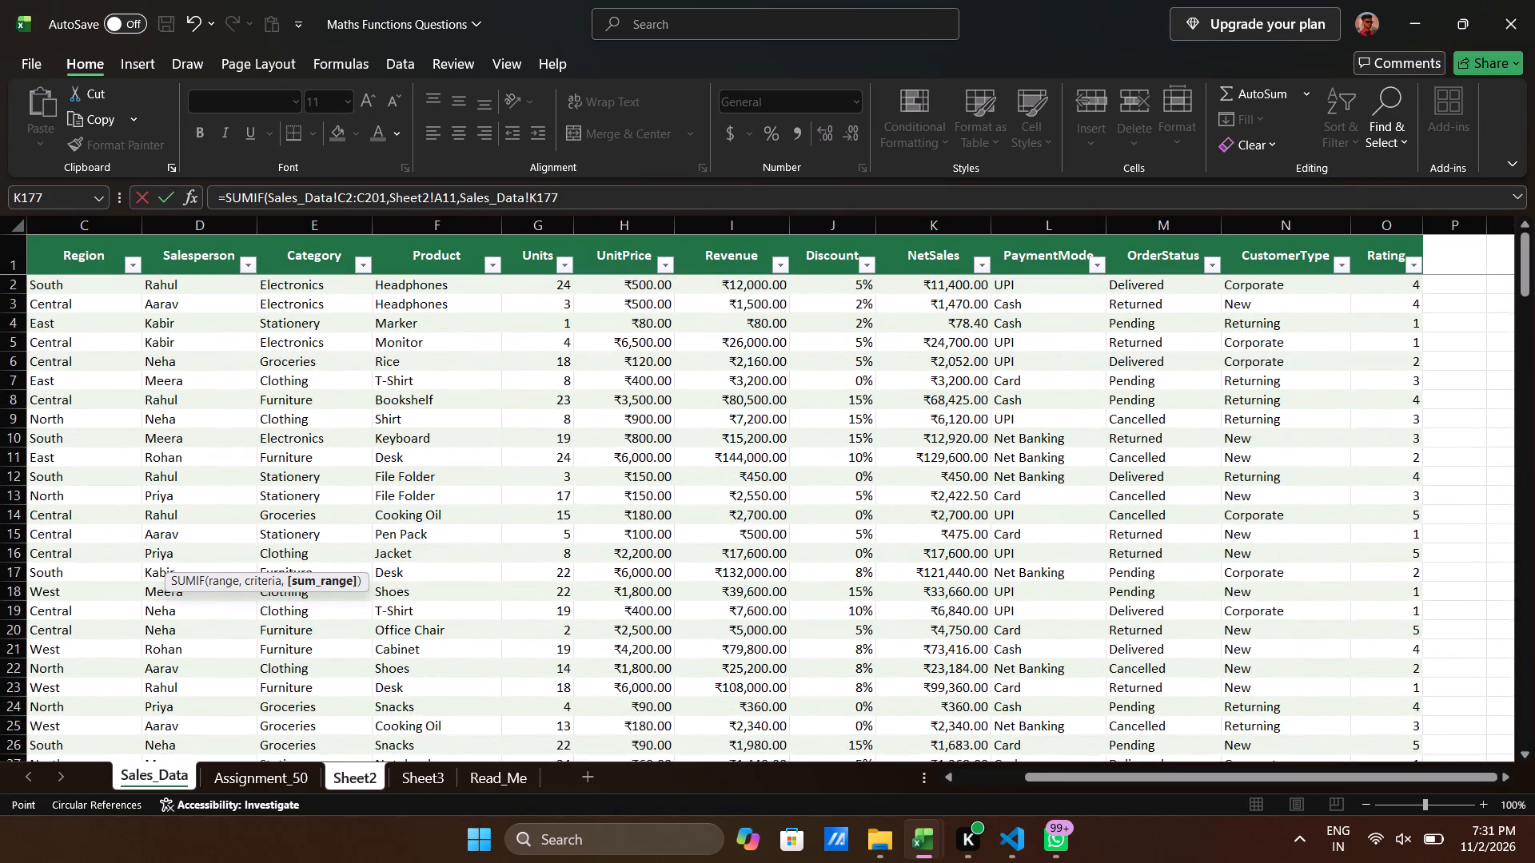
left_click(939, 285)
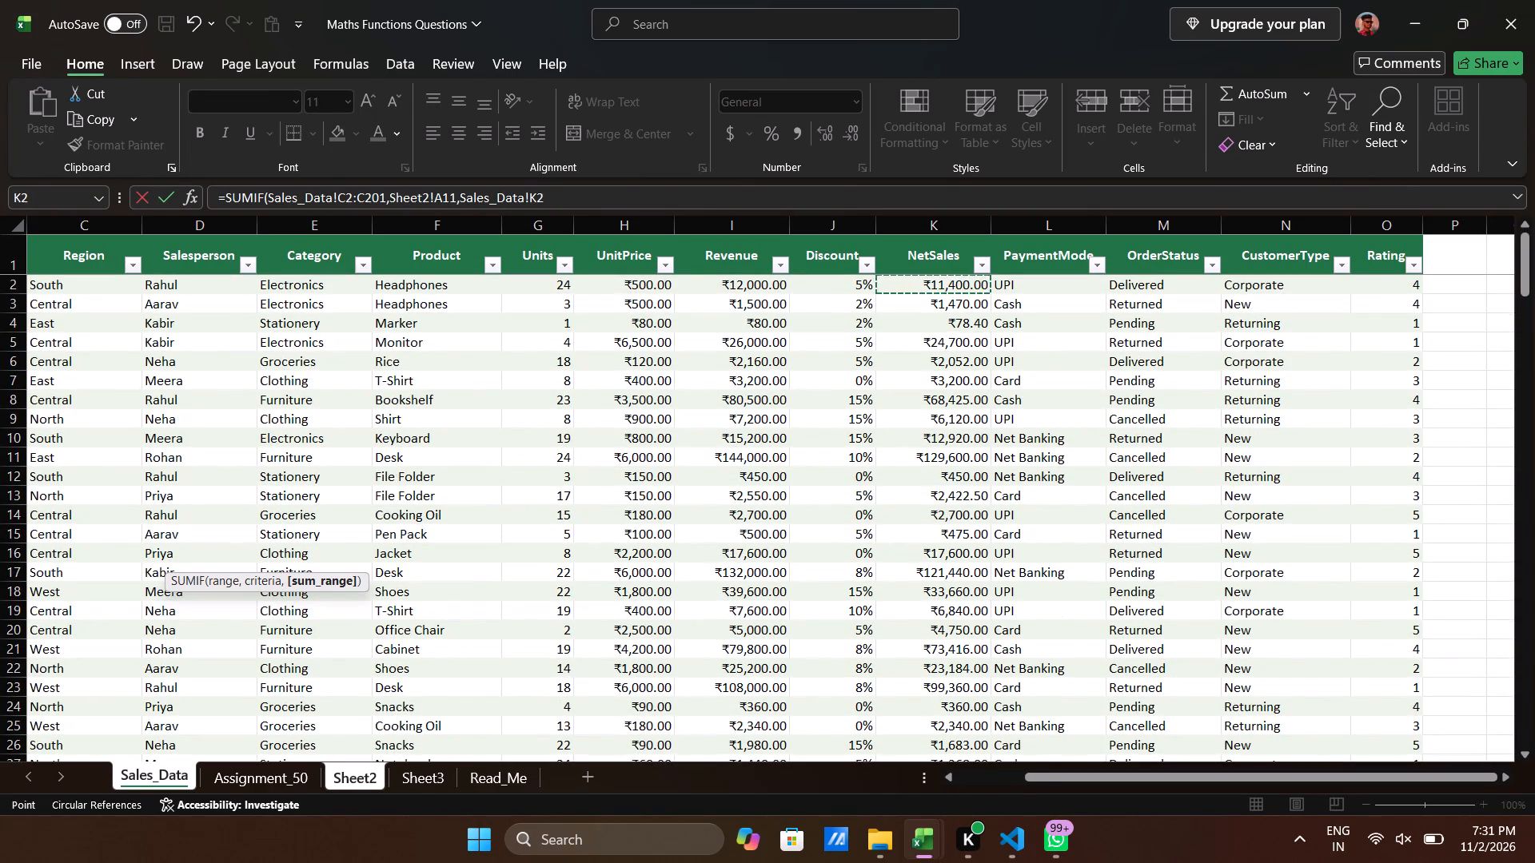
key("ctrl+shift+Down")
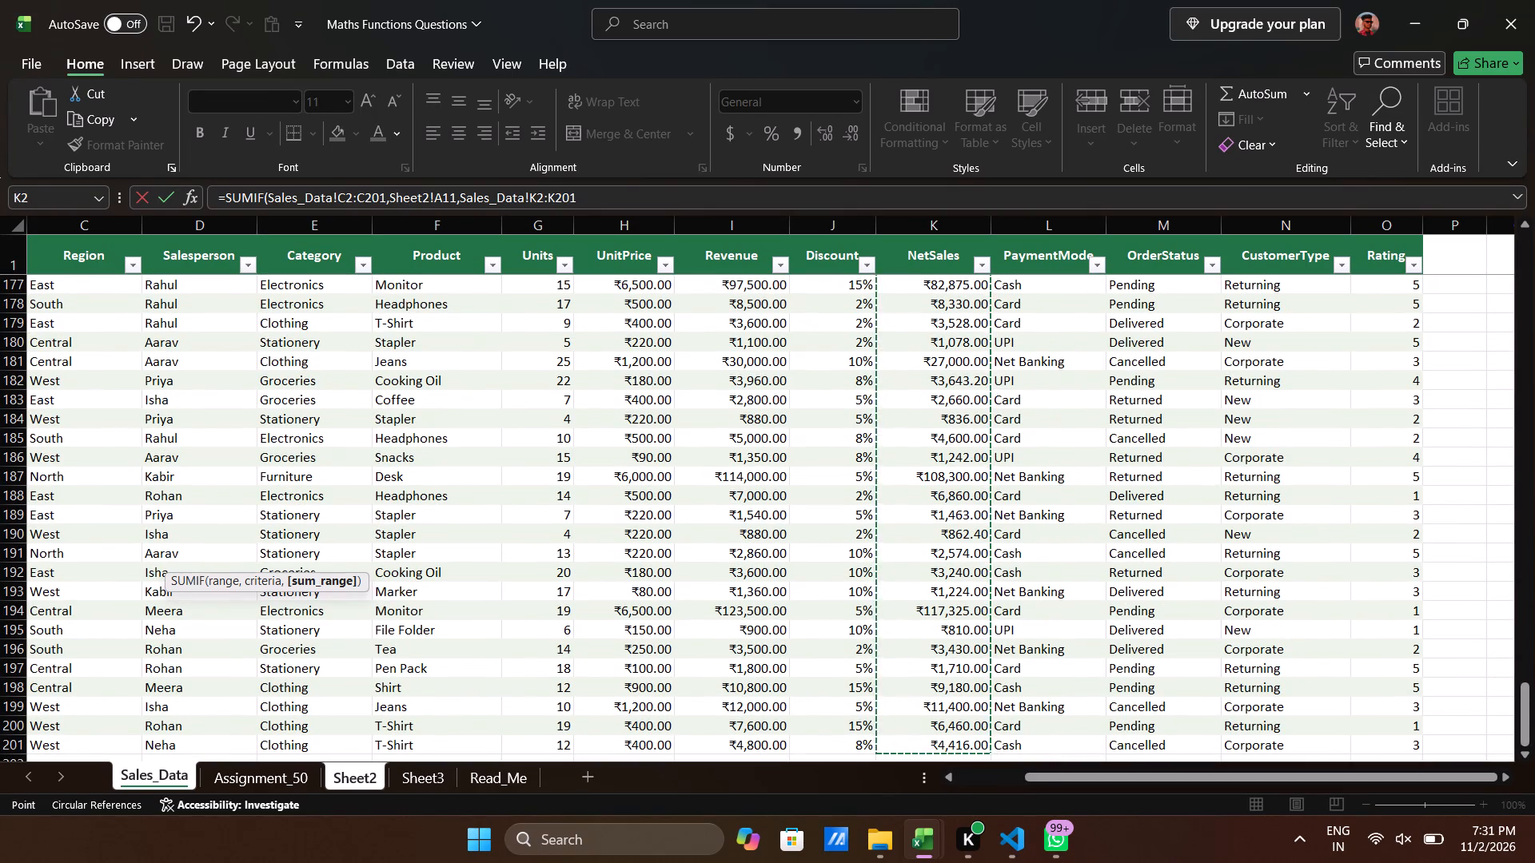
key("shift+parenright")
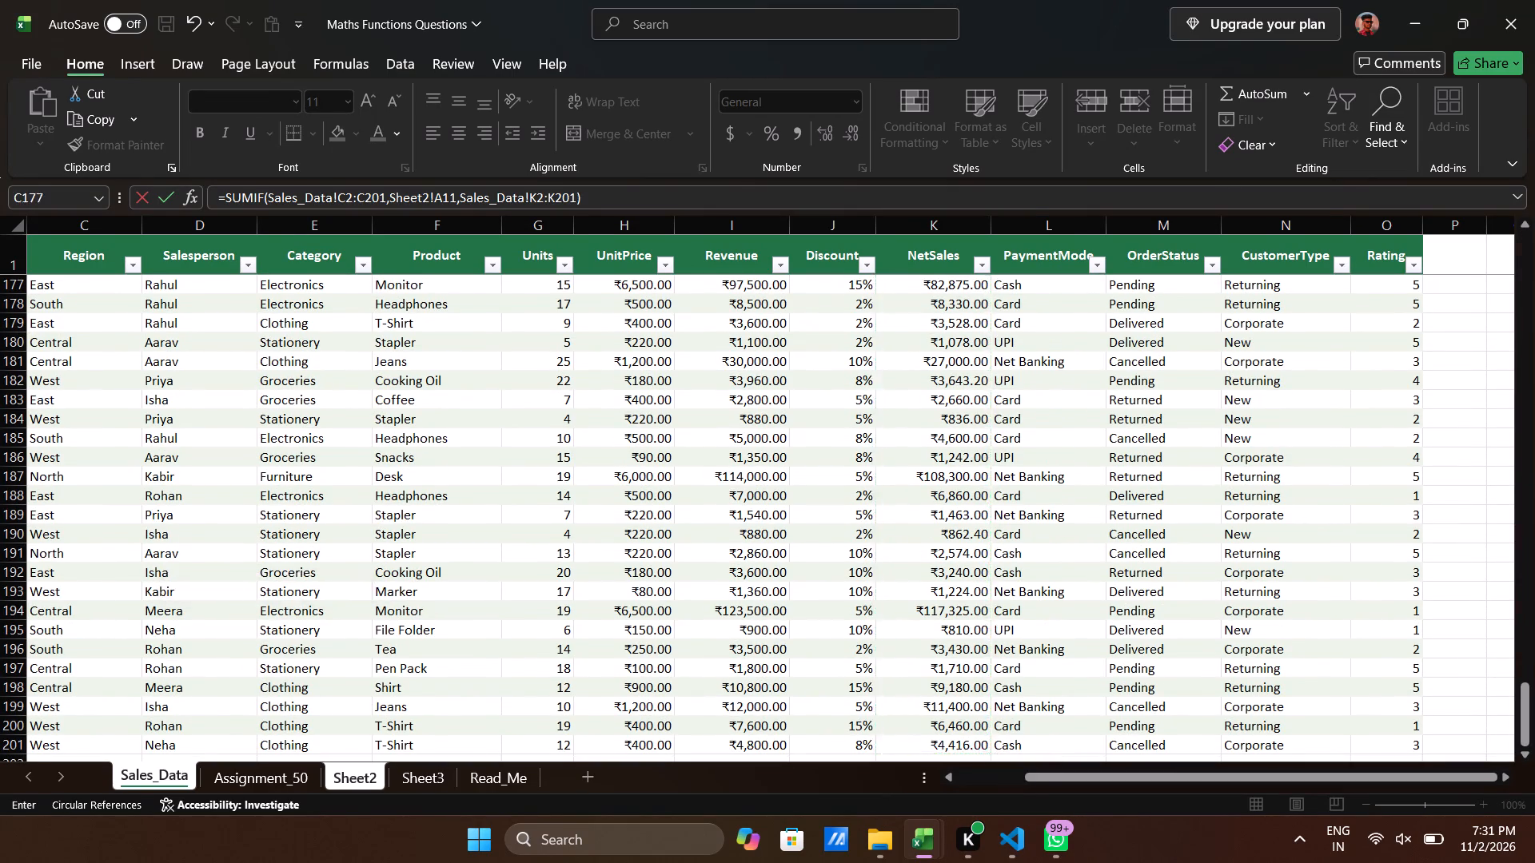
key("Return")
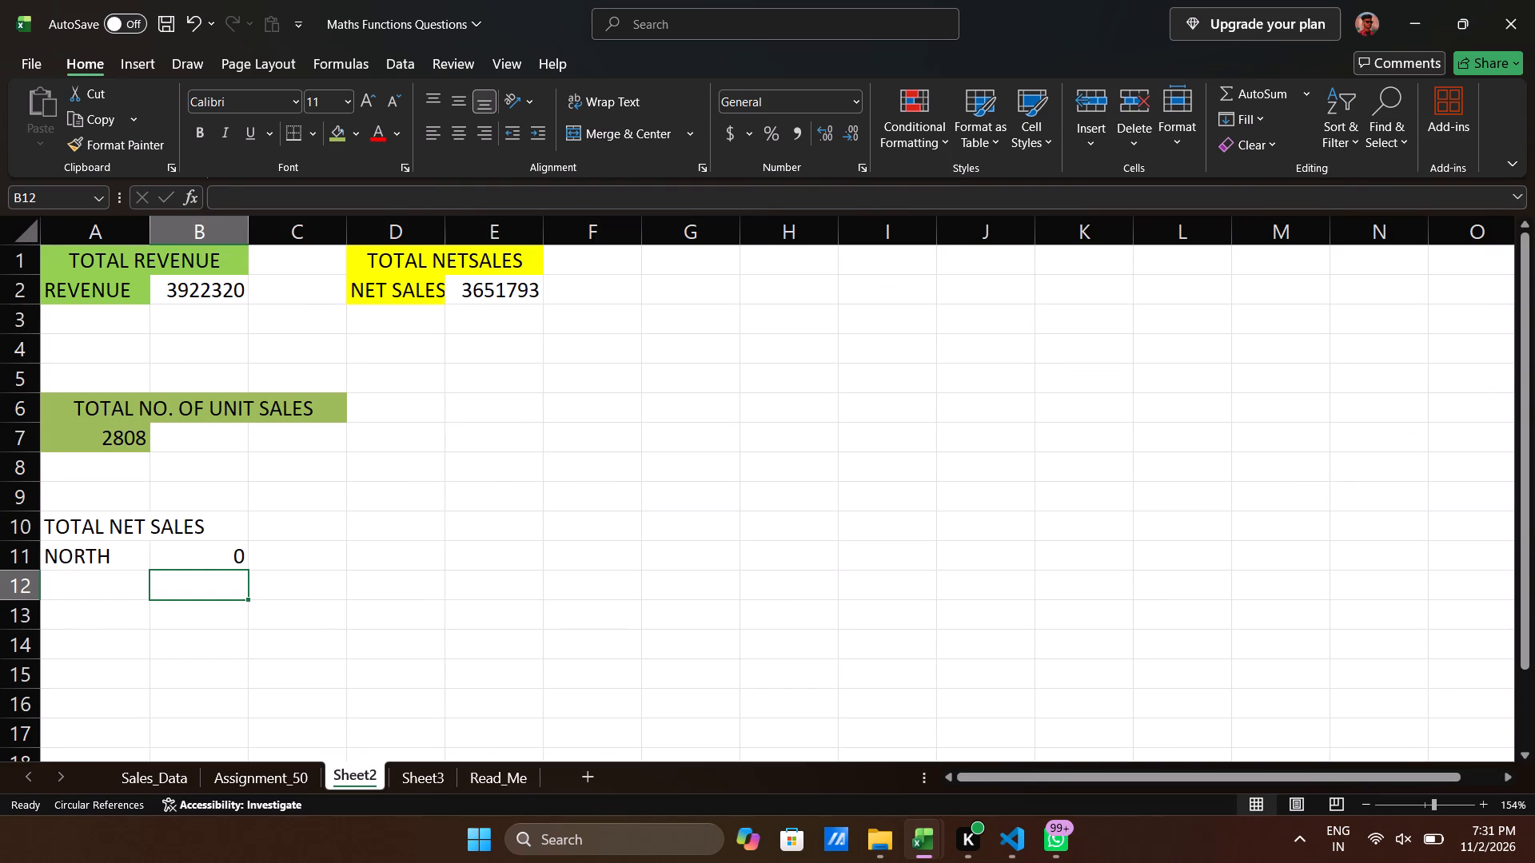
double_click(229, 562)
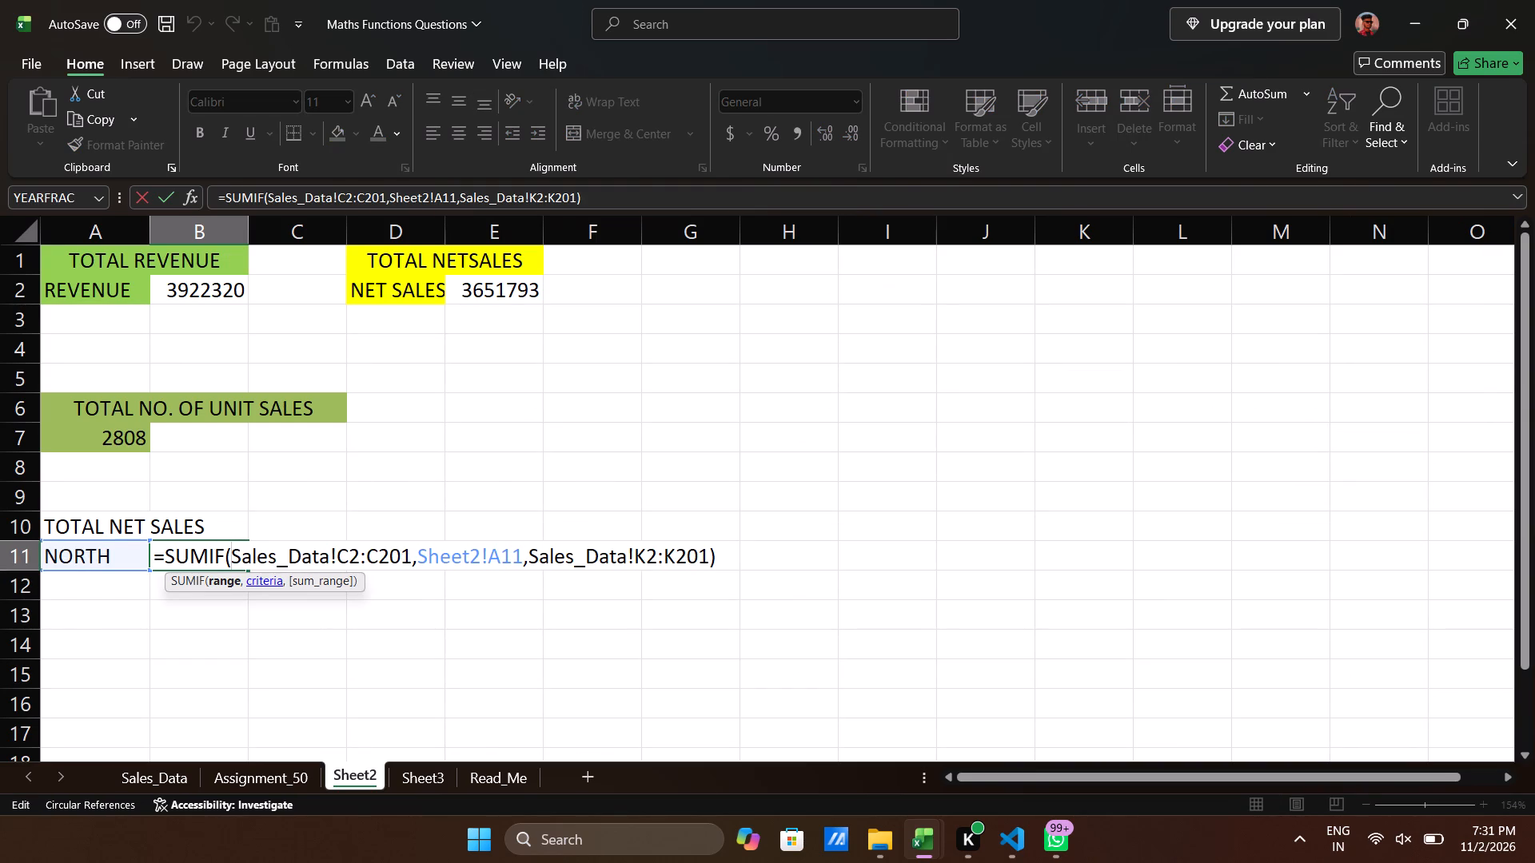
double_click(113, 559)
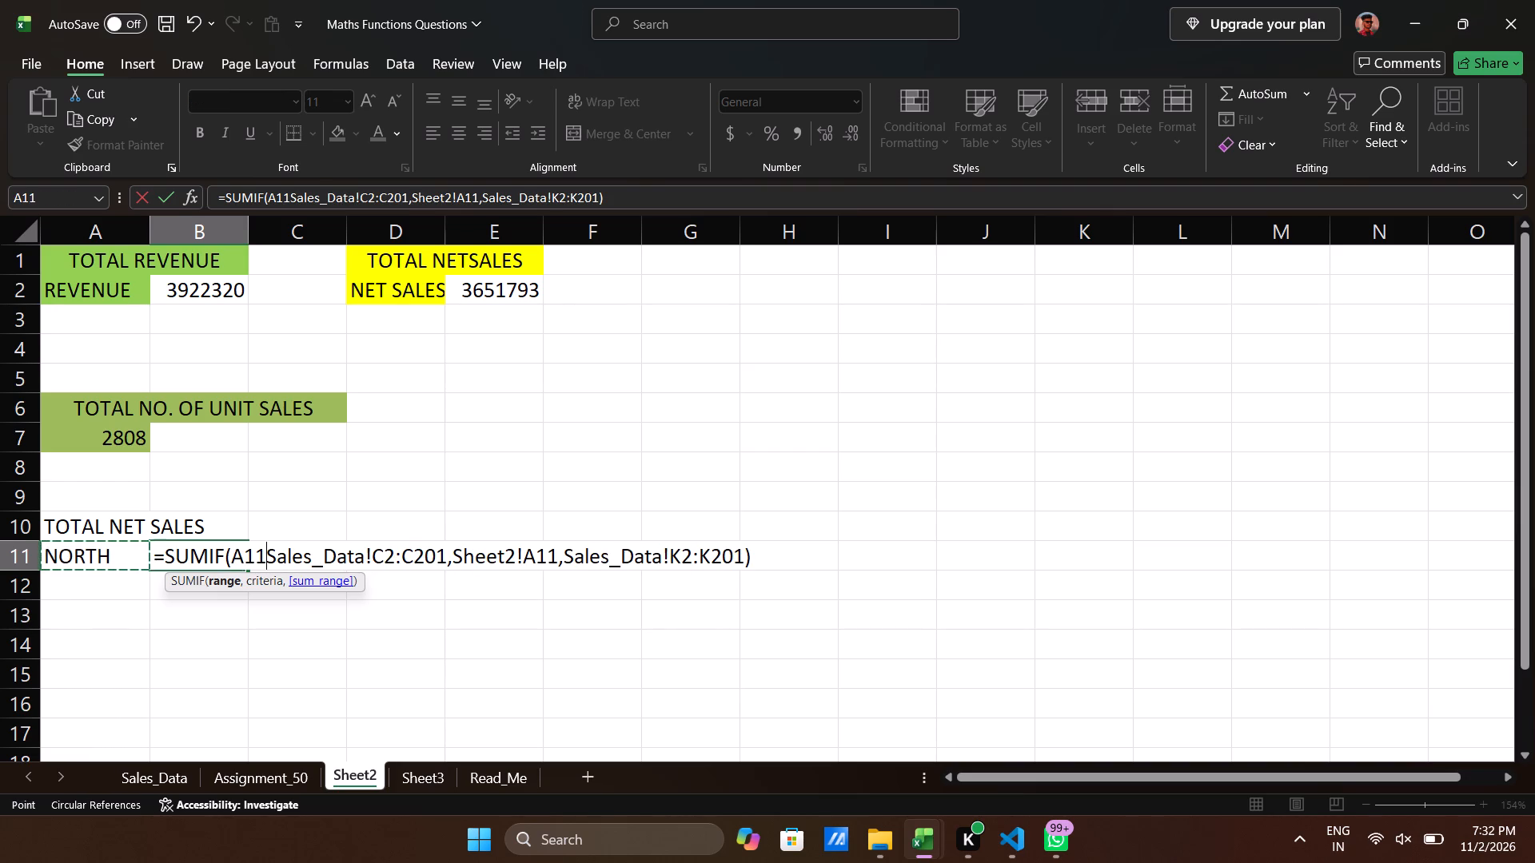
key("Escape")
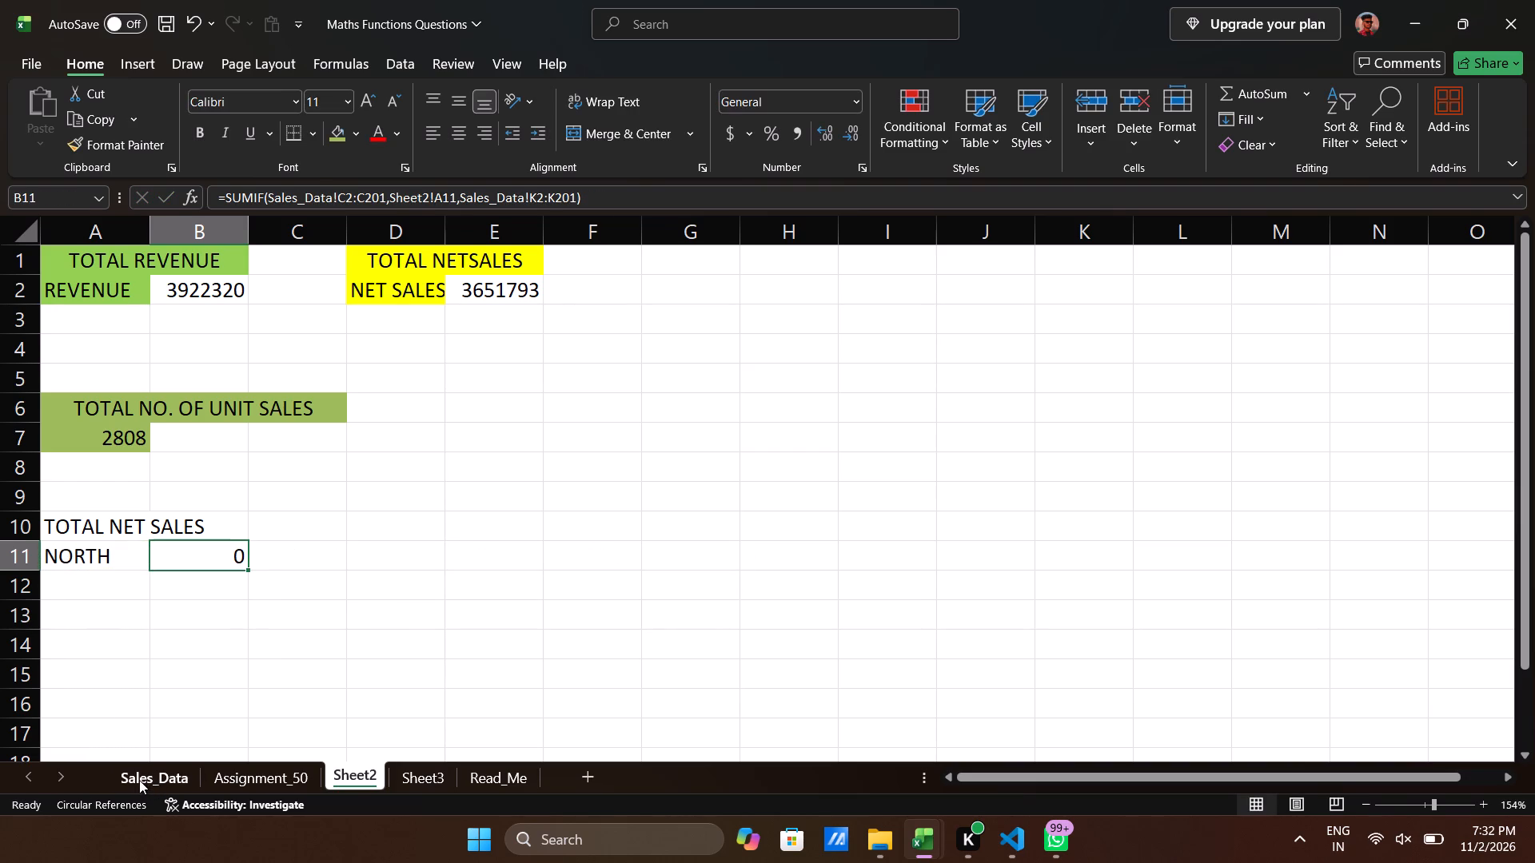
Replace the label in A11 of Sheet2 with the North entry copied from the Region column of Sales_Data.
left_click(139, 780)
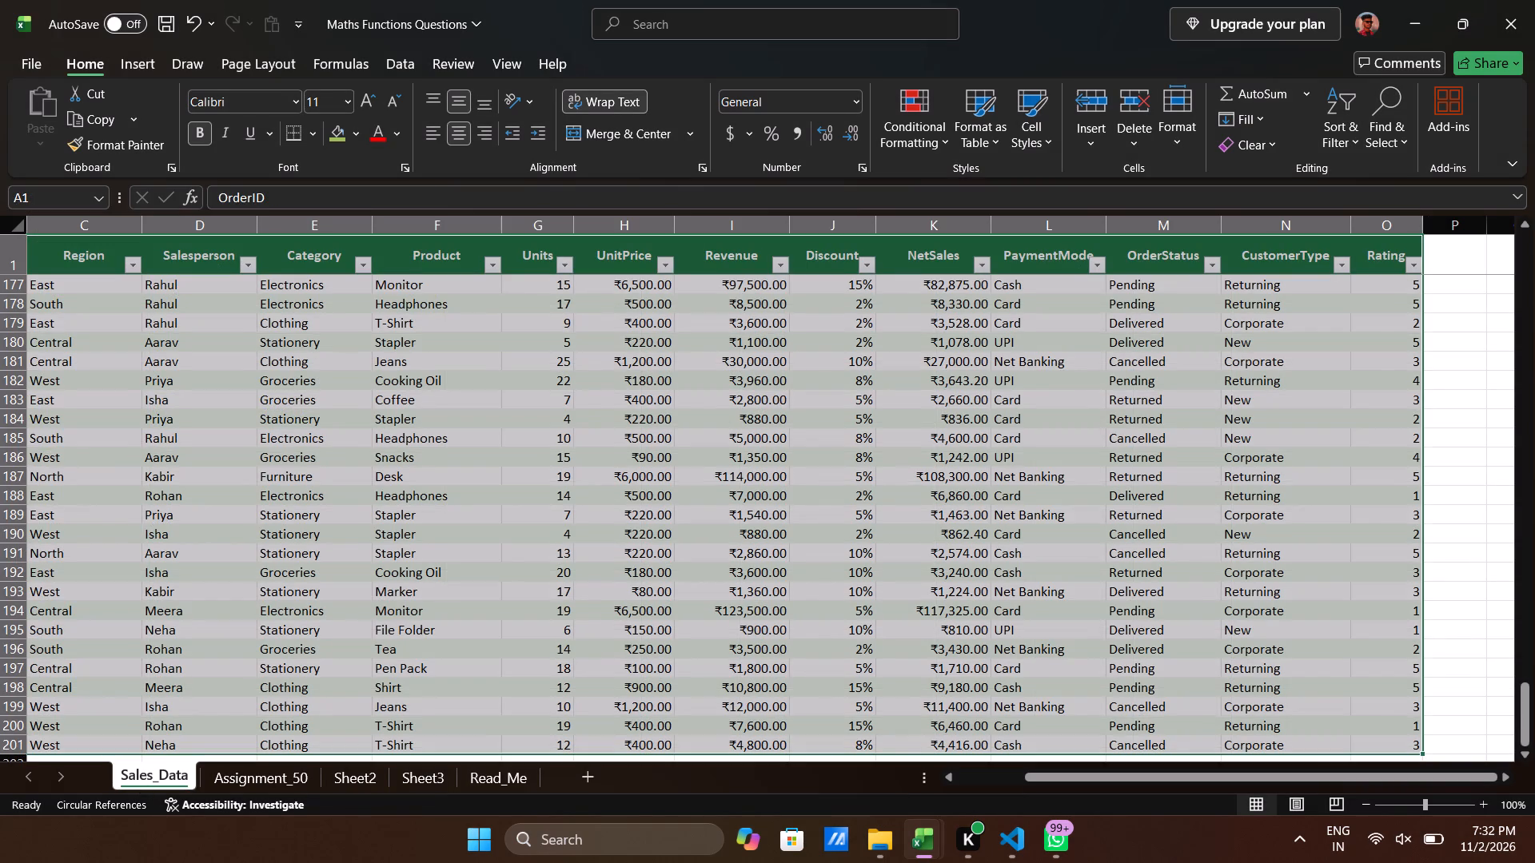
scroll(283, 349, "right", 1)
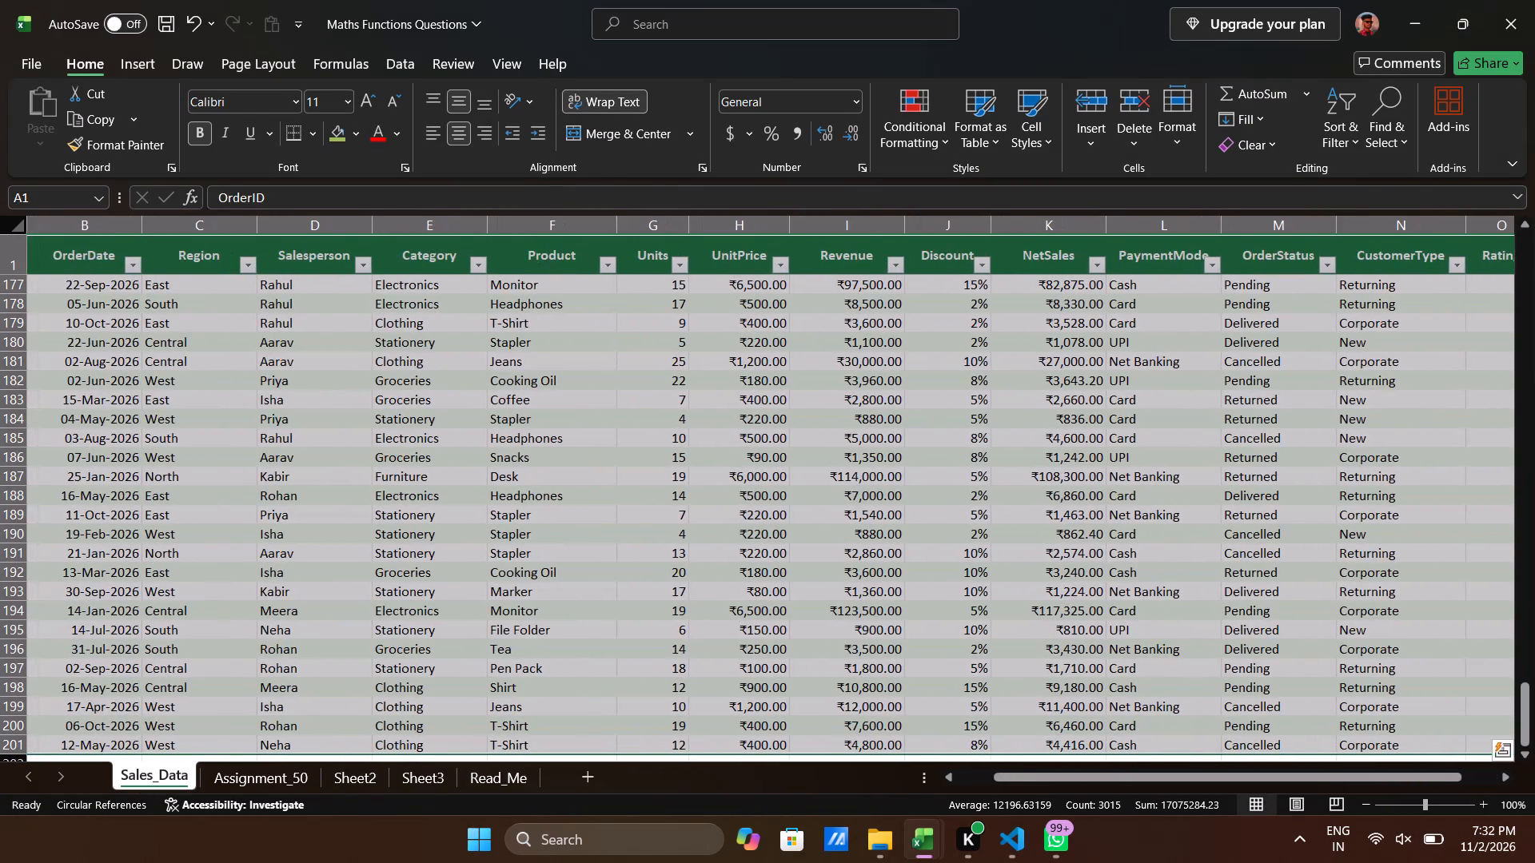
left_click(170, 478)
key("ctrl+c")
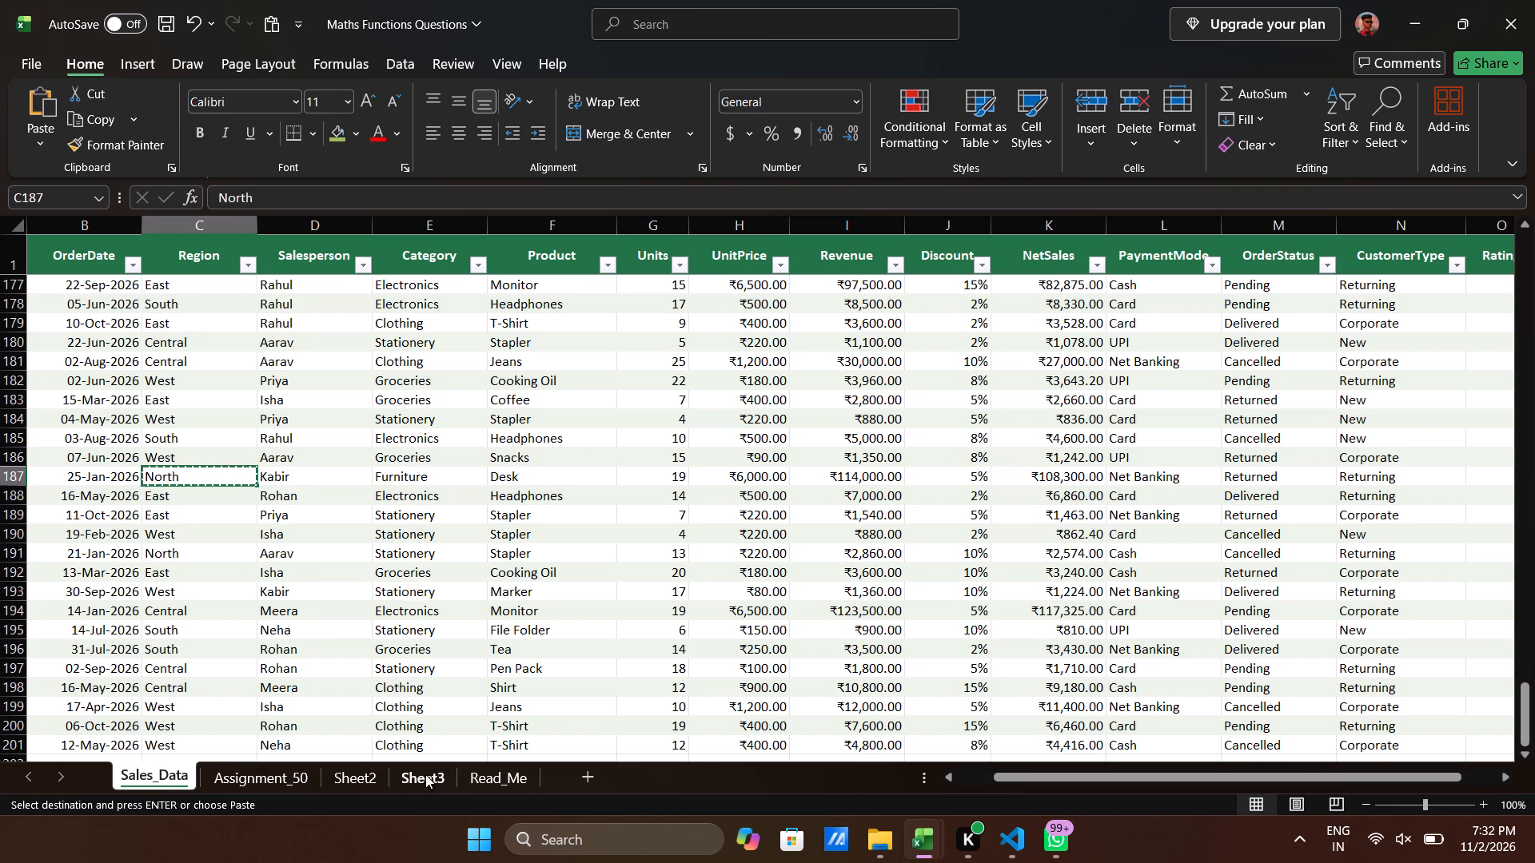
left_click(370, 777)
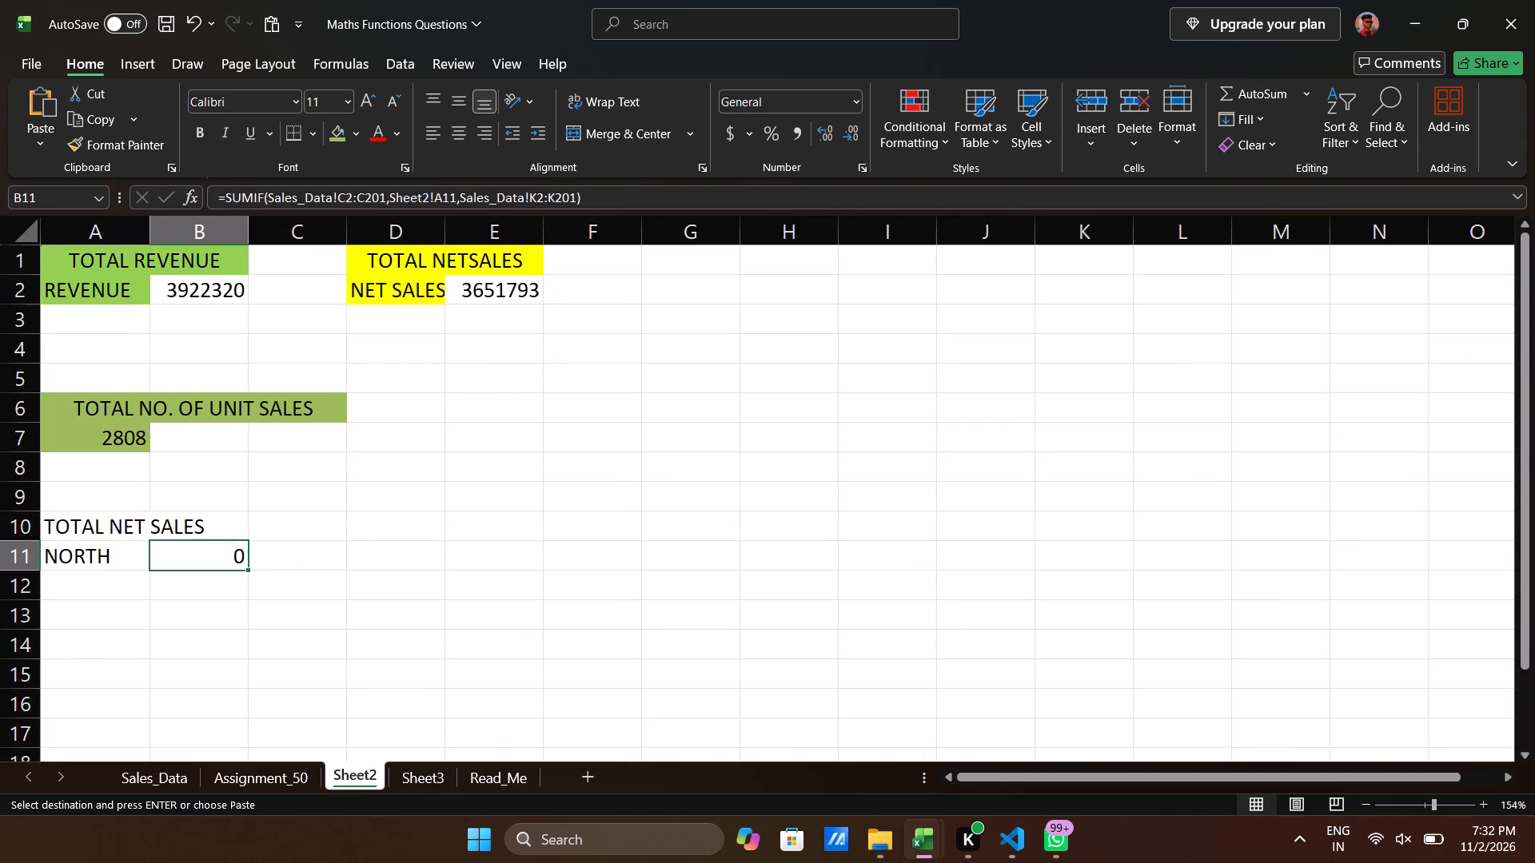
left_click(71, 550)
key("ctrl+v")
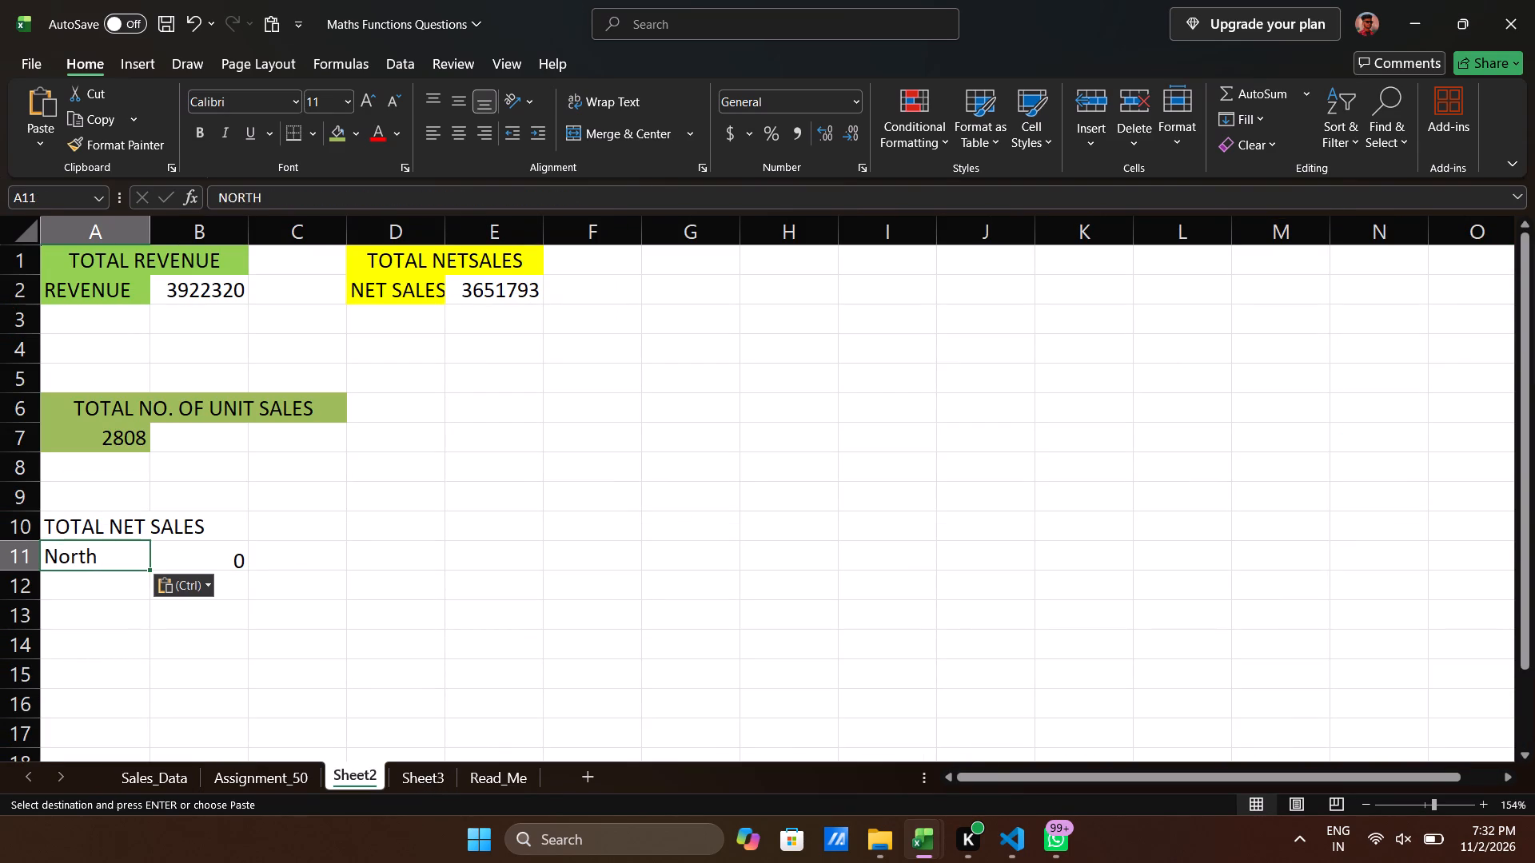
left_click(225, 559)
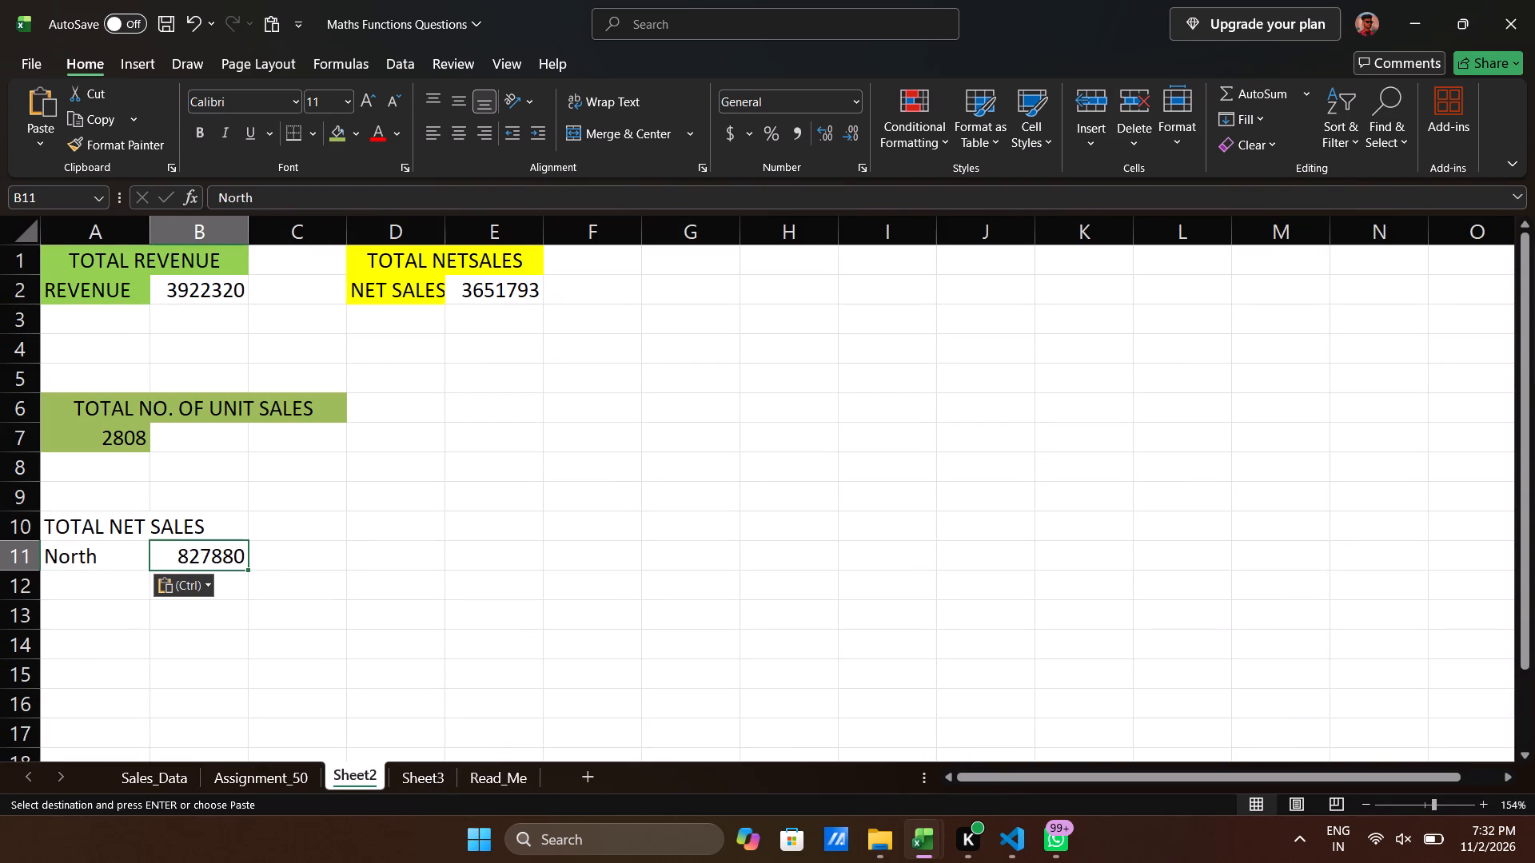
Merge and center the TOTAL NET SALES heading across A10:B10.
left_click(82, 530)
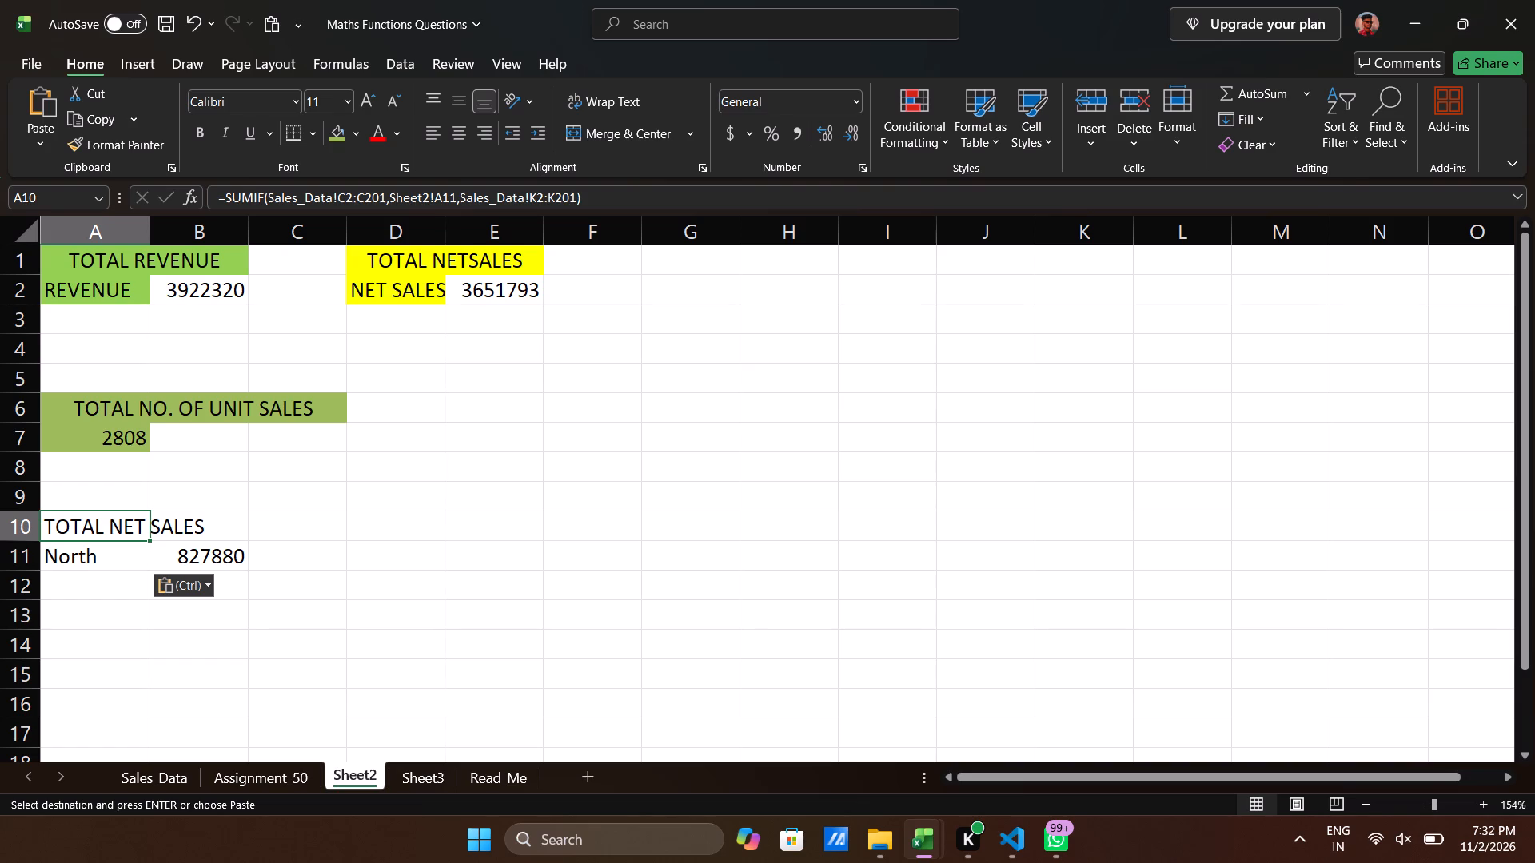
left_click_drag(99, 528, 205, 535)
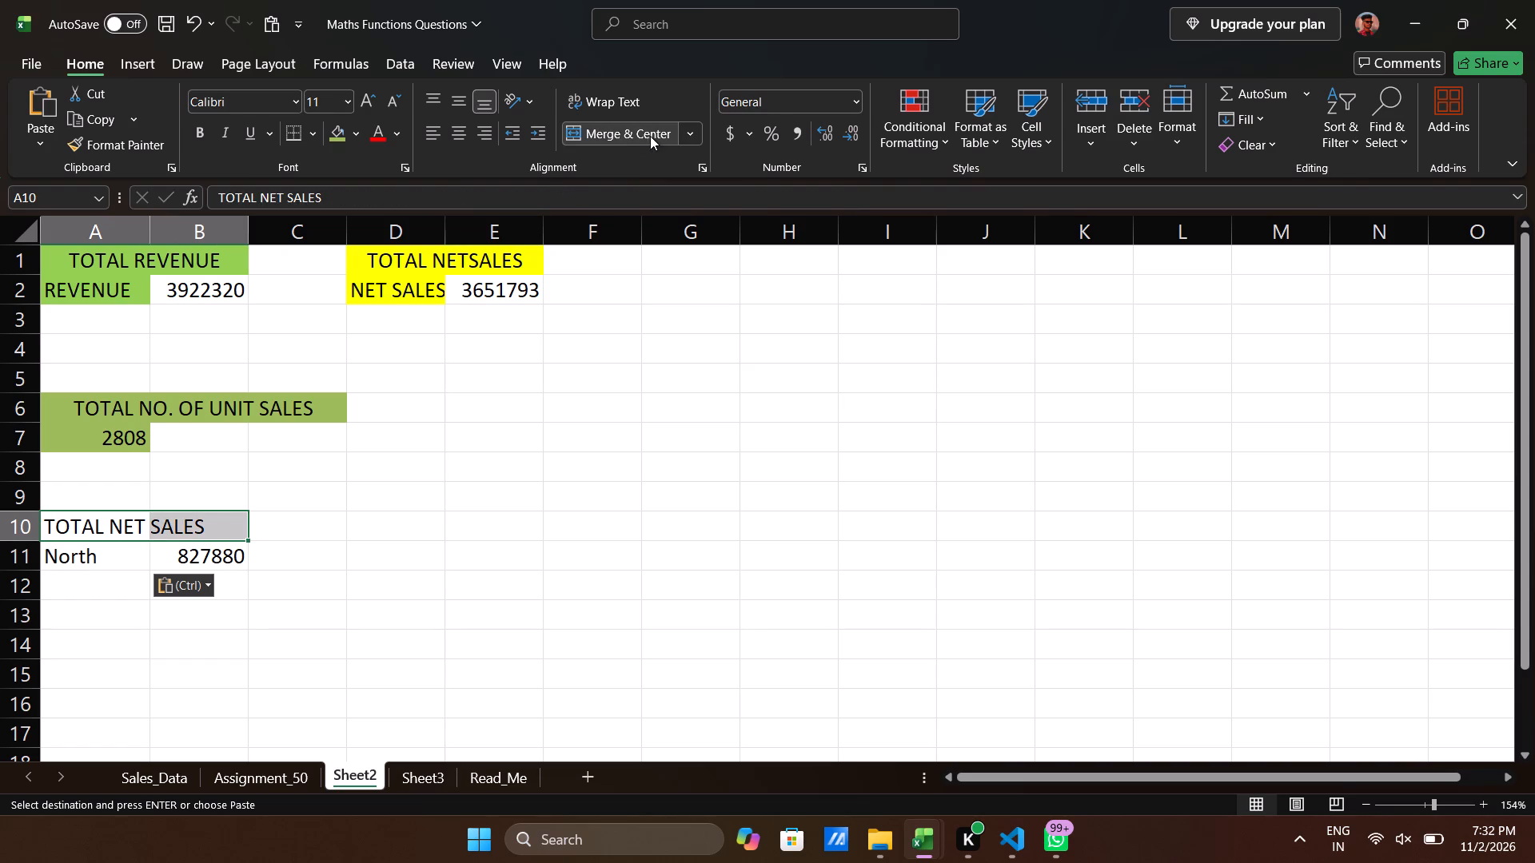
left_click(643, 133)
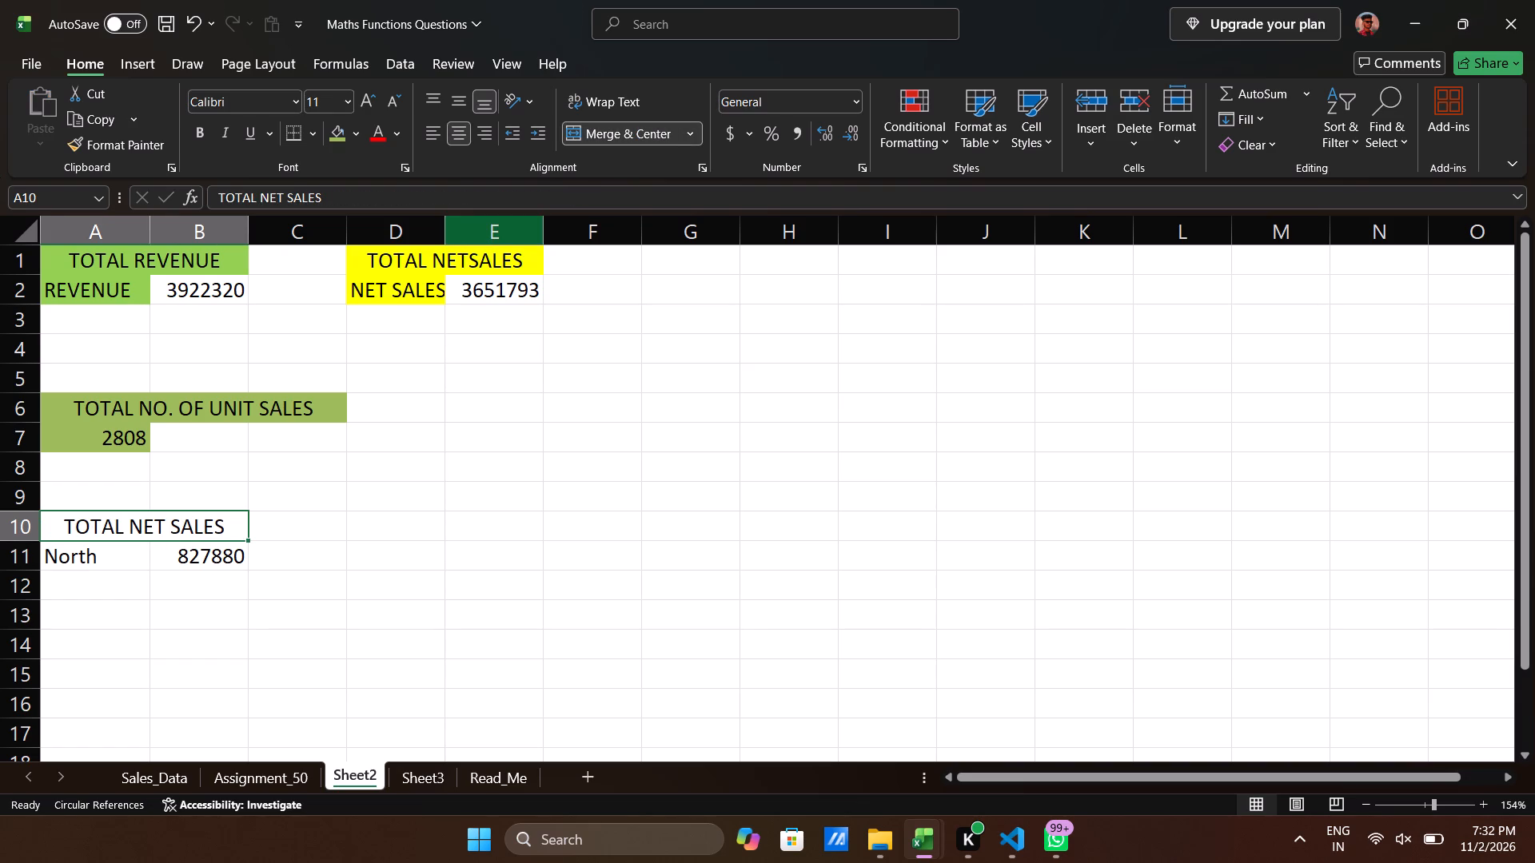
left_click(95, 559)
left_click(84, 530)
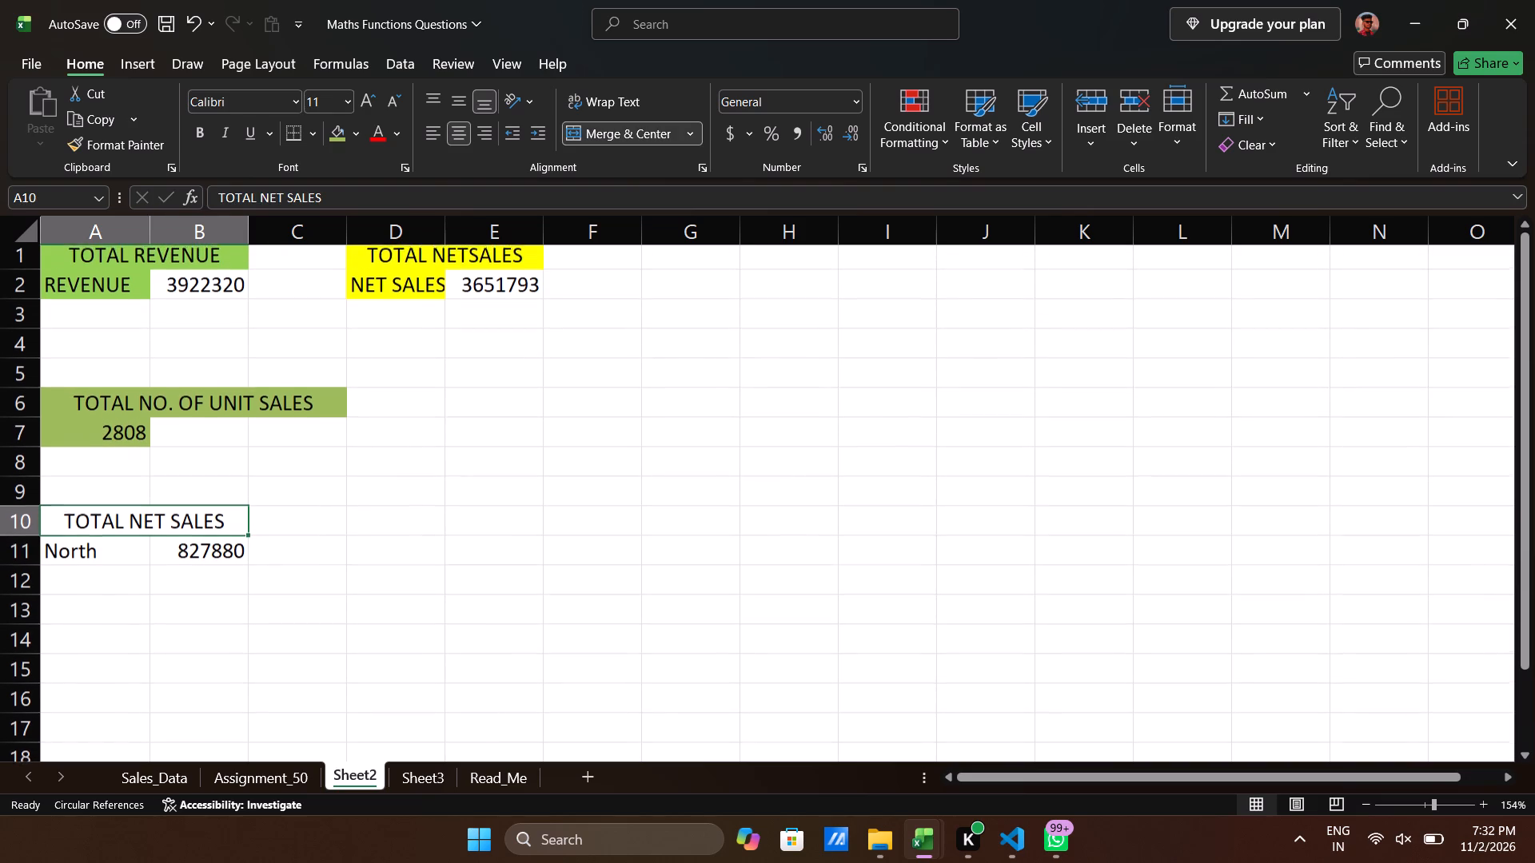
Review the SUMIF questions on Assignment_50 from question 4 onward, then return to Sheet2.
left_click(249, 770)
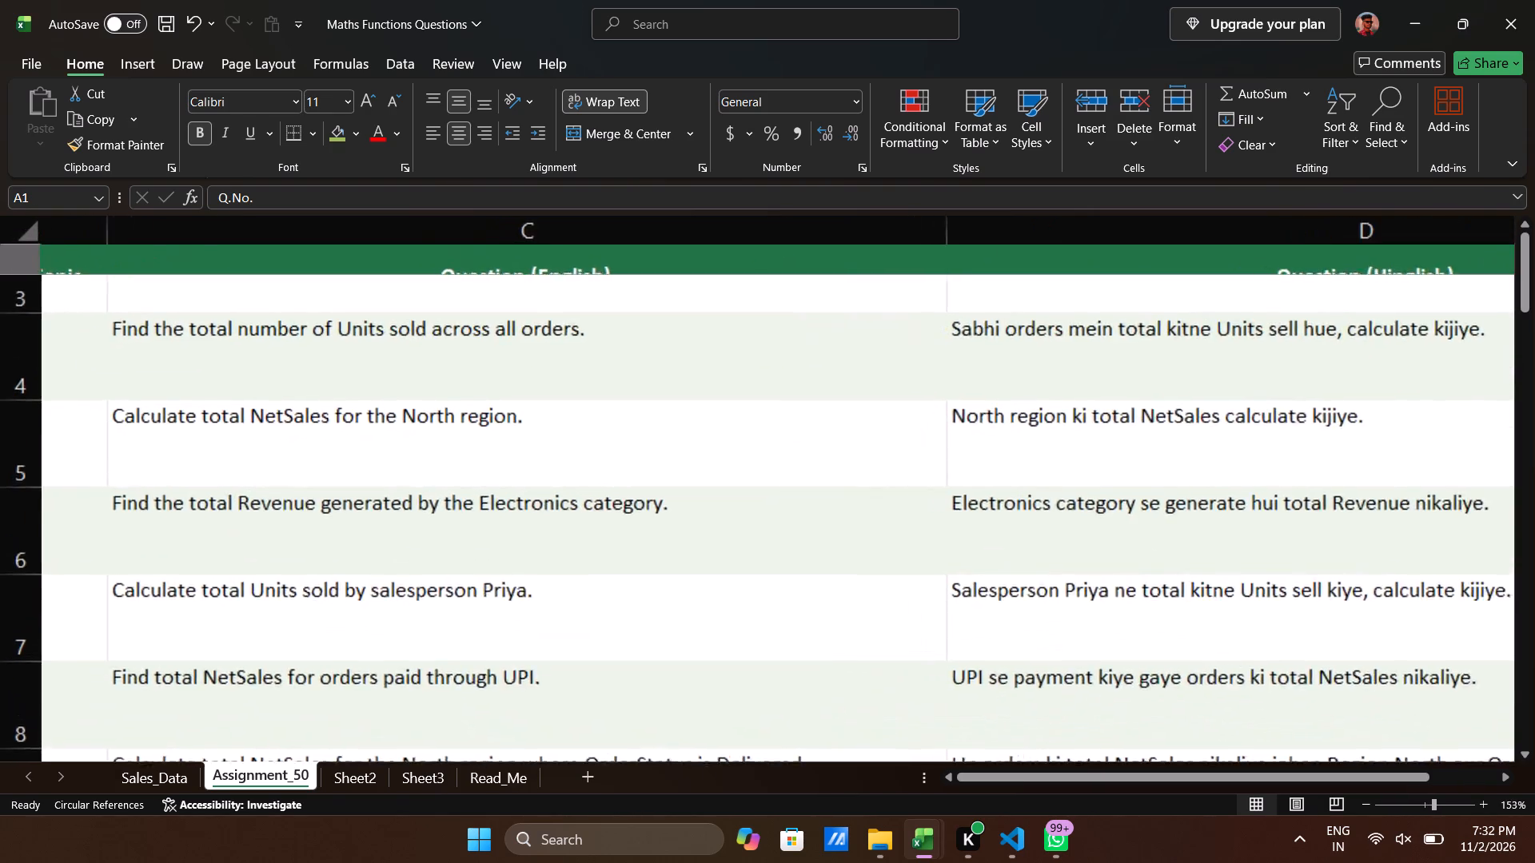
scroll(479, 494, "right", 2)
scroll(479, 494, "down", 1)
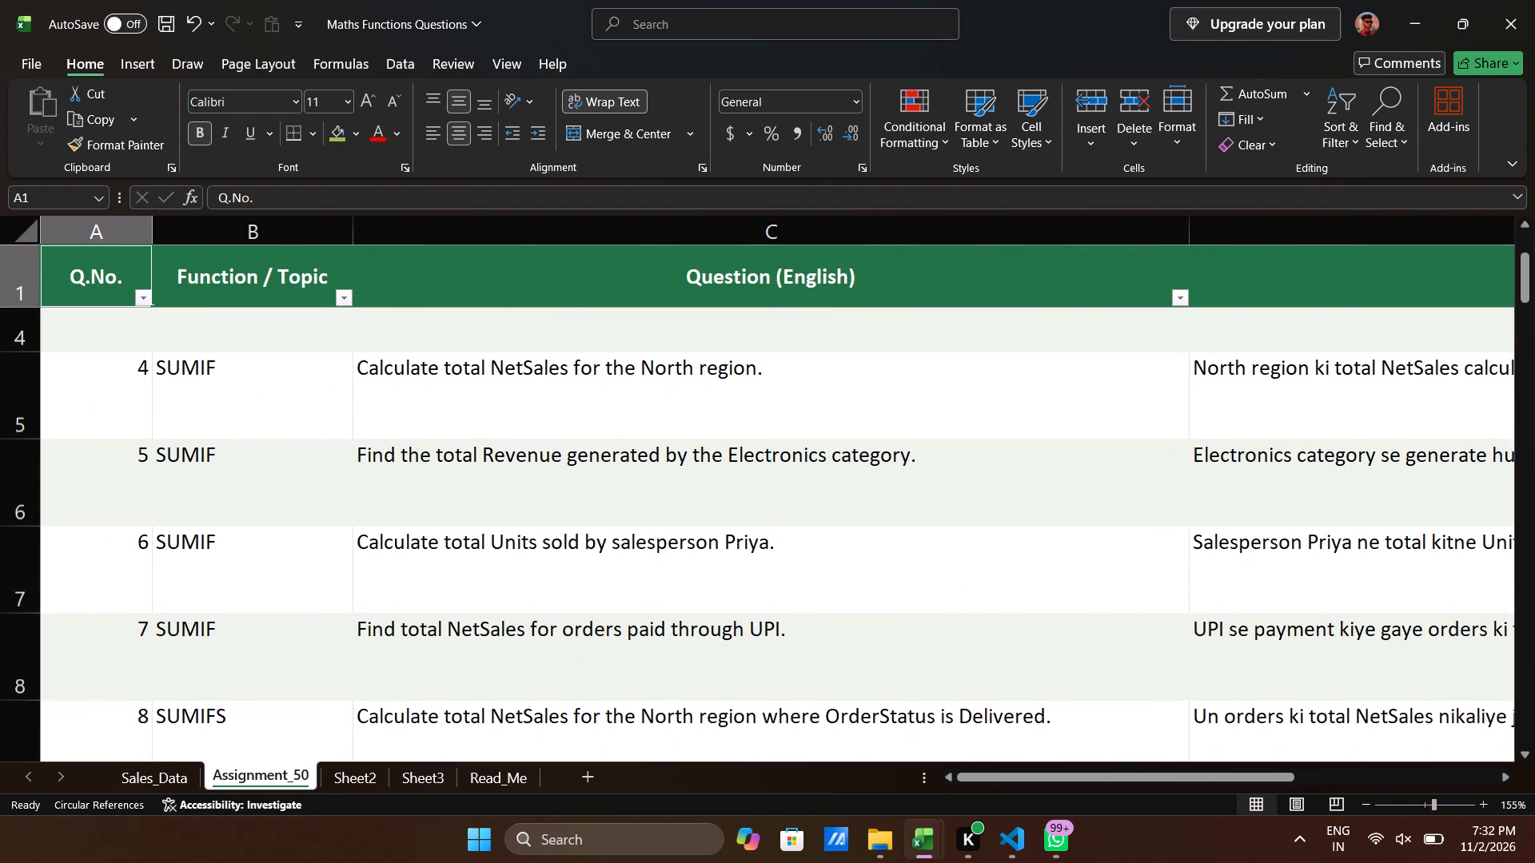
scroll(479, 494, "down", 1)
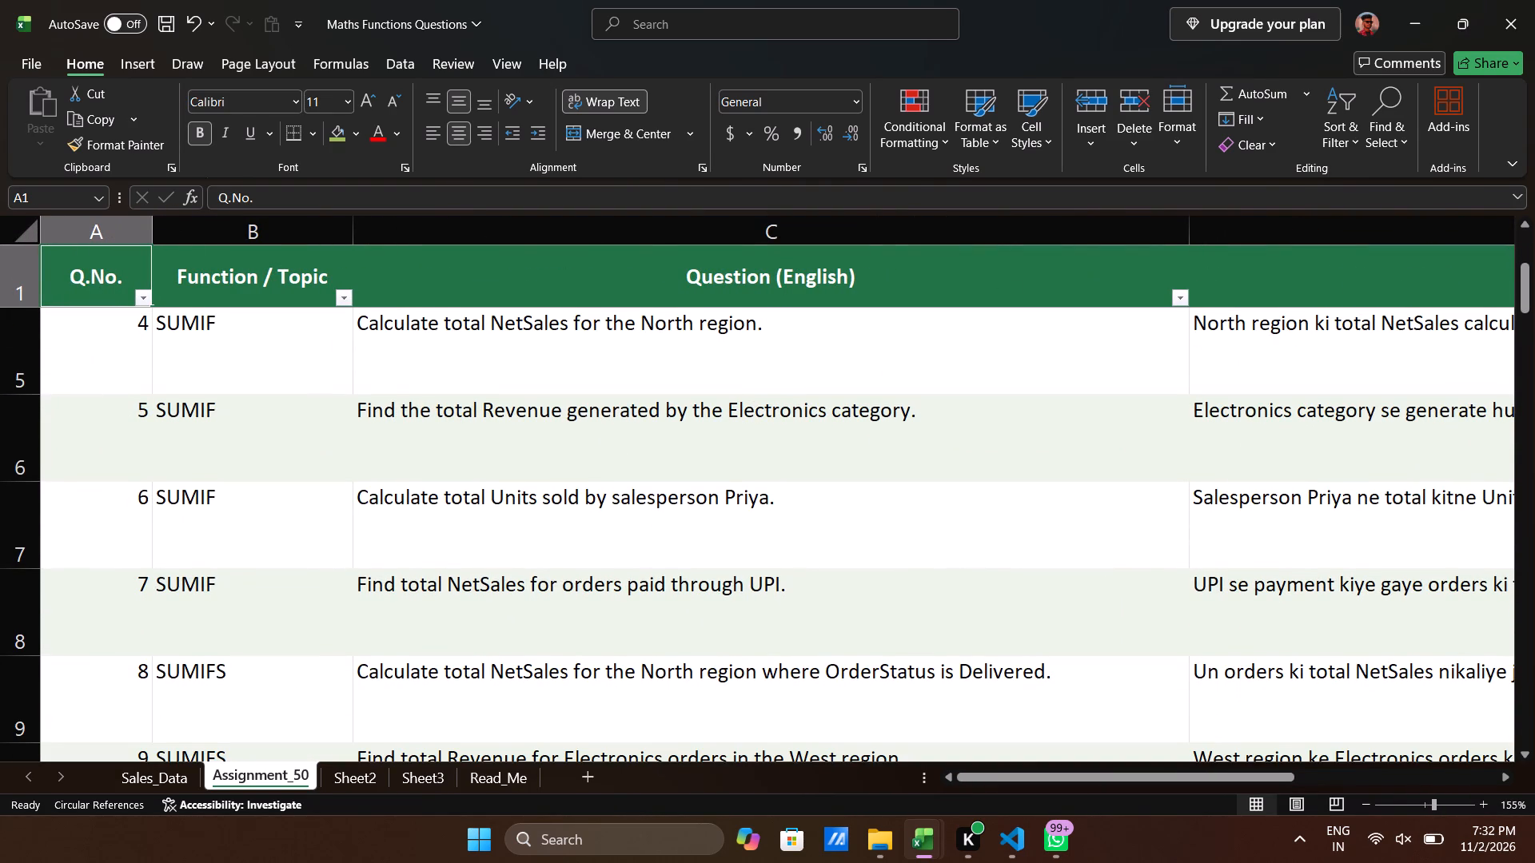
left_click(358, 780)
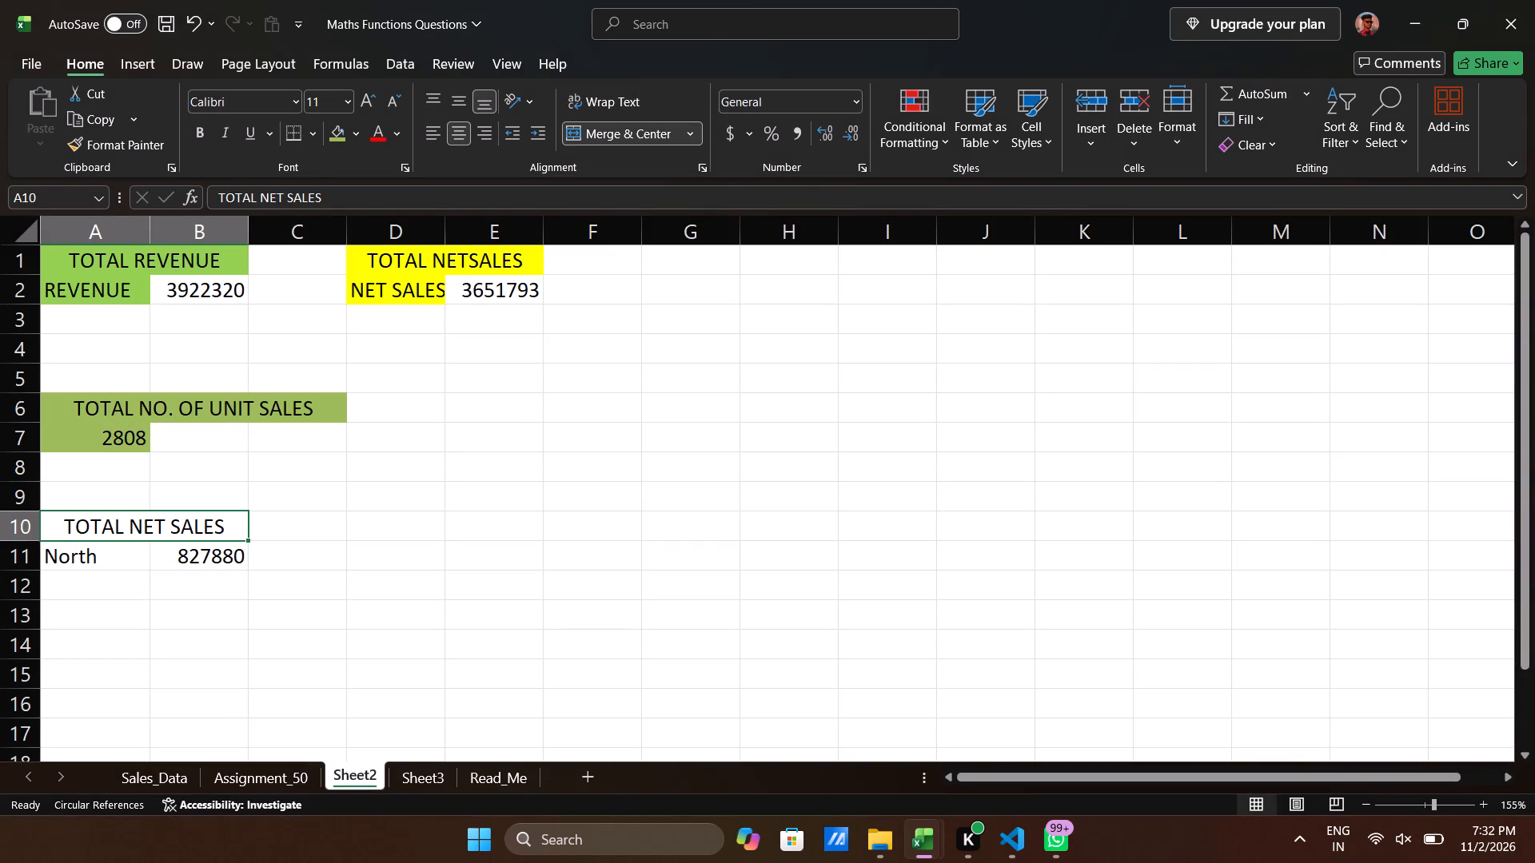
Fill the TOTAL NET SALES heading and the North label in A11 with the green used for the unit sales block.
left_click(336, 132)
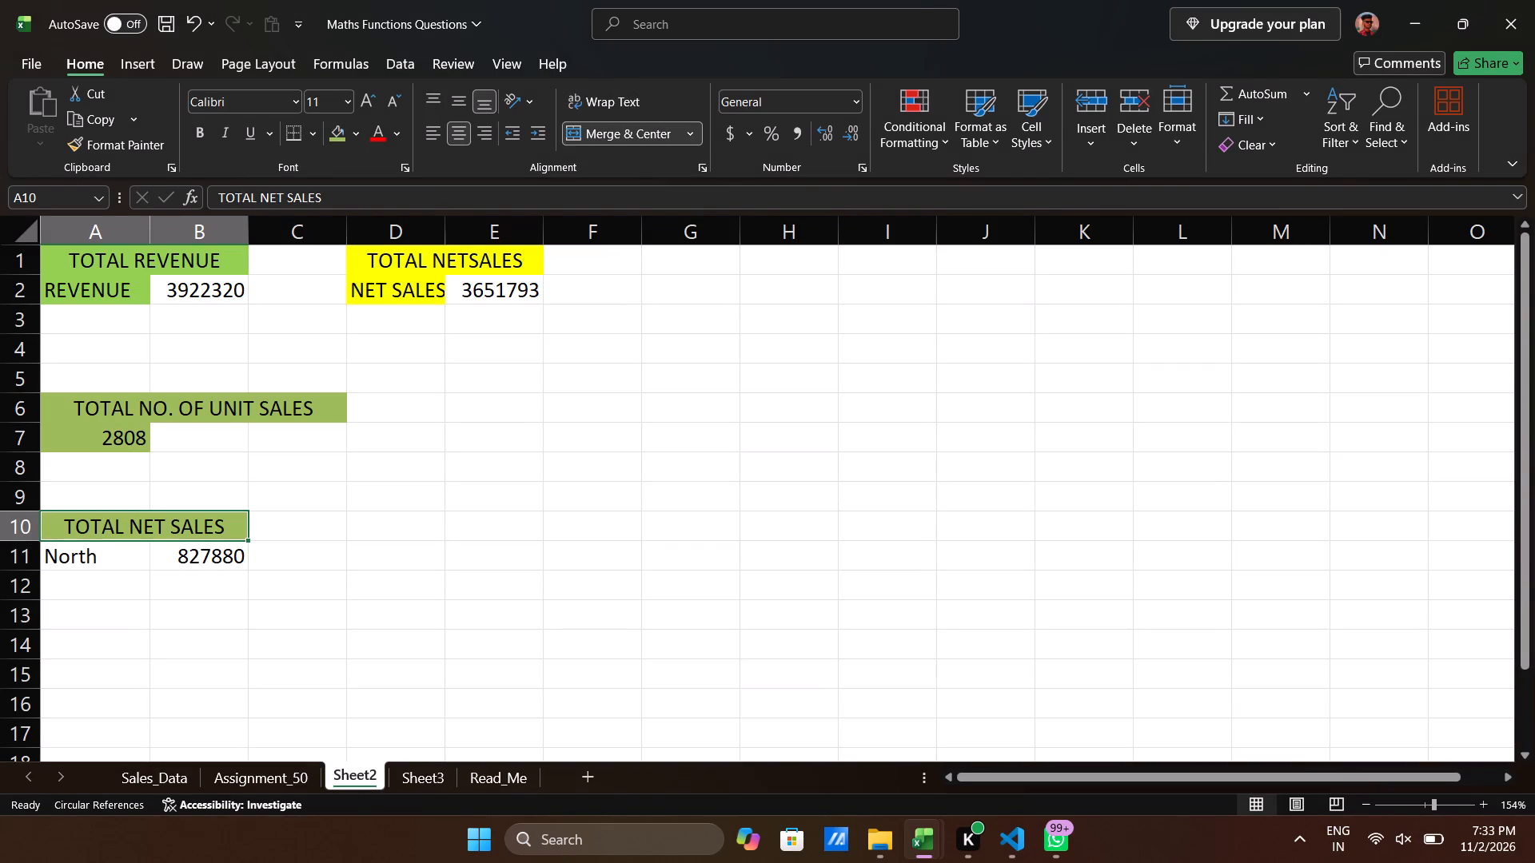
left_click(83, 565)
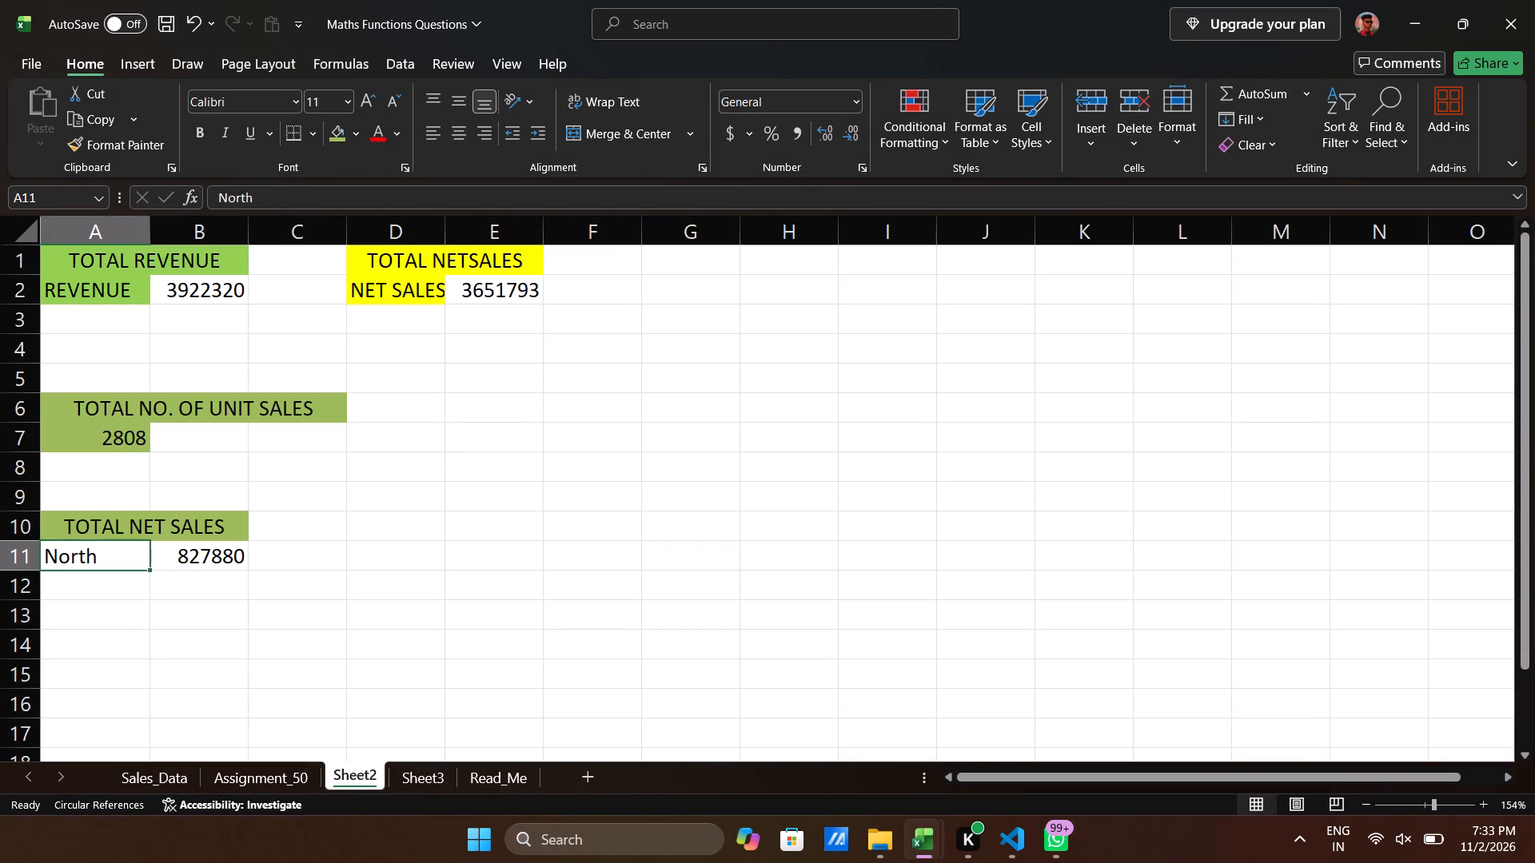
left_click(335, 121)
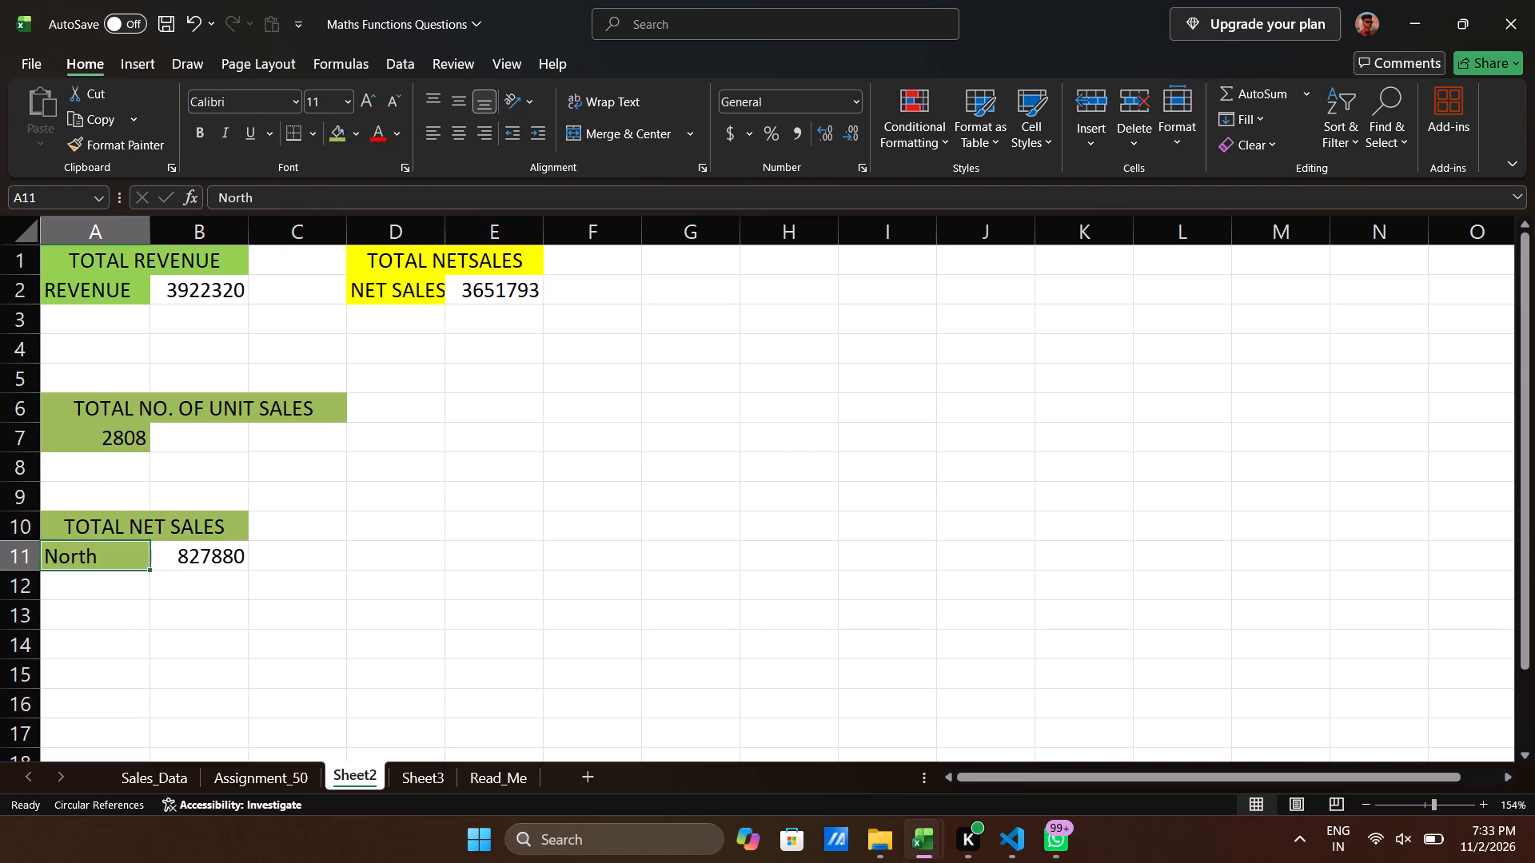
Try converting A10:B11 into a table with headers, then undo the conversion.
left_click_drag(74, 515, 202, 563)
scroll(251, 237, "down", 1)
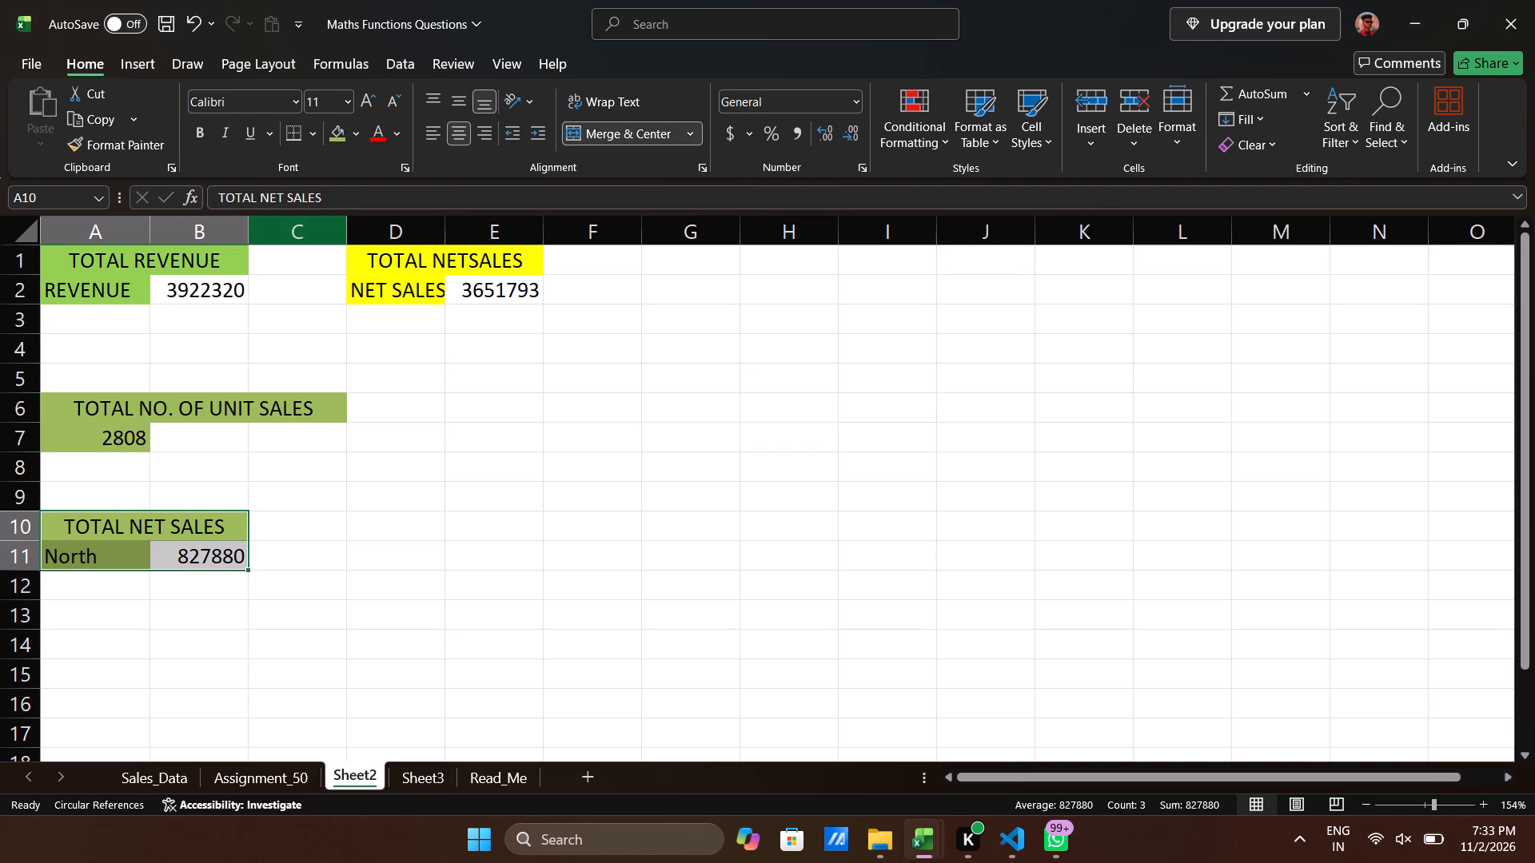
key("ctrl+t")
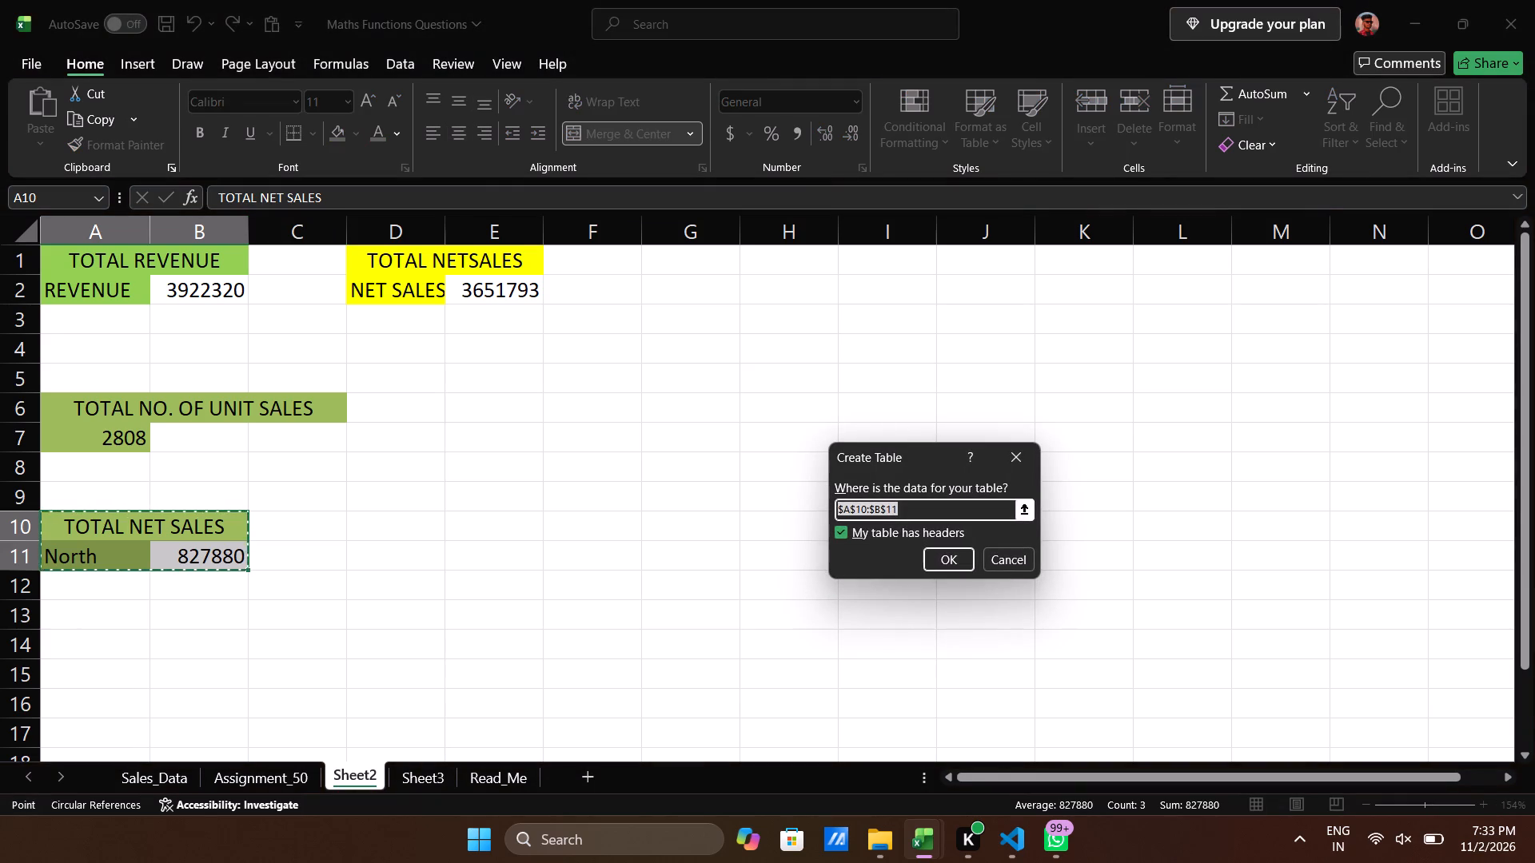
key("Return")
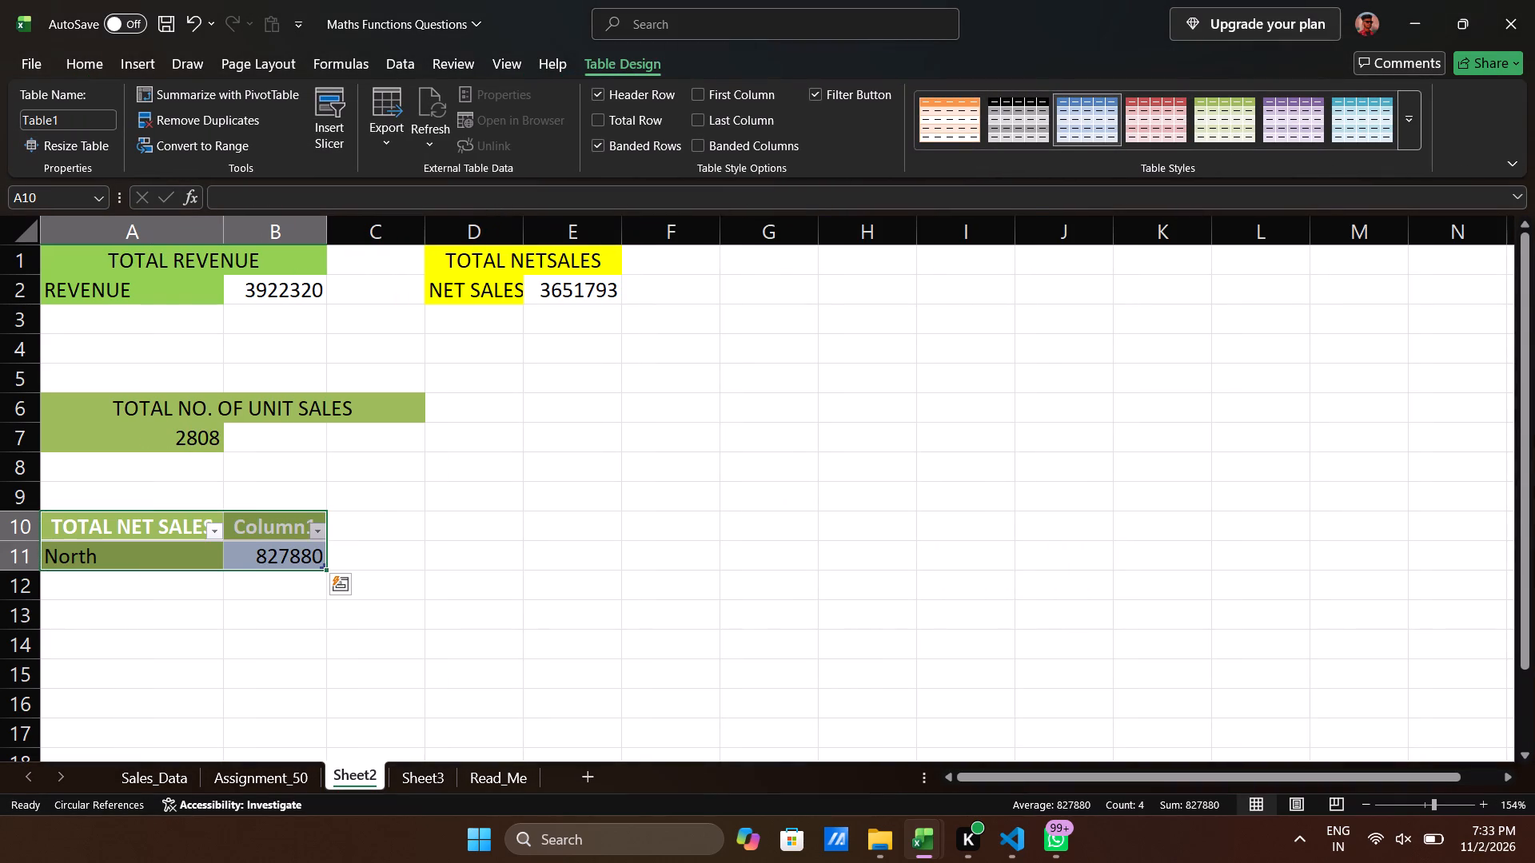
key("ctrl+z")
Apply all borders to the North net sales block, A10:B11.
left_click_drag(59, 517, 166, 547)
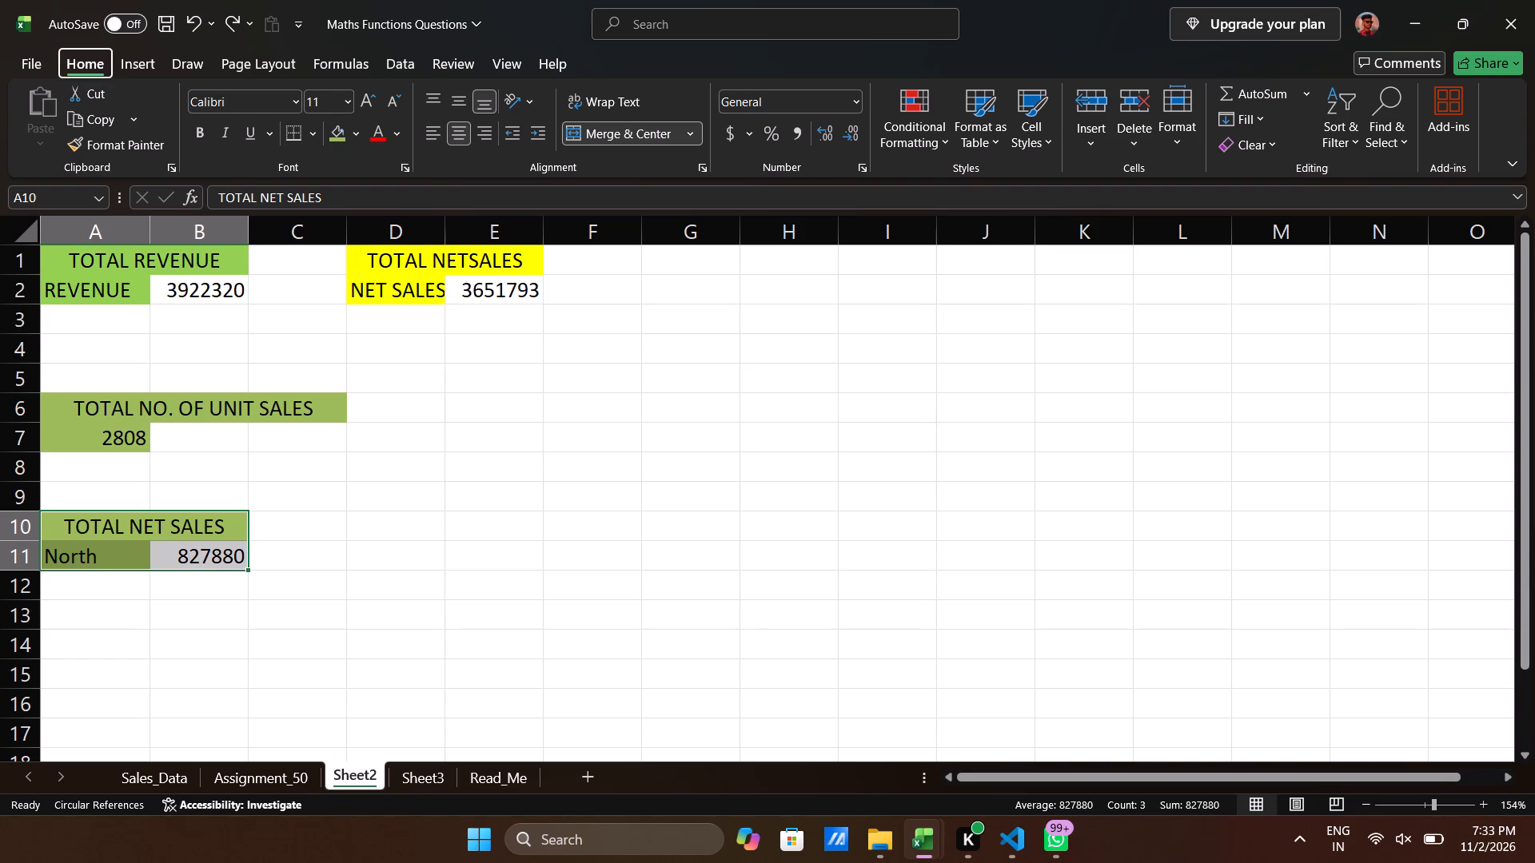
key("h")
key("b")
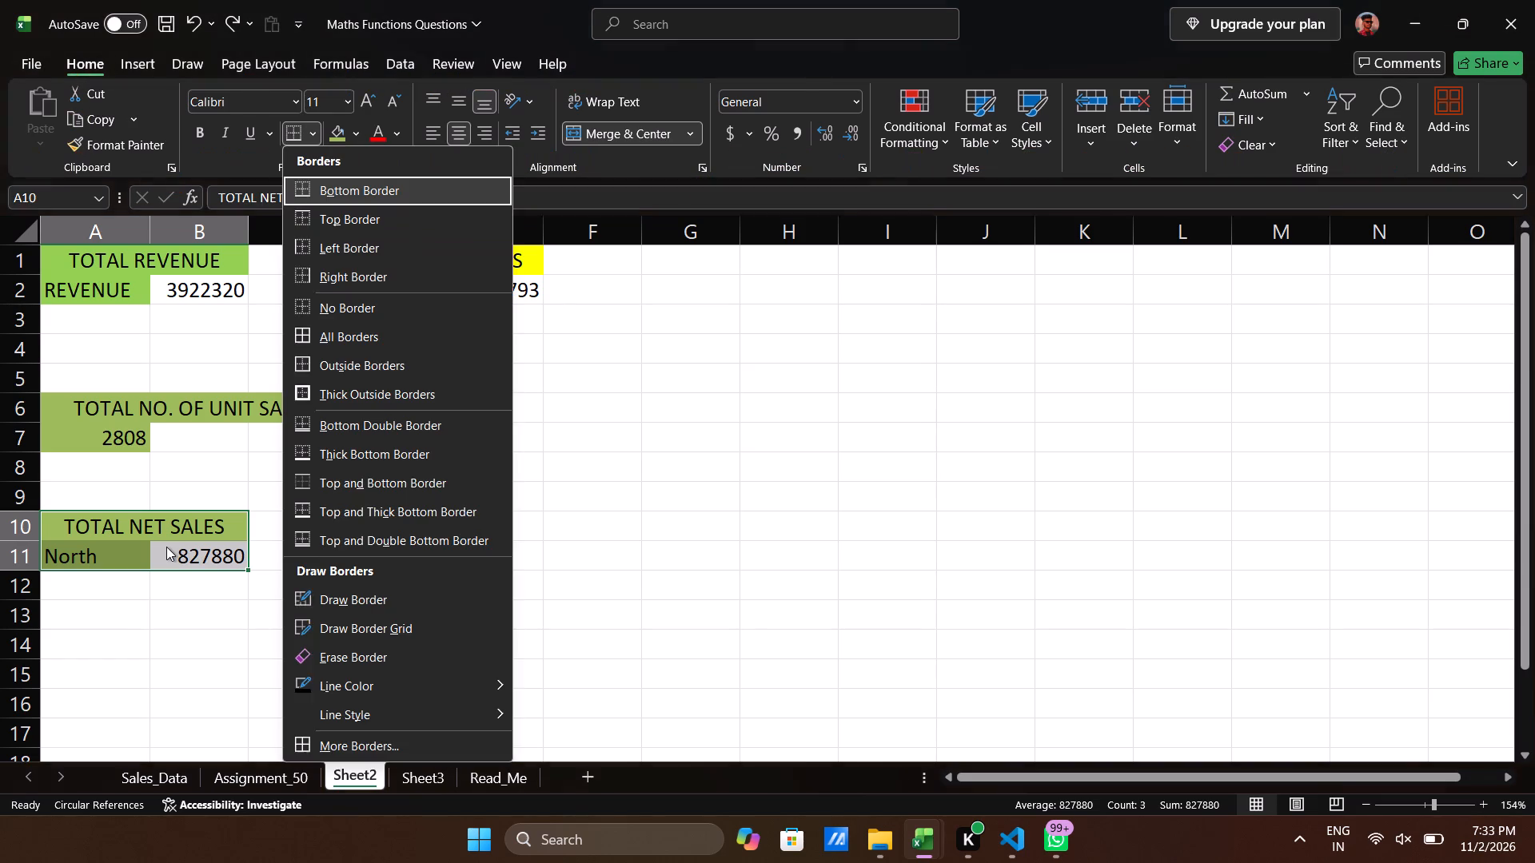
key("a")
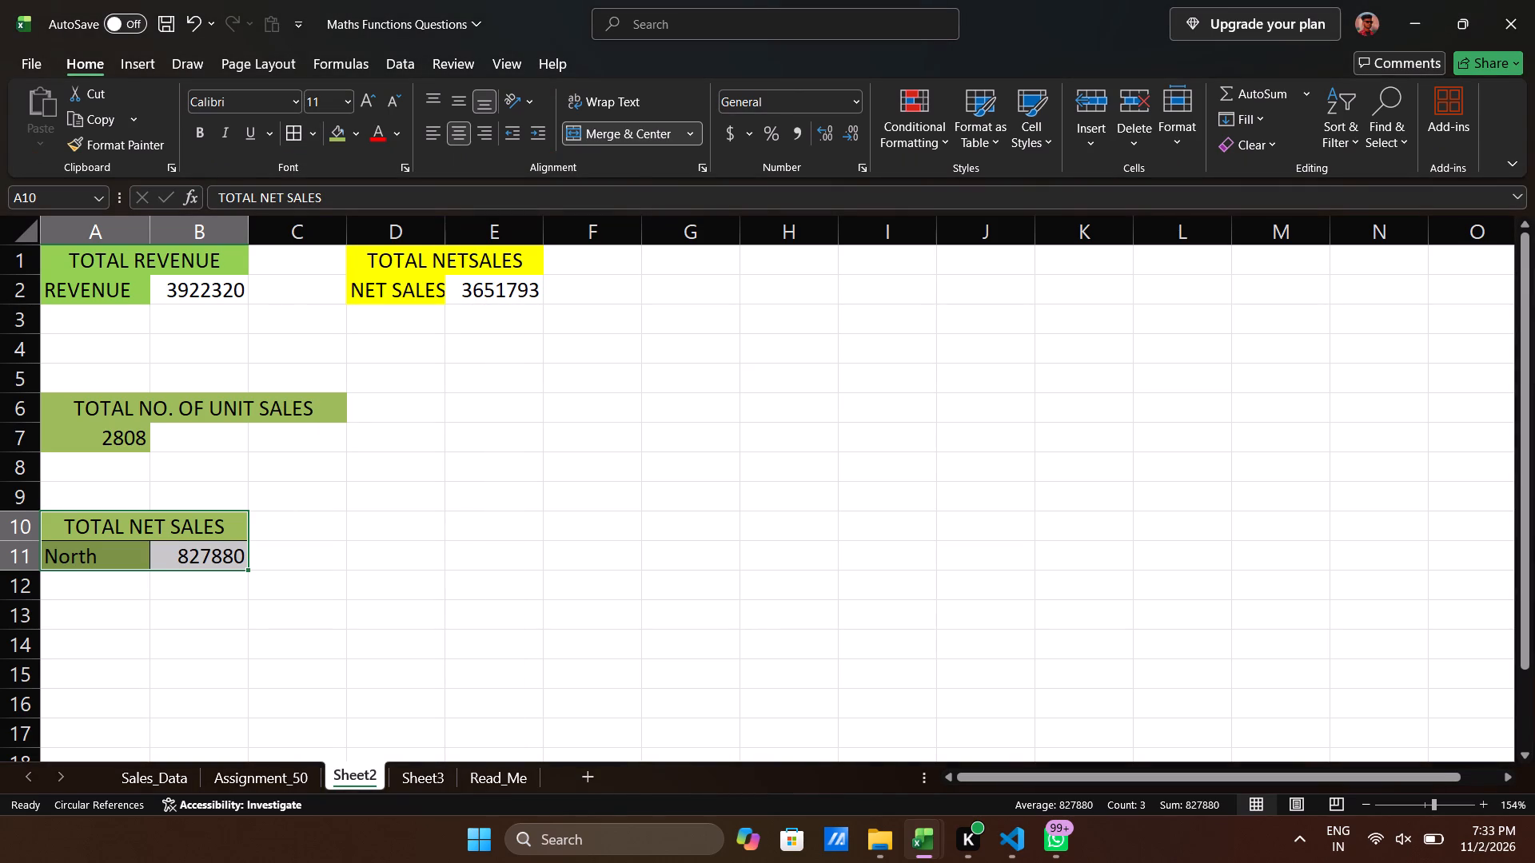
Apply all borders to the unit sales block A6:C7, the total revenue block A1:B2 and the total net sales block D1:E2.
left_click_drag(66, 400, 122, 439)
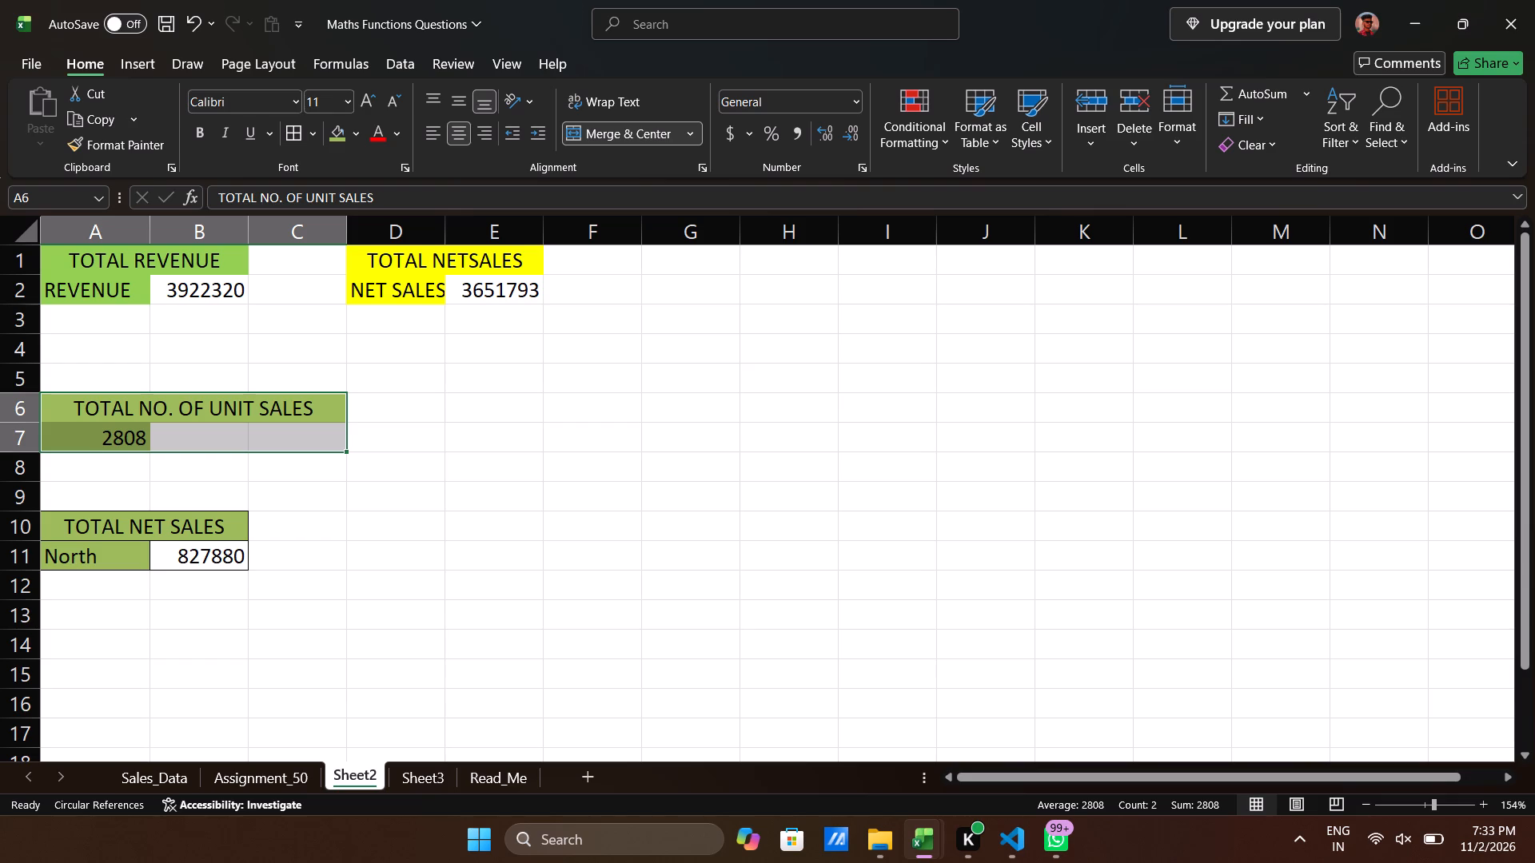
type("HBA")
left_click_drag(73, 262, 154, 298)
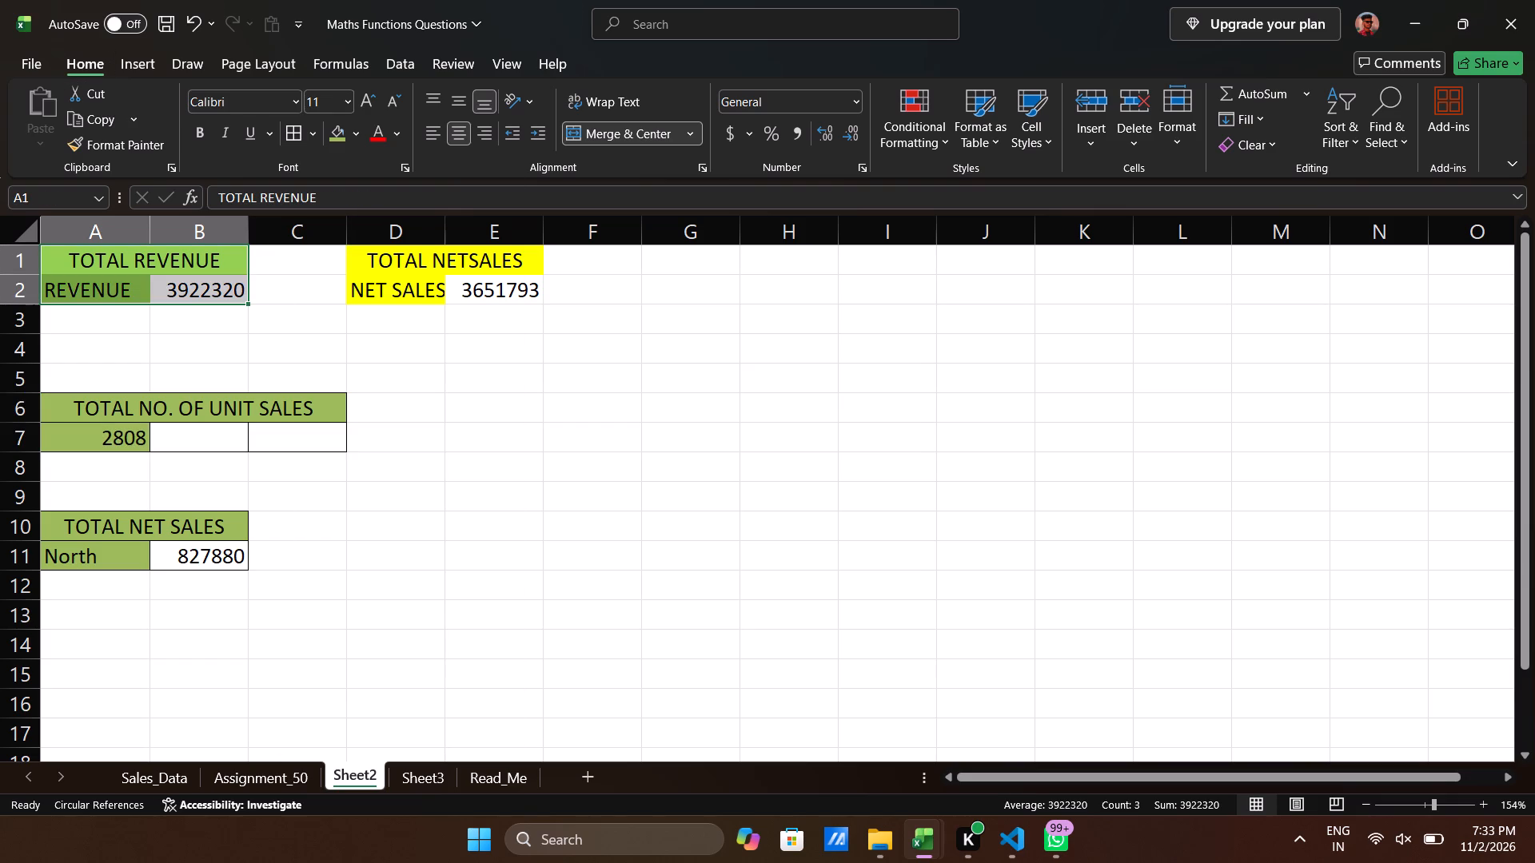
type("HBA")
left_click_drag(355, 260, 484, 281)
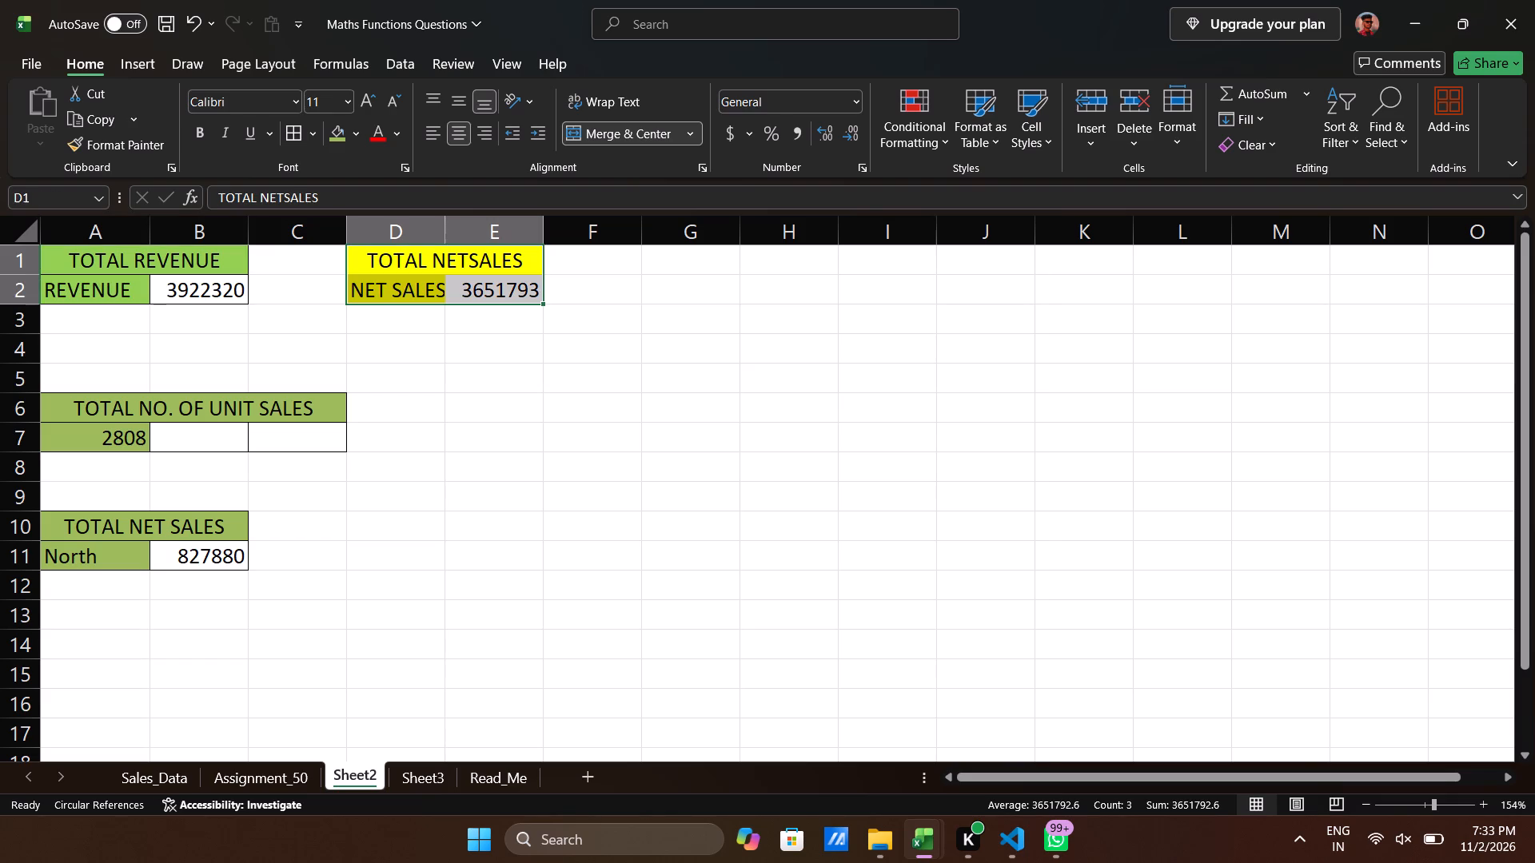
type("HBA")
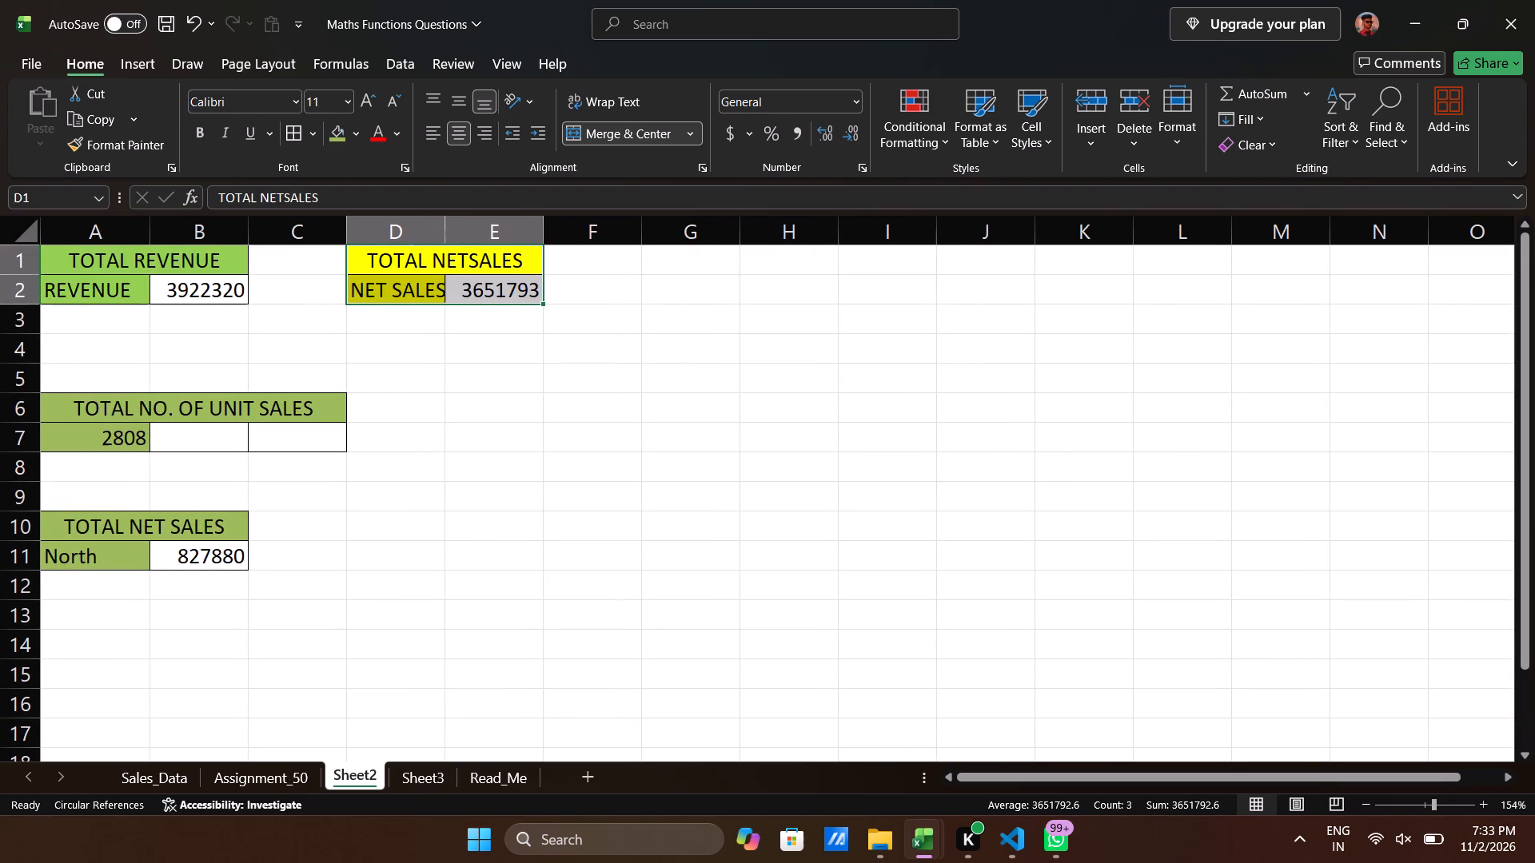
left_click(124, 654)
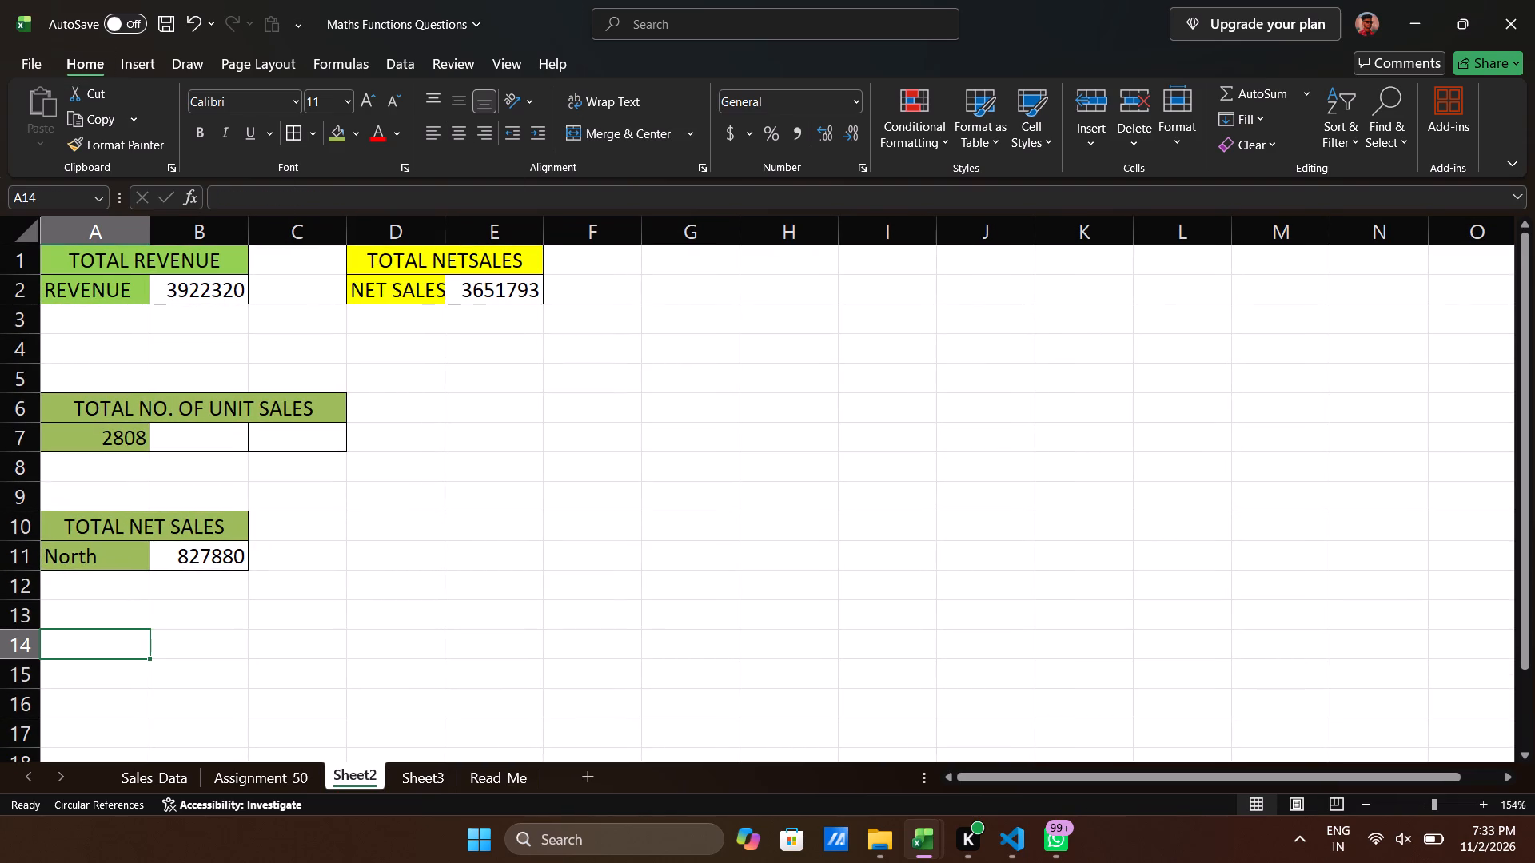
Check the next SUMIF question on Assignment_50 and the column layout of Sales_Data, then return to Sheet2.
left_click(530, 405)
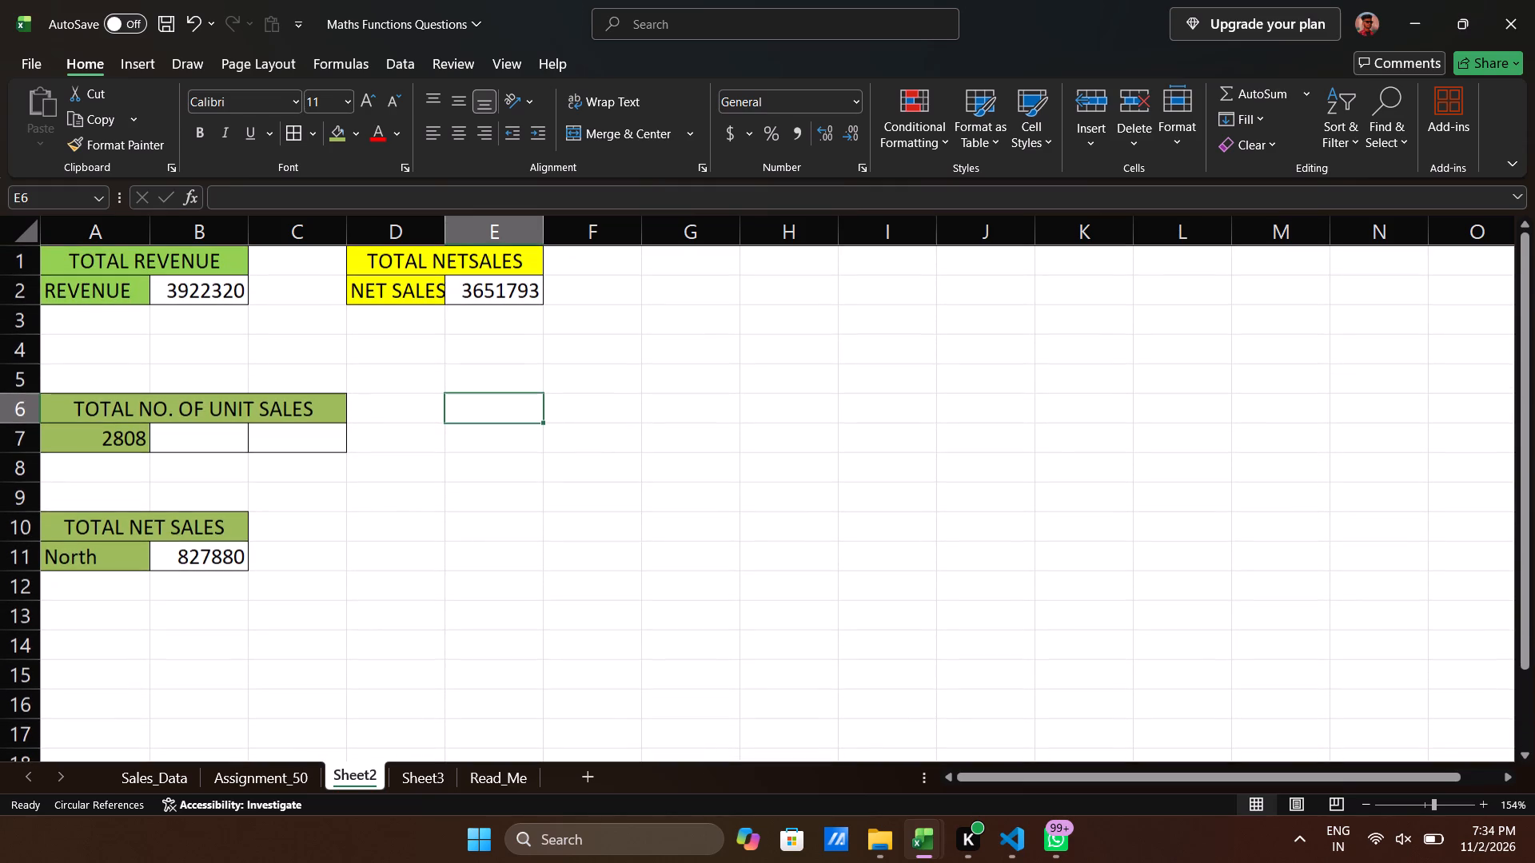
left_click(717, 264)
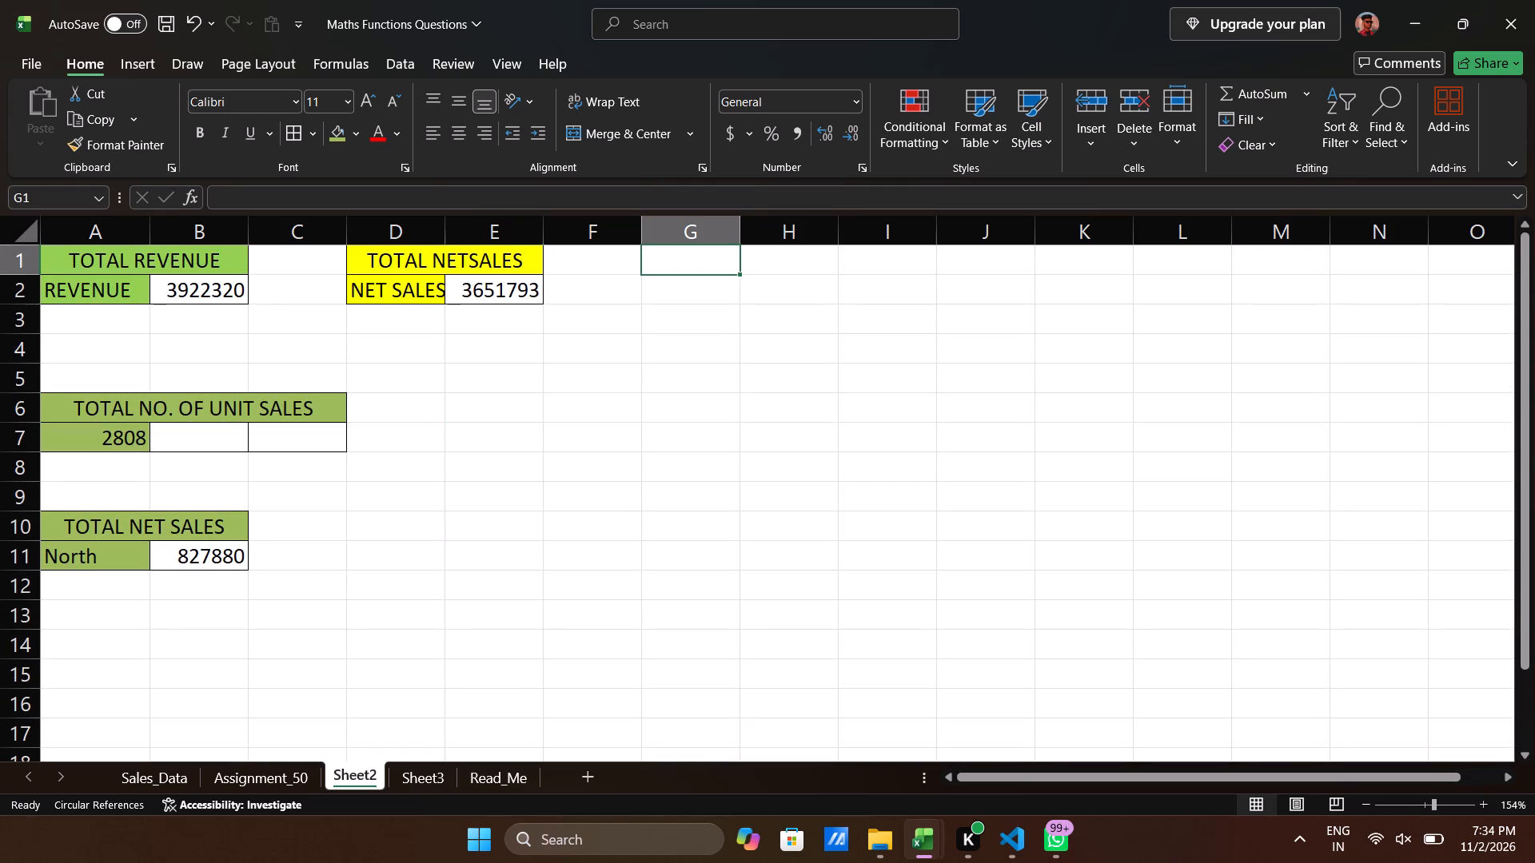
scroll(717, 264, "up", 2)
left_click(272, 768)
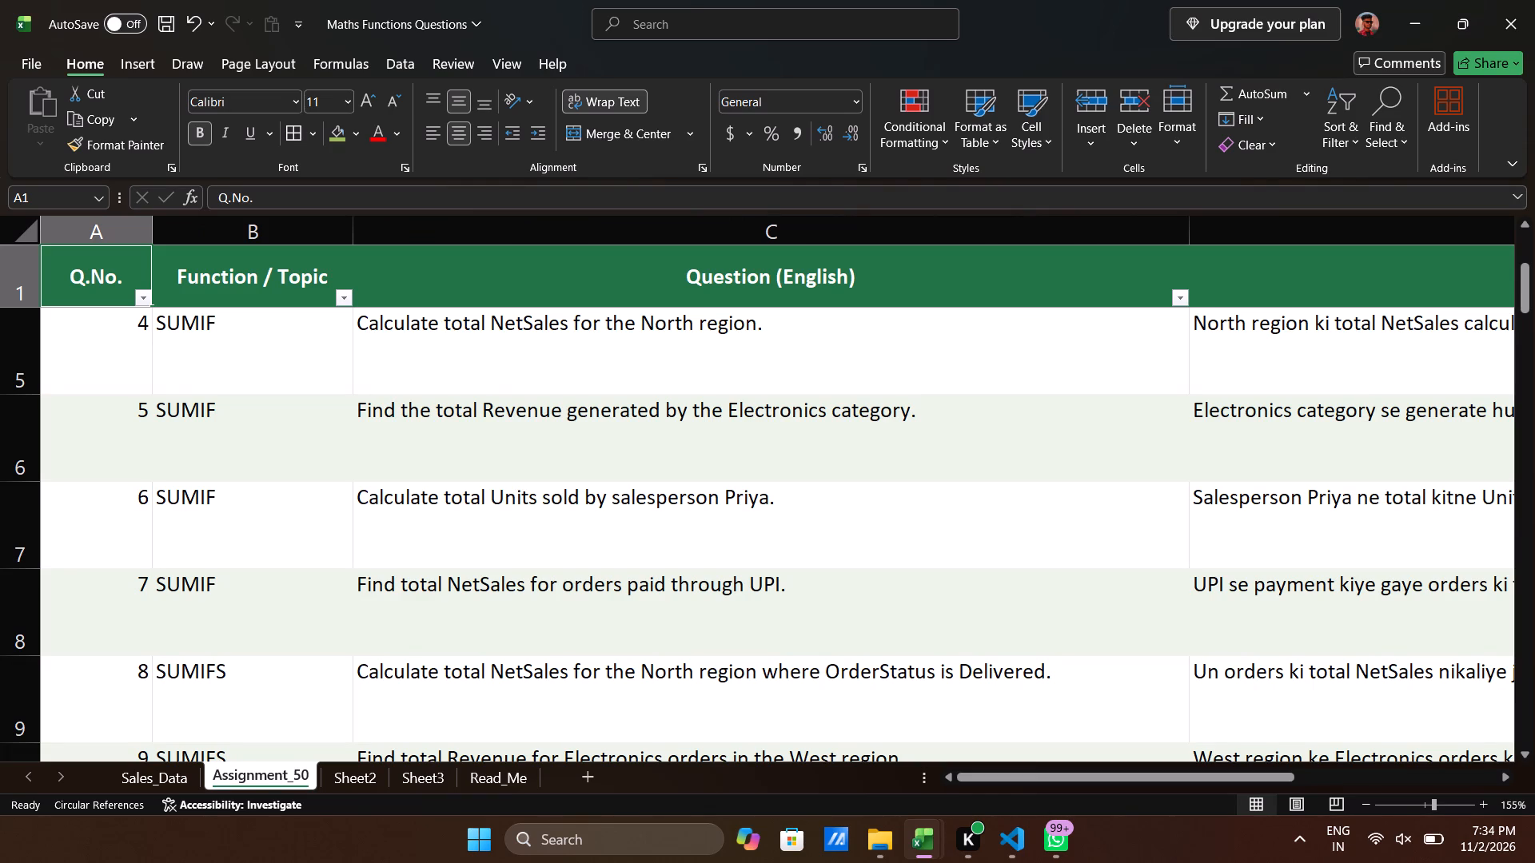
left_click(166, 775)
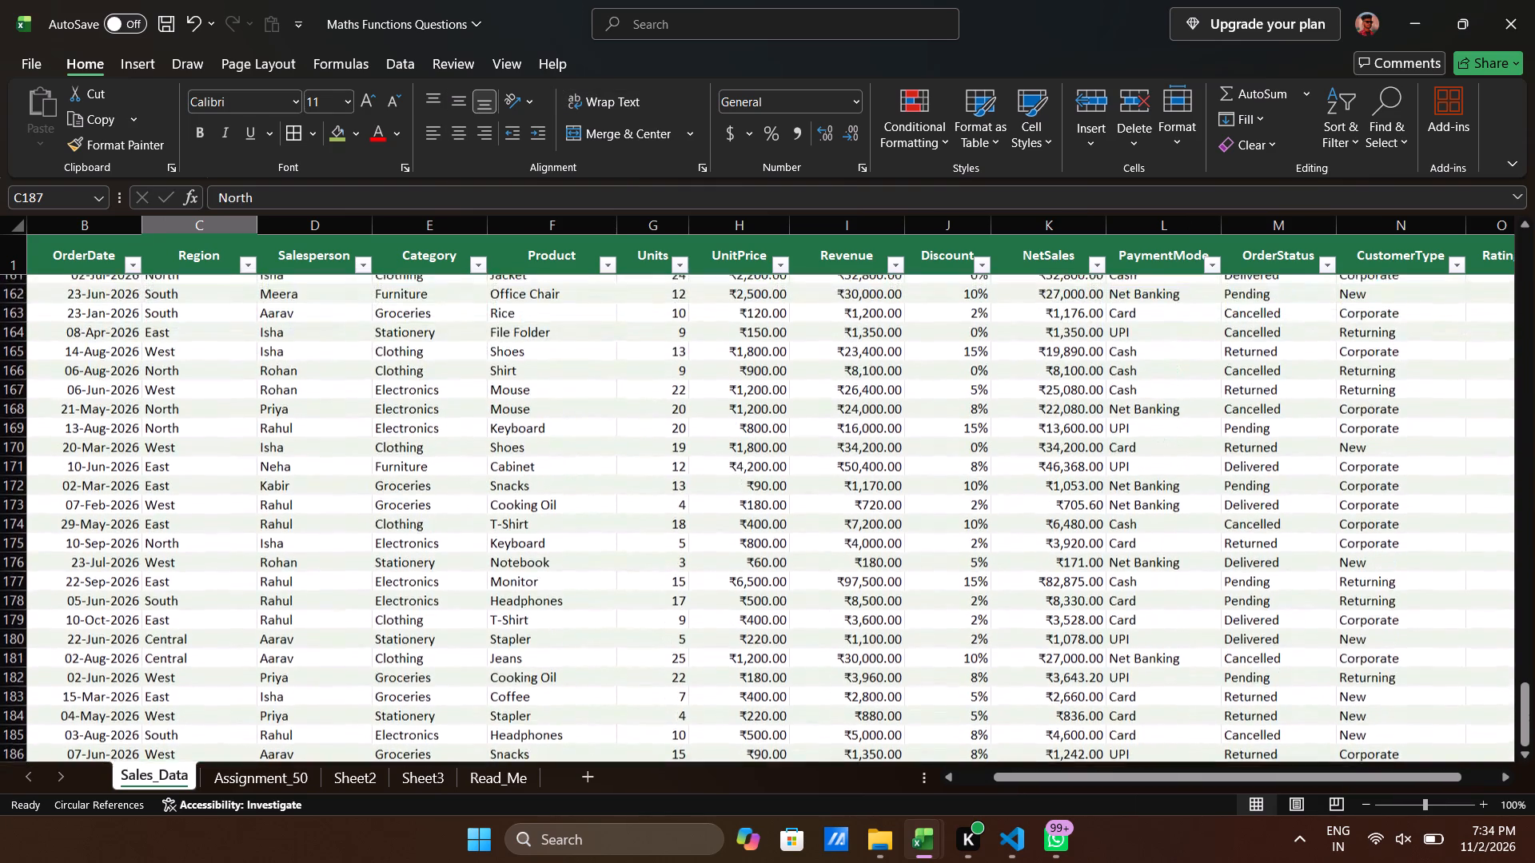
scroll(656, 439, "up", 10)
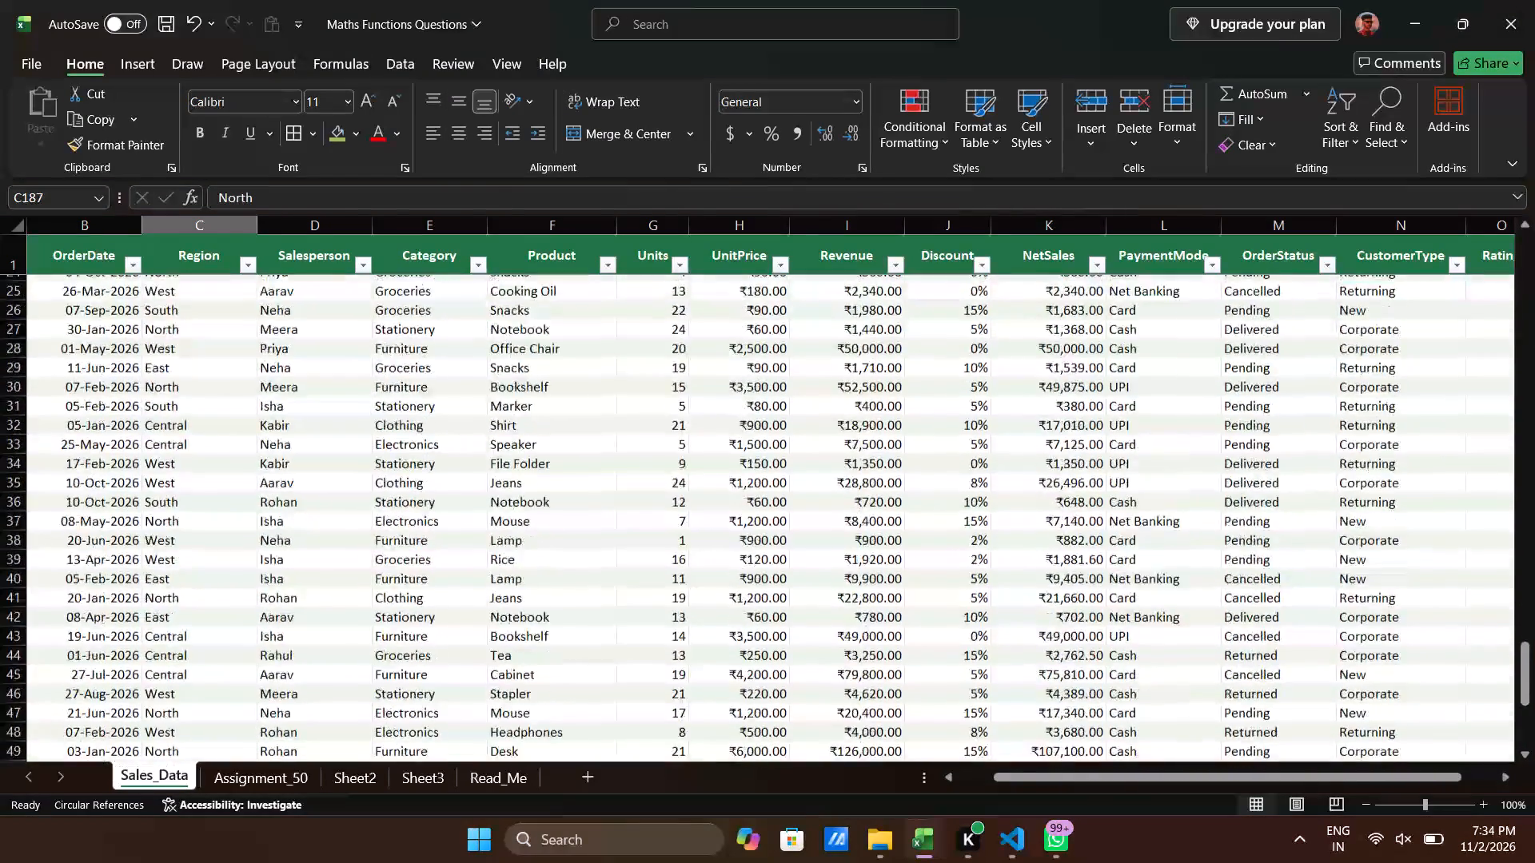
scroll(656, 439, "up", 2)
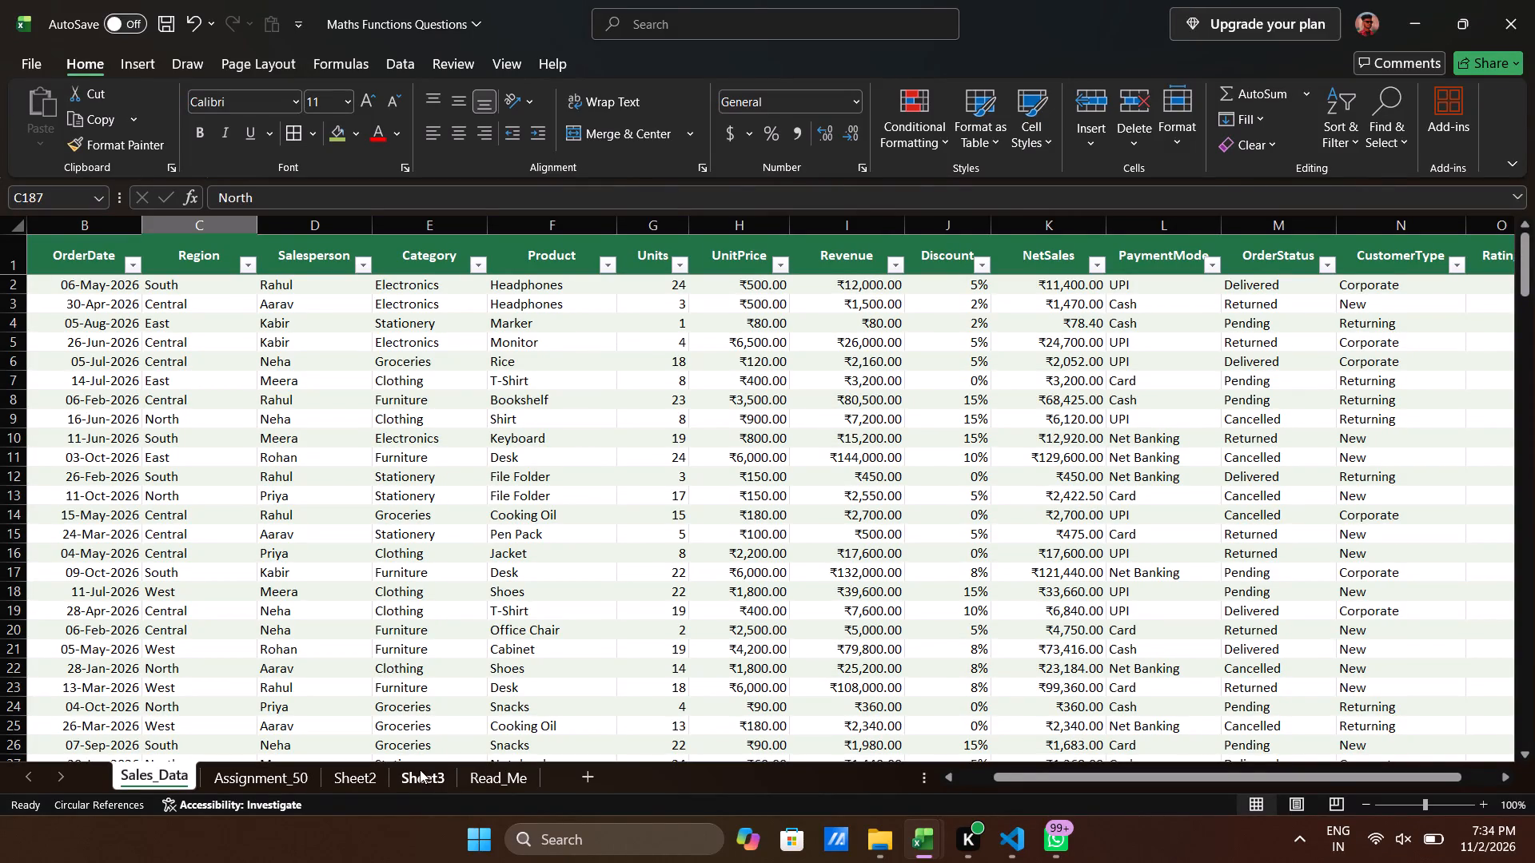
left_click(345, 774)
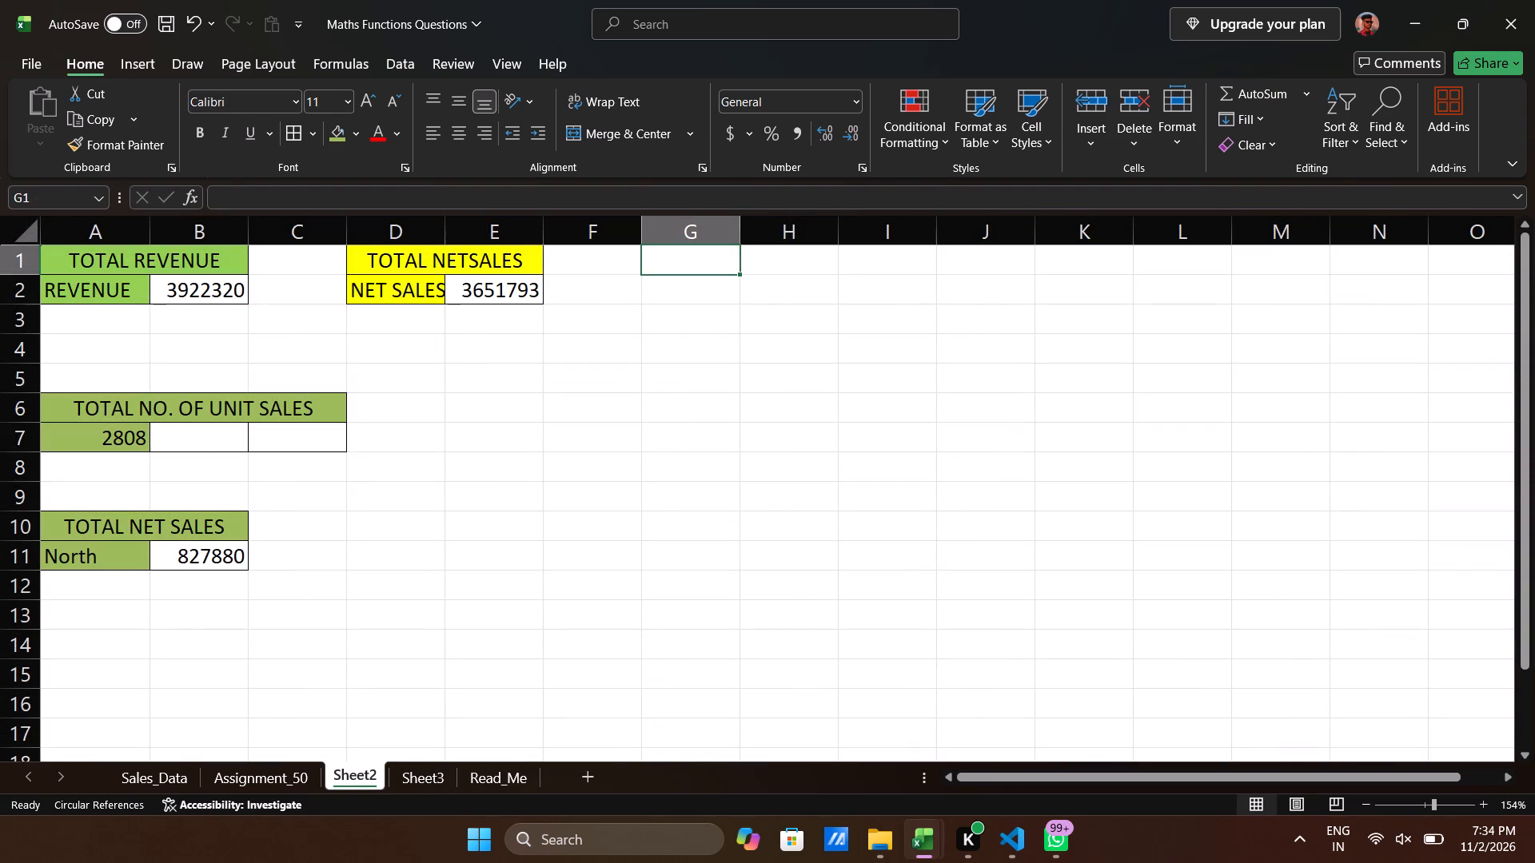
Enter the headings CATEGORY in H1 and TOTAL REVENUE in I1.
left_click(783, 266)
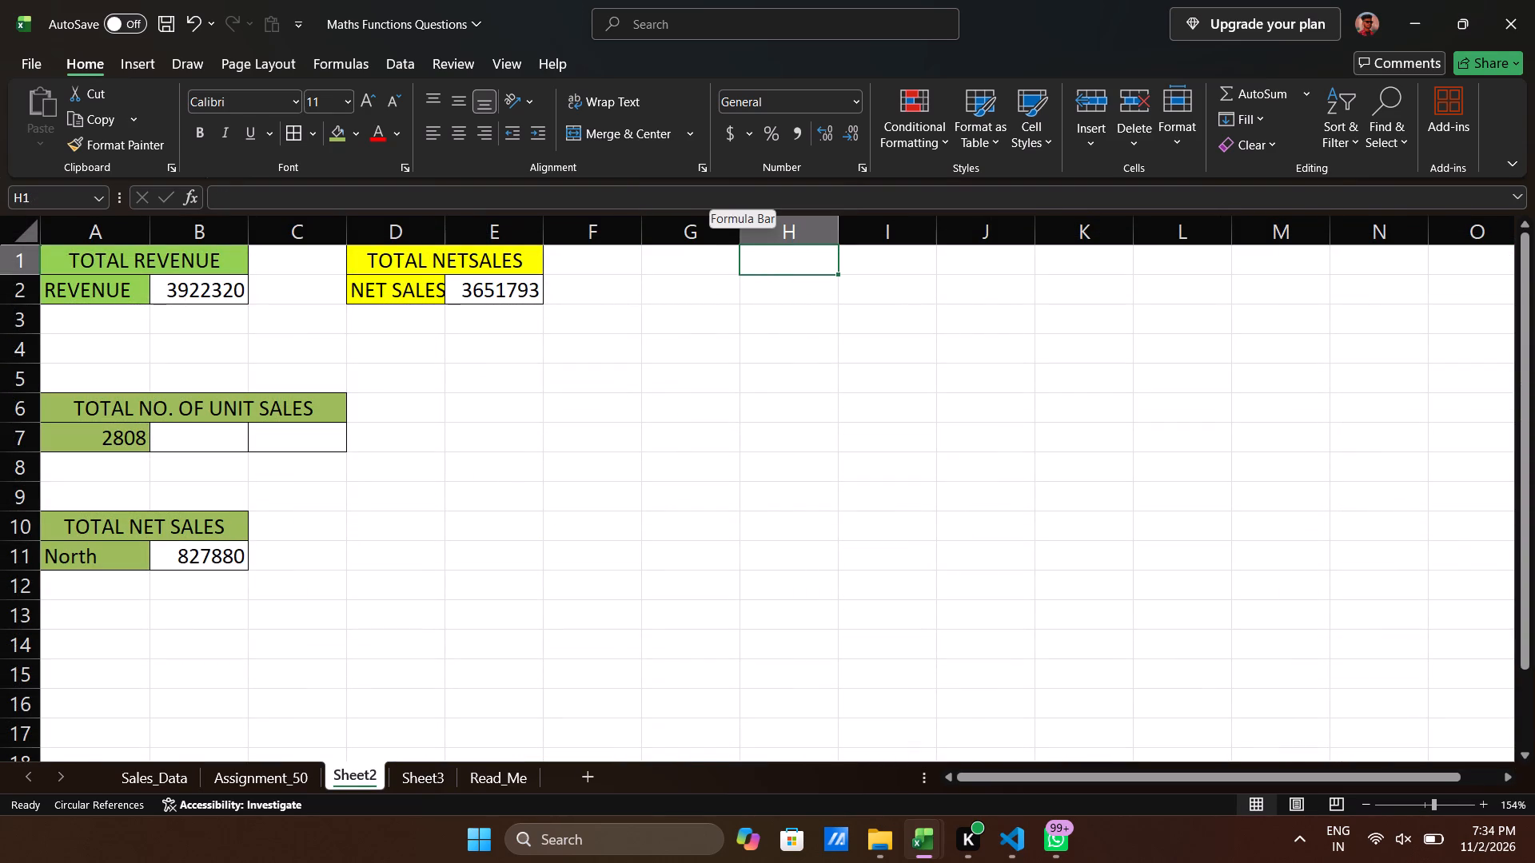
key("c")
key("a")
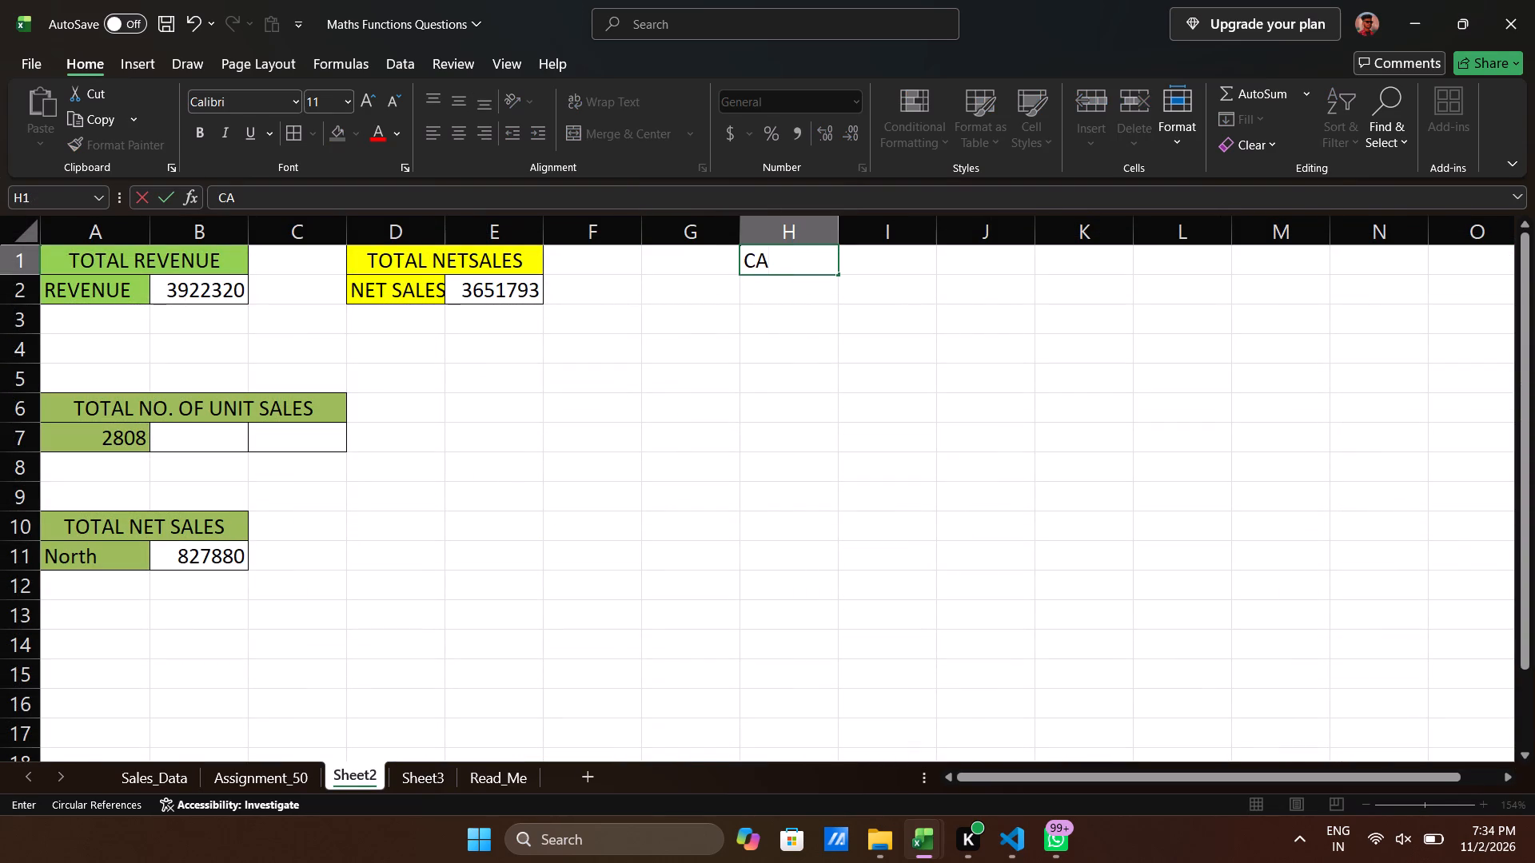
type("TER")
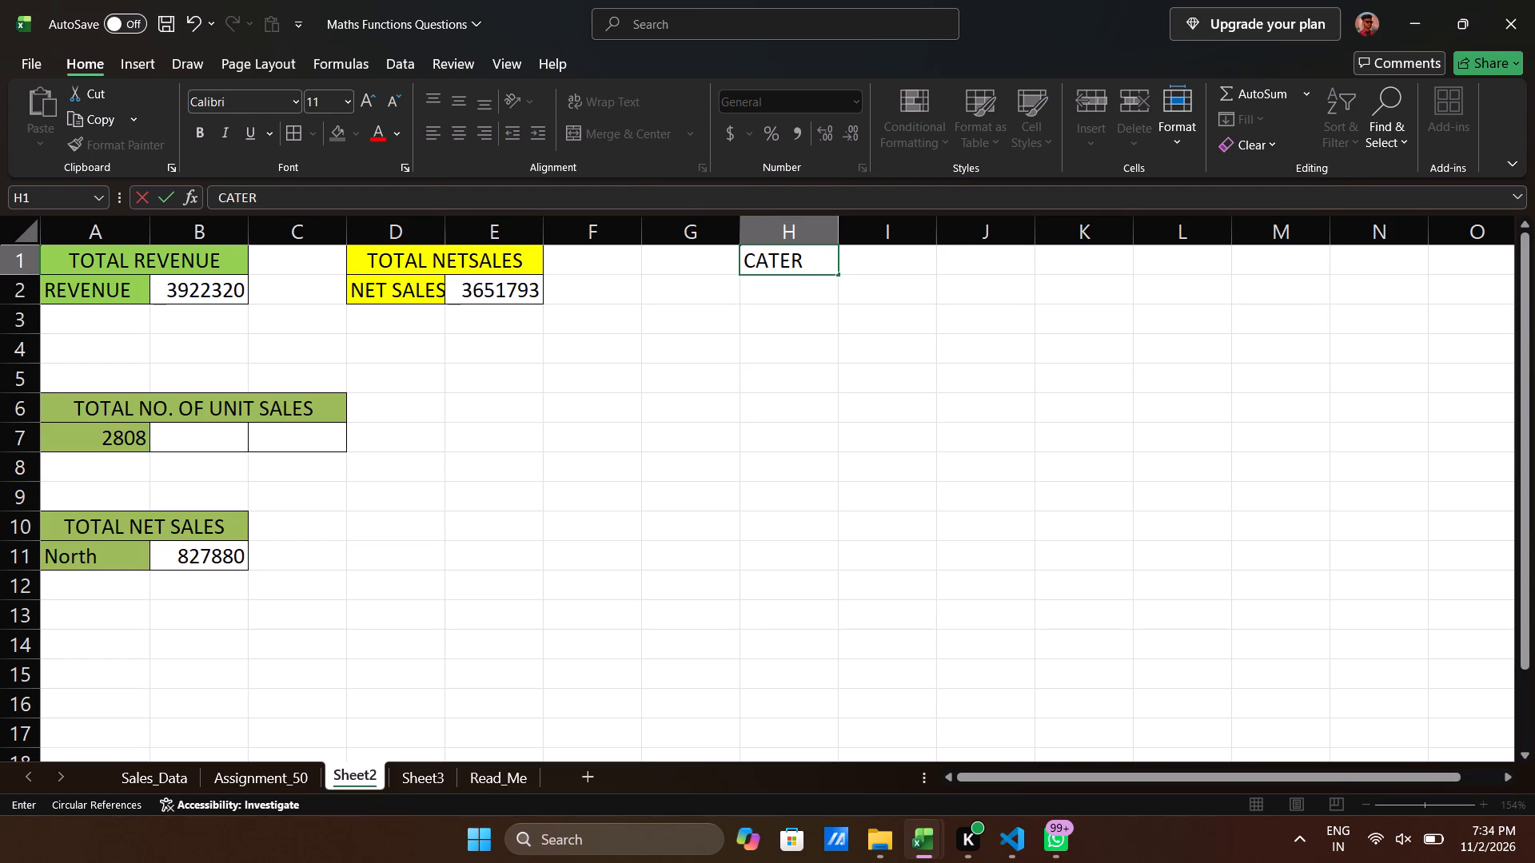
key("BackSpace")
type("GO")
type("RY")
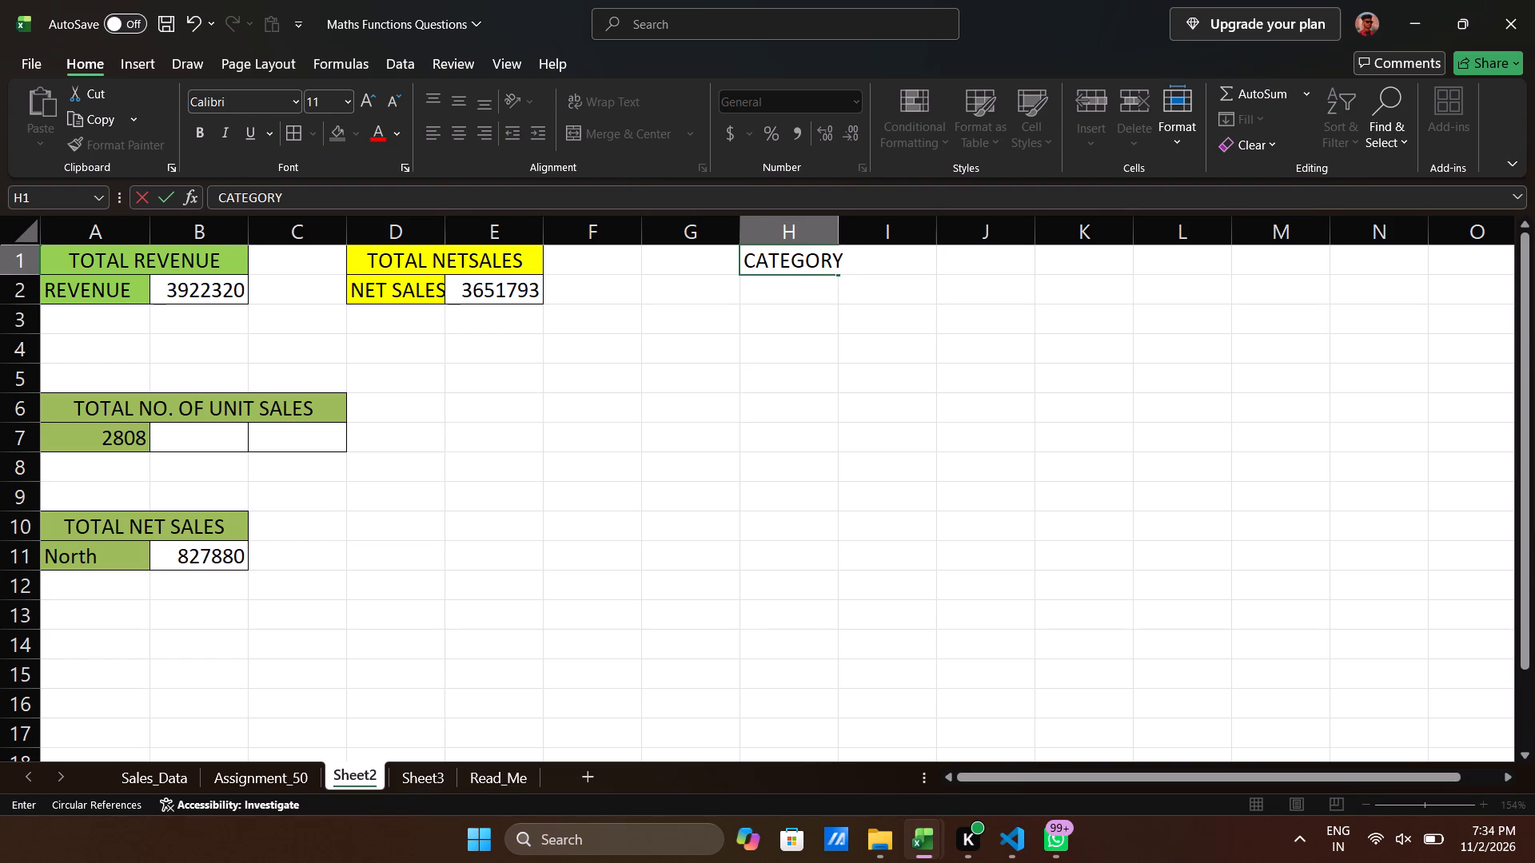
key("Tab")
type("TOTAL RE")
type("VE")
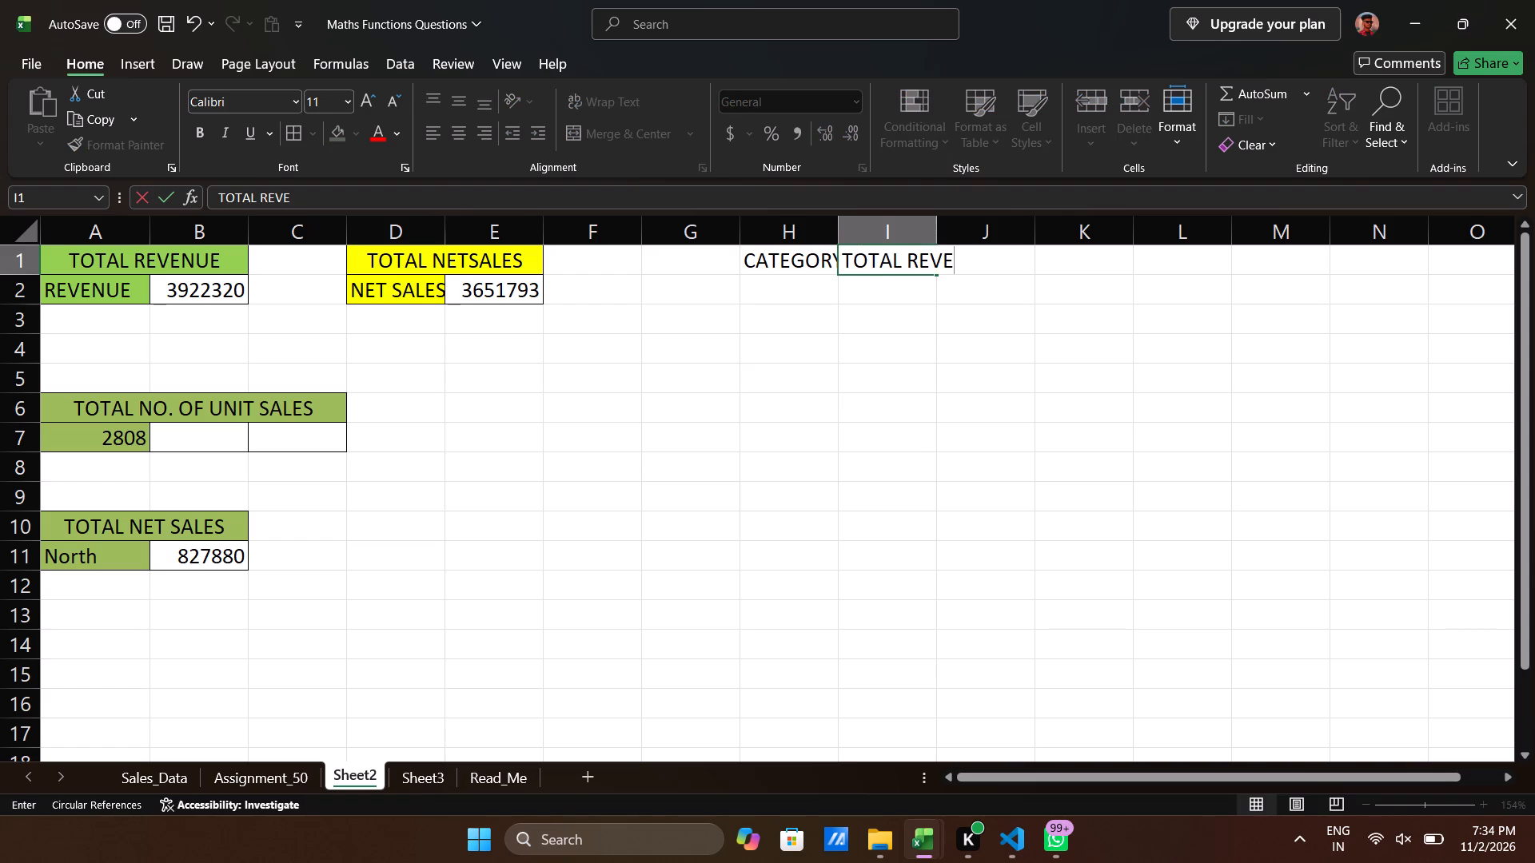
type("NUE")
key("Return")
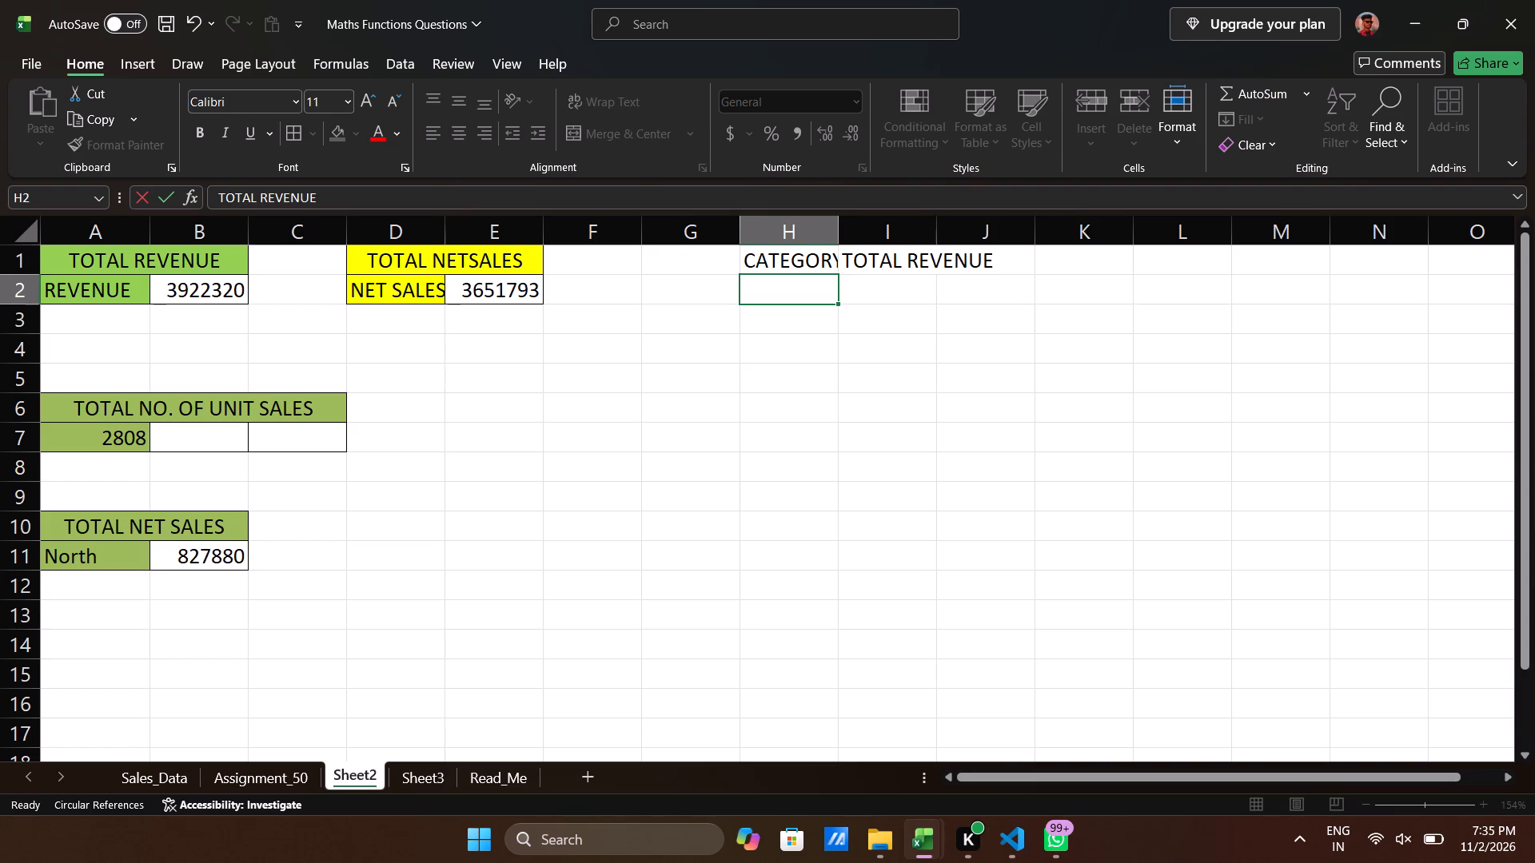
Widen column H so the CATEGORY heading fits with extra room.
double_click(837, 228)
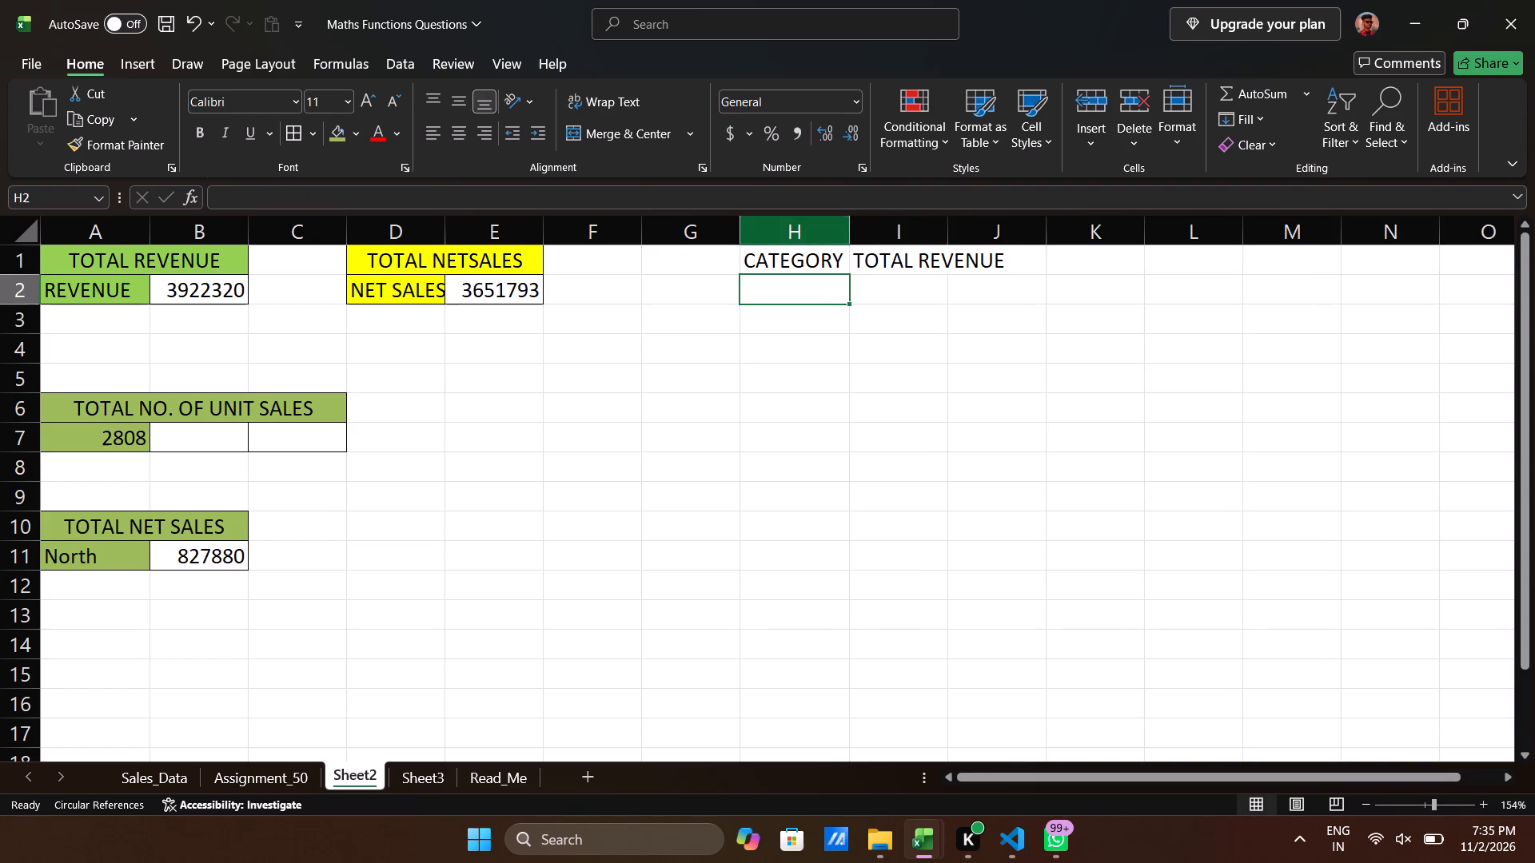
left_click_drag(847, 229, 871, 229)
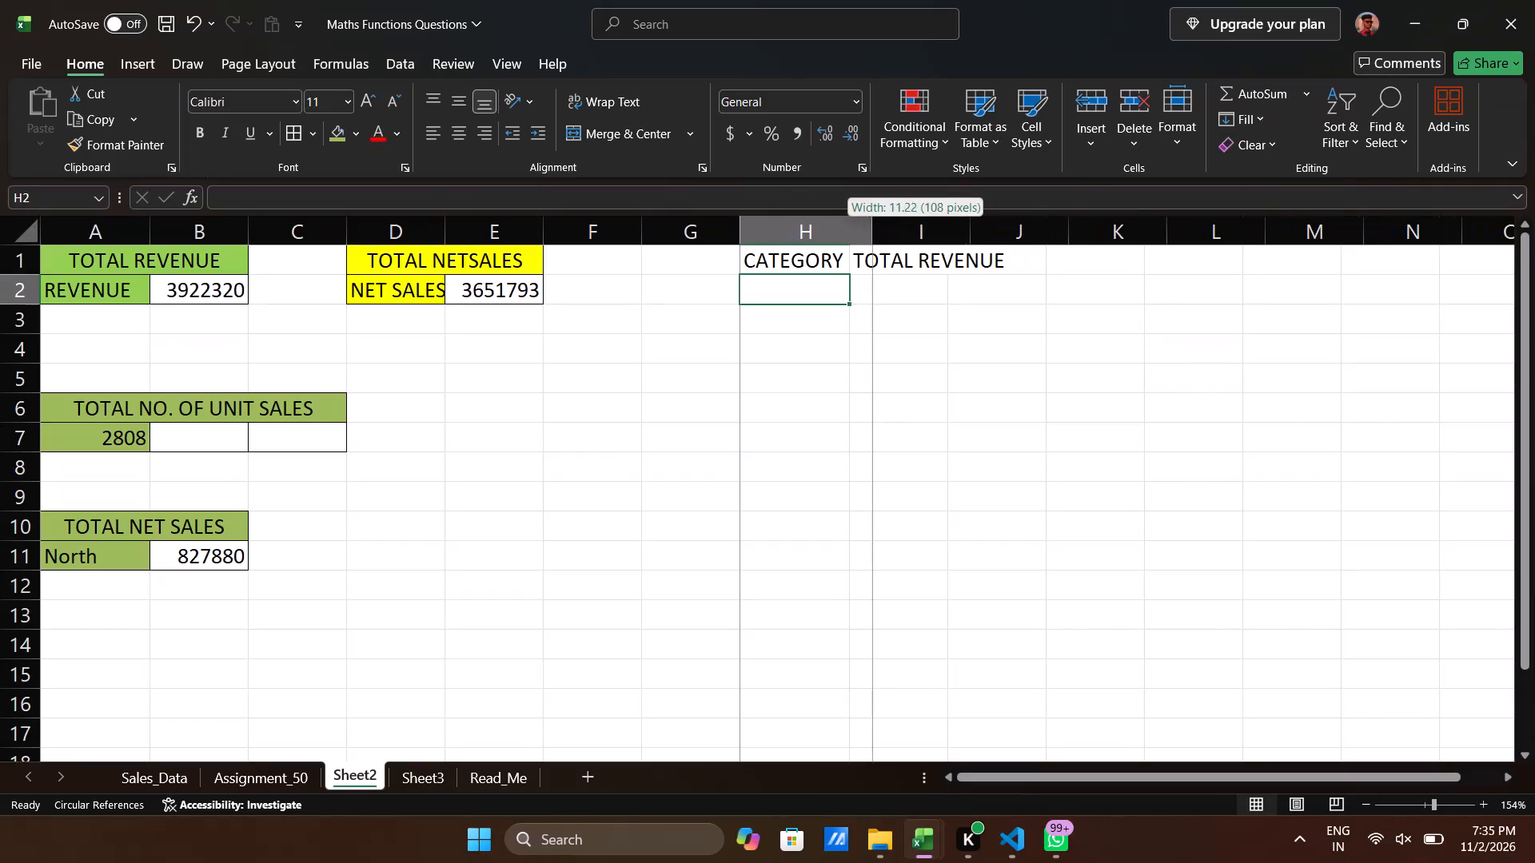
left_click_drag(871, 229, 877, 230)
Add list data validation to cell H2, sourced from the Category values in Sales_Data E2:E201.
left_click(819, 292)
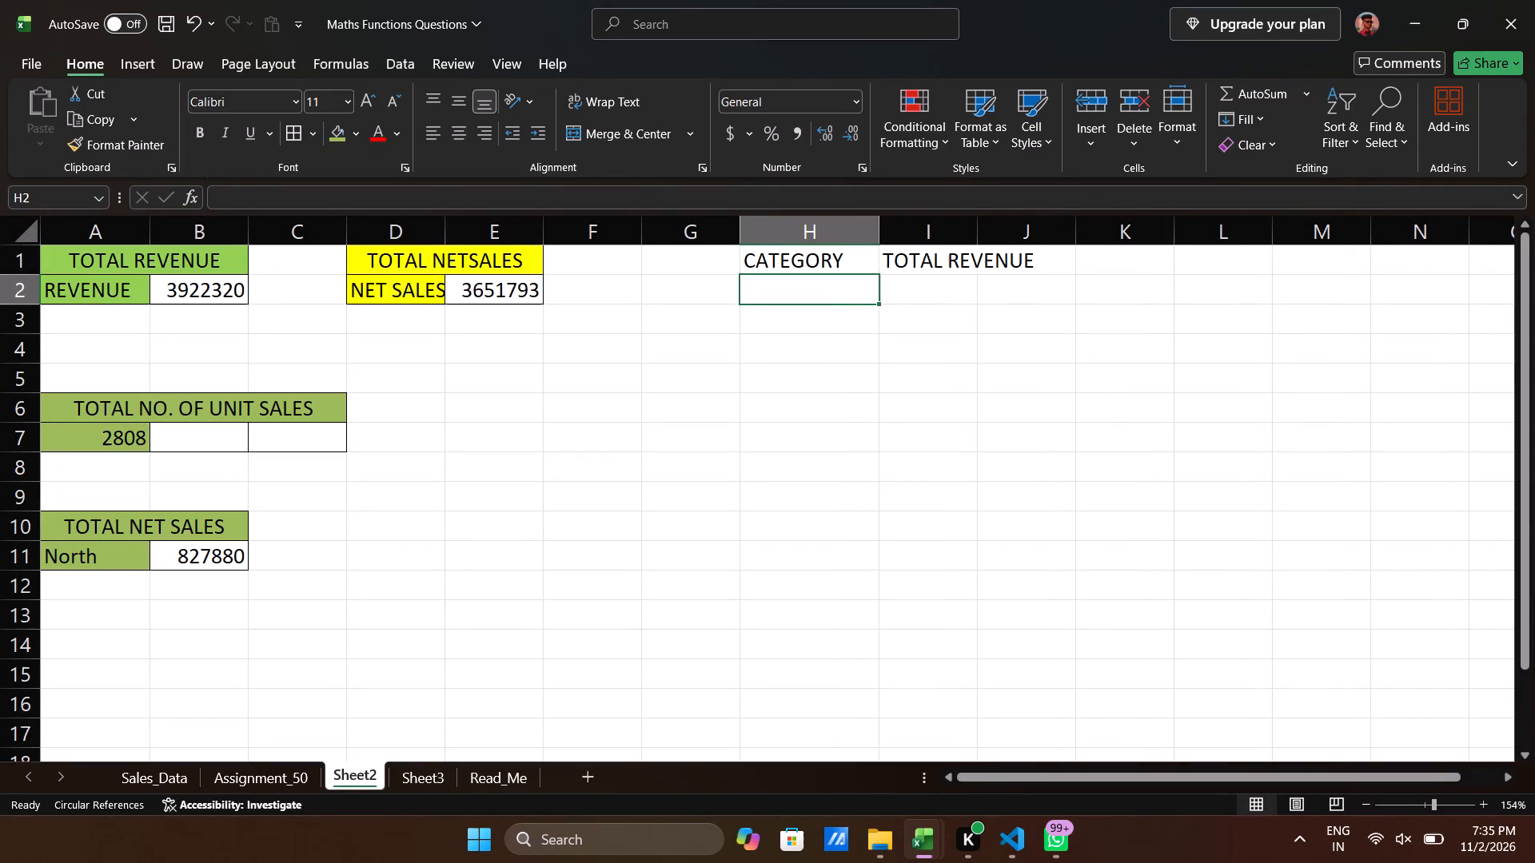
left_click(819, 292)
right_click(819, 292)
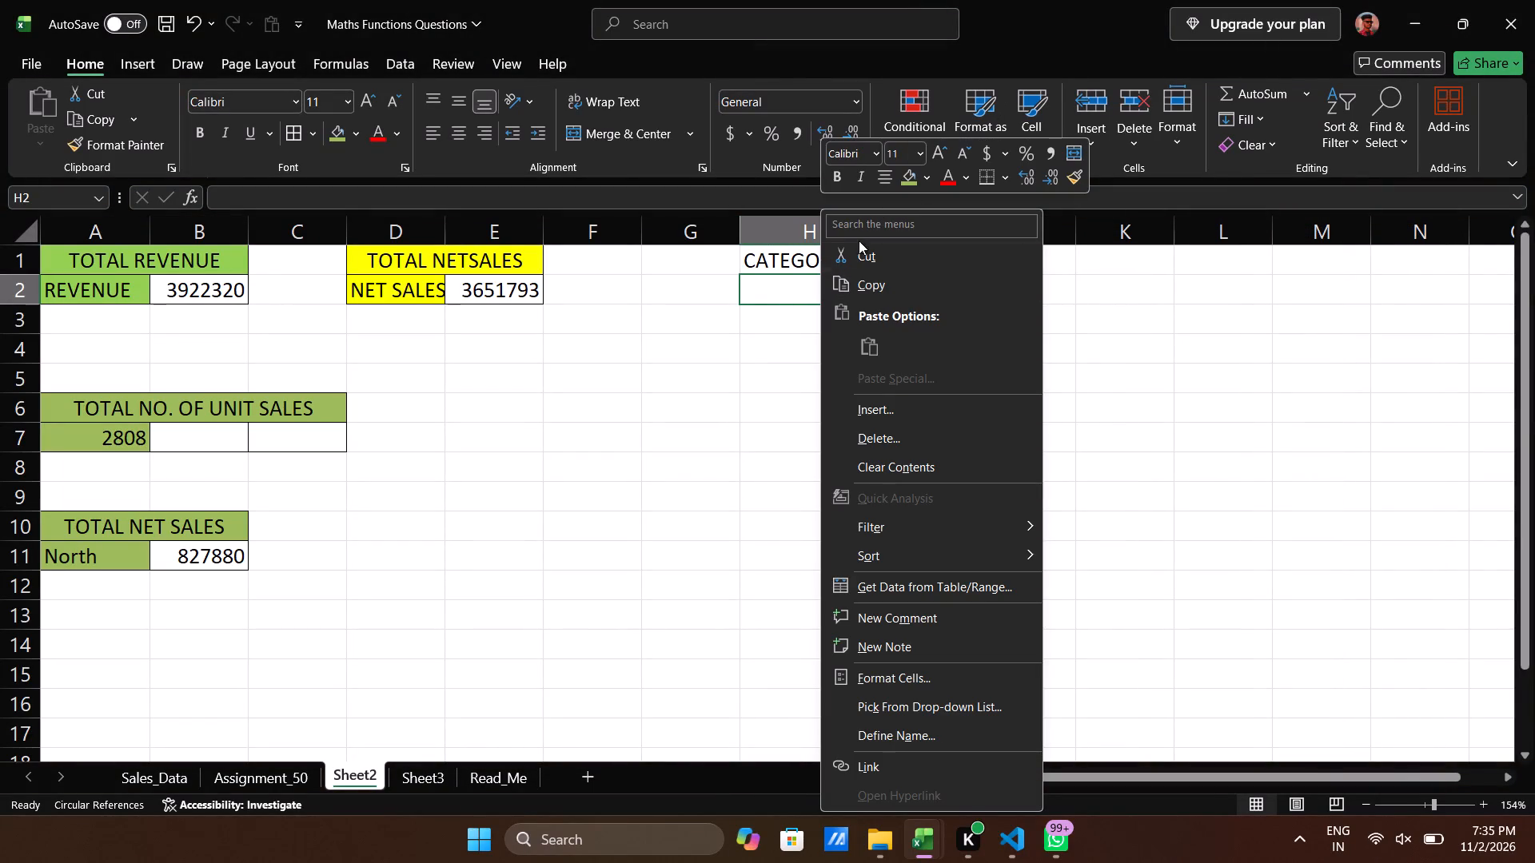
left_click(797, 282)
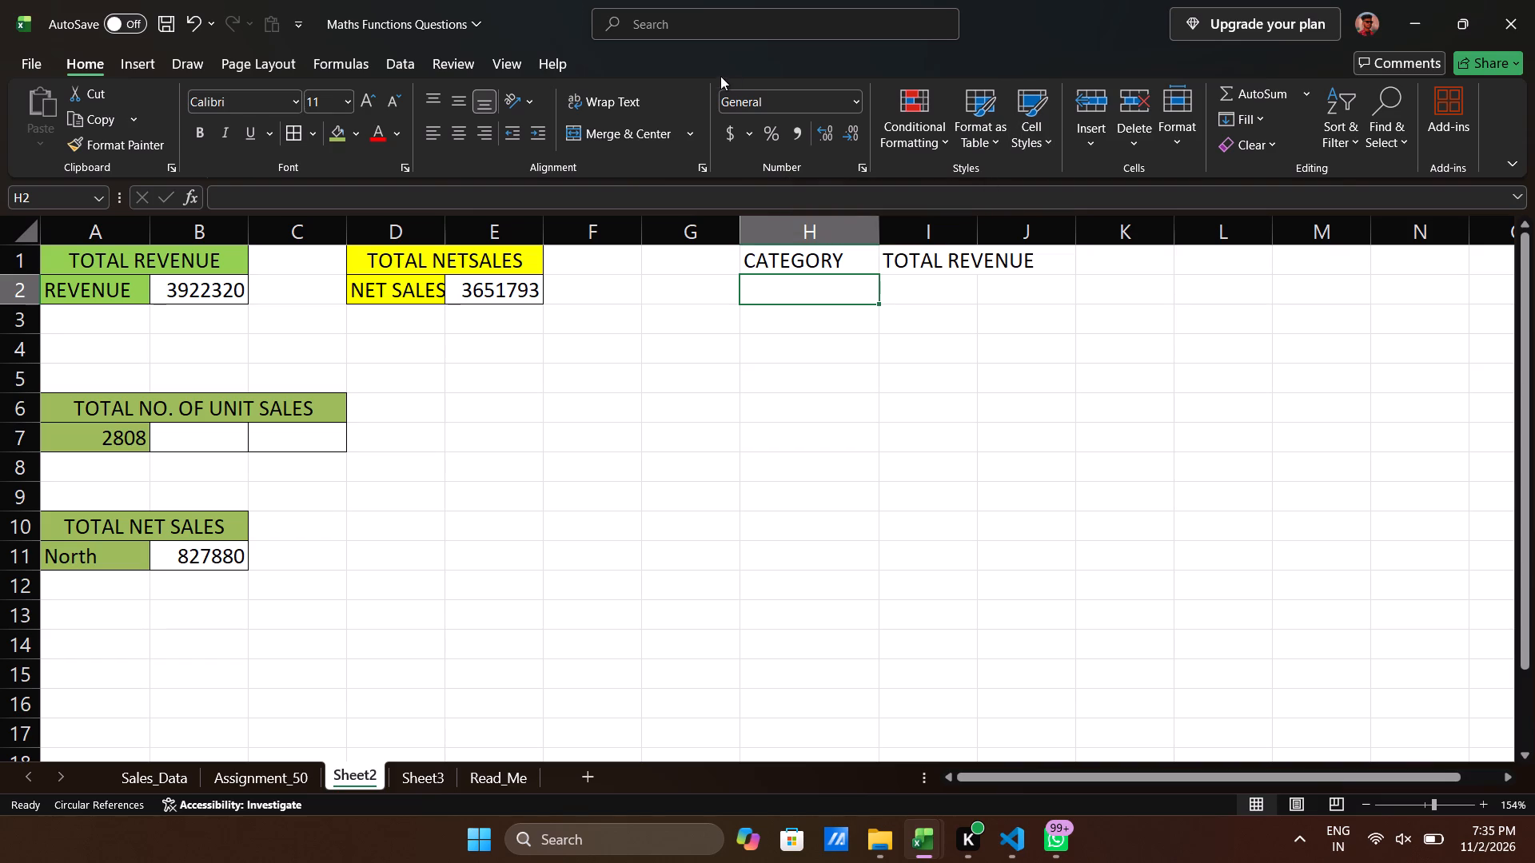
left_click(407, 63)
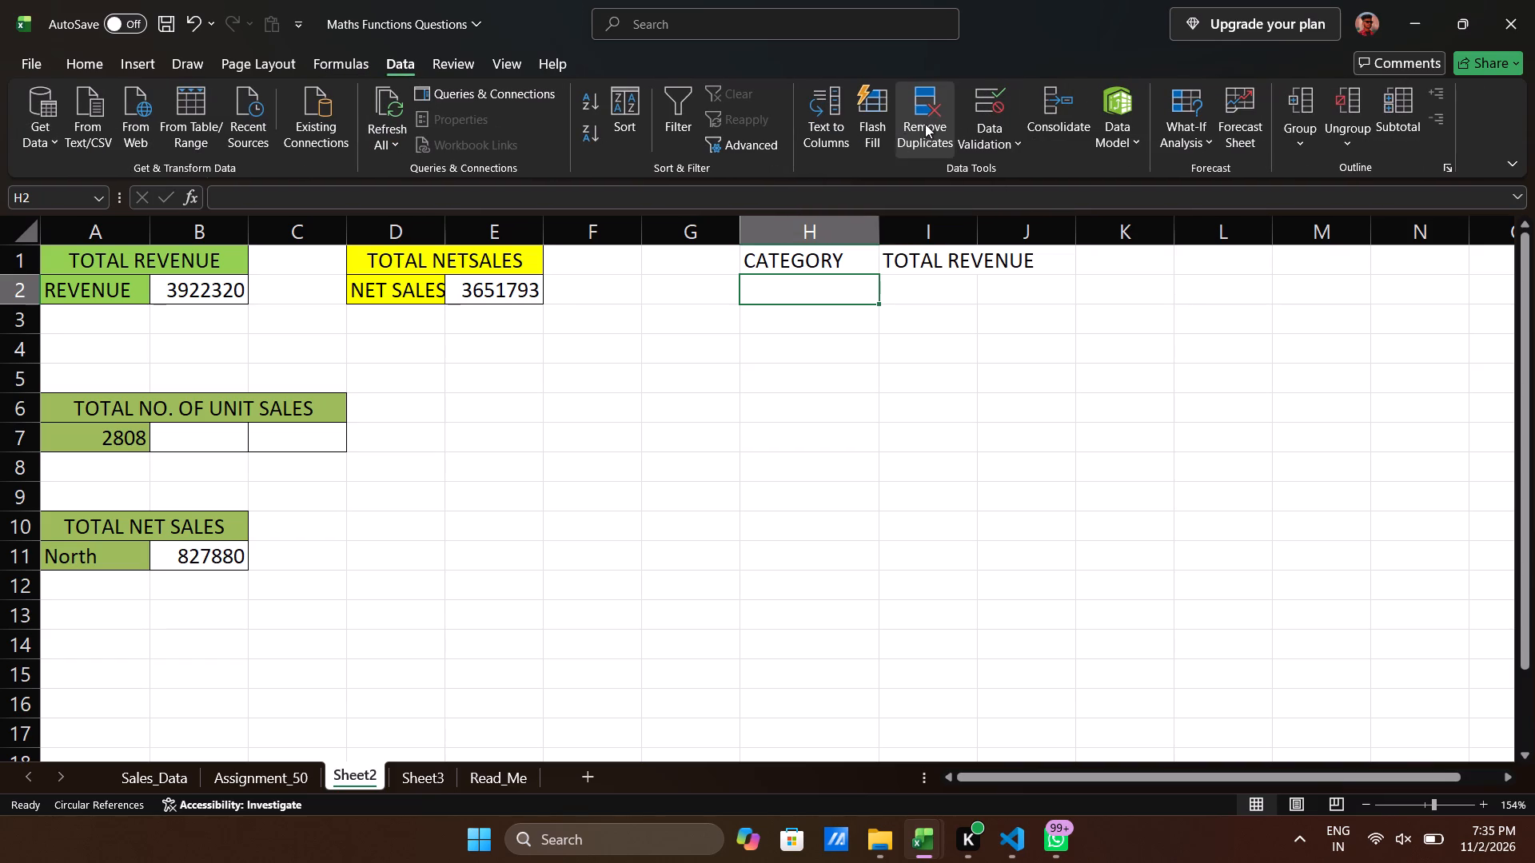
left_click(982, 129)
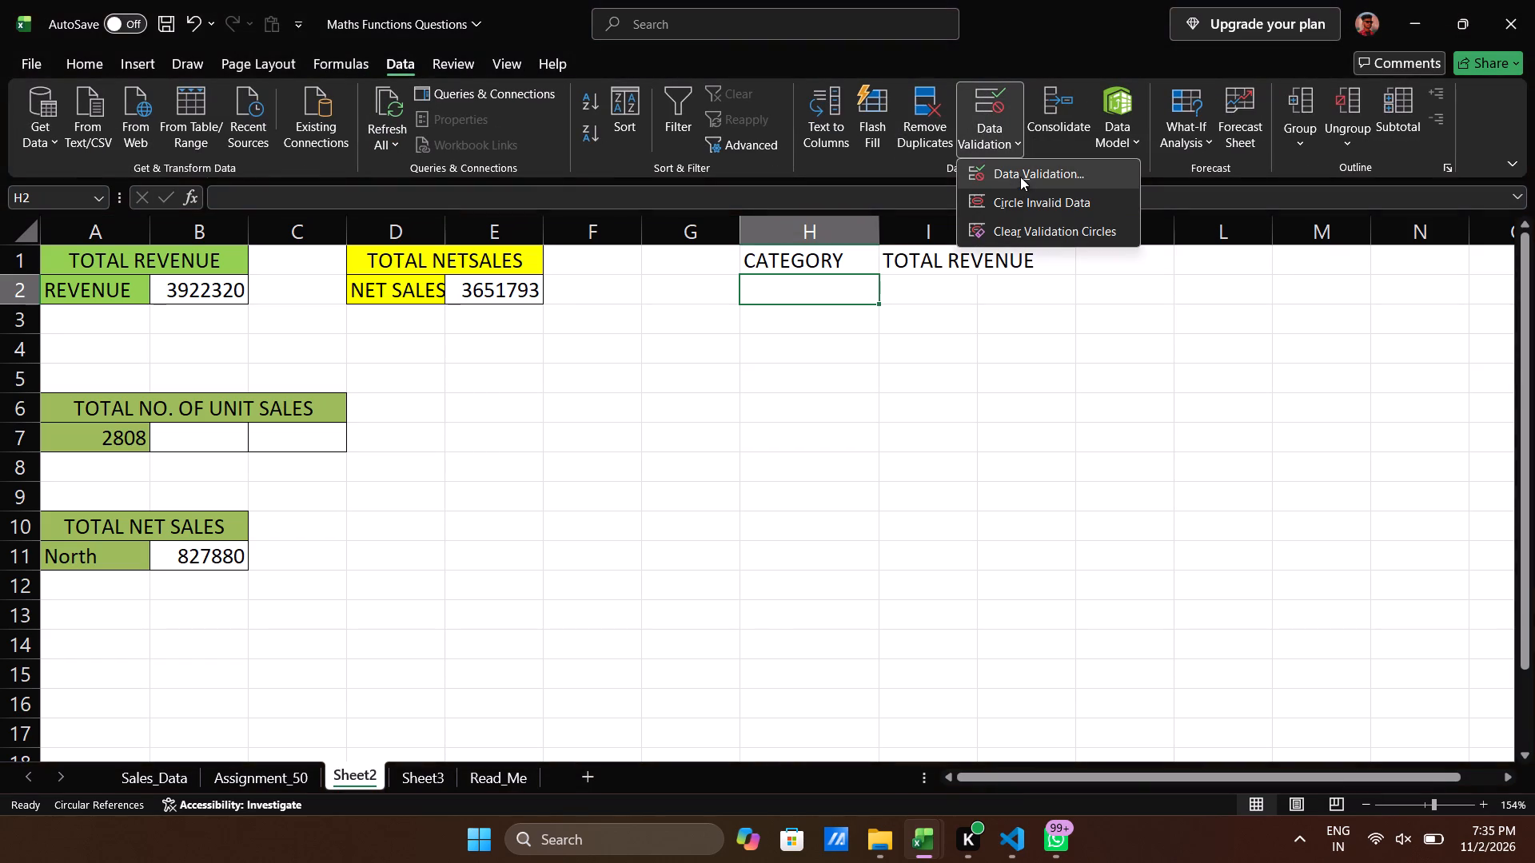
left_click(1021, 173)
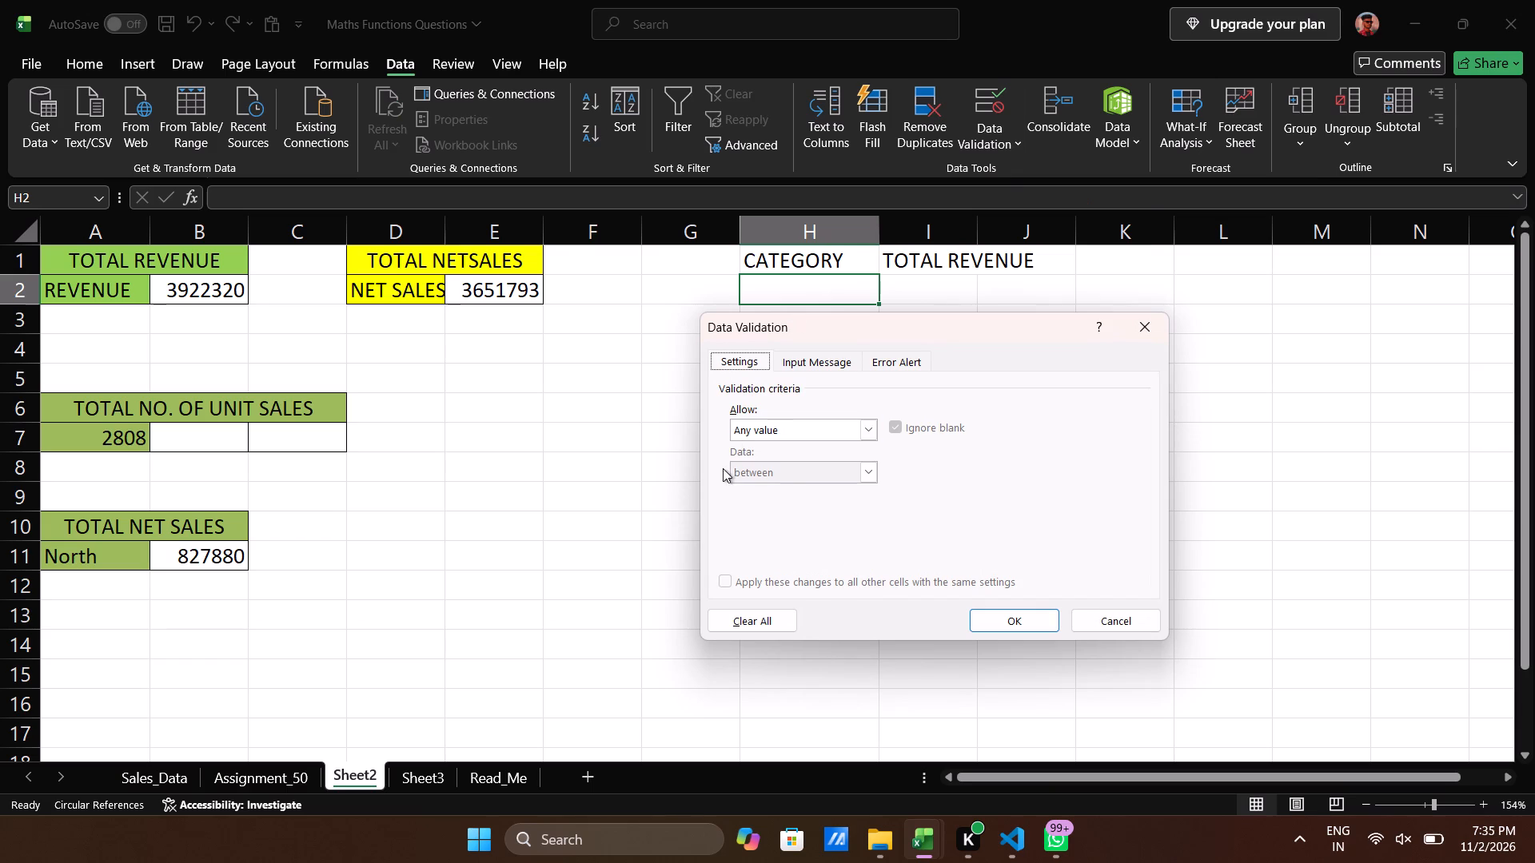
left_click(863, 426)
left_click(772, 493)
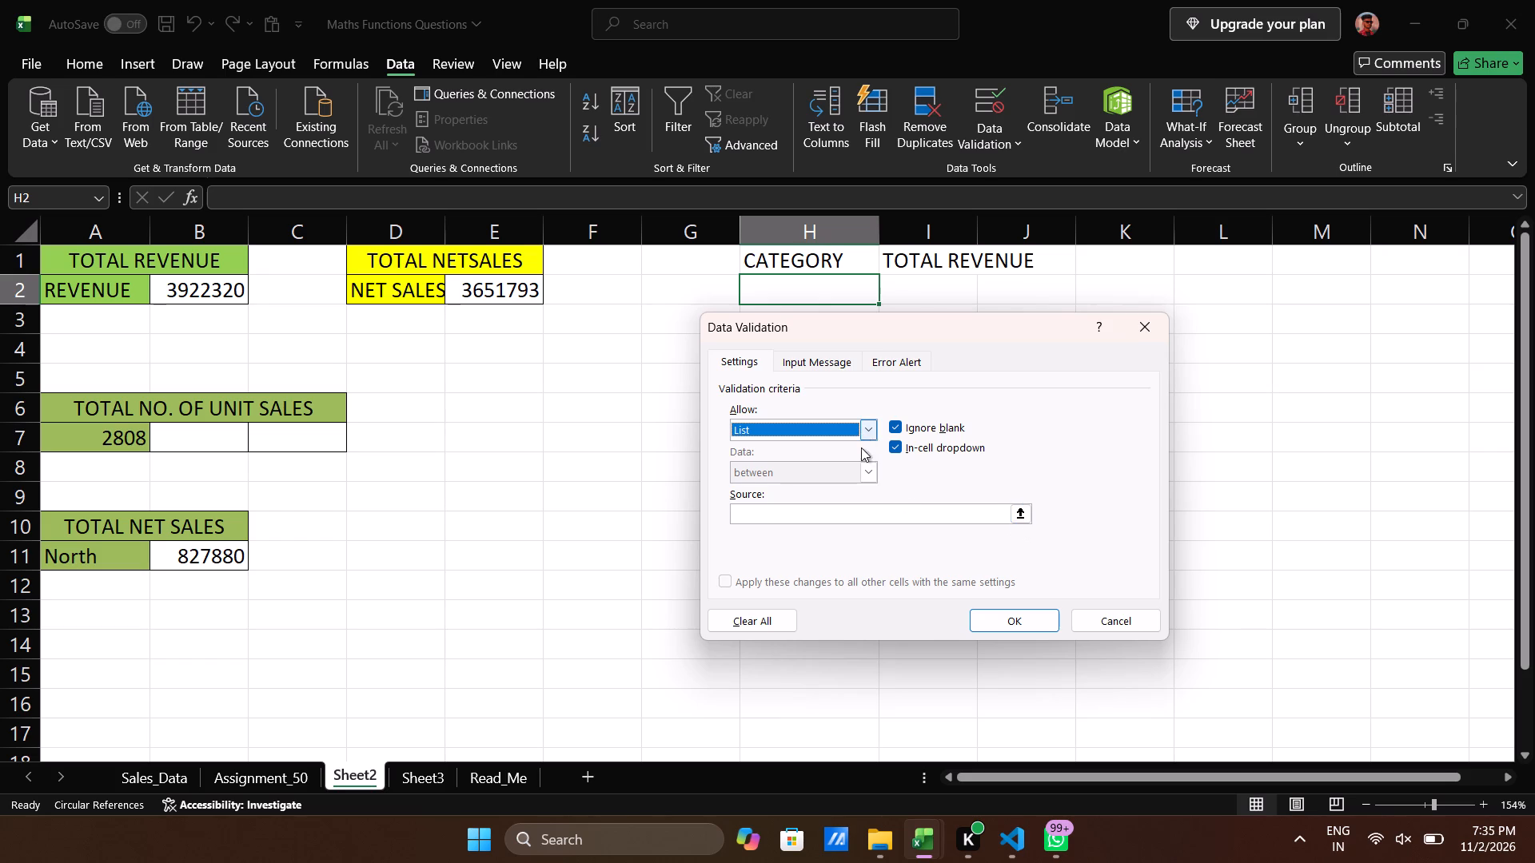
left_click(861, 511)
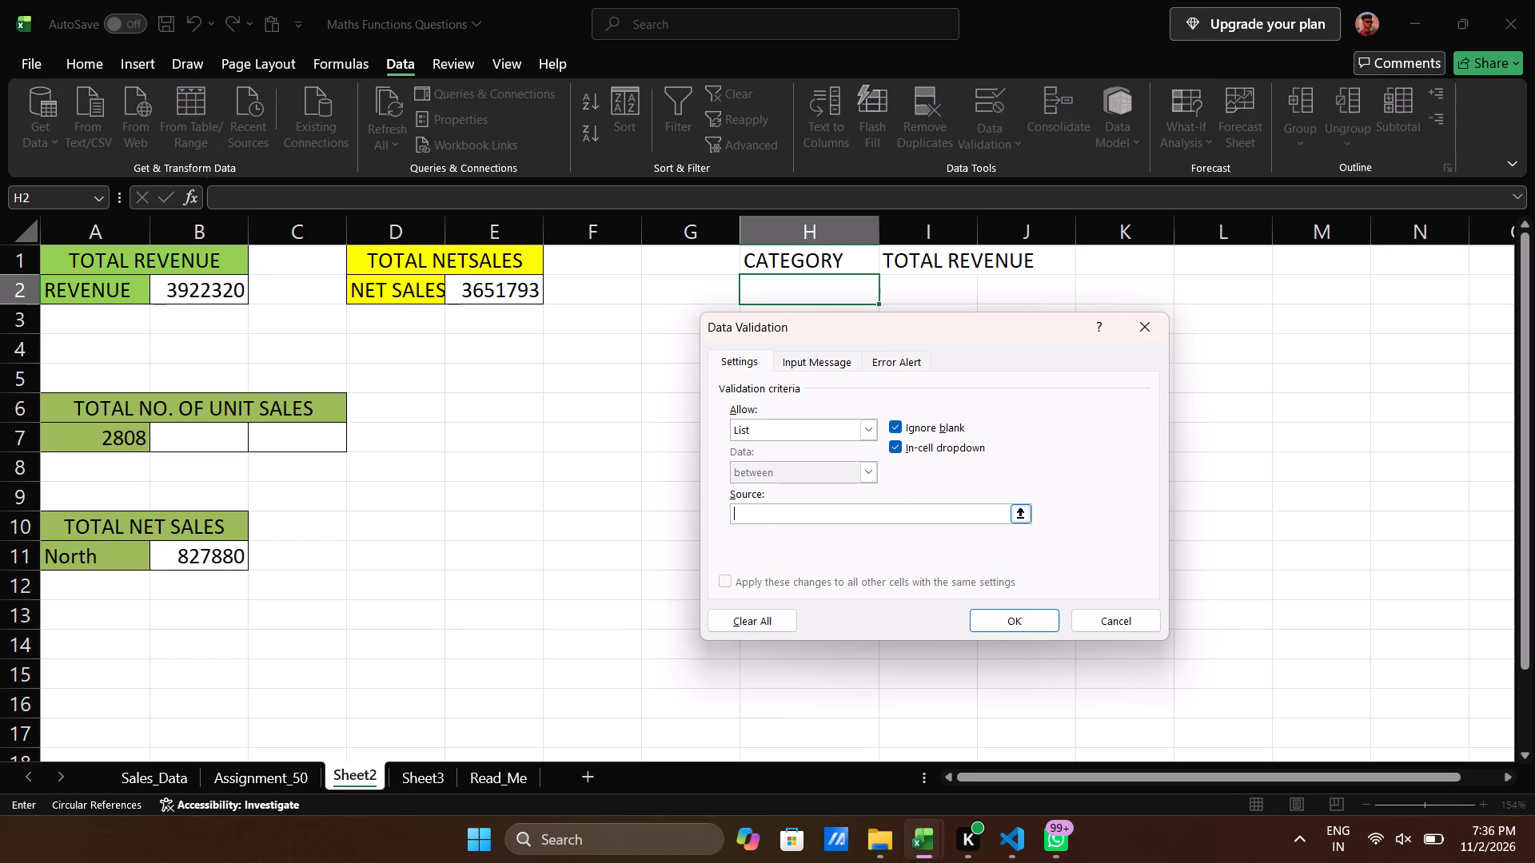
left_click(157, 770)
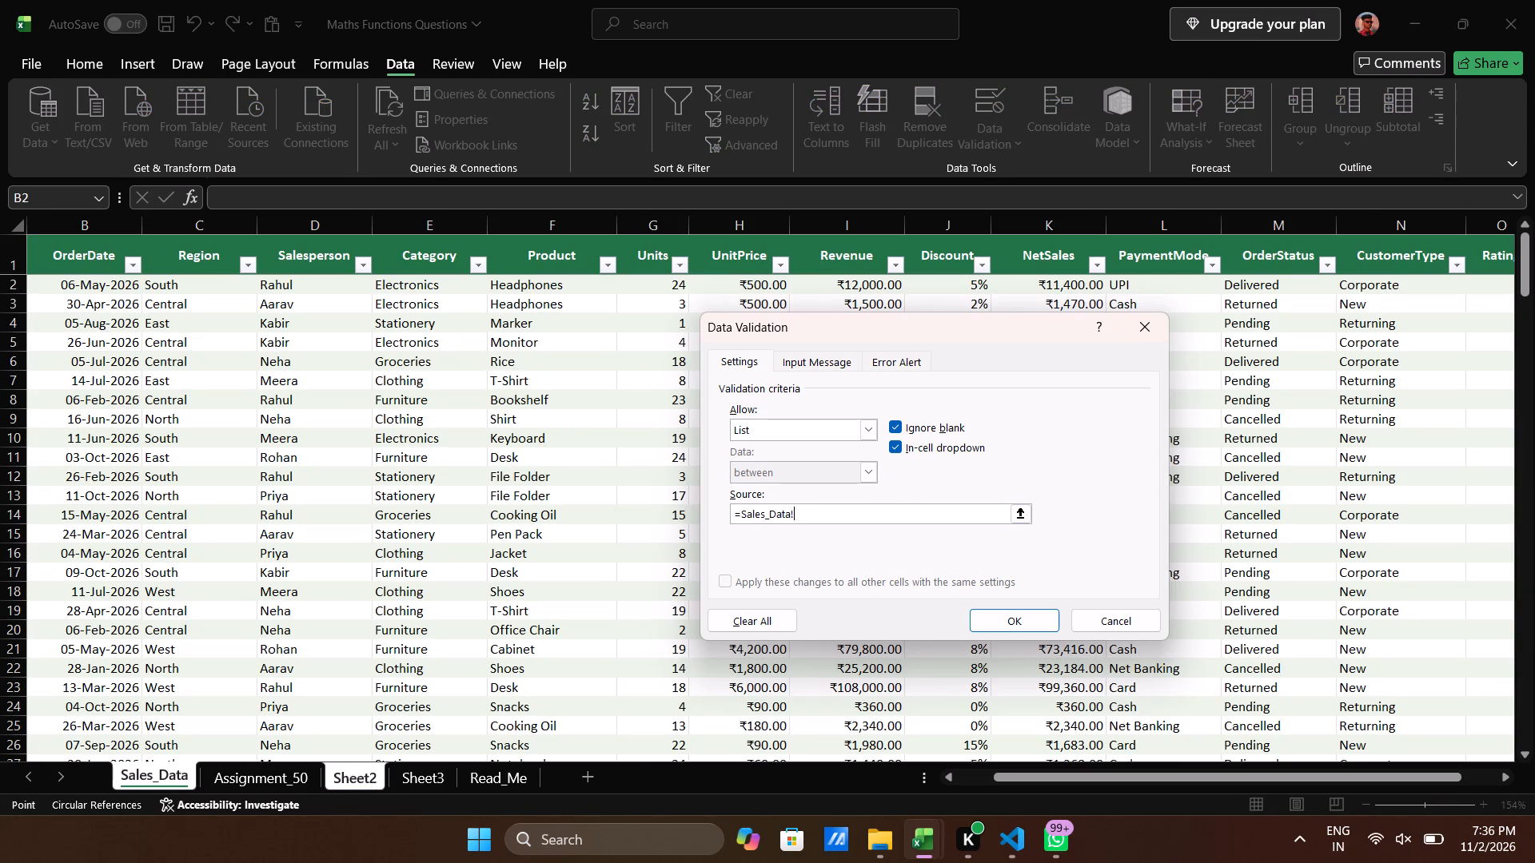
scroll(417, 281, "up", 9)
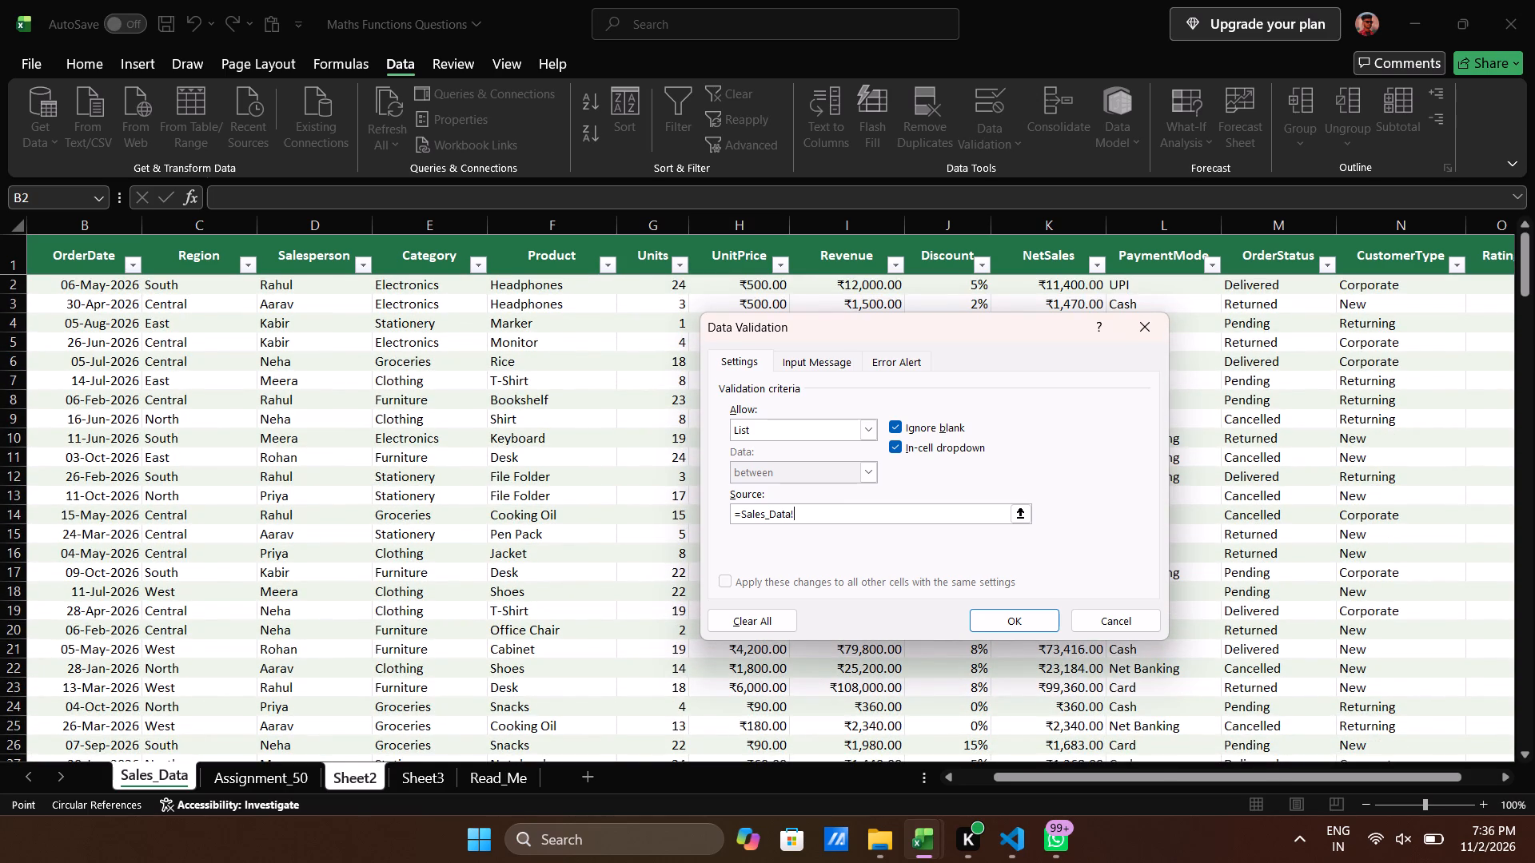
left_click(413, 283)
key("ctrl+shift+Down")
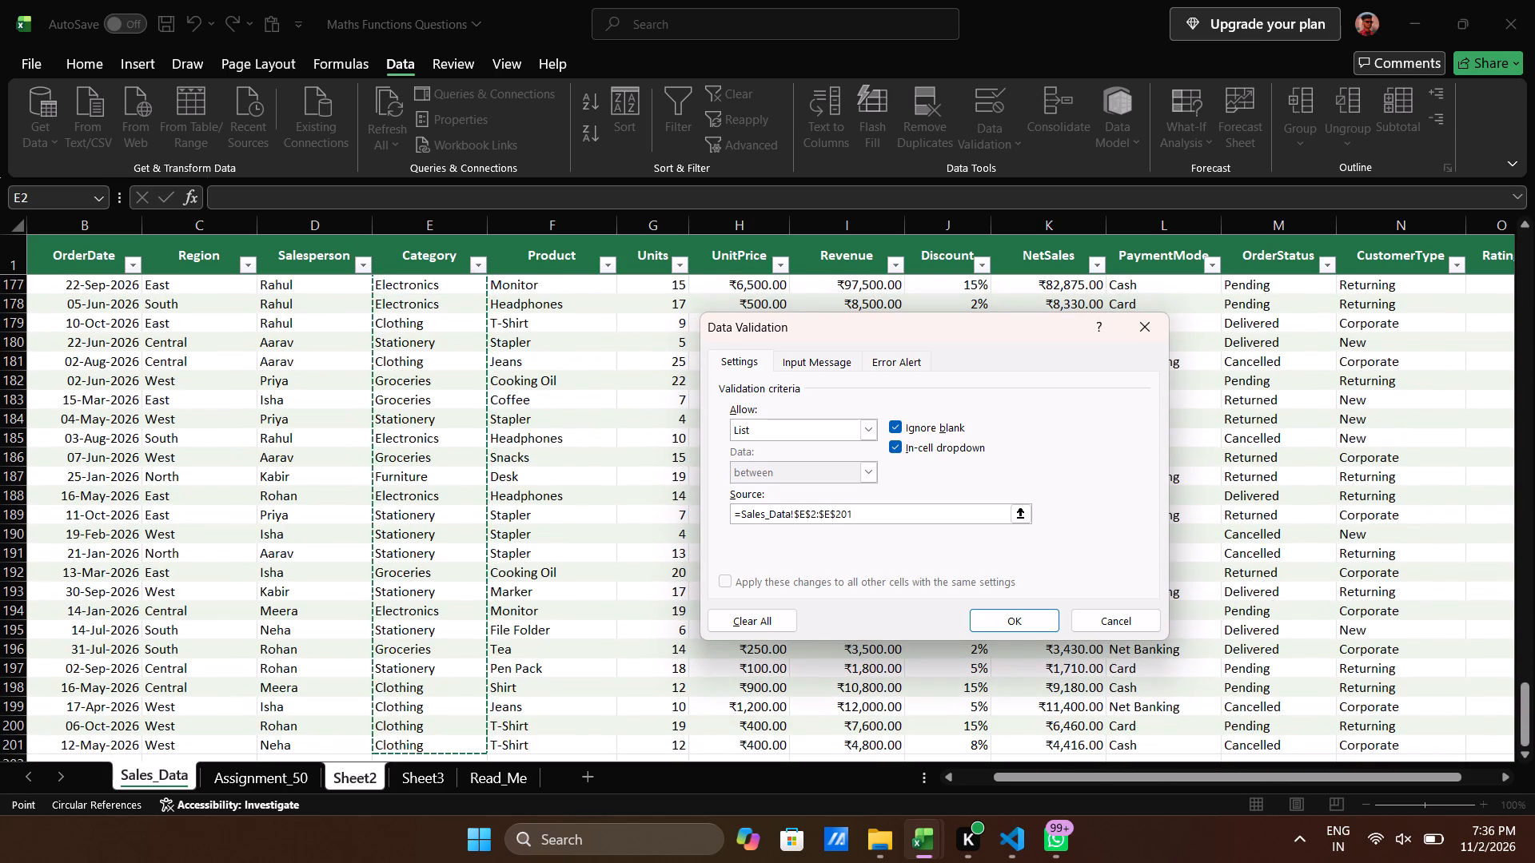
key("Return")
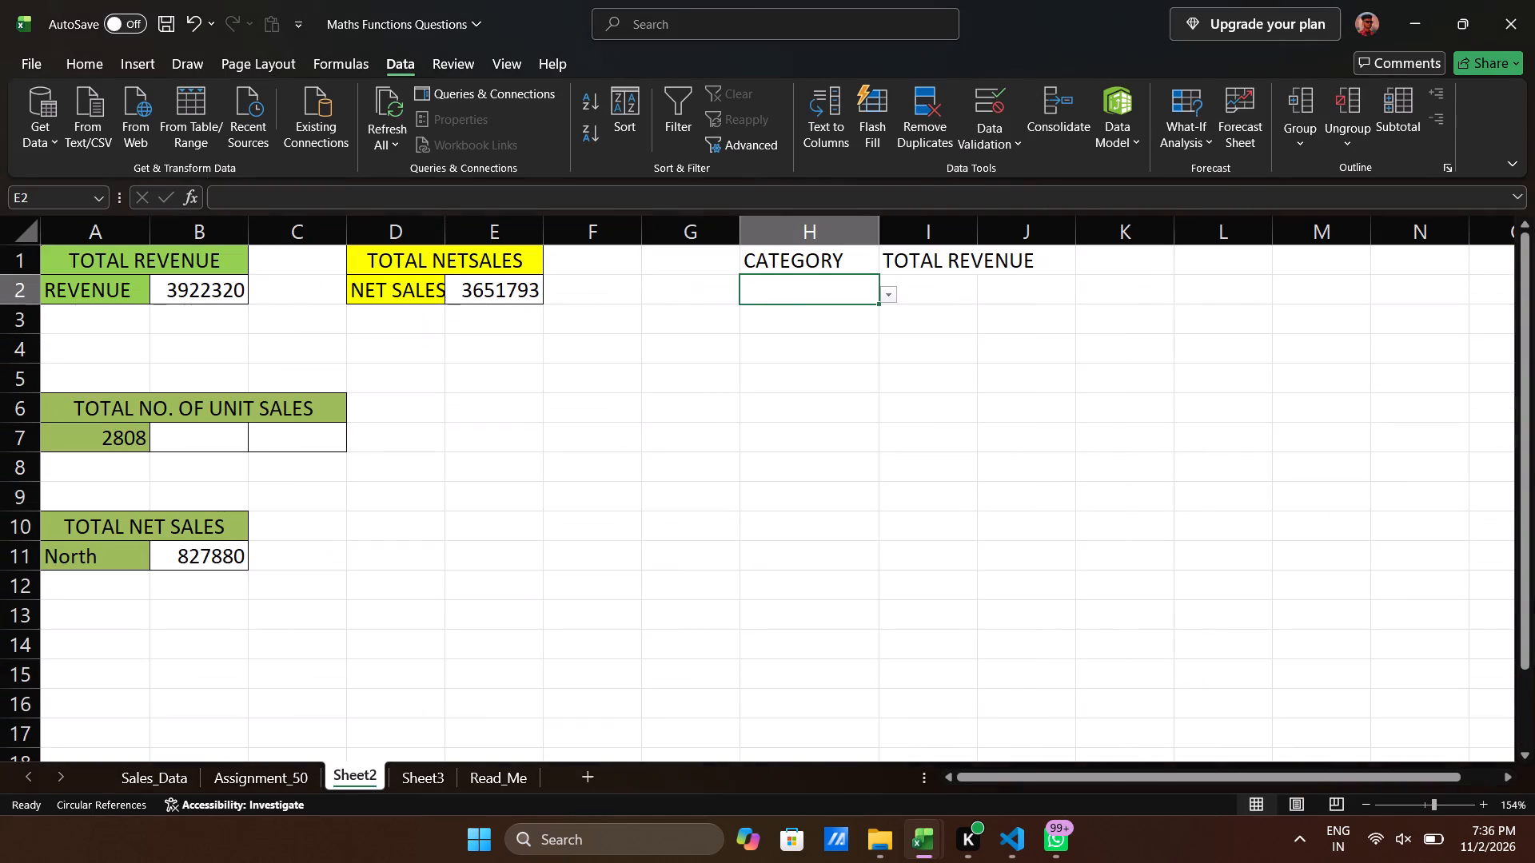
Choose Electronics from the category dropdown in H2.
left_click(886, 296)
scroll(807, 360, "up", 2)
scroll(807, 360, "down", 1)
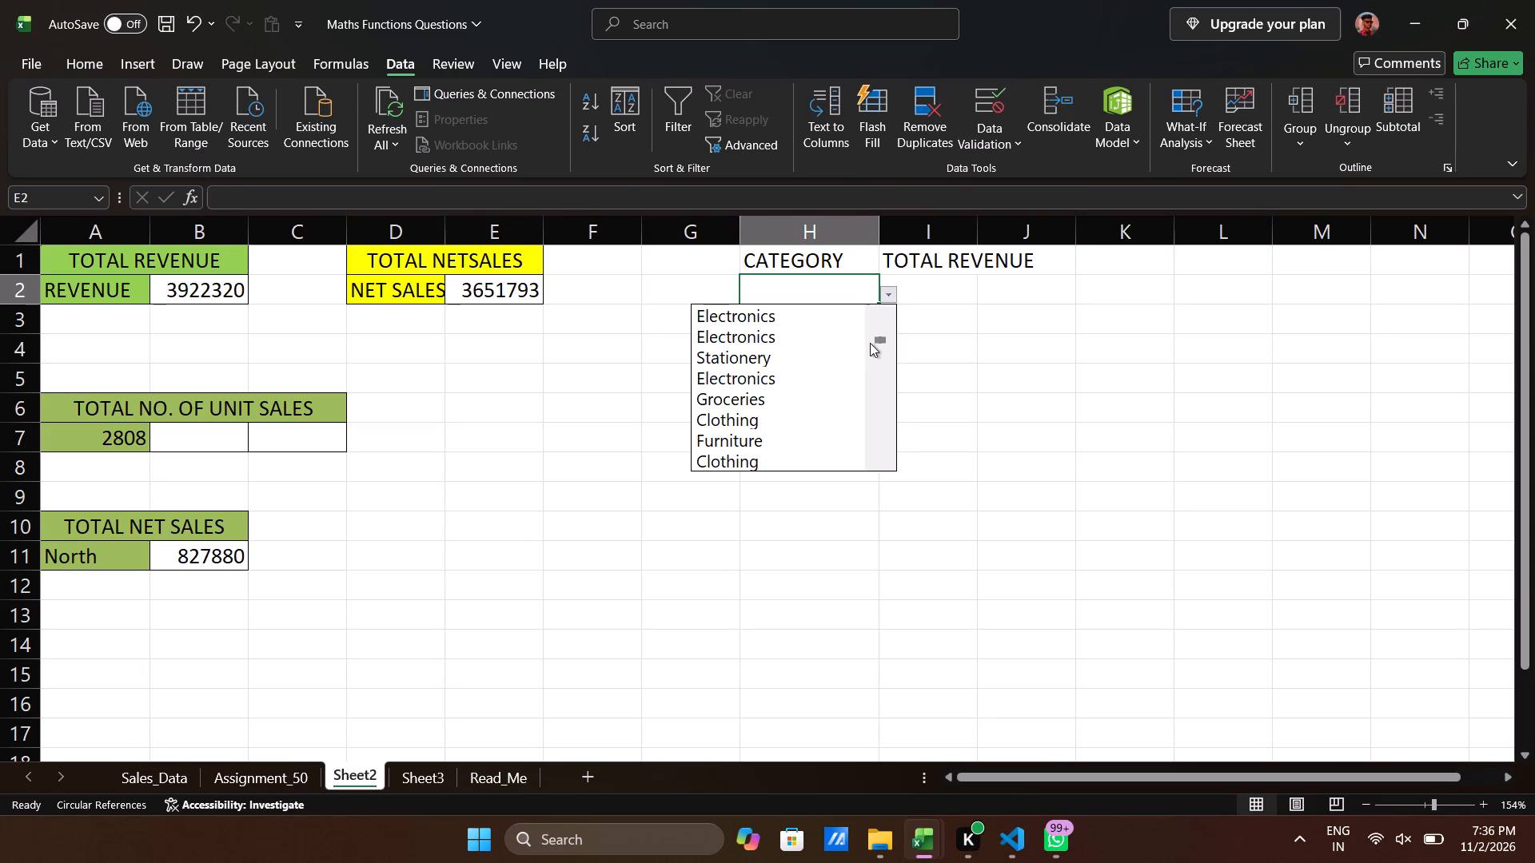
left_click_drag(884, 343, 861, 293)
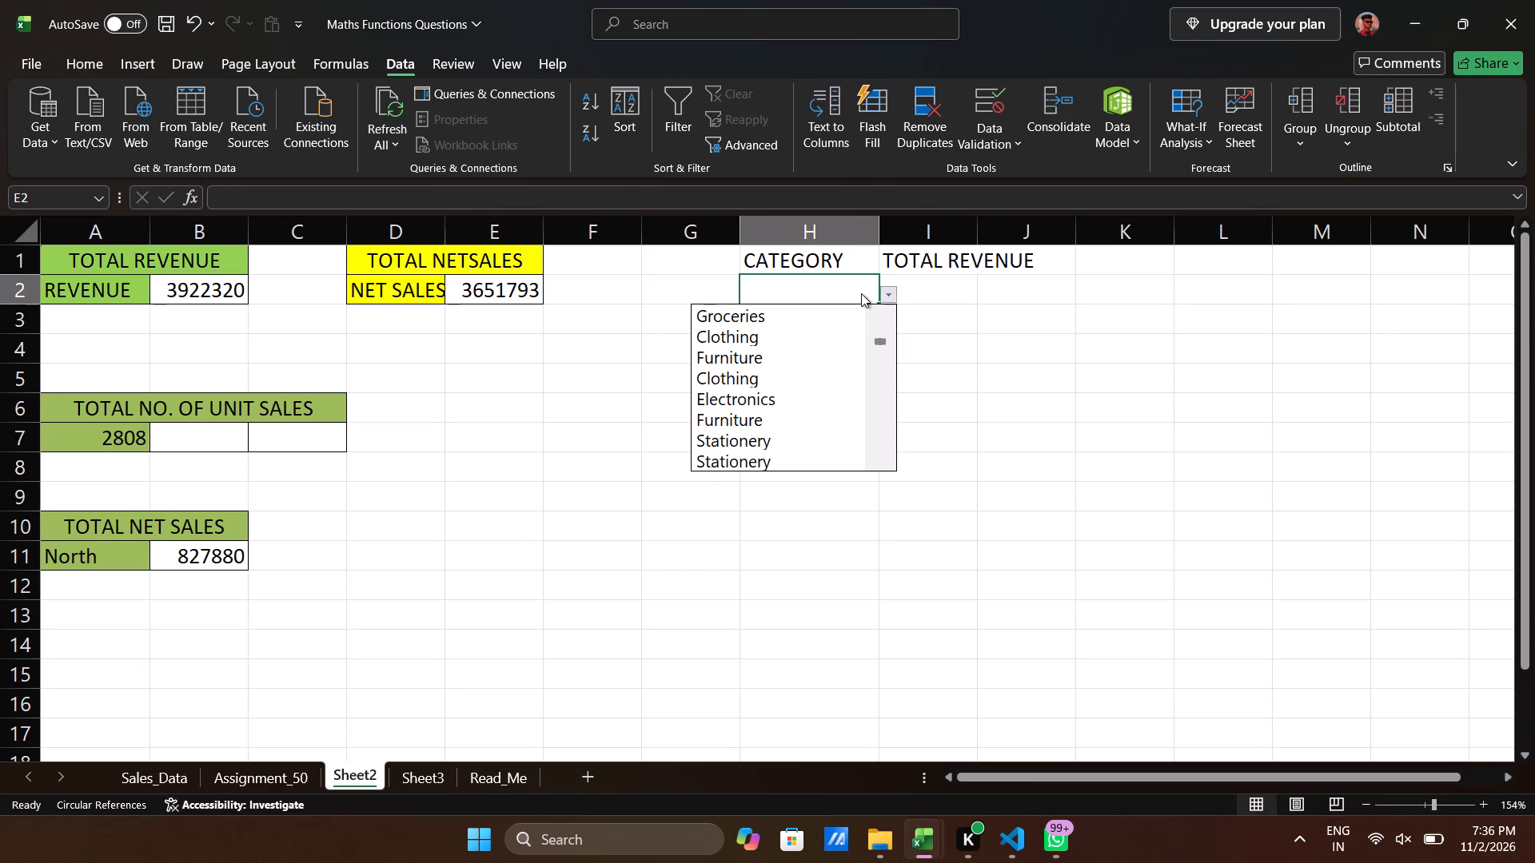
left_click_drag(861, 293, 860, 291)
left_click(813, 535)
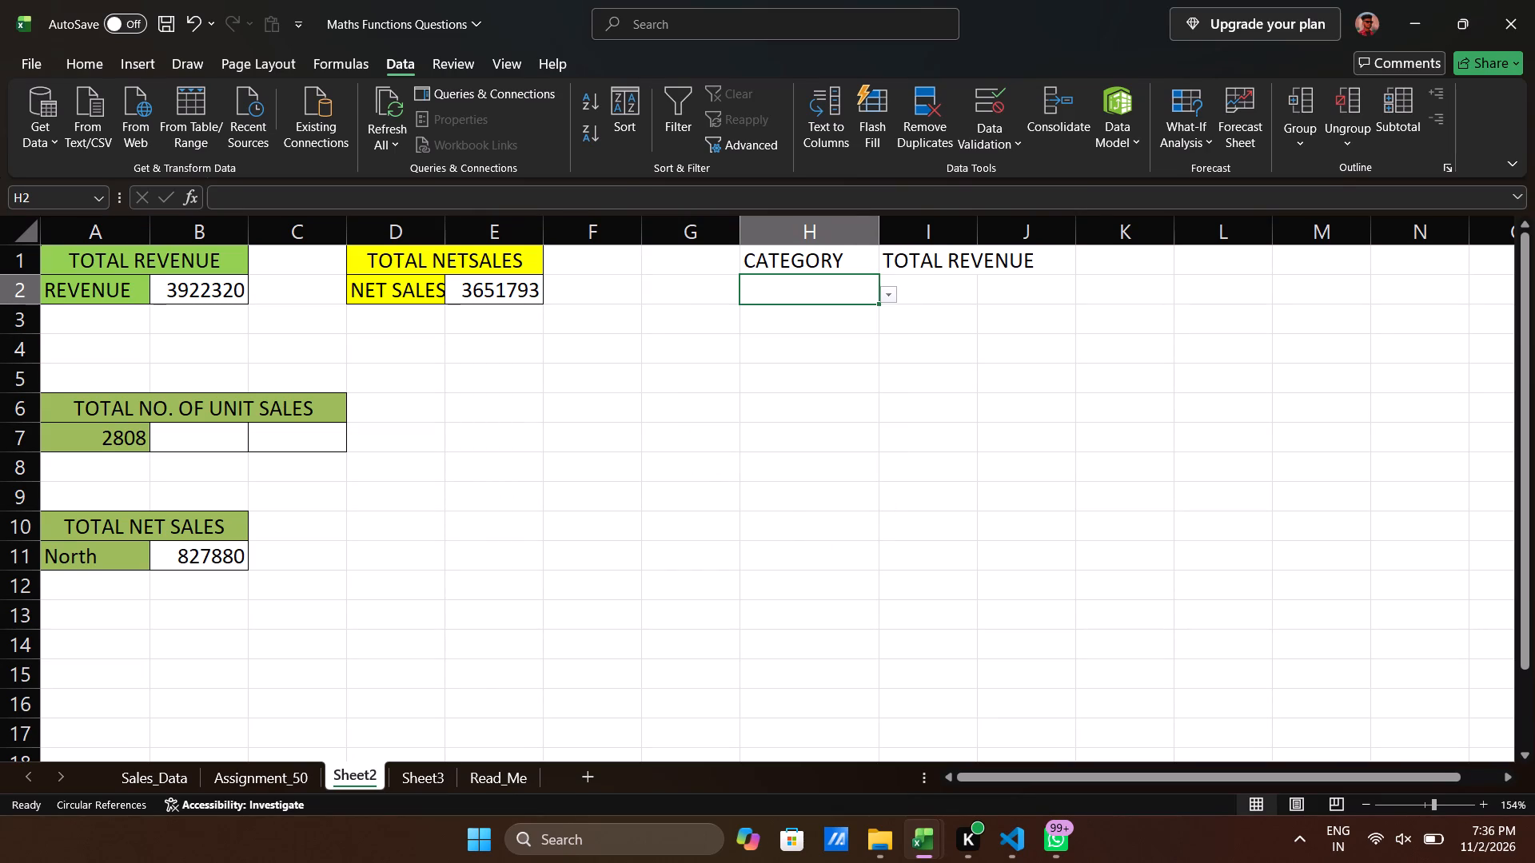
left_click(891, 300)
left_click(801, 312)
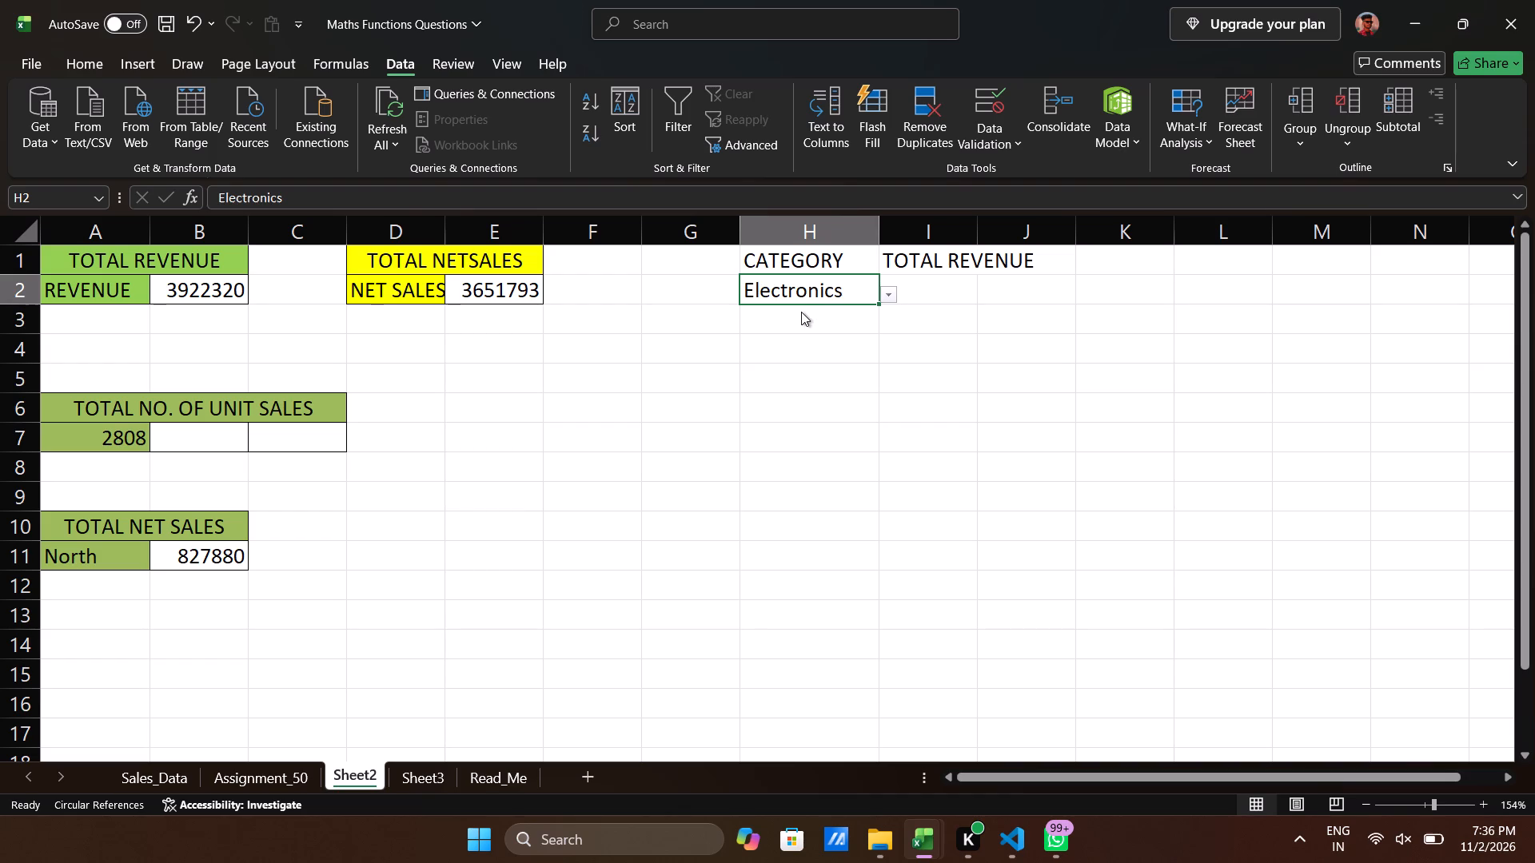
Start a SUMIF formula in I2 with Sales_Data E2:E201 as the range and Sheet2 H2 as the criteria.
left_click(938, 291)
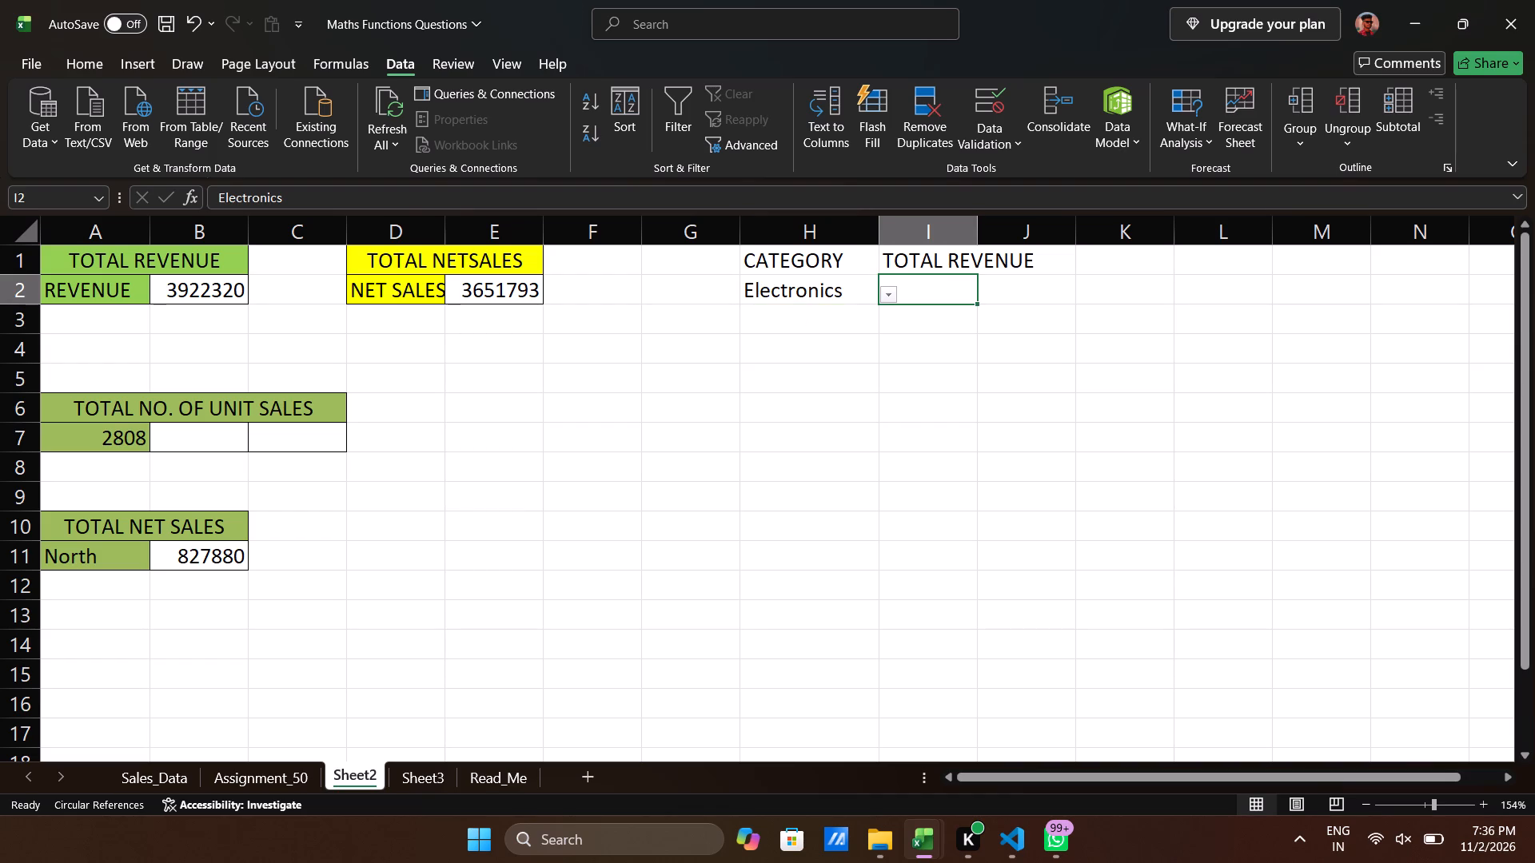
key("equal")
type("SUM")
type("ID")
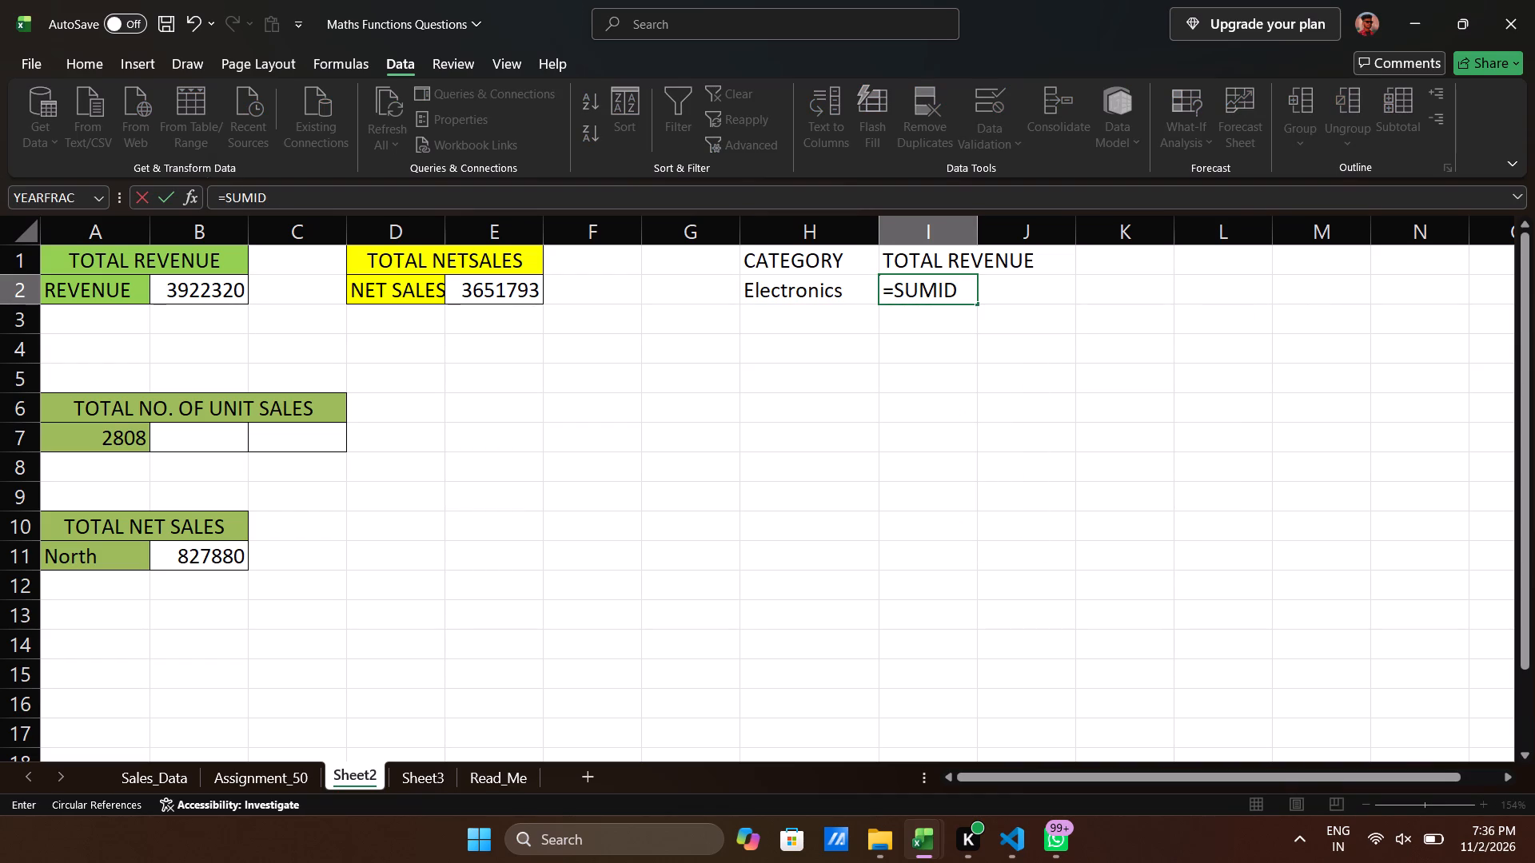
key("BackSpace")
key("f")
key("Tab")
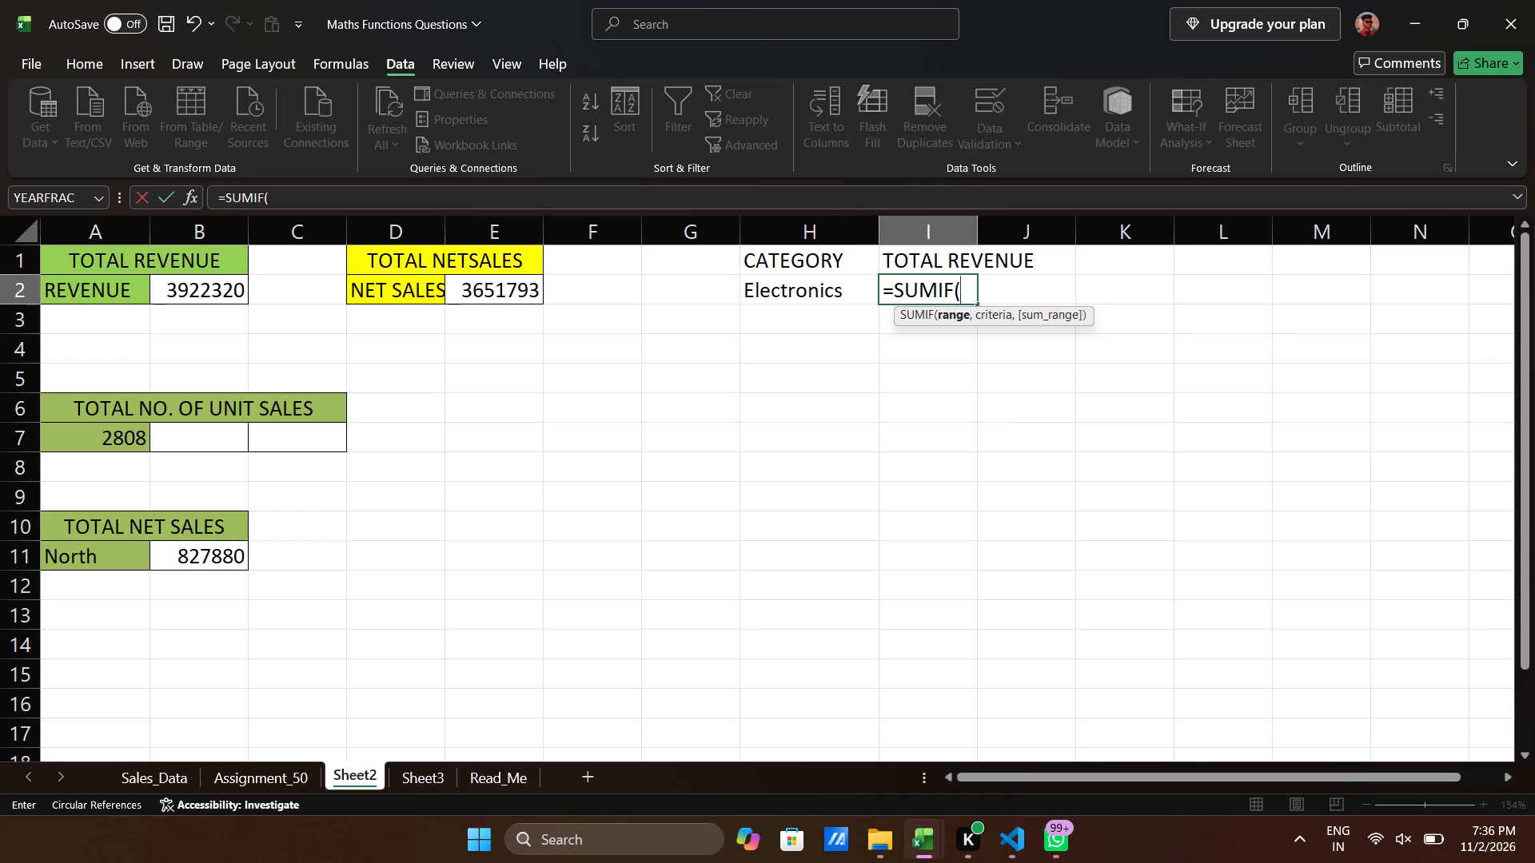
left_click(150, 770)
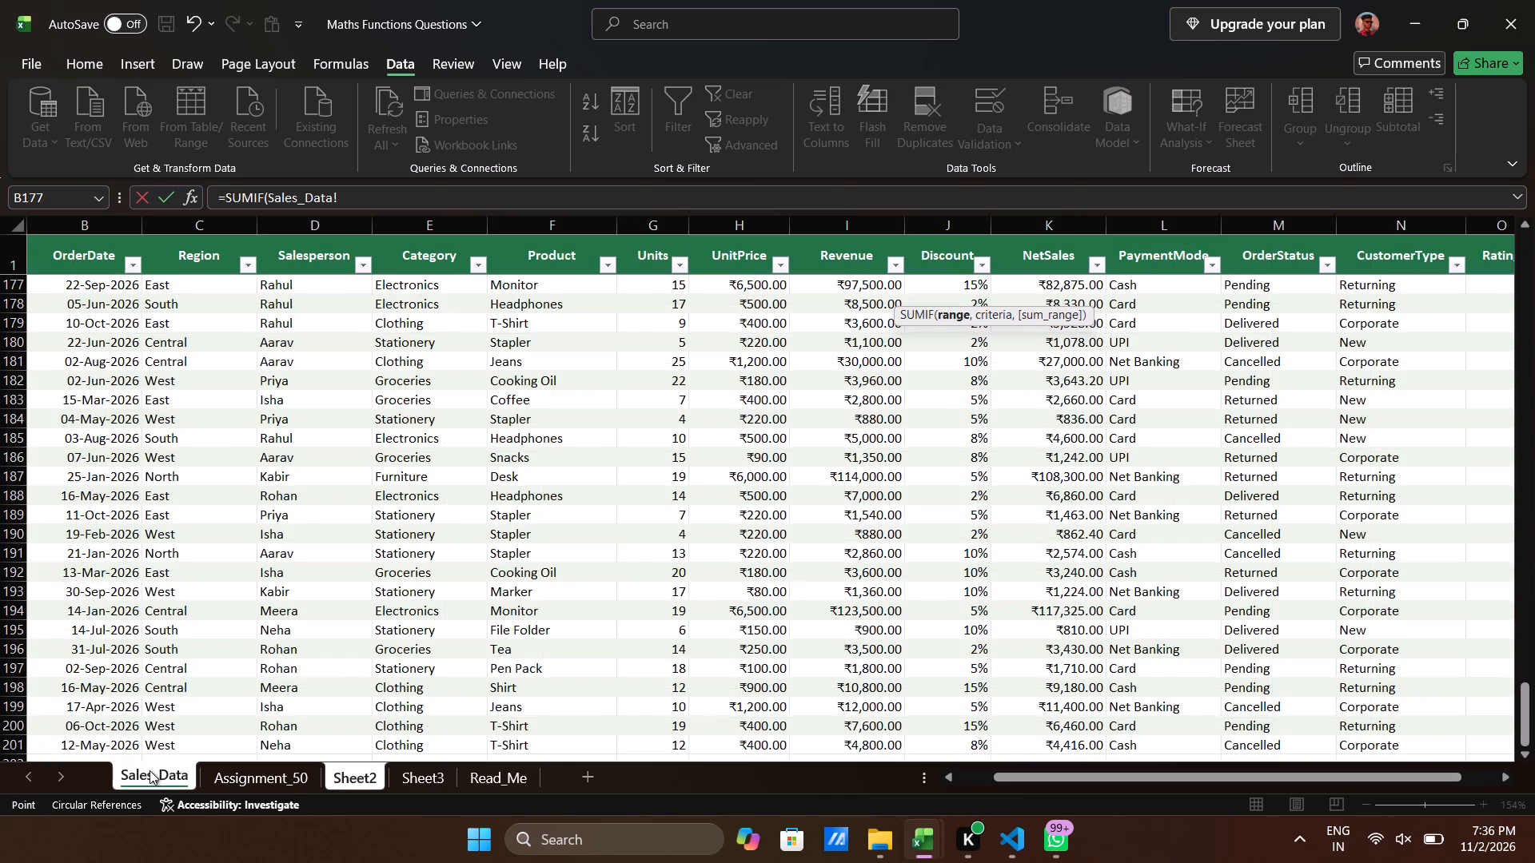
scroll(167, 350, "right", 2)
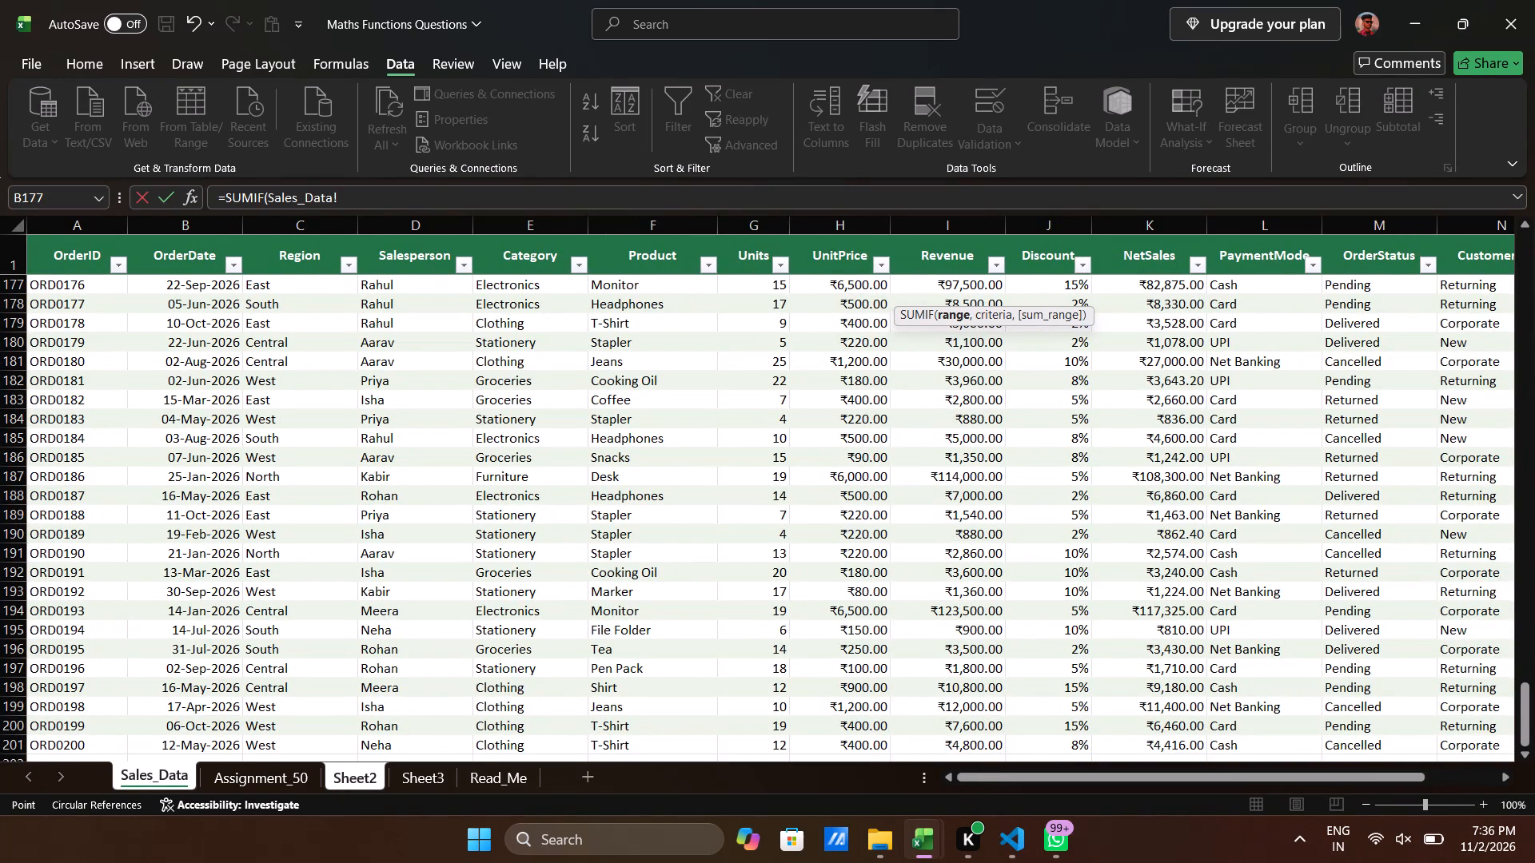
scroll(483, 296, "up", 13)
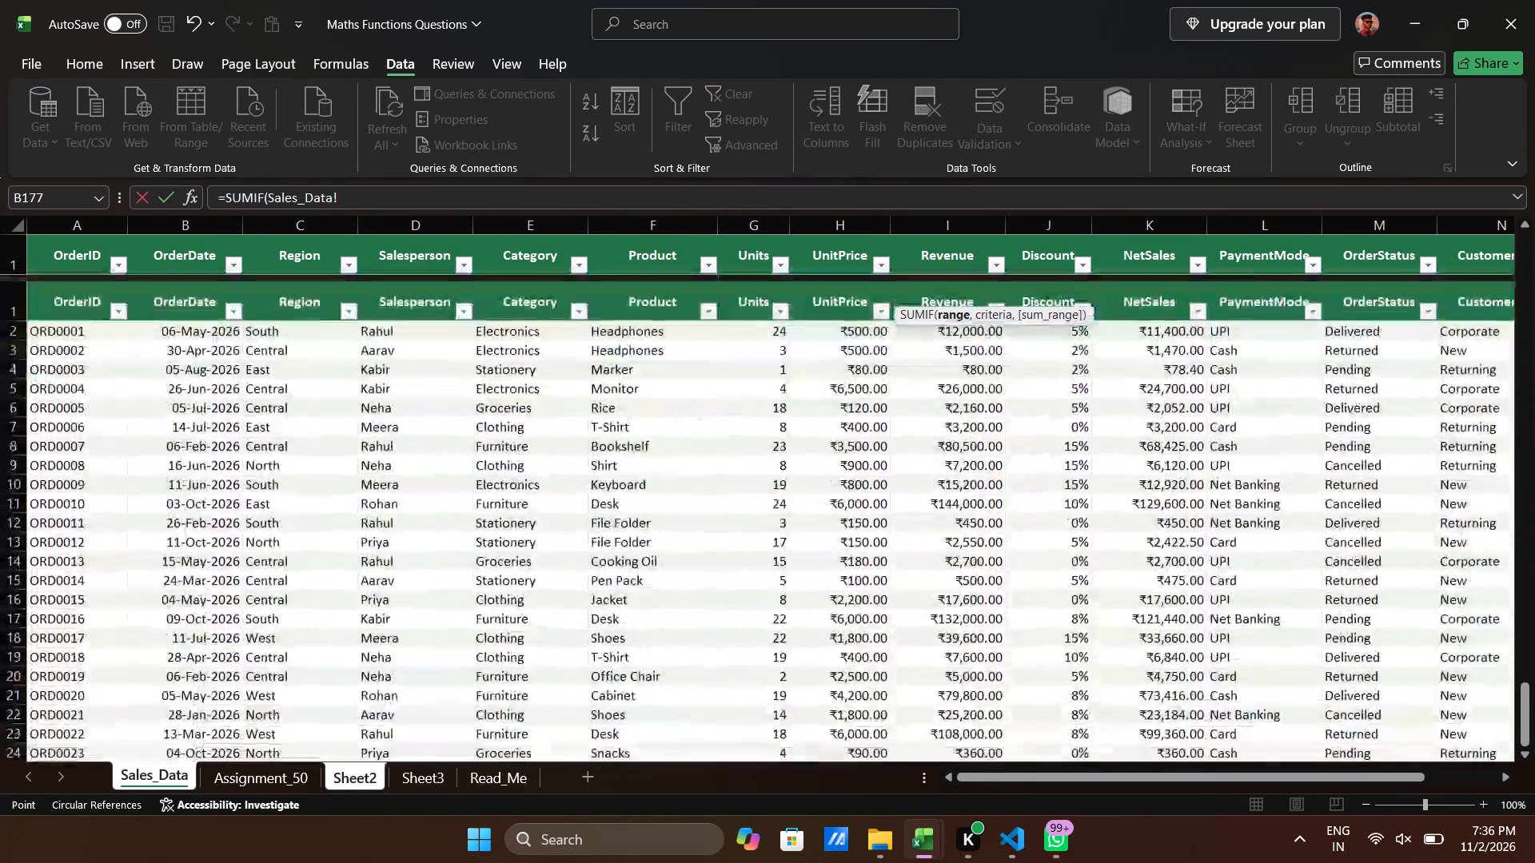
left_click(521, 286)
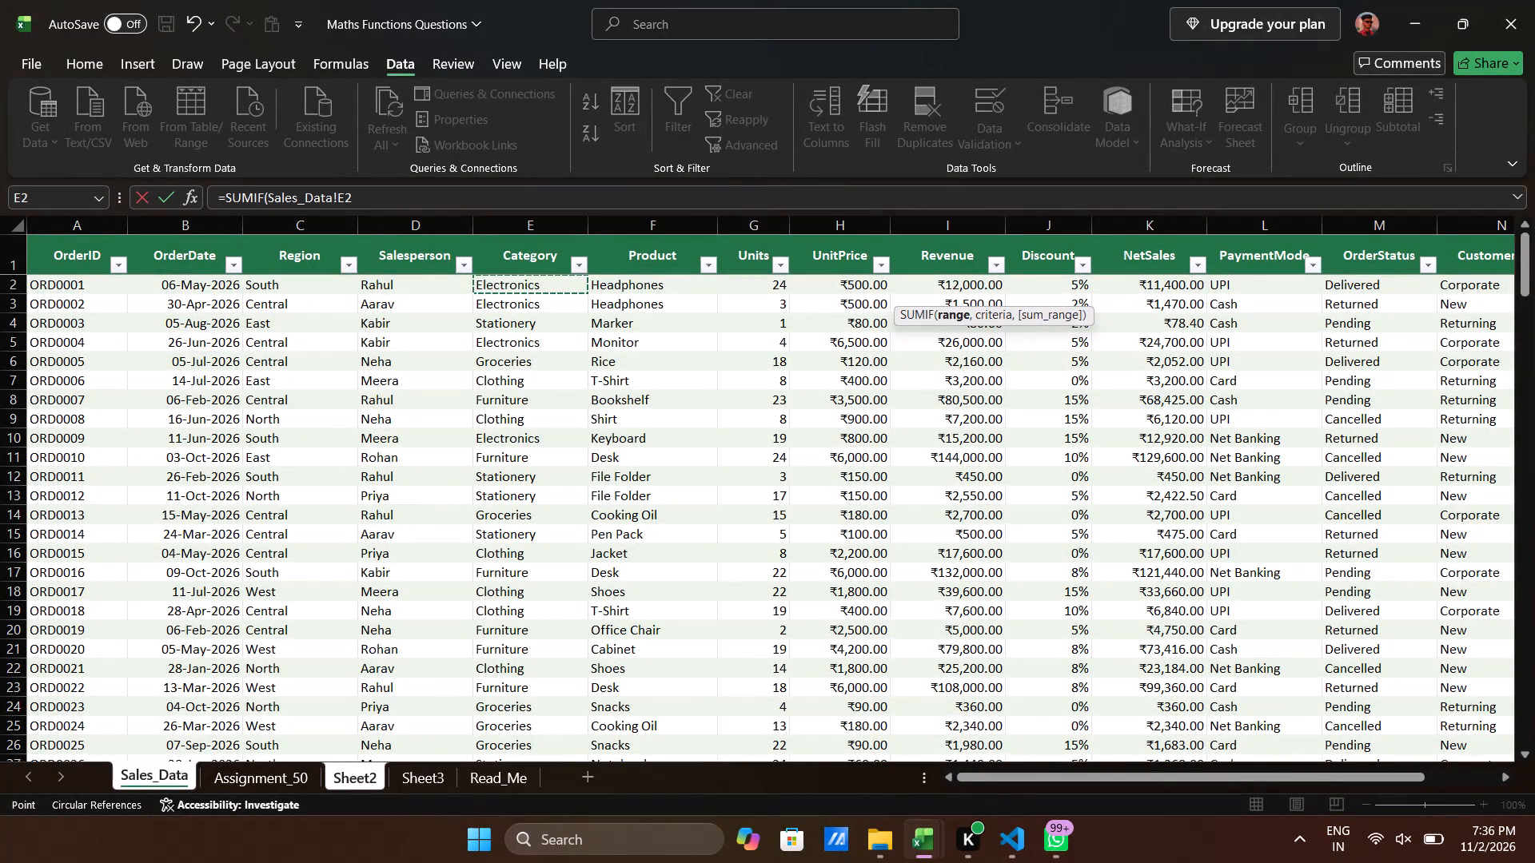
key("ctrl+shift+Down")
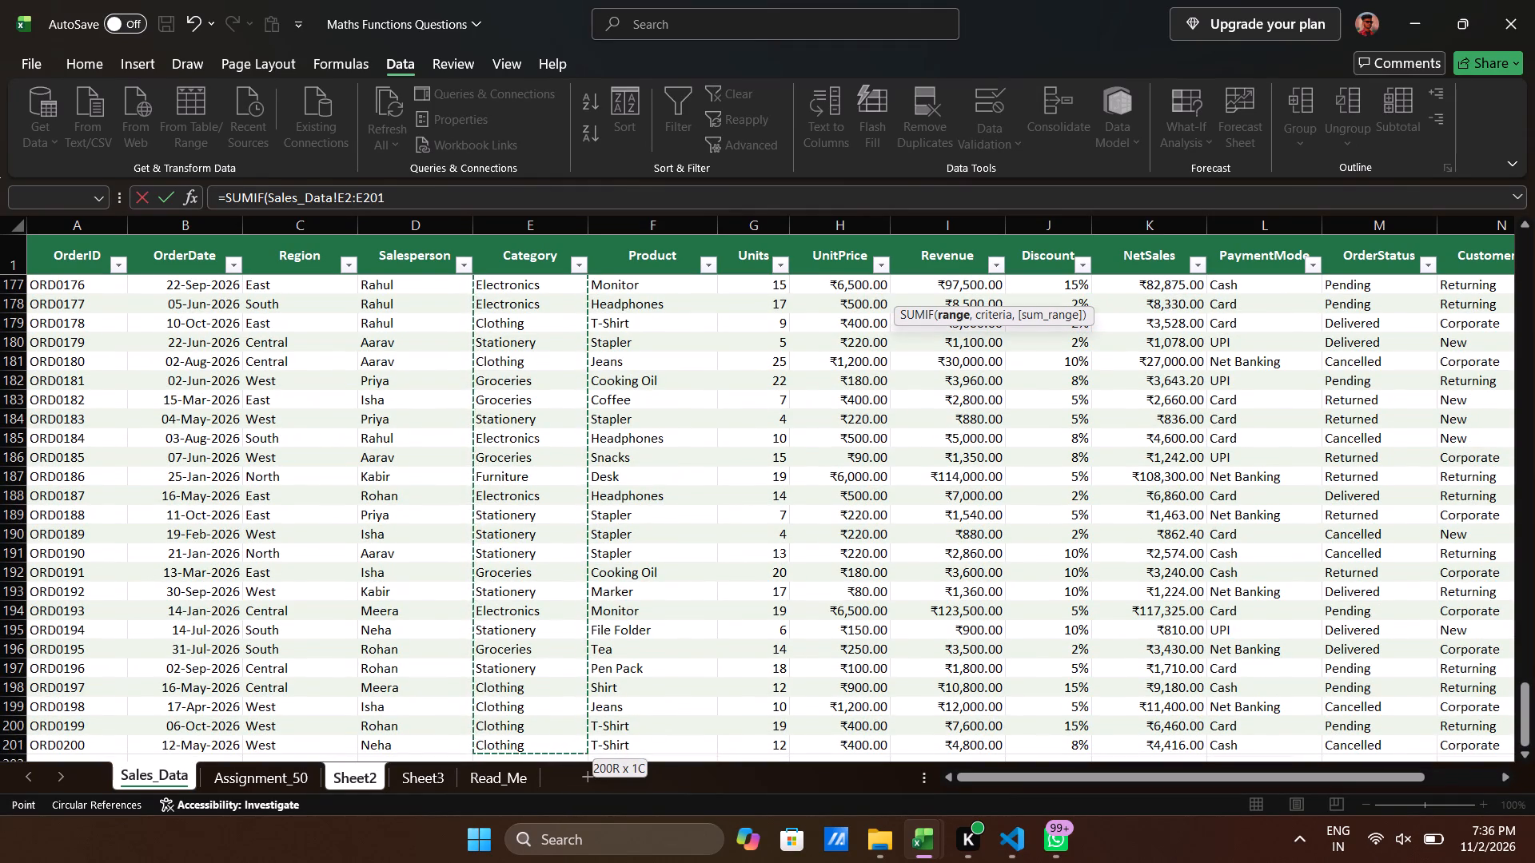
key("comma")
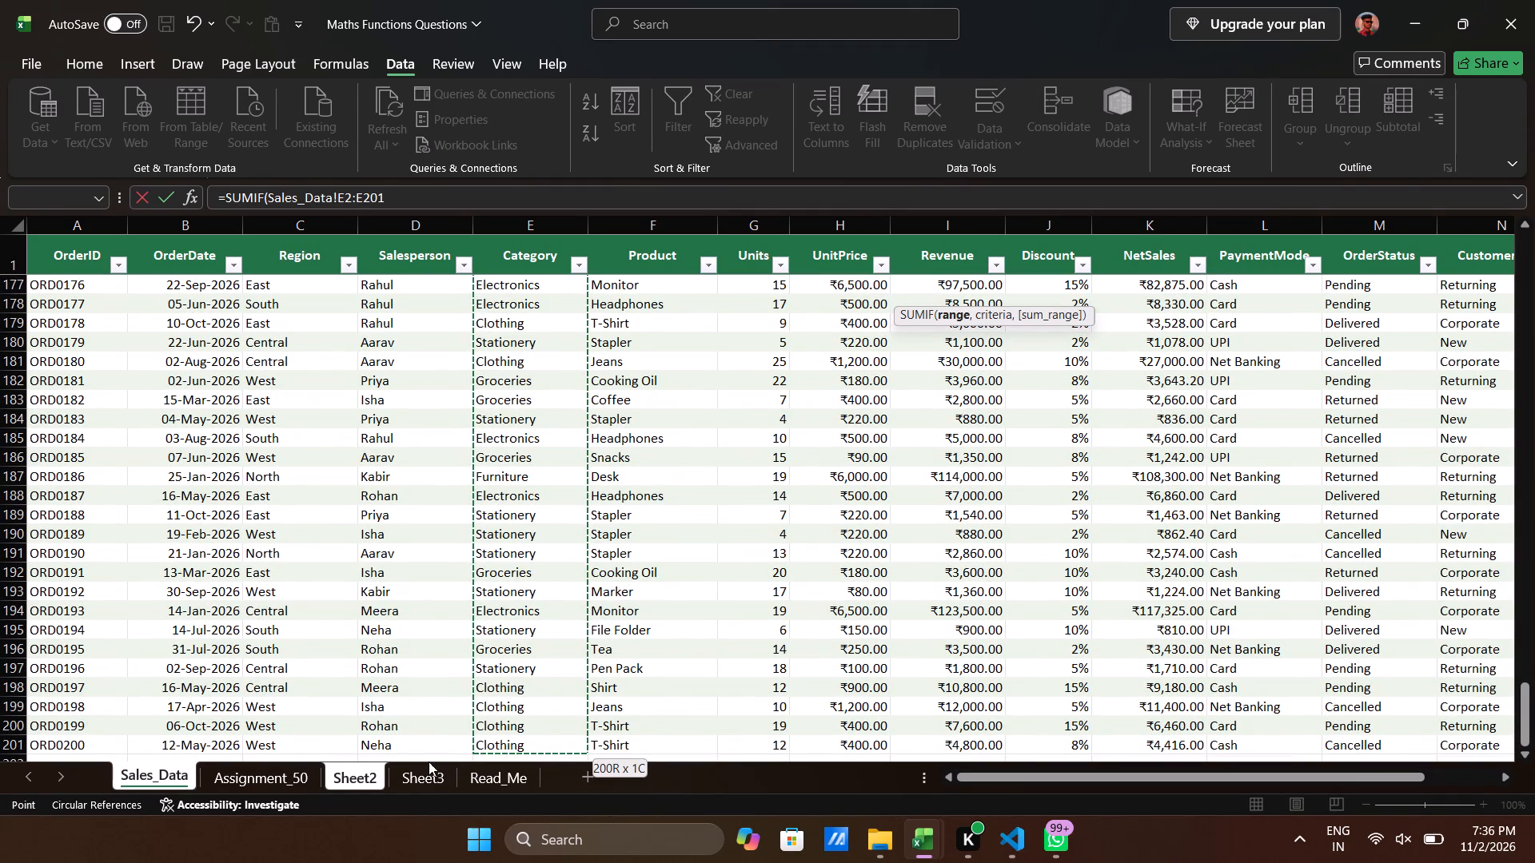
left_click(369, 774)
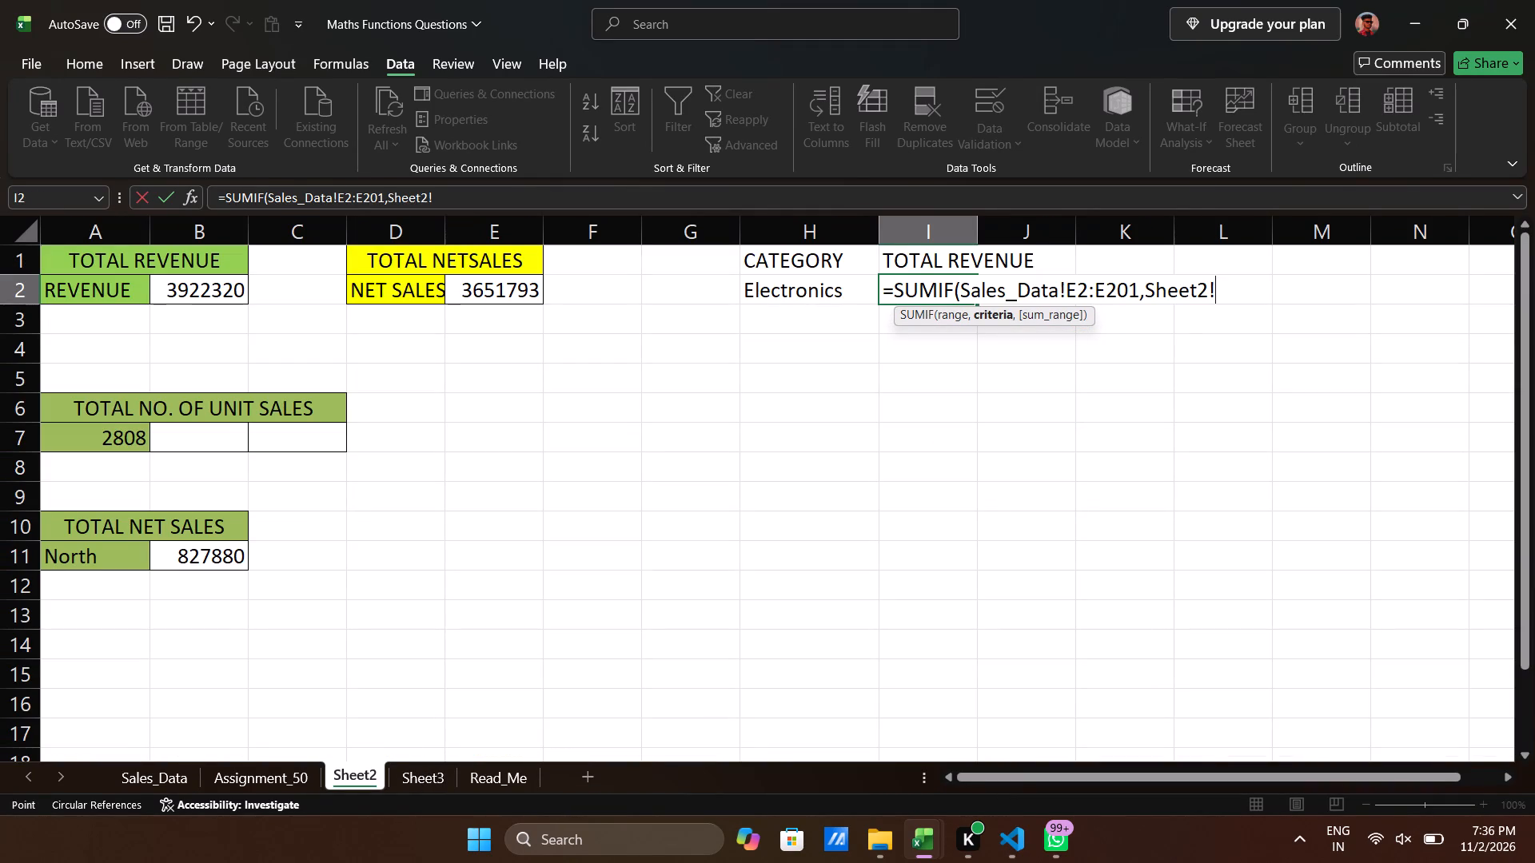
left_click(800, 299)
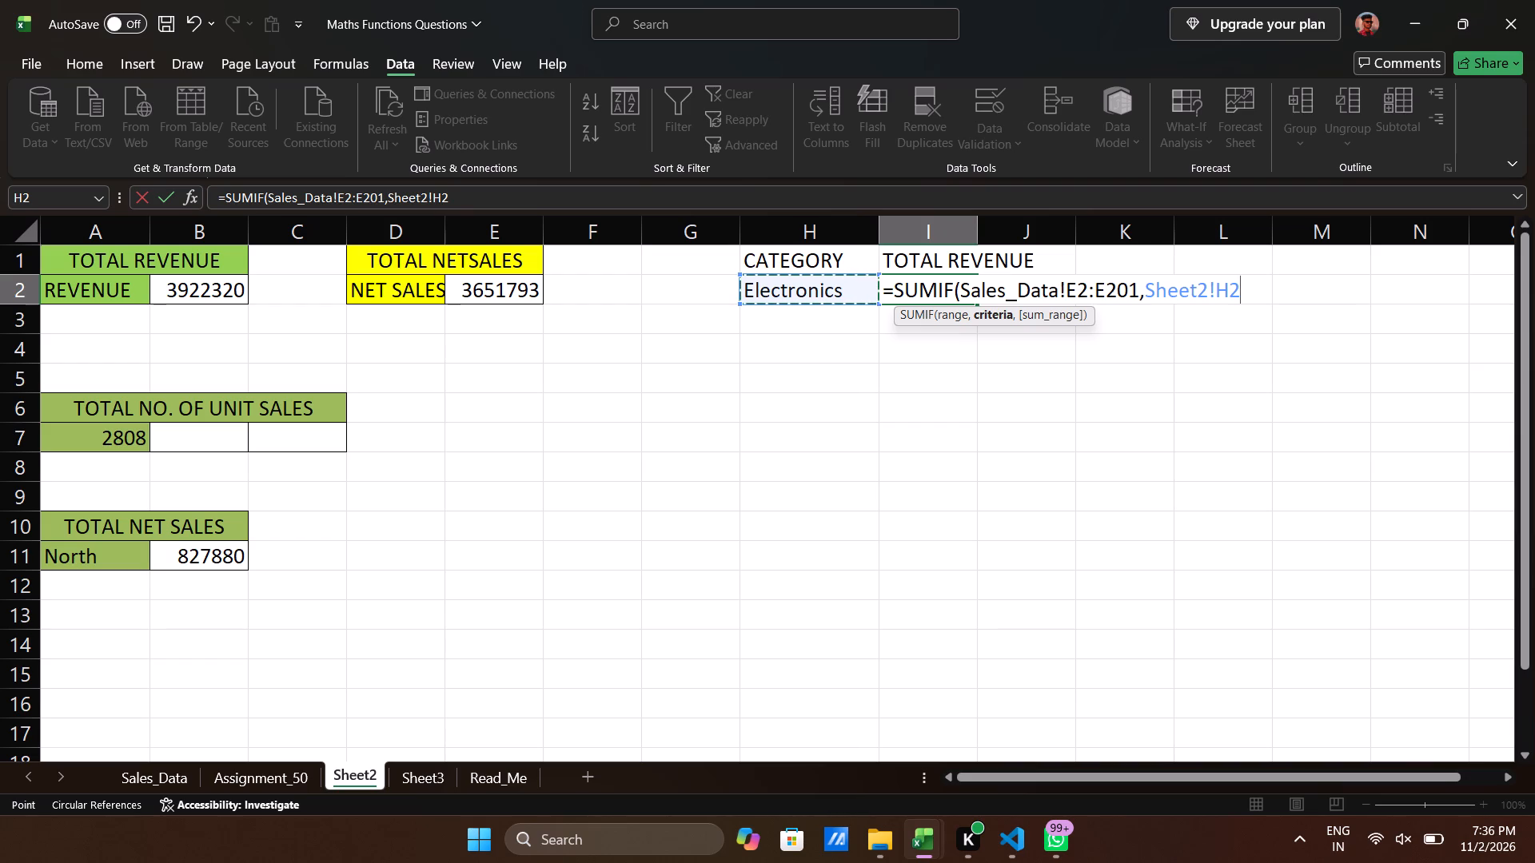
key("comma")
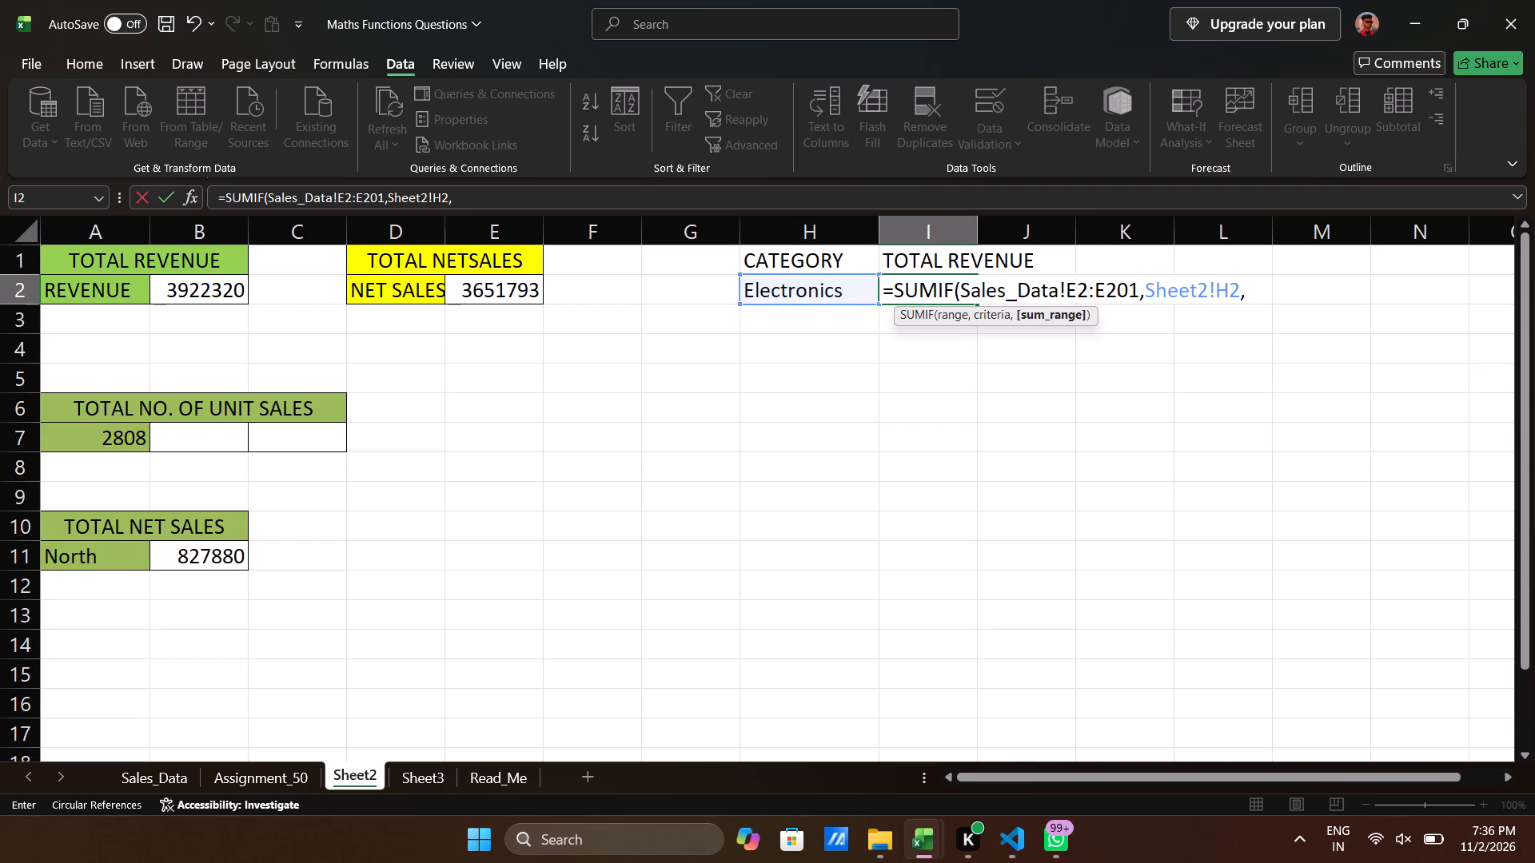
Complete the SUMIF formula in I2 with the Revenue values in Sales_Data I2:I201 as the sum range.
left_click(167, 775)
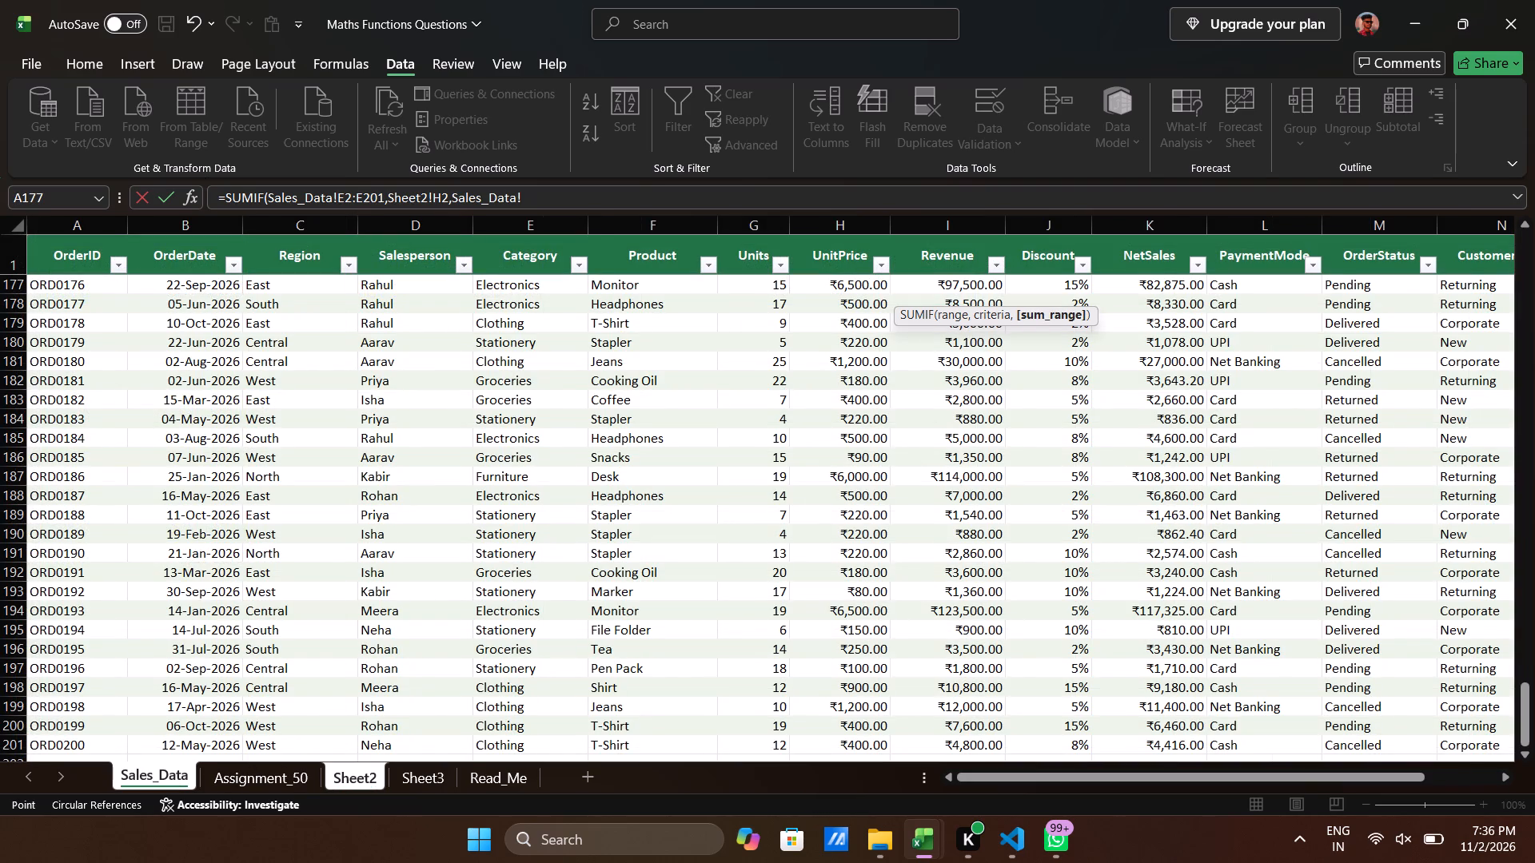
scroll(1068, 337, "left", 1)
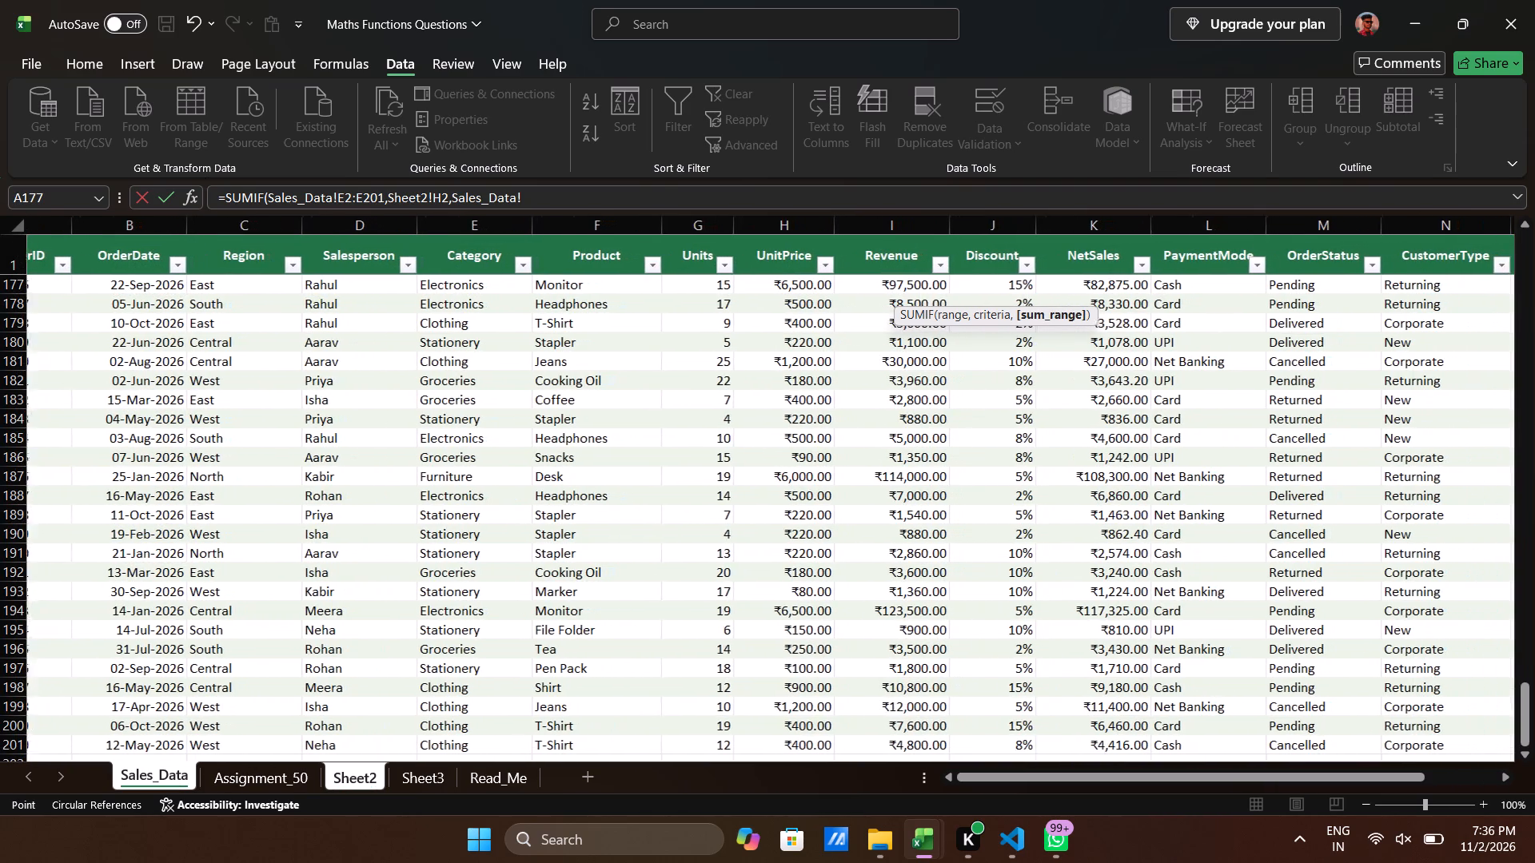
left_click(269, 785)
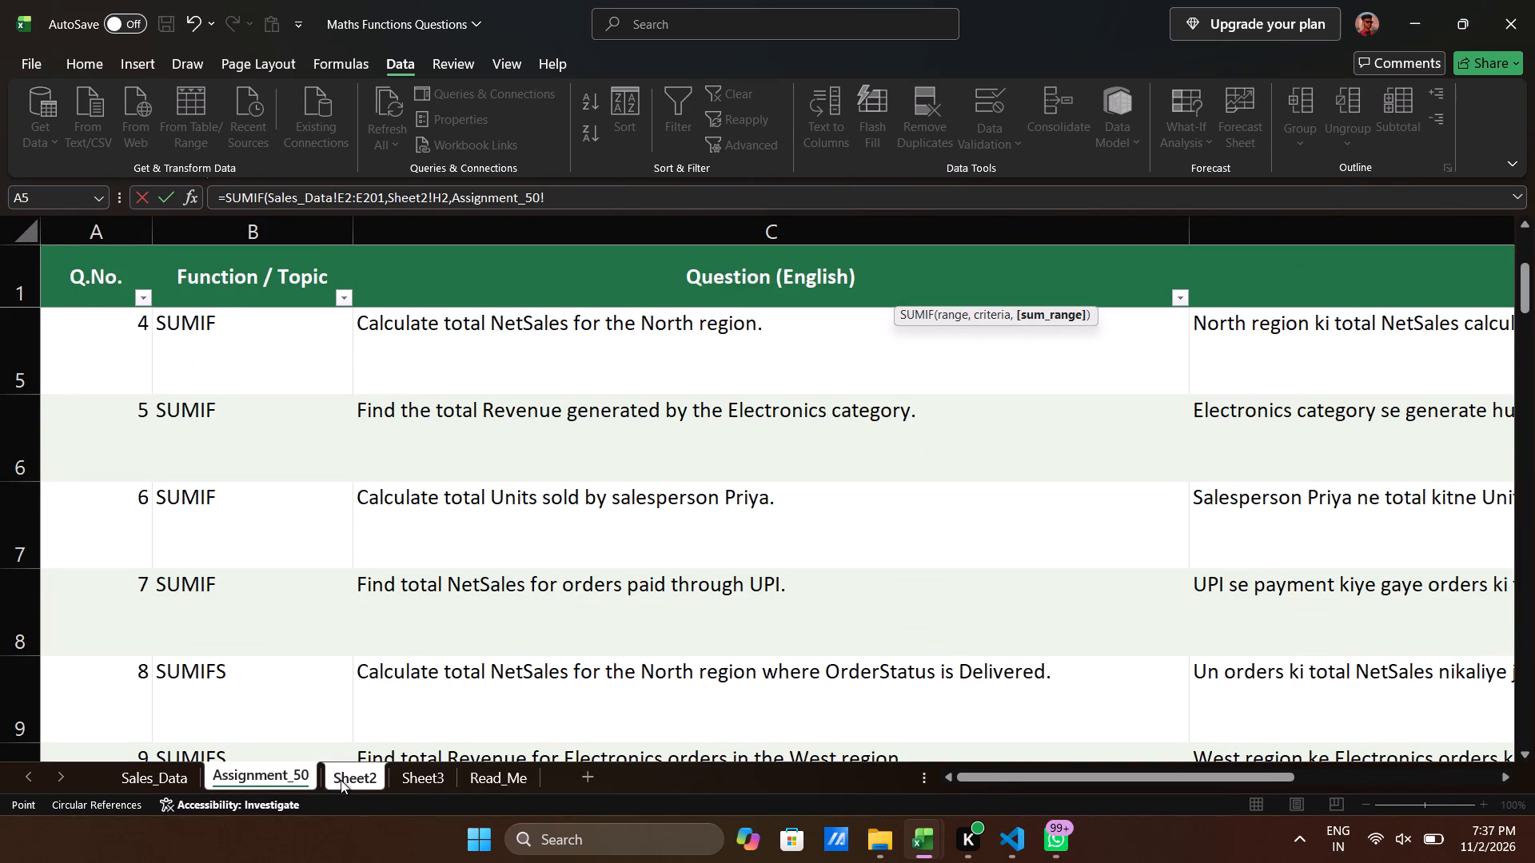
left_click(156, 781)
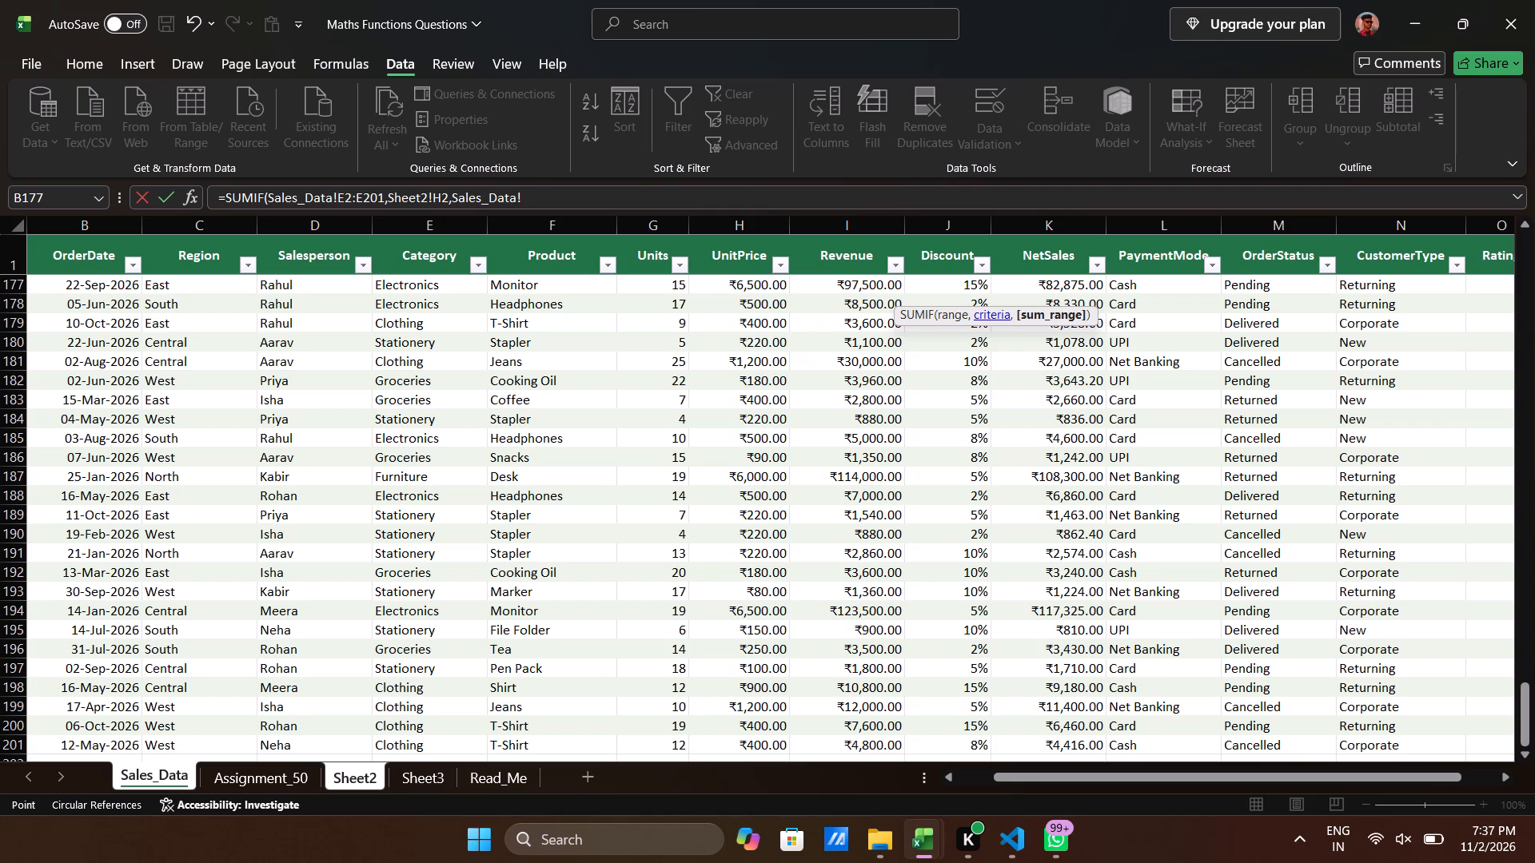
scroll(987, 313, "up", 3)
scroll(853, 281, "up", 12)
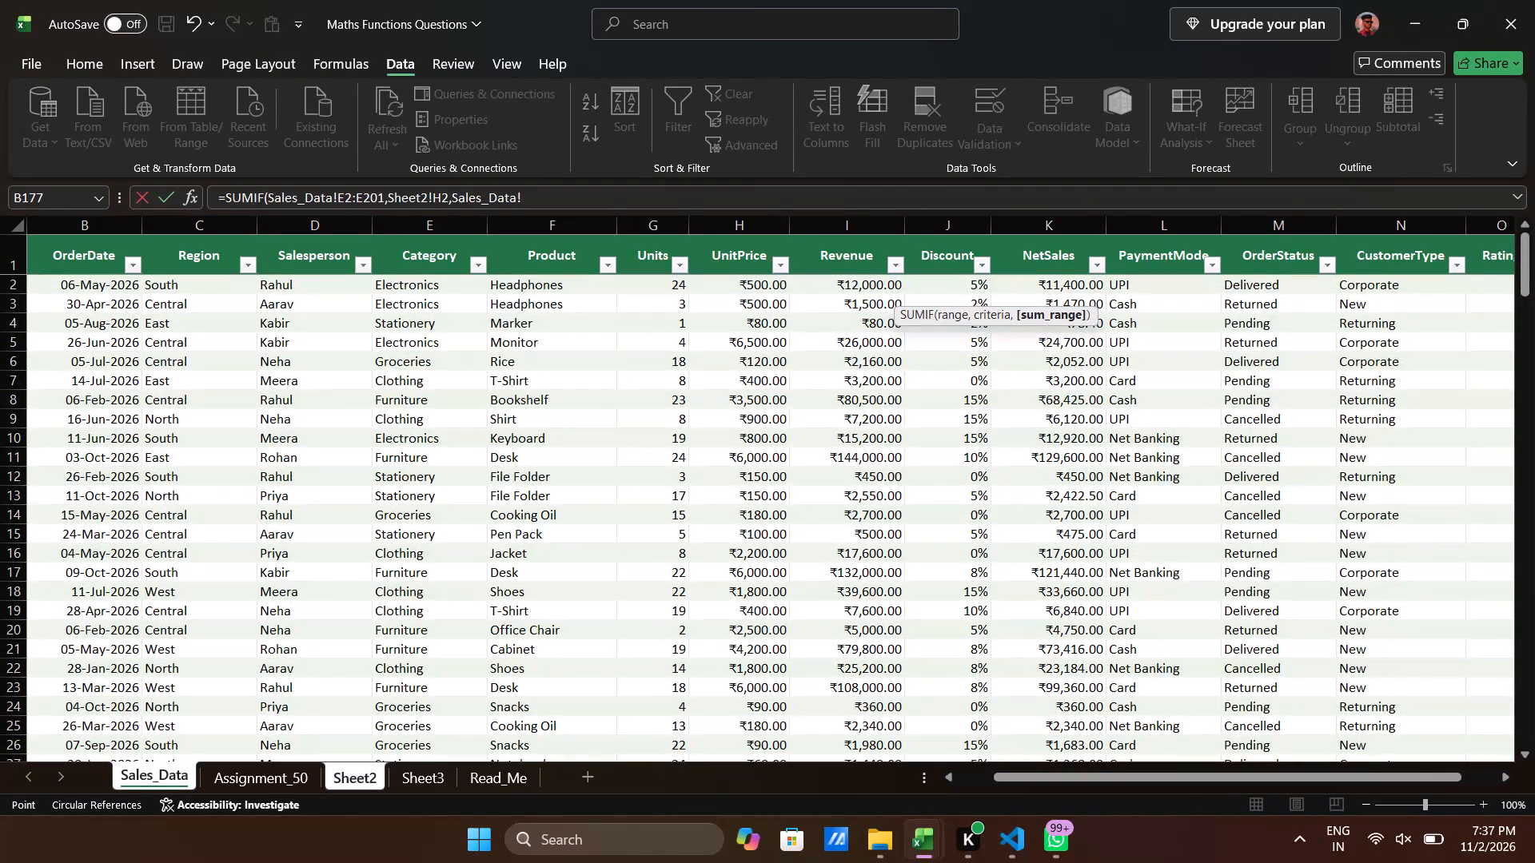
left_click(861, 284)
key("ctrl+shift+Down")
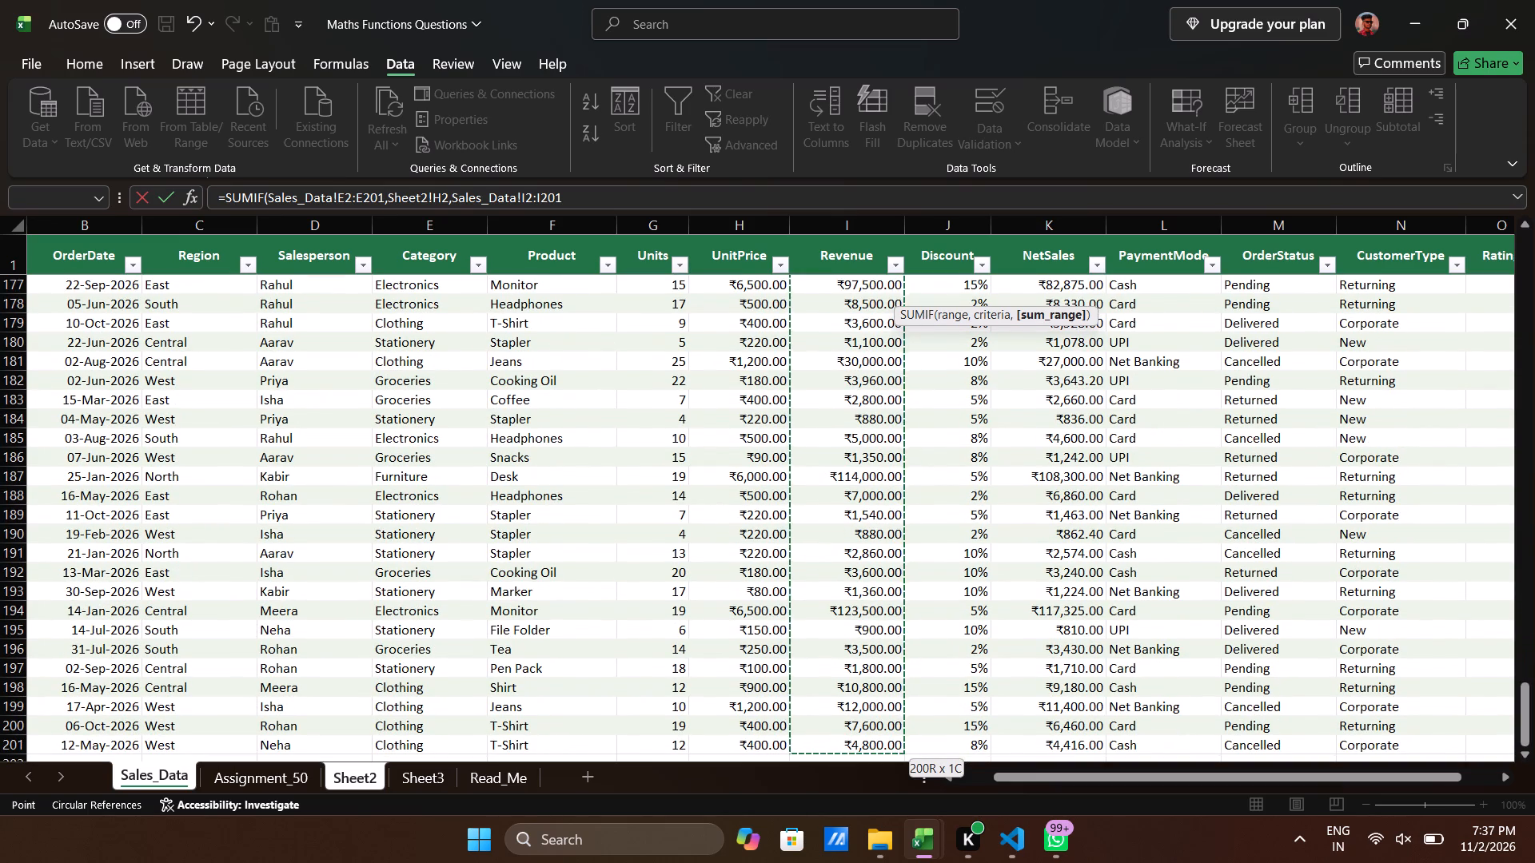
key("shift+parenright")
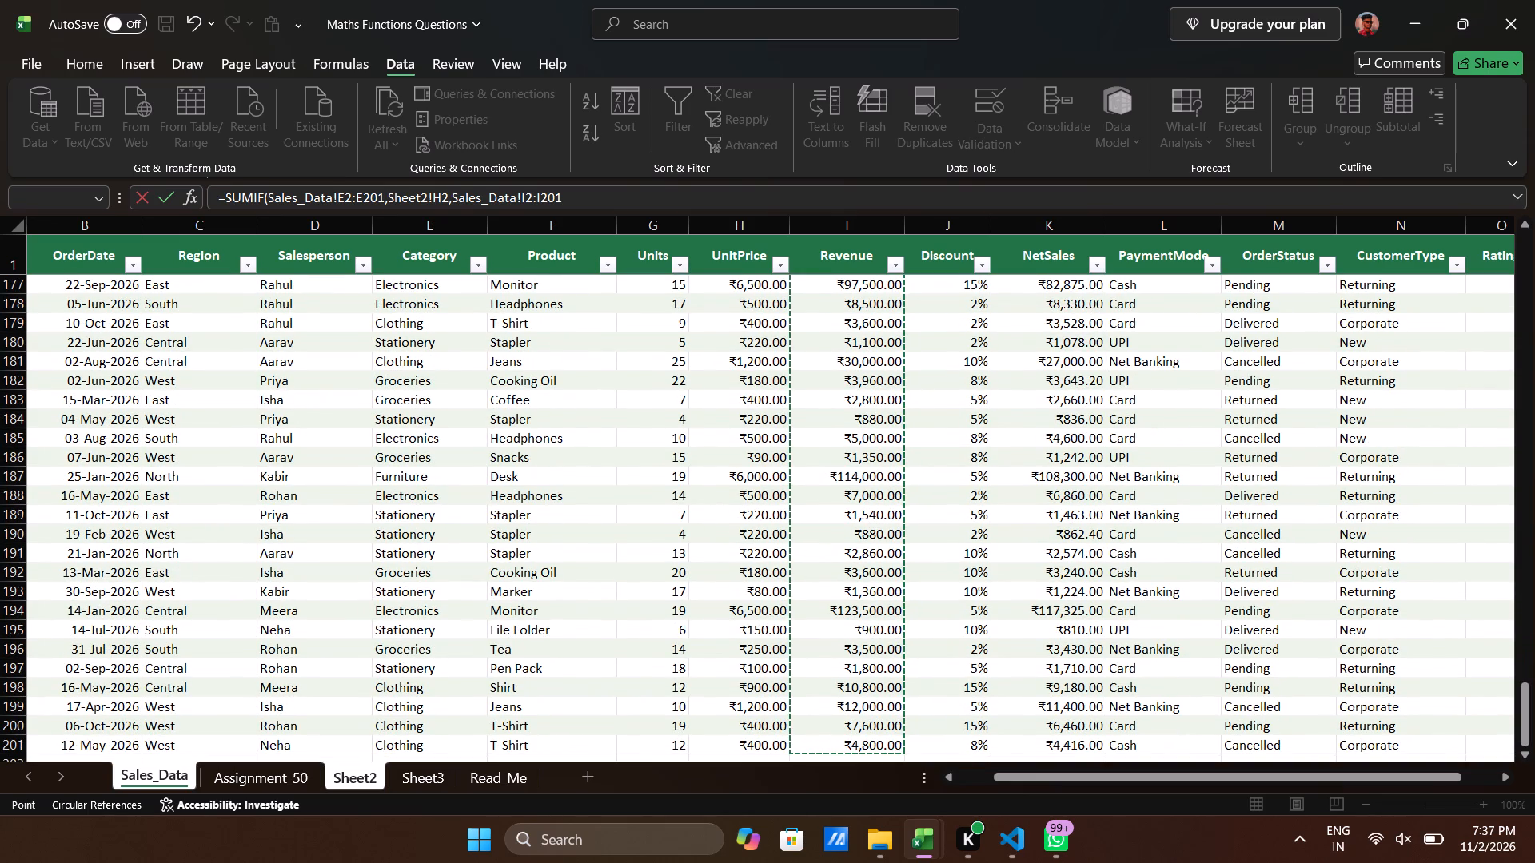
key("Return")
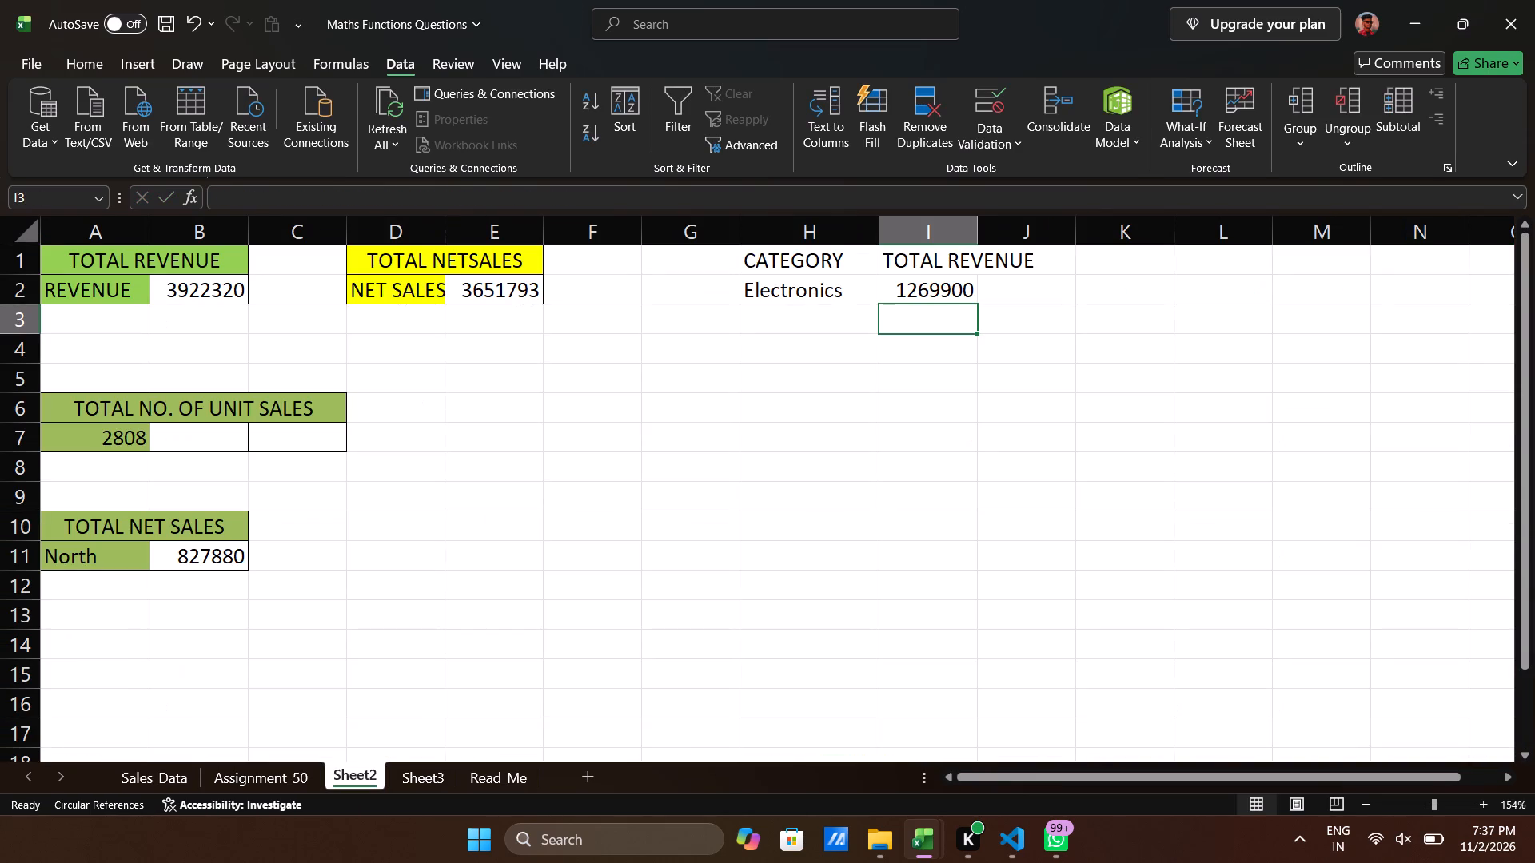
Switch the category in H2 to Groceries using its dropdown list.
left_click(865, 292)
left_click(883, 295)
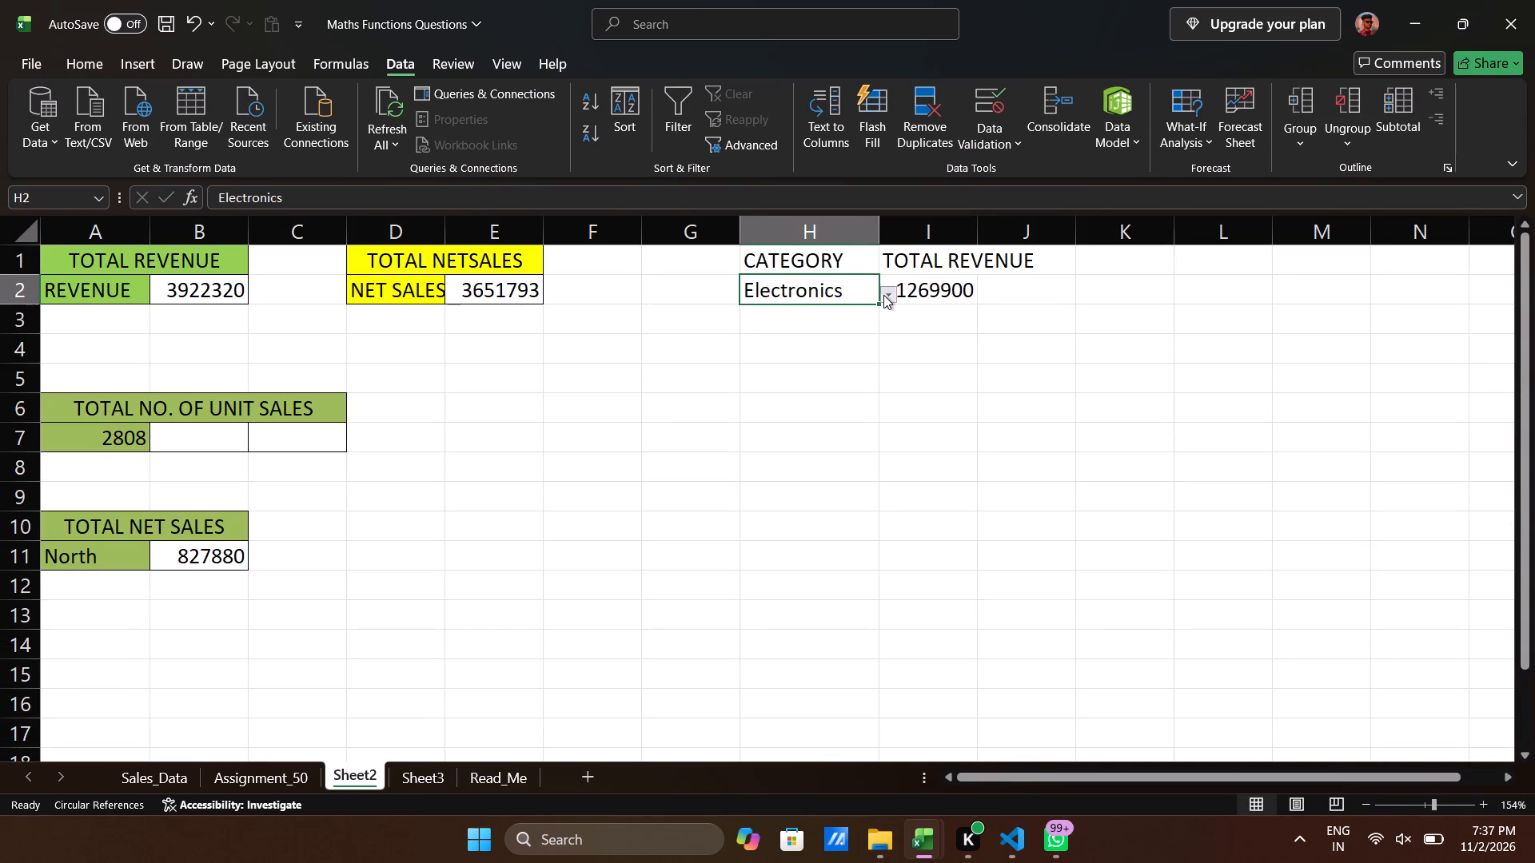
left_click(811, 336)
left_click(891, 291)
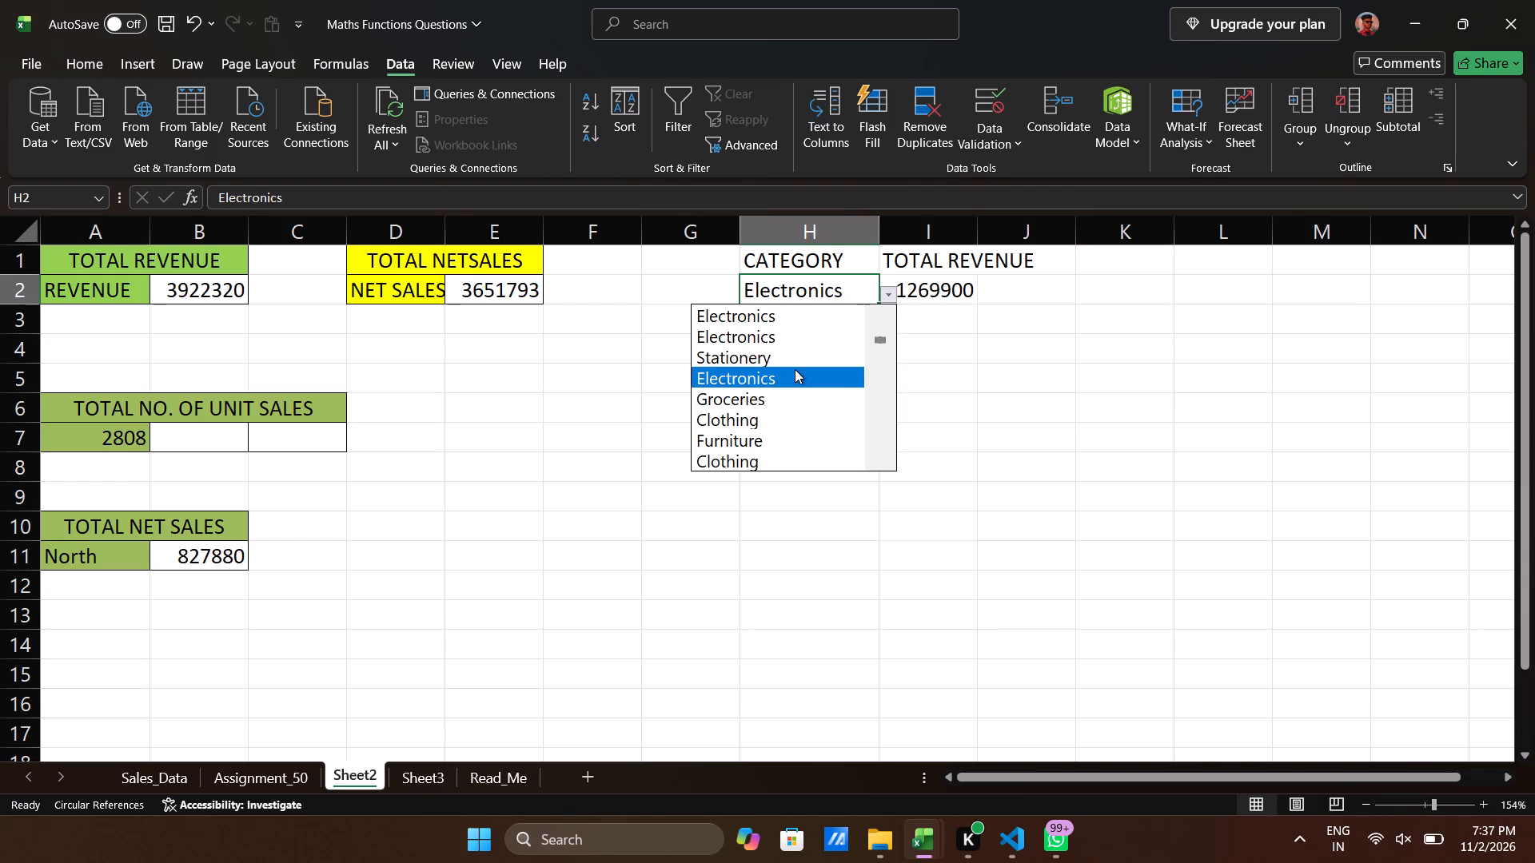
left_click(795, 369)
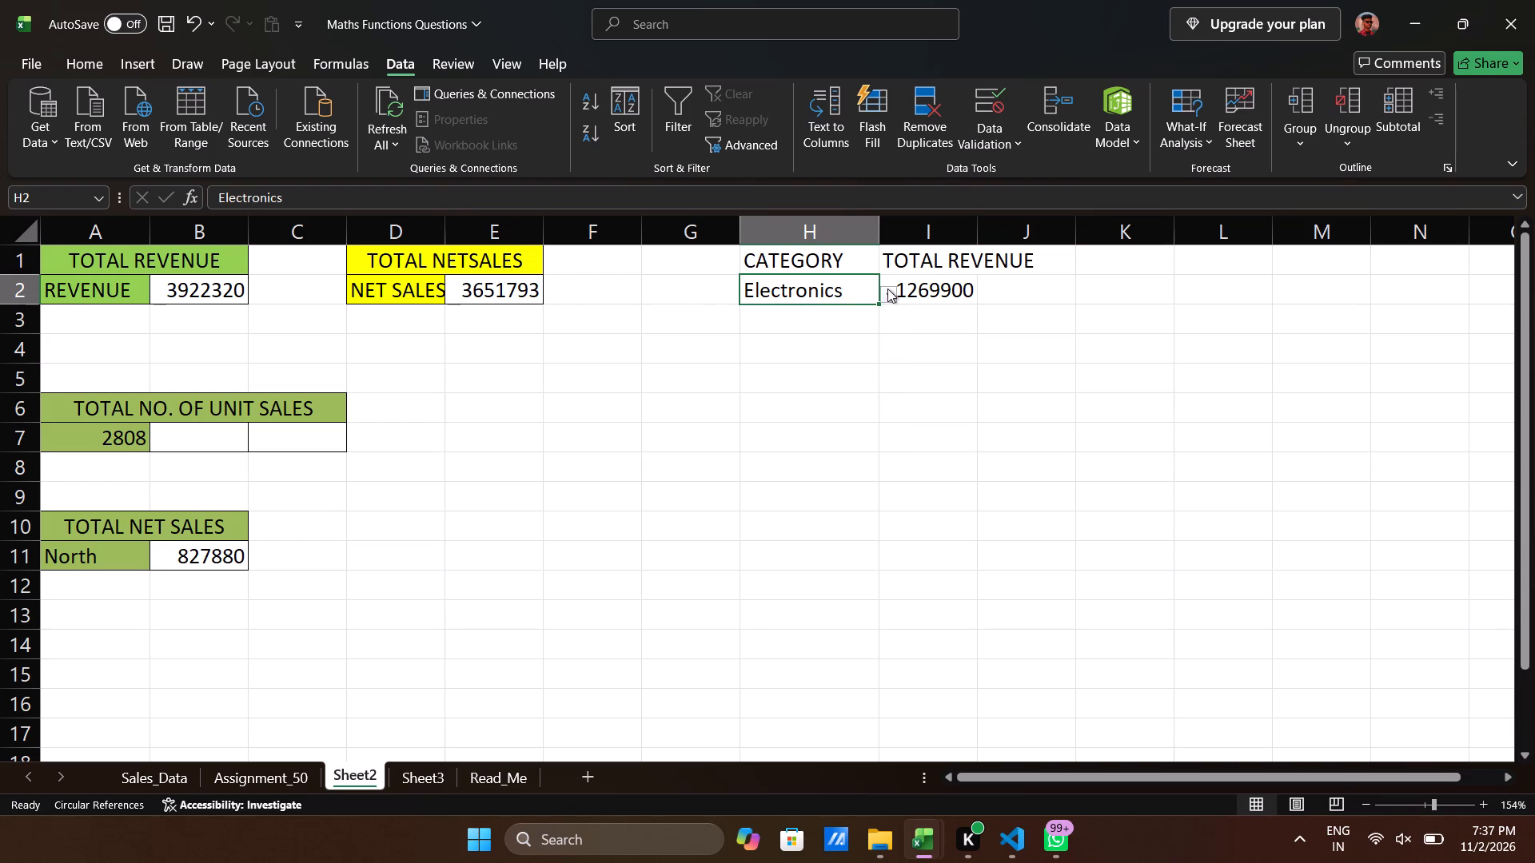
left_click(887, 288)
left_click(773, 408)
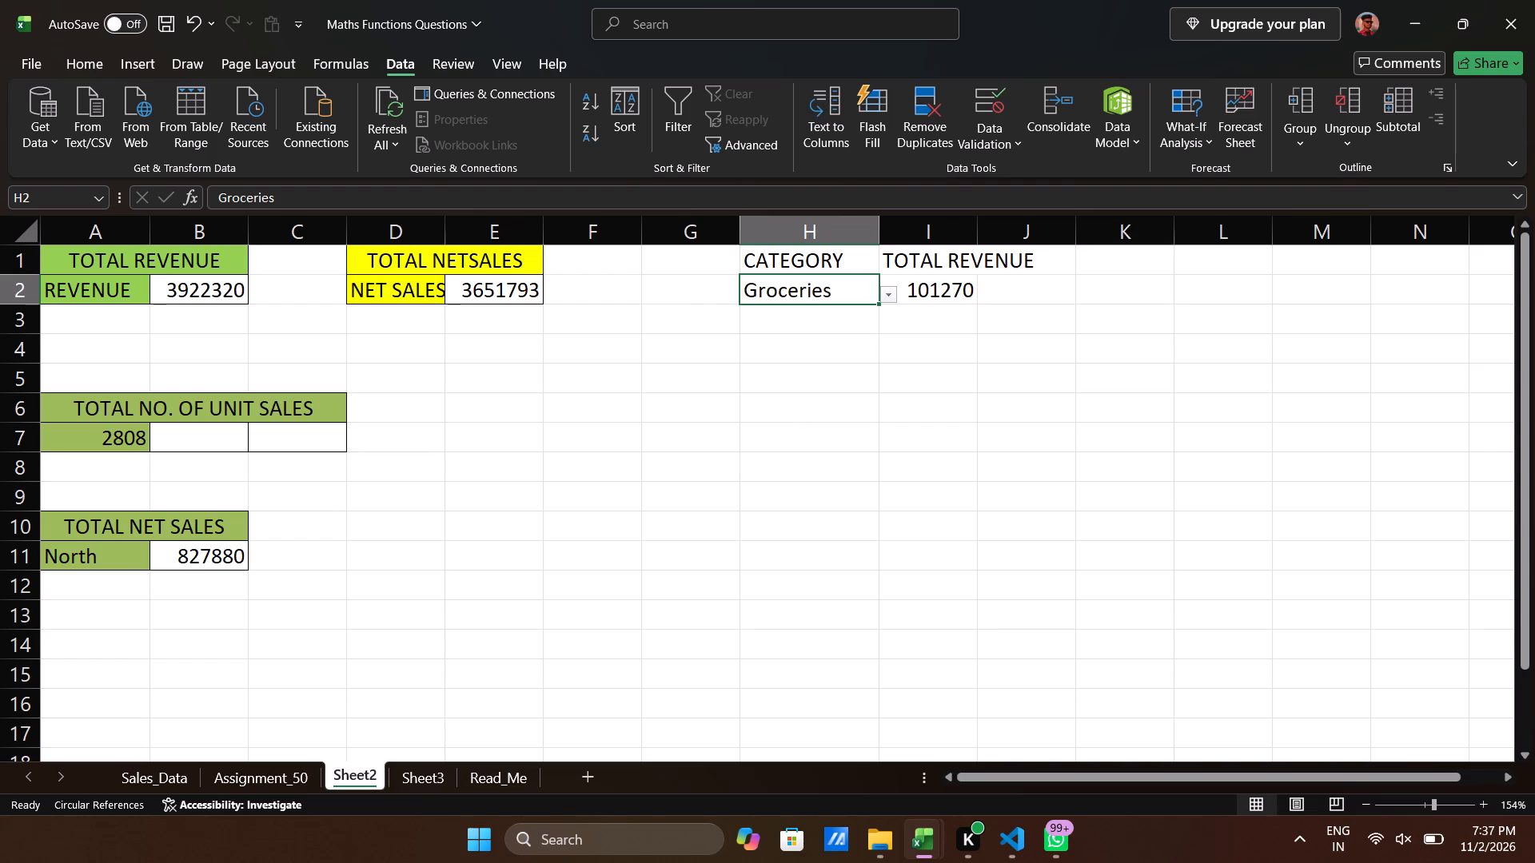
Merge and center the TOTAL REVENUE heading across I1:J1.
left_click_drag(758, 263, 971, 285)
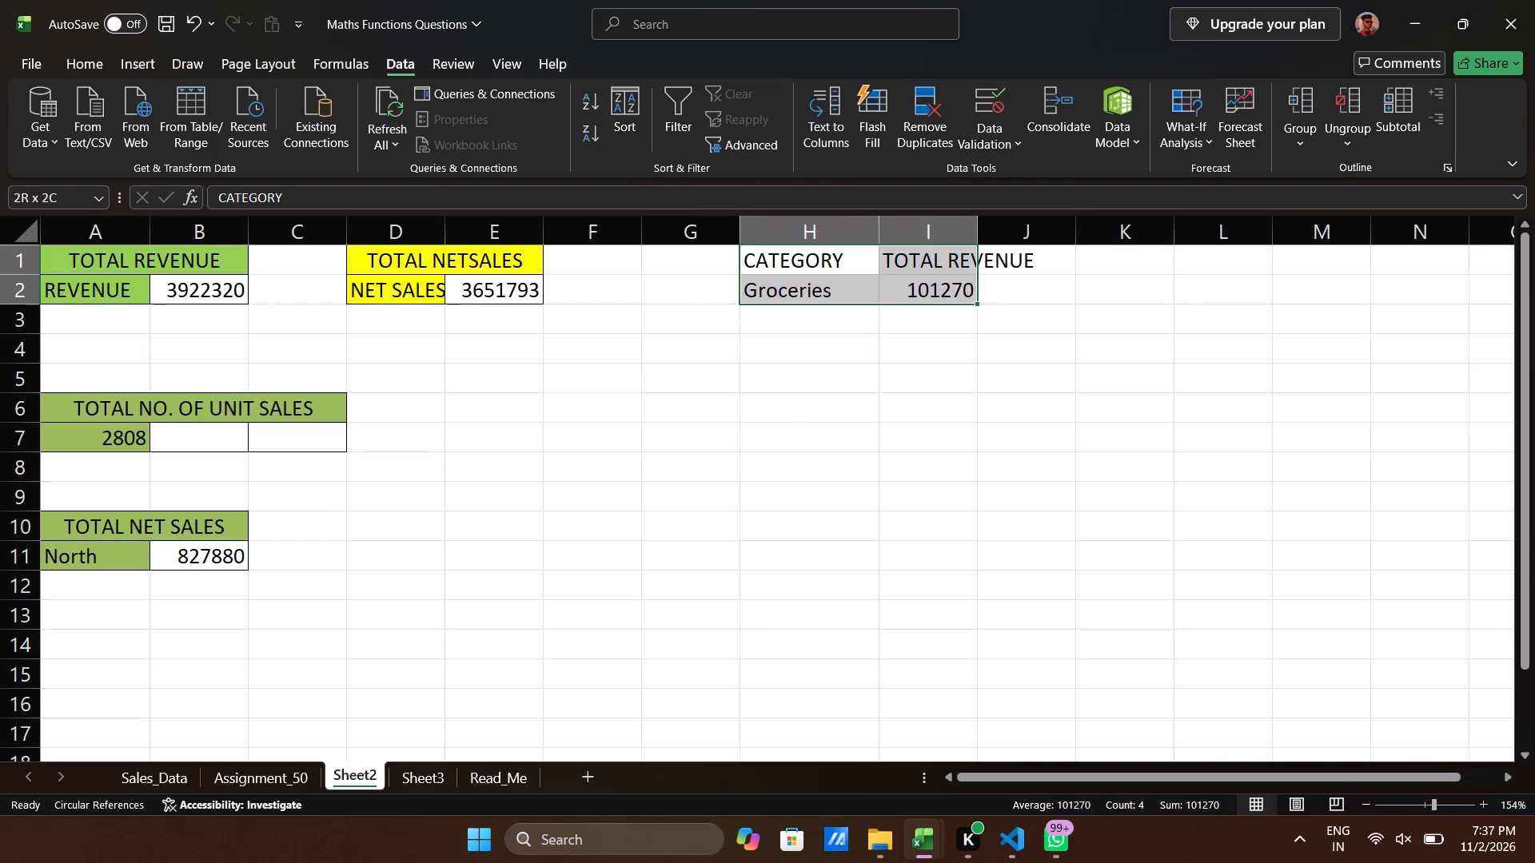
left_click_drag(971, 285, 944, 288)
left_click_drag(921, 362, 971, 272)
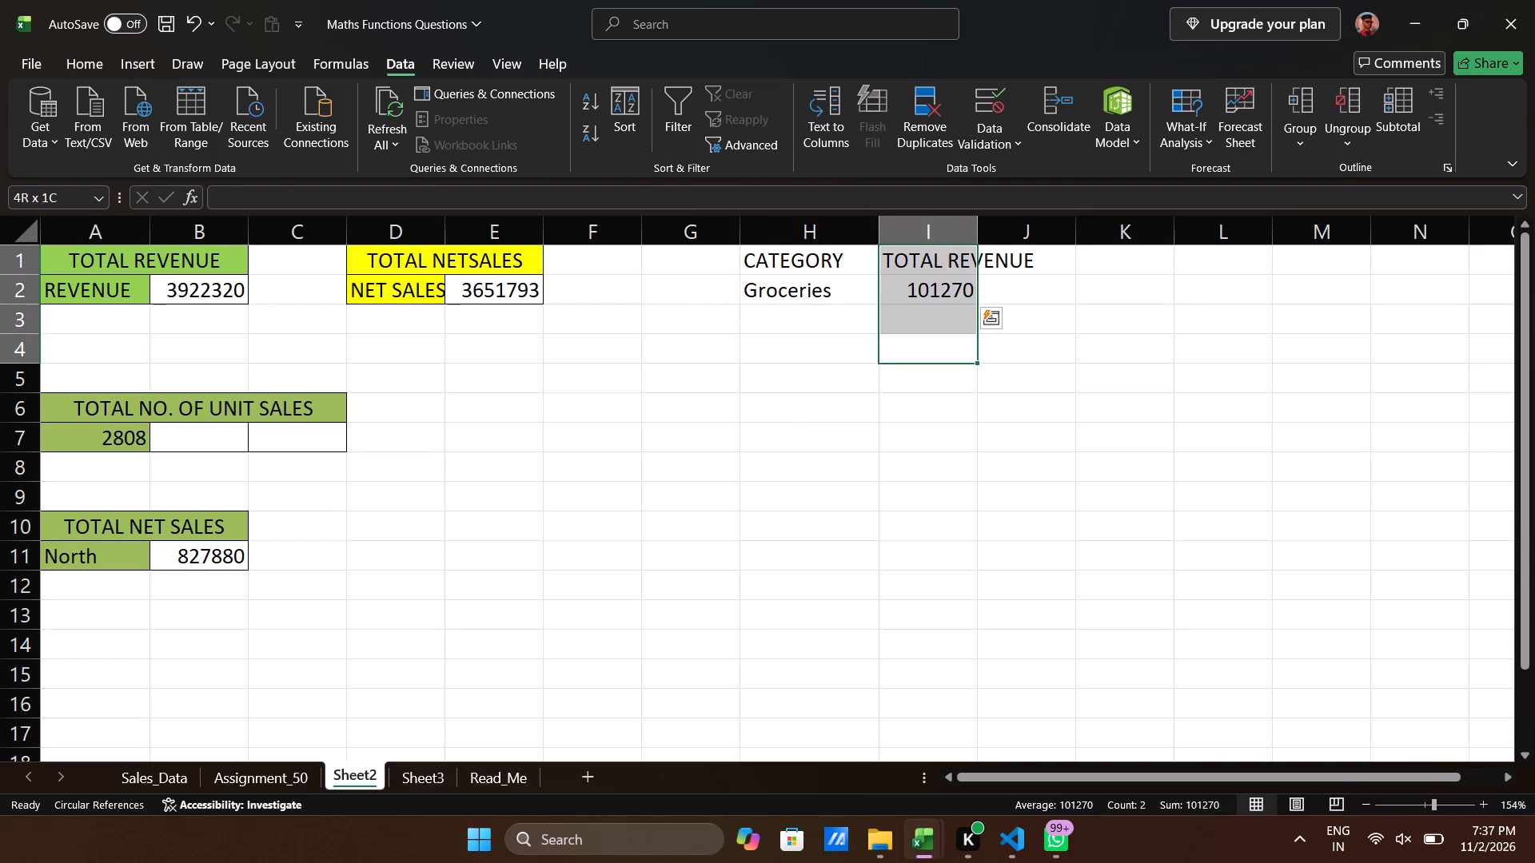
left_click_drag(971, 272, 962, 266)
left_click(962, 266)
left_click_drag(922, 256, 983, 251)
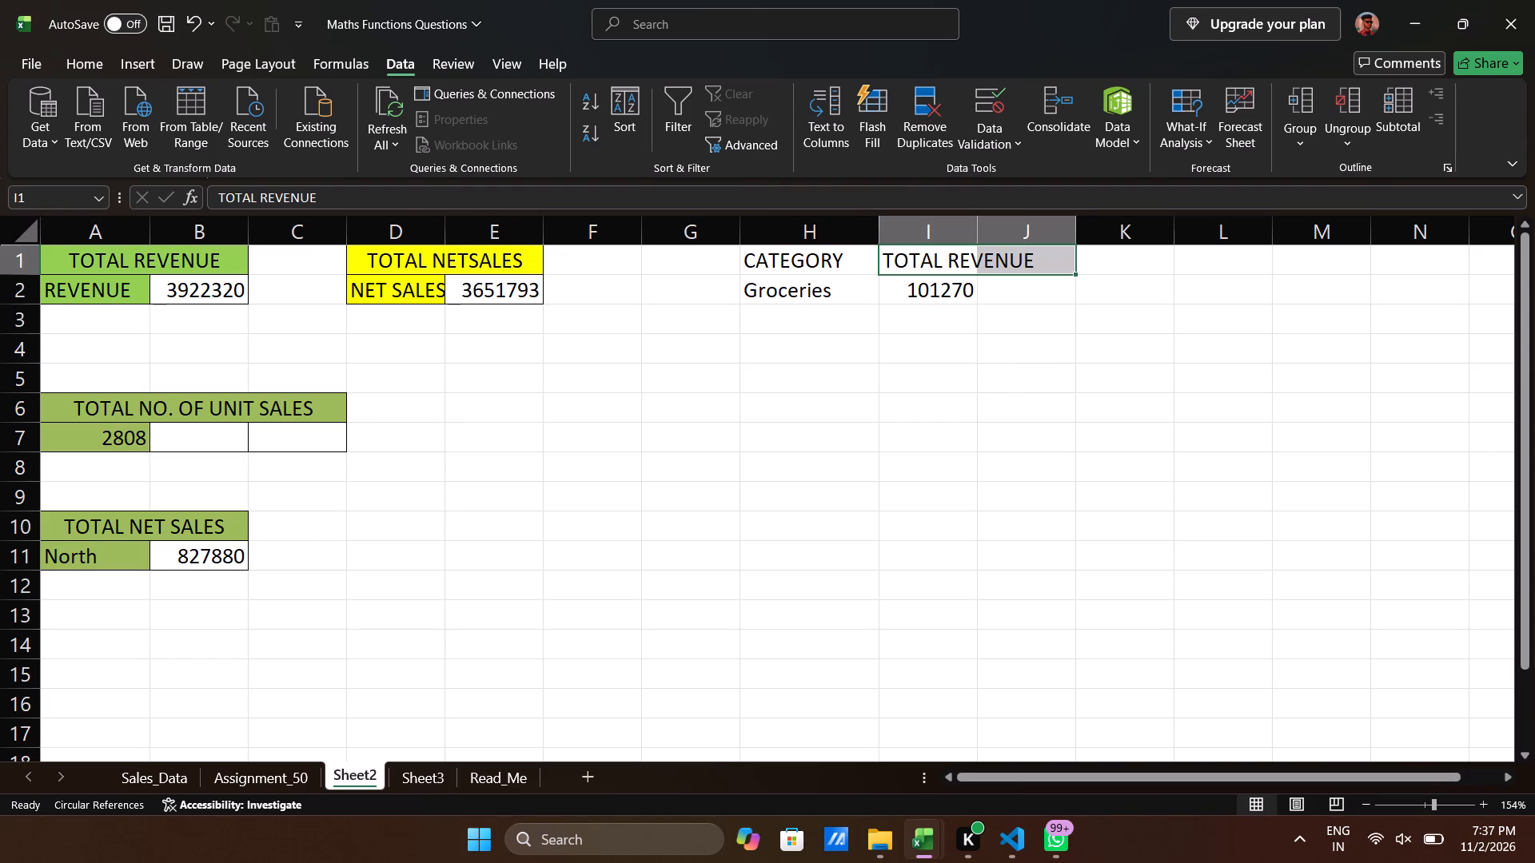
left_click_drag(983, 251, 1014, 251)
left_click(97, 55)
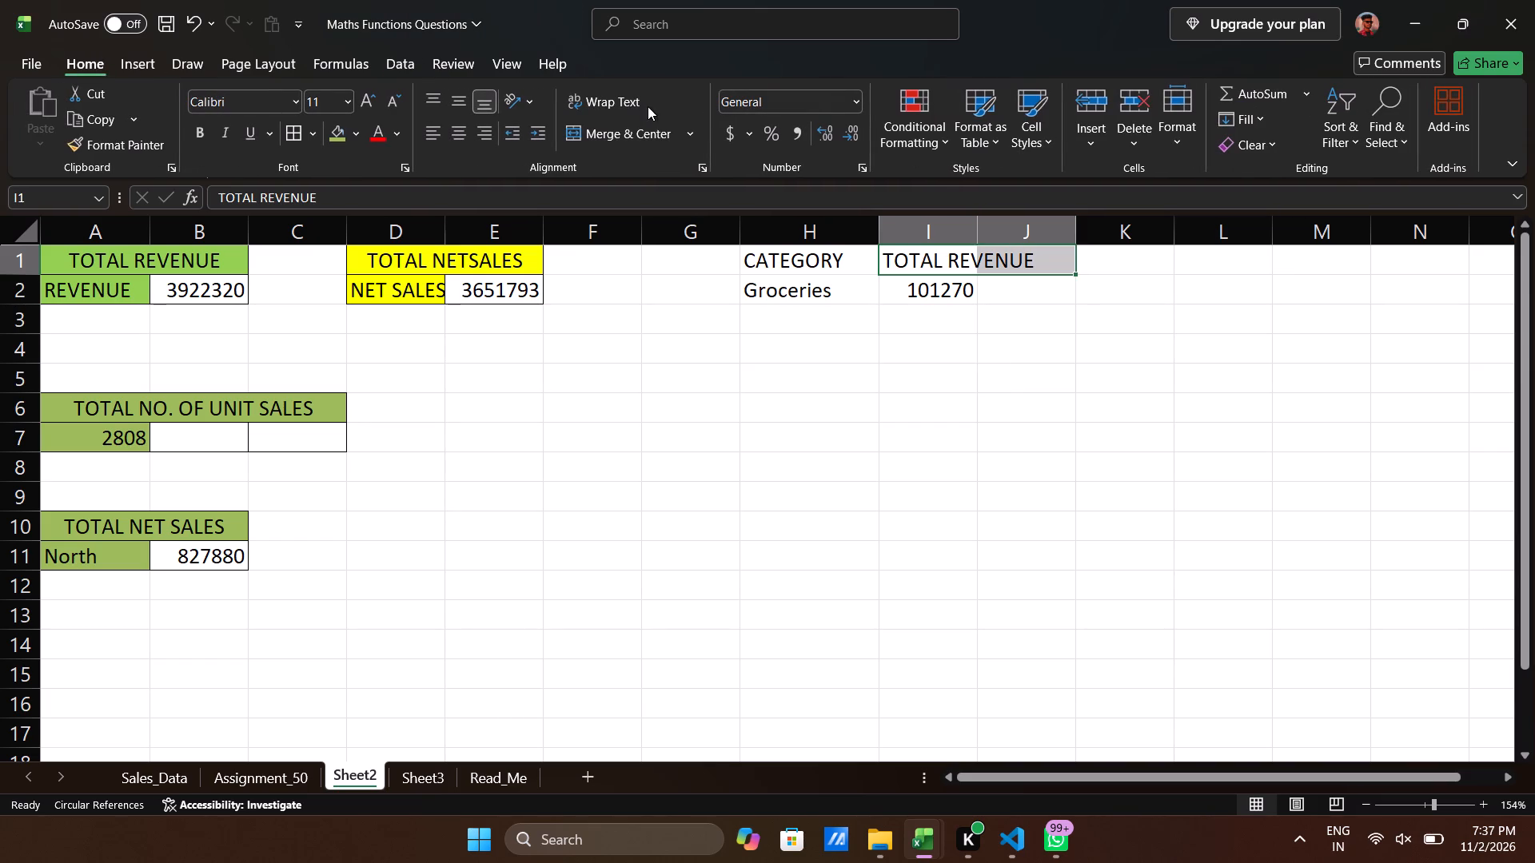
left_click(633, 128)
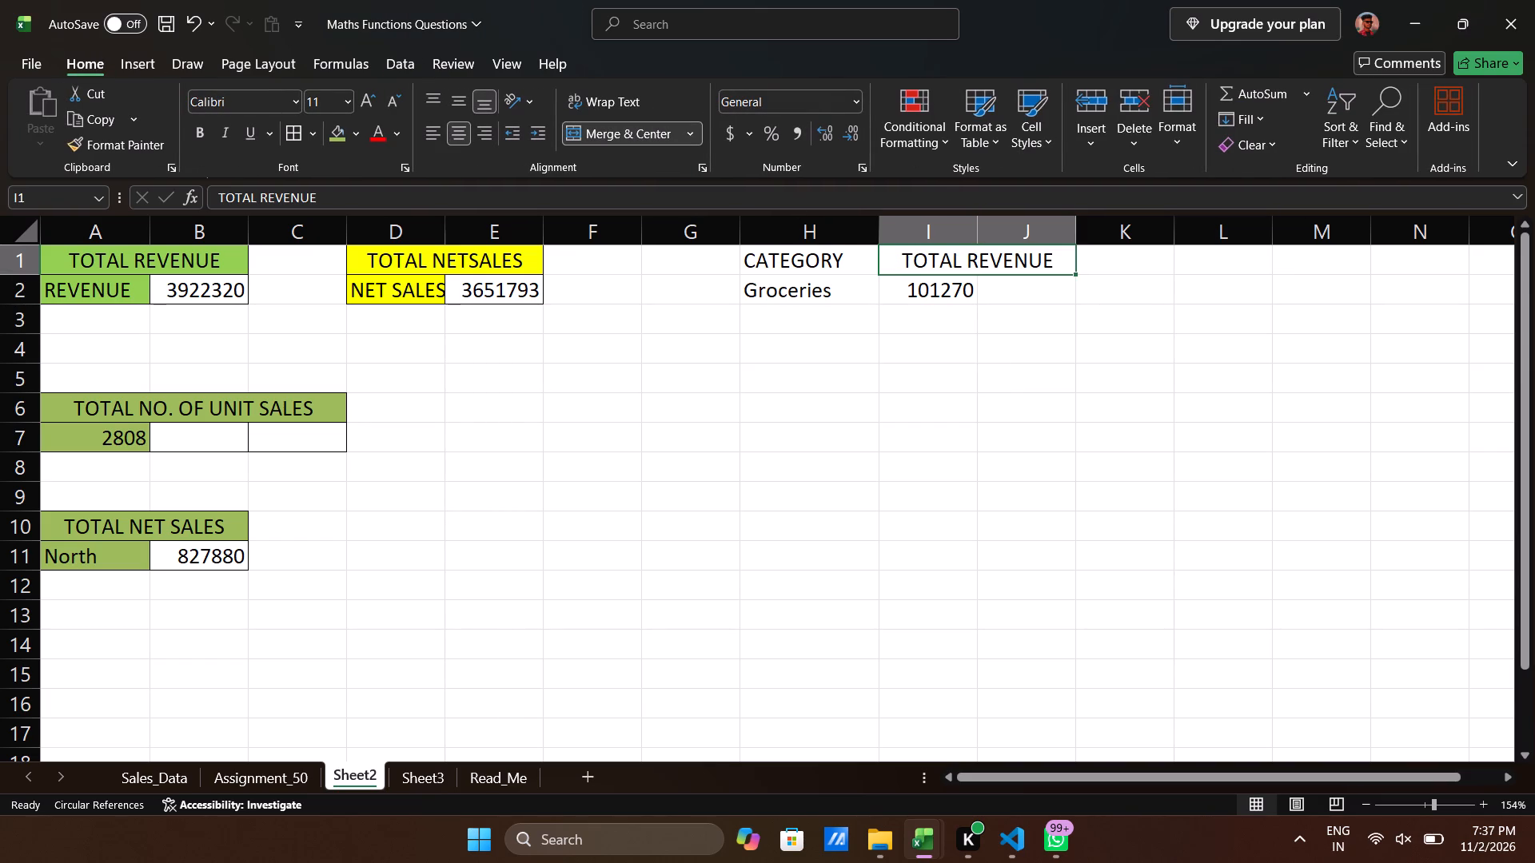
Format the category revenue block H1:J2 with all borders and a light blue fill.
left_click_drag(778, 247, 961, 285)
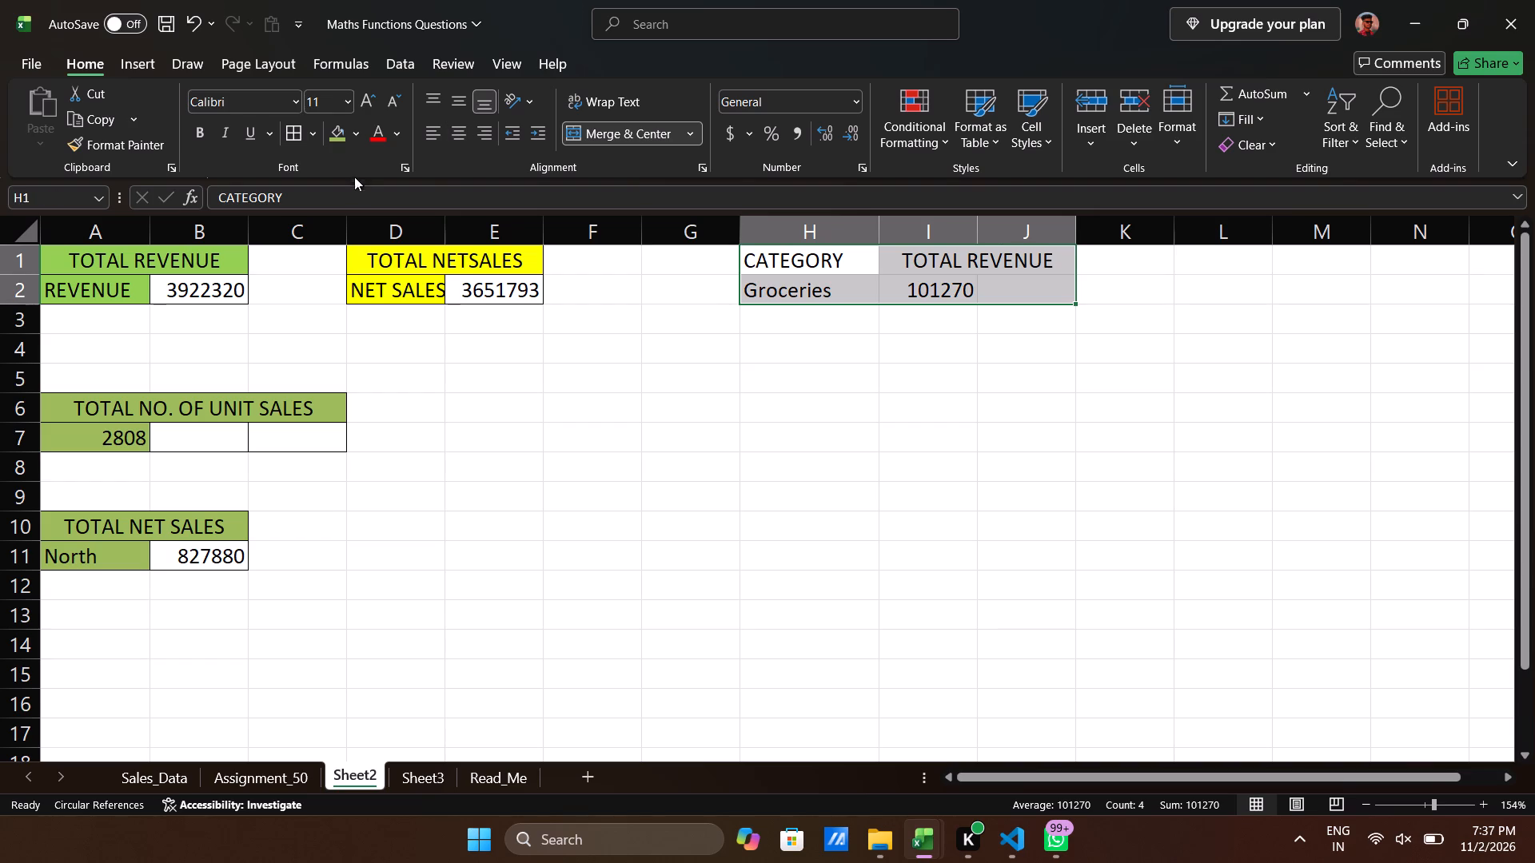
left_click(285, 125)
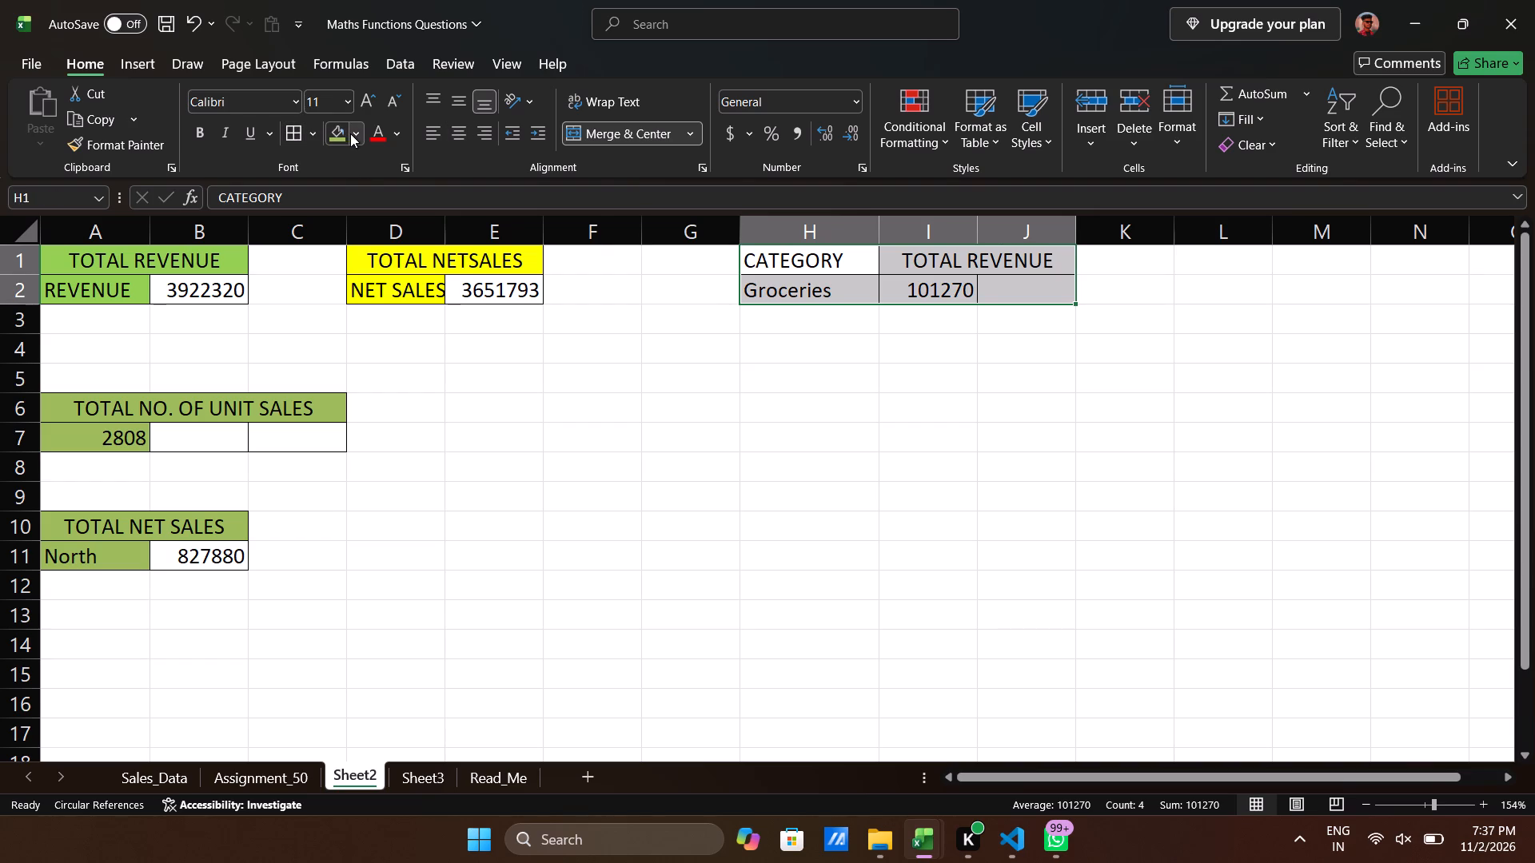
left_click(350, 133)
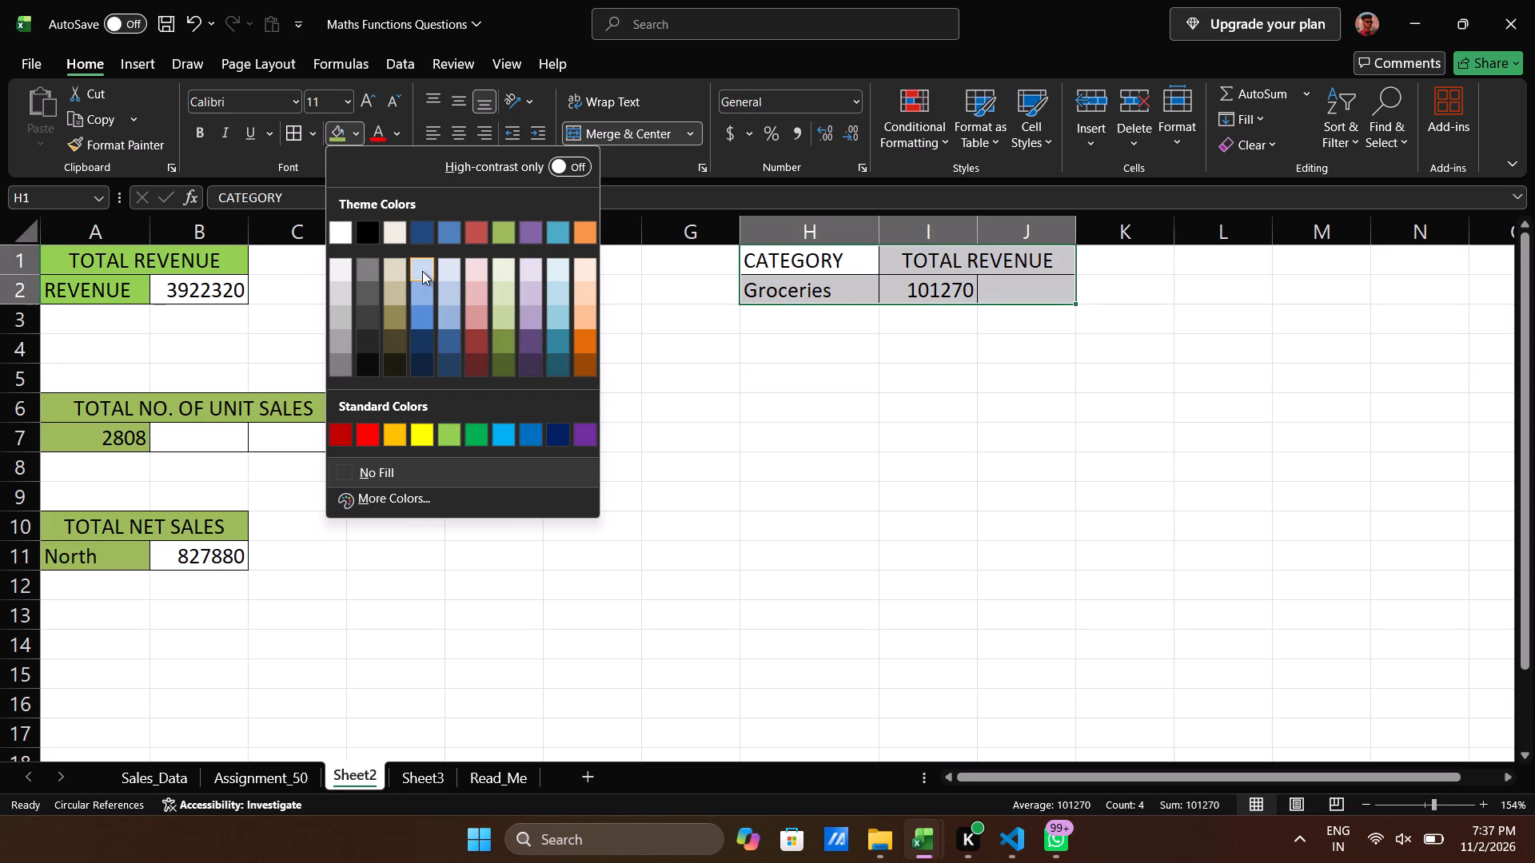
left_click(421, 271)
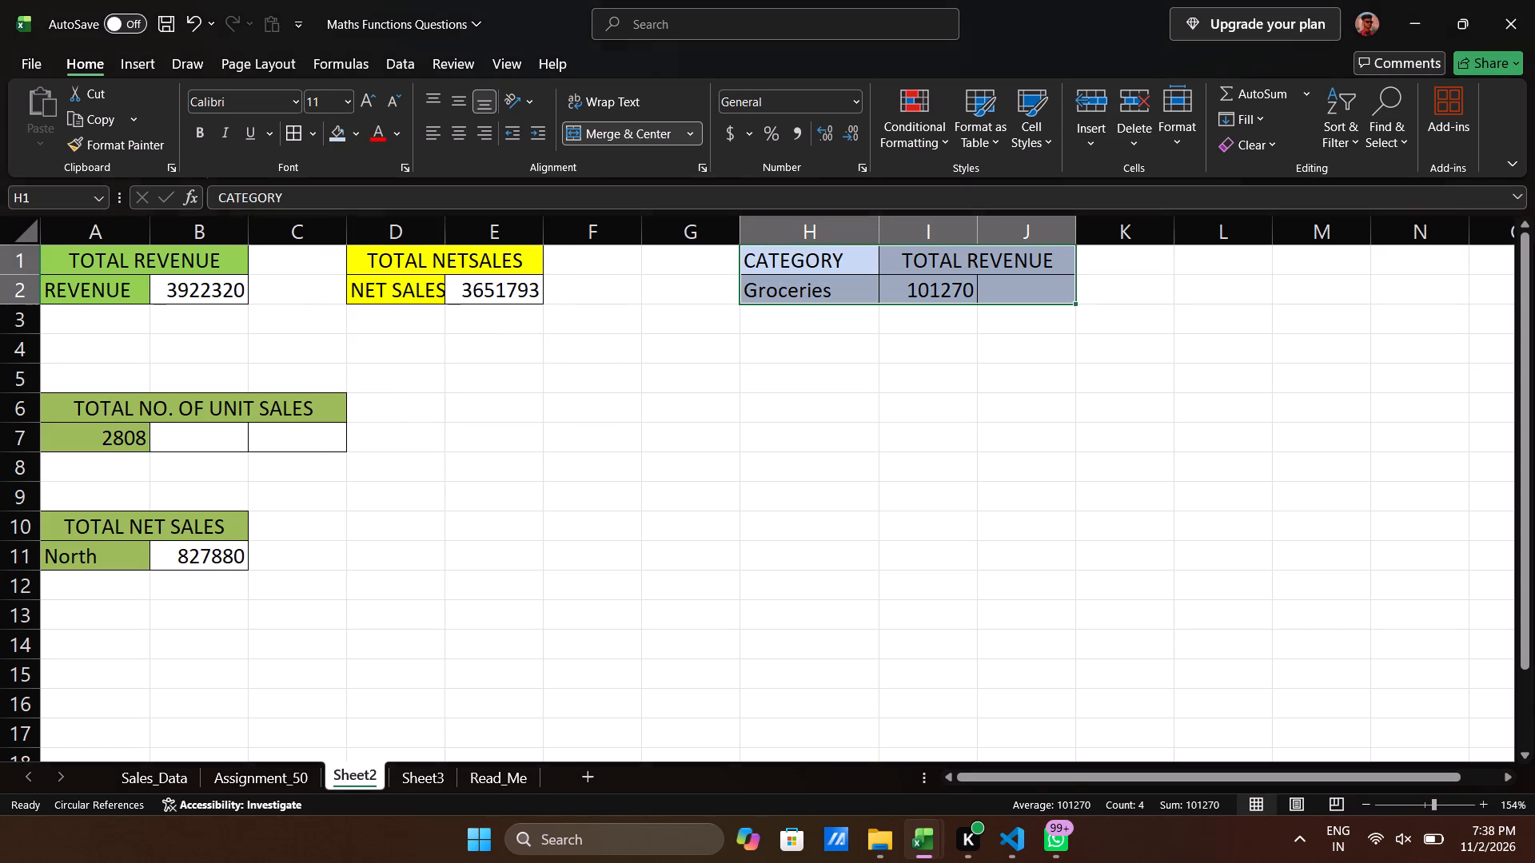
Remove the fill colour from the result cells I2:J2.
left_click_drag(1003, 296, 959, 306)
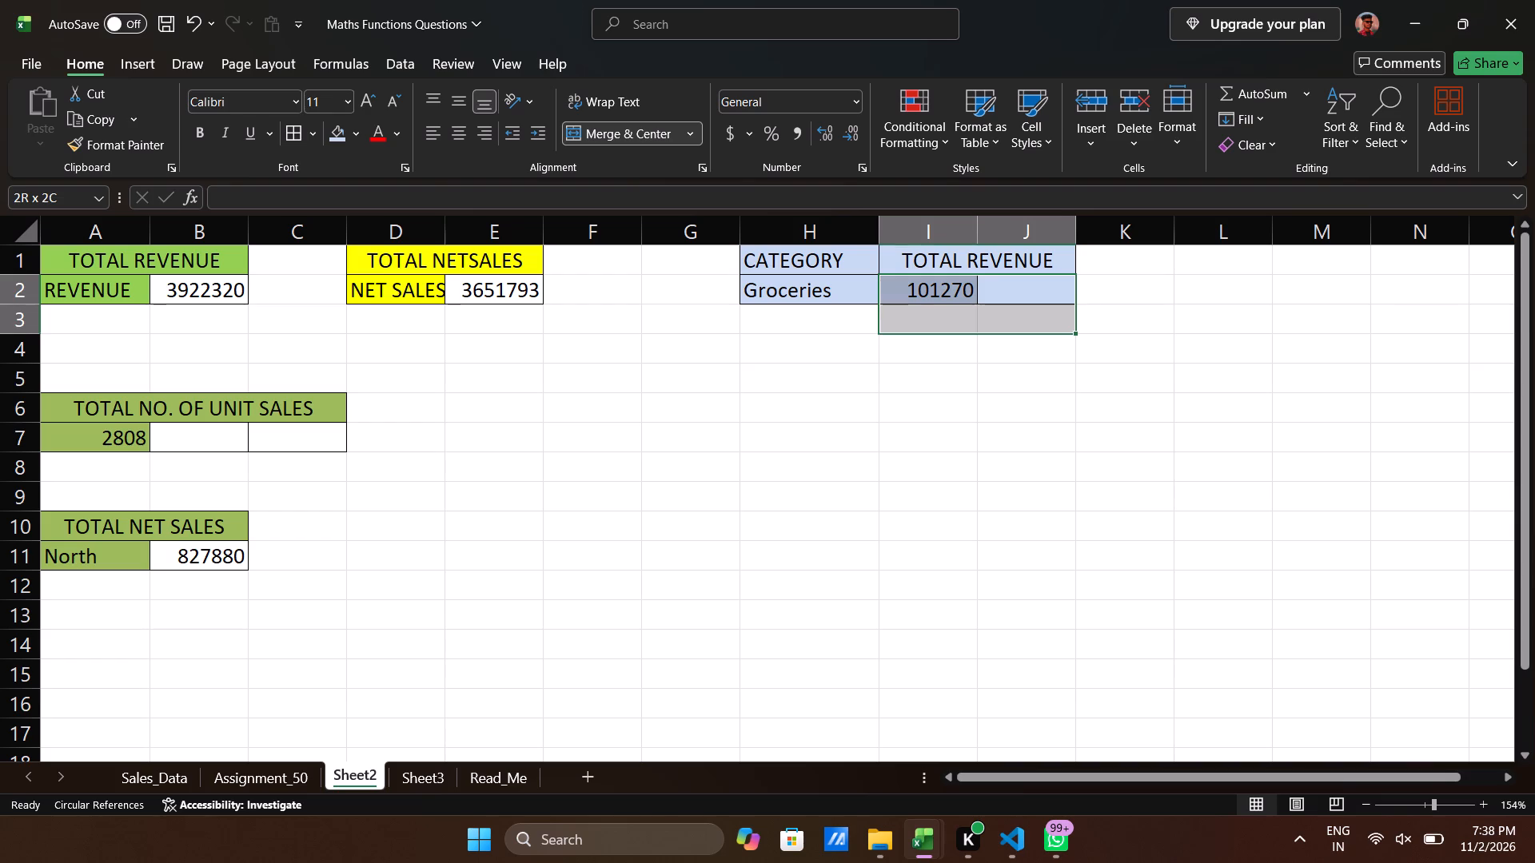
left_click_drag(959, 306, 950, 296)
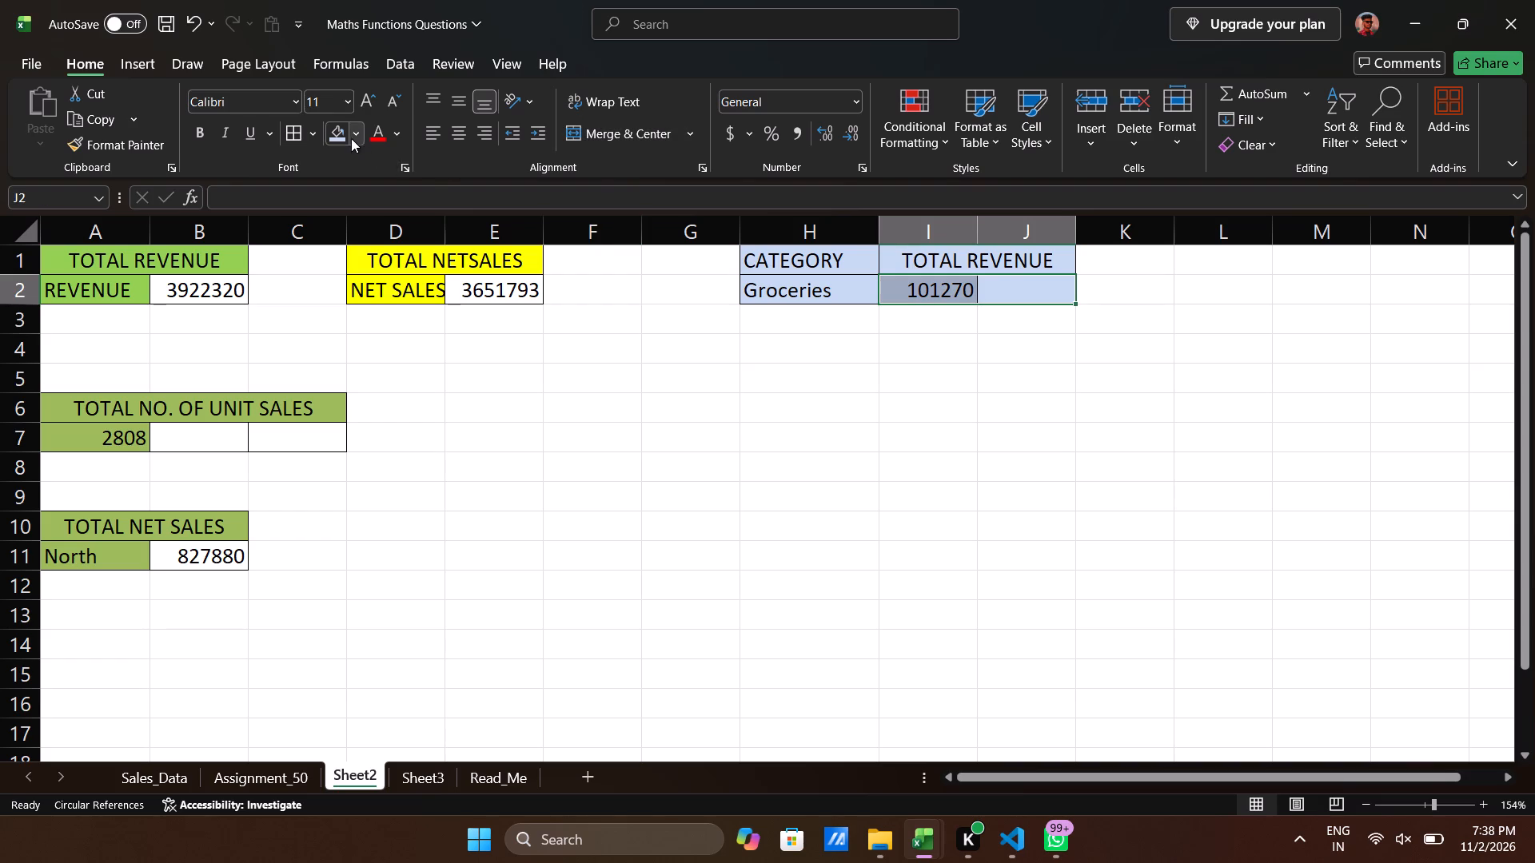
left_click(351, 134)
left_click(373, 471)
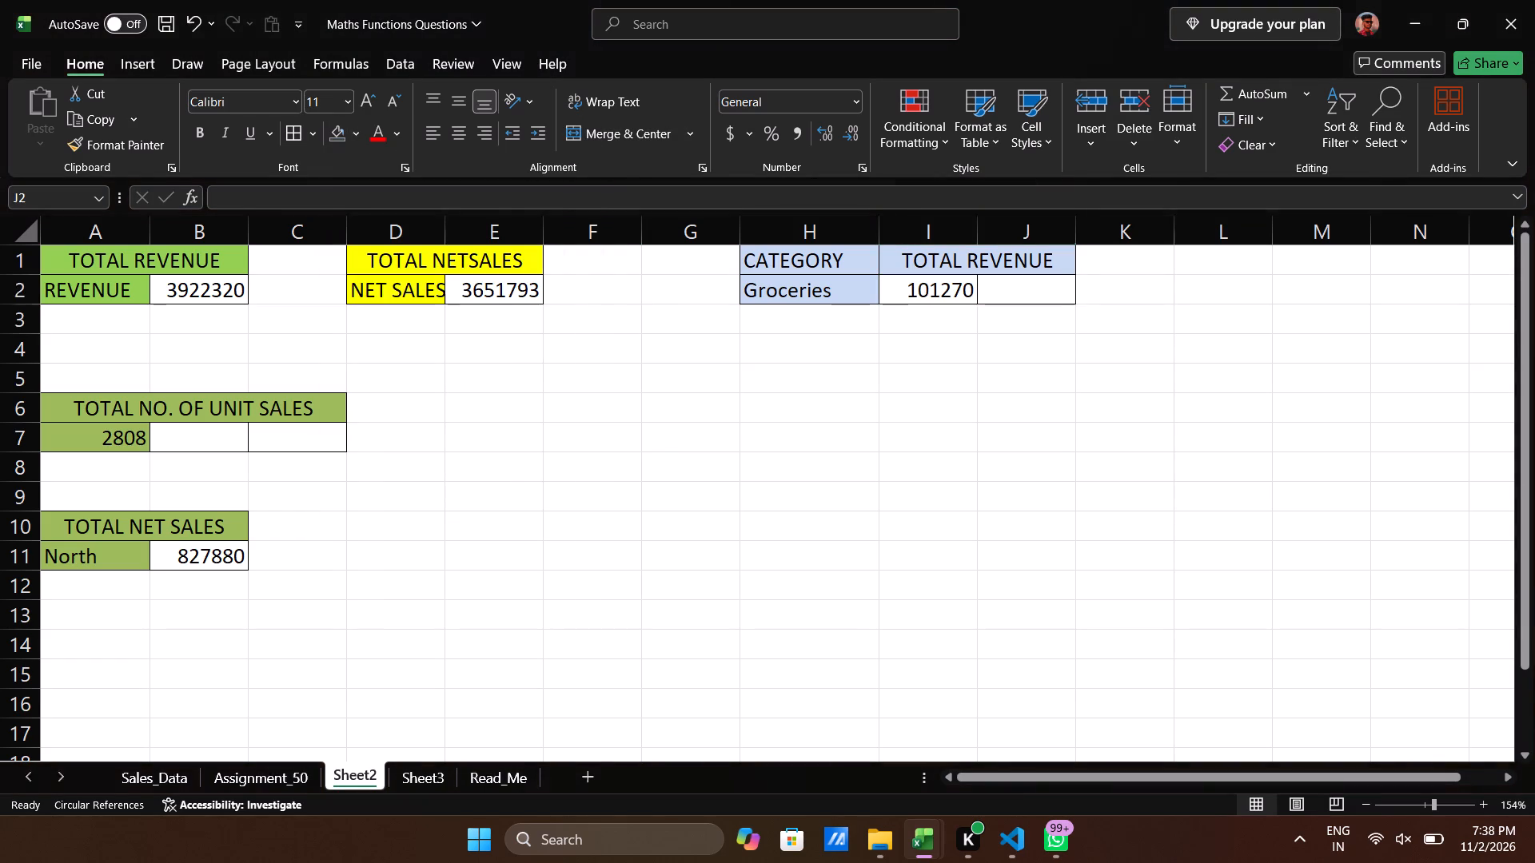
left_click(941, 432)
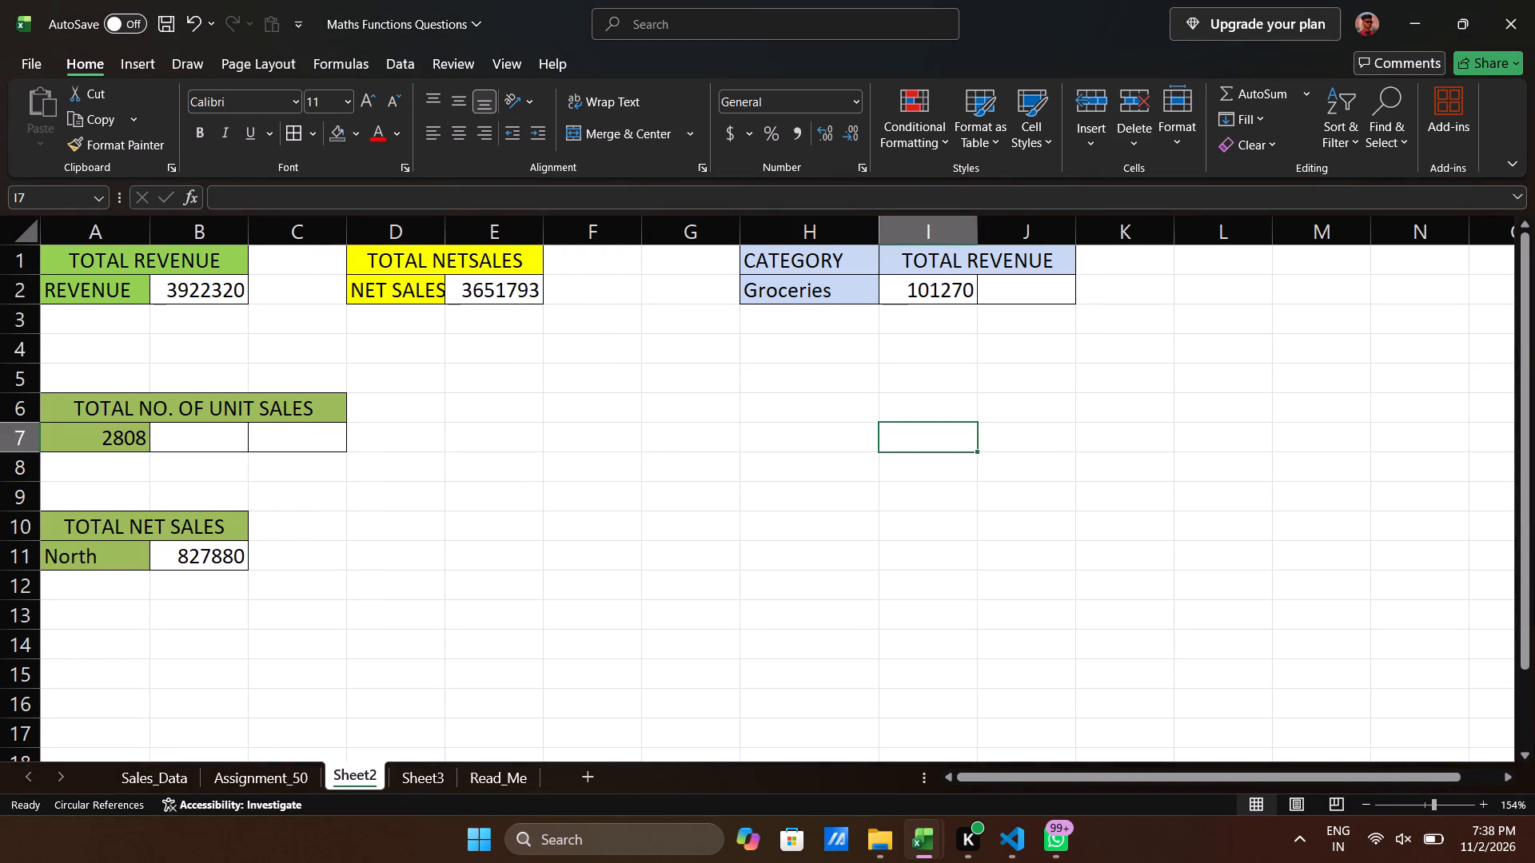
Merge and center the revenue result across I2:J2.
left_click_drag(951, 298, 1003, 300)
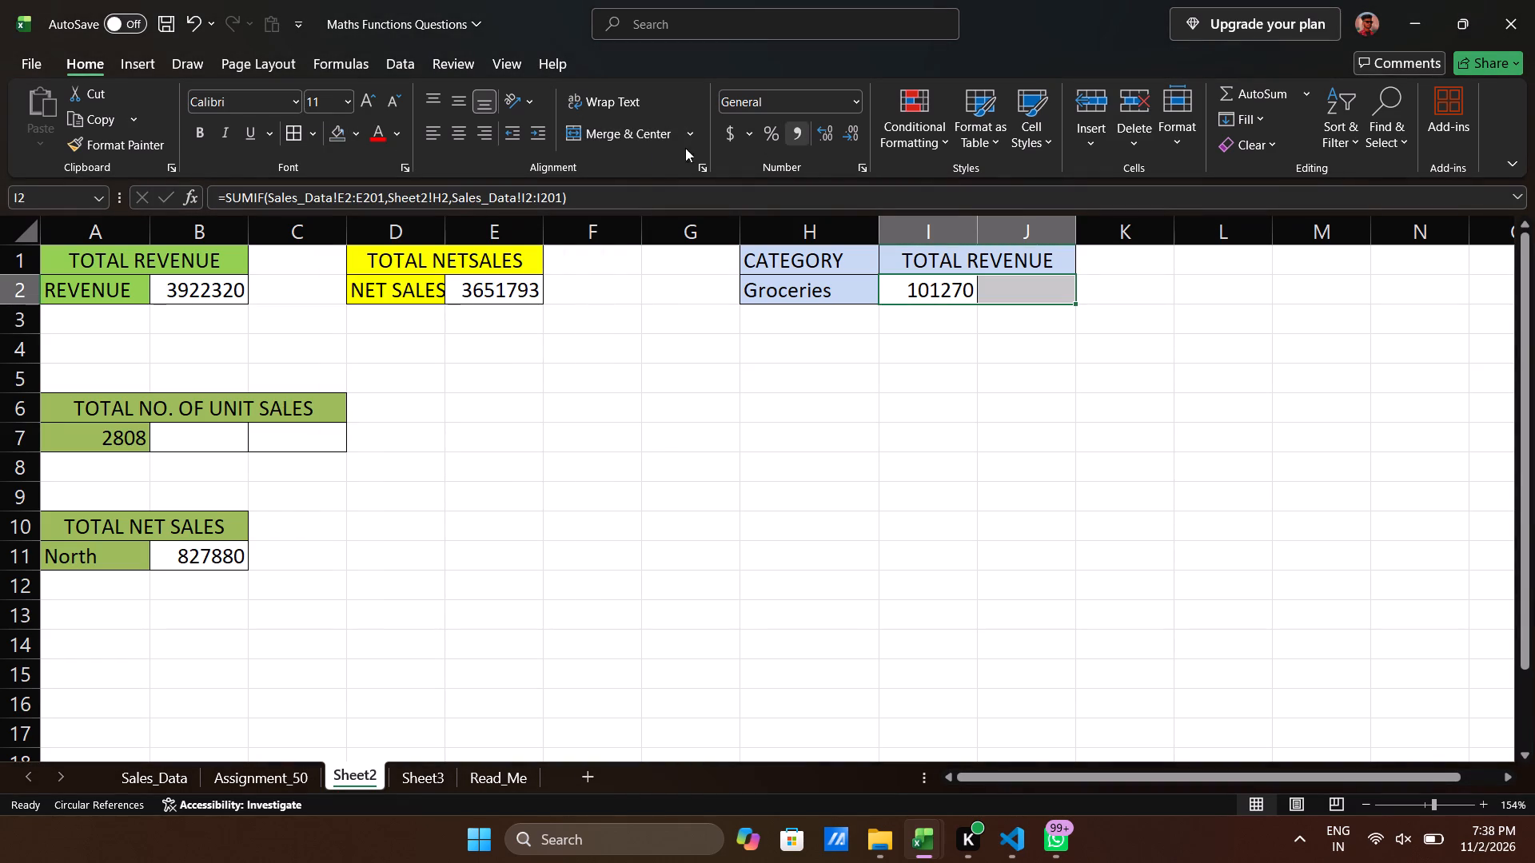
left_click(596, 130)
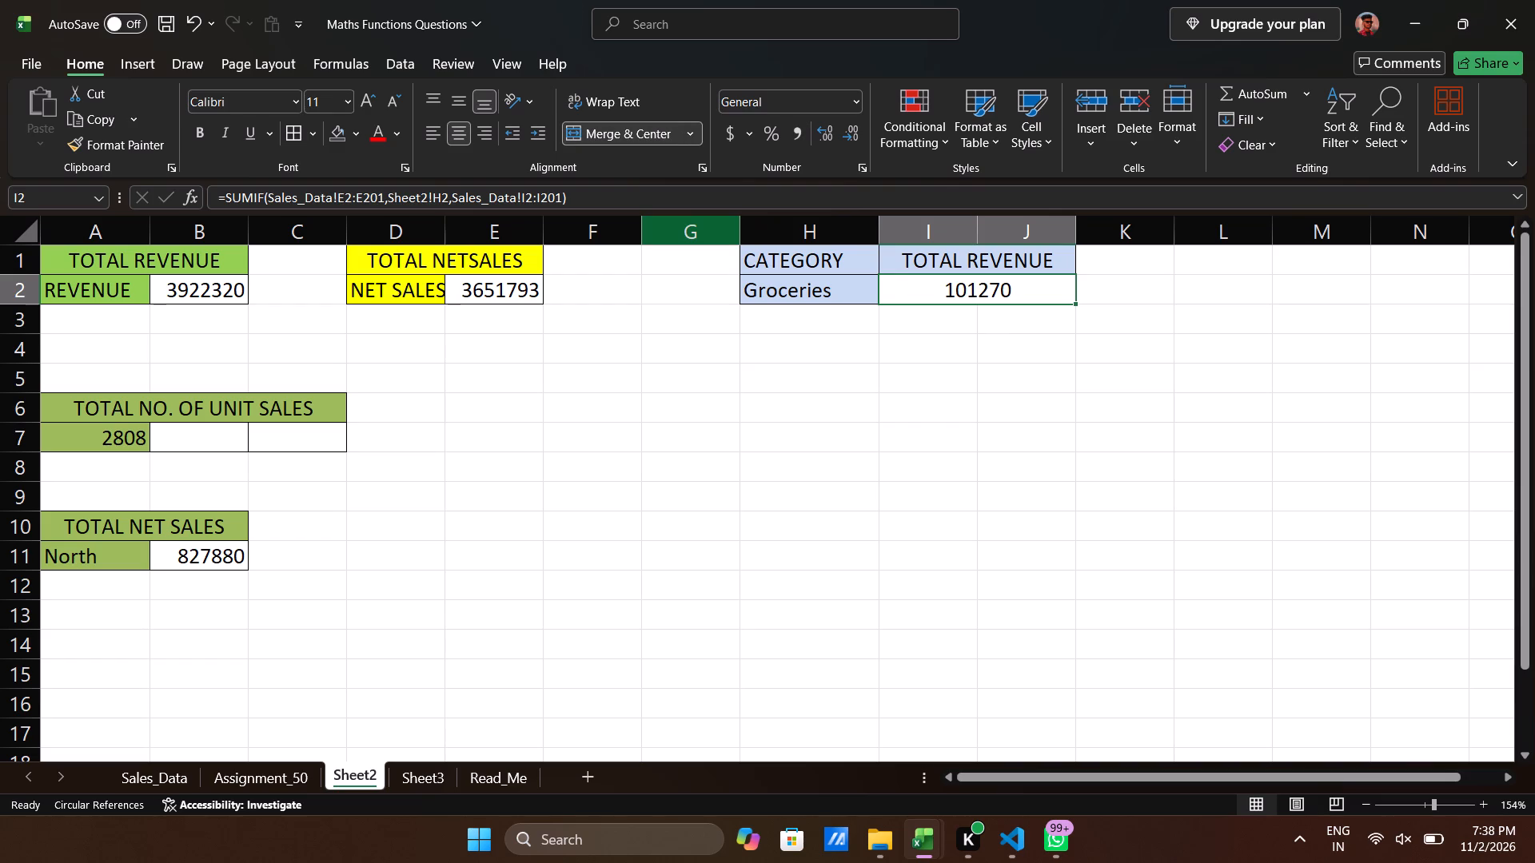
left_click(490, 335)
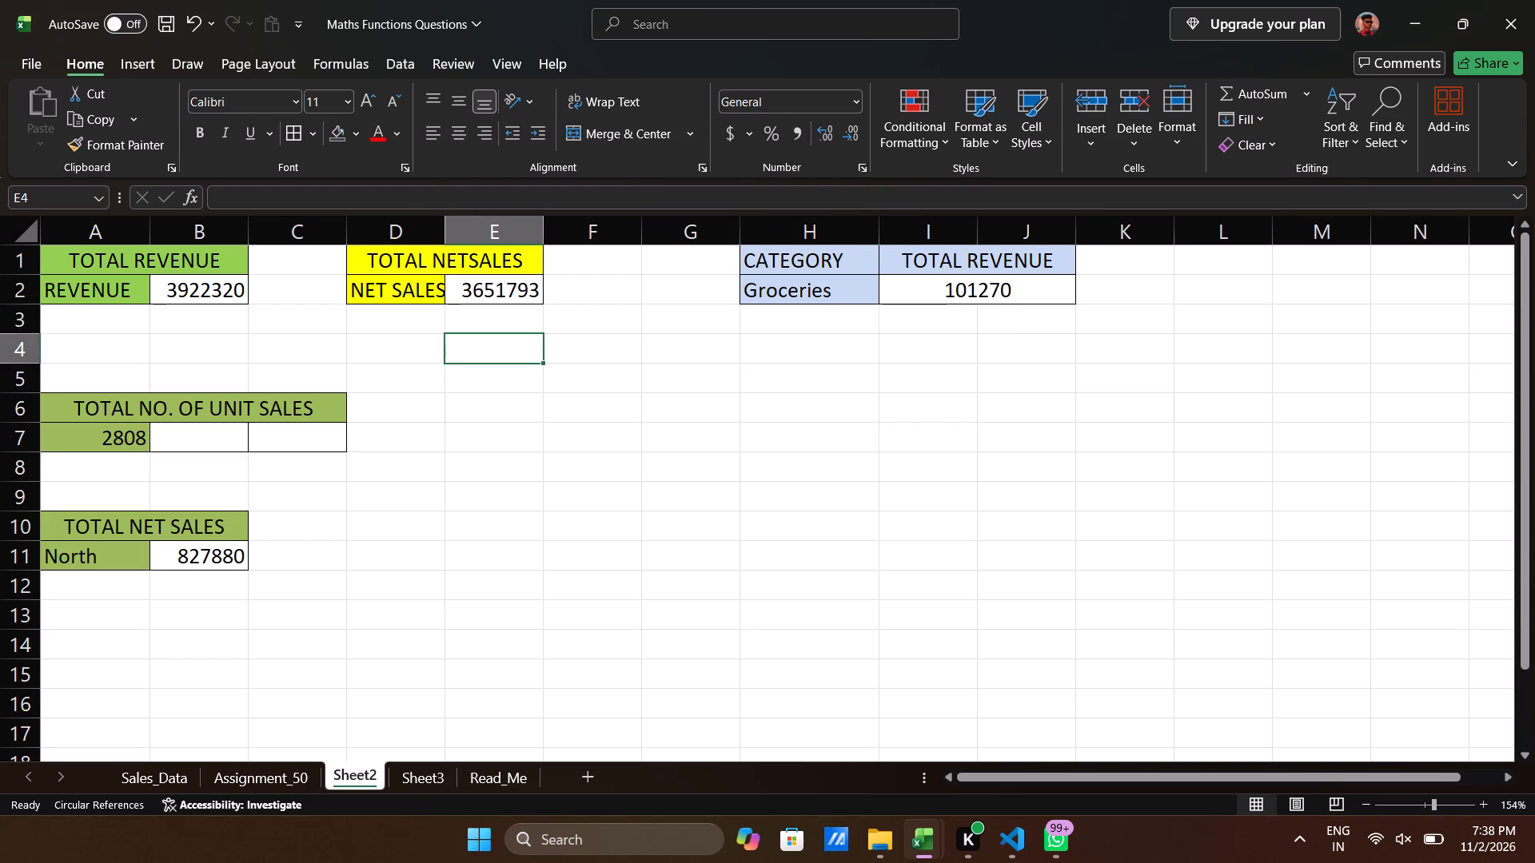
Check the units-sold-by-salesperson question on Assignment_50, and enter the heading SALESPERSON NAME in cell H6 of Sheet2.
left_click(260, 774)
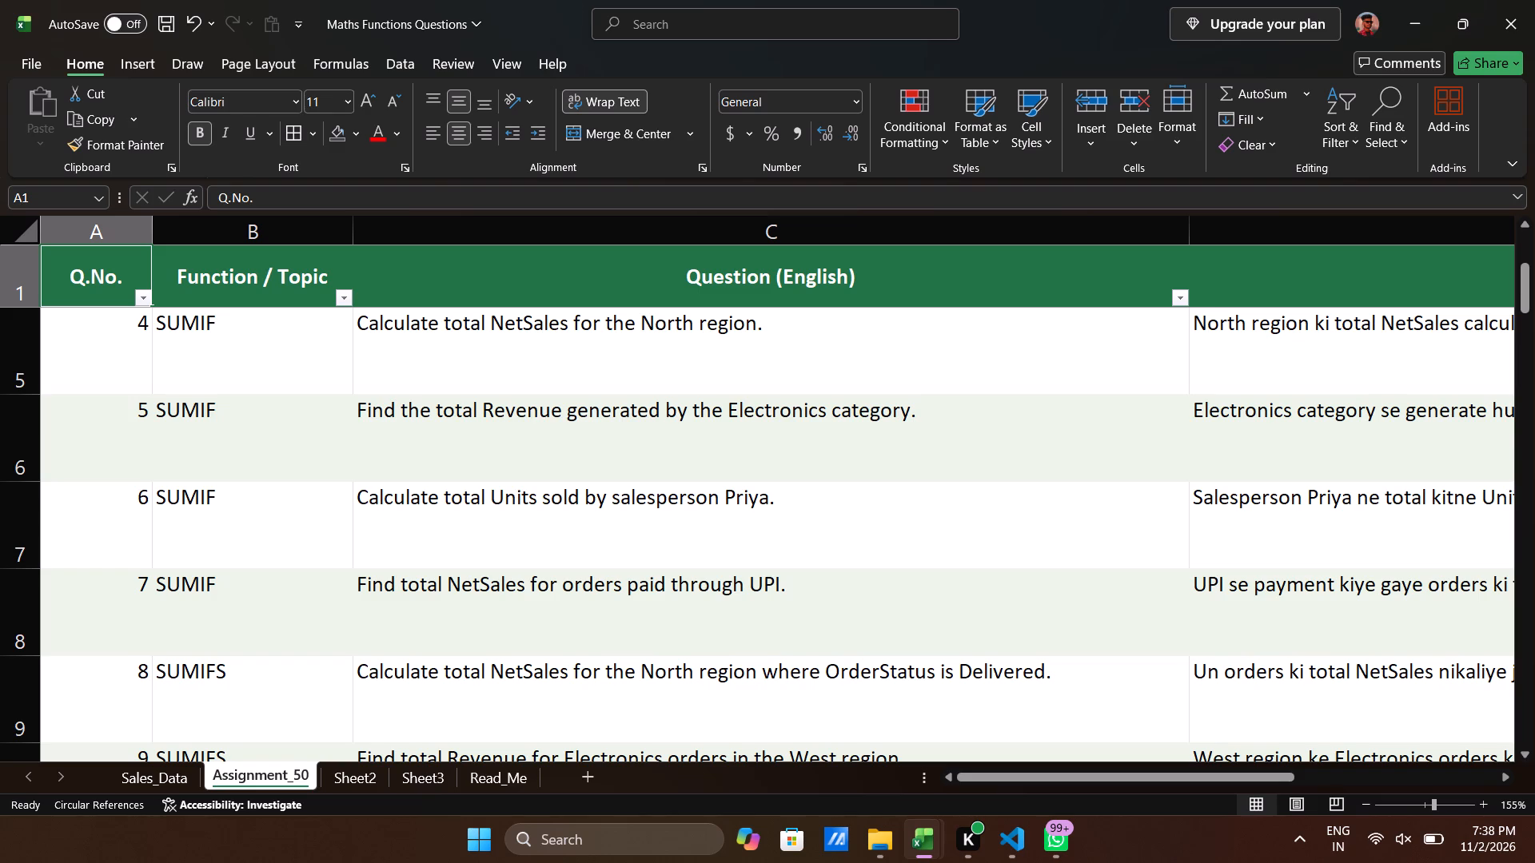
scroll(573, 535, "up", 1)
scroll(573, 535, "down", 1)
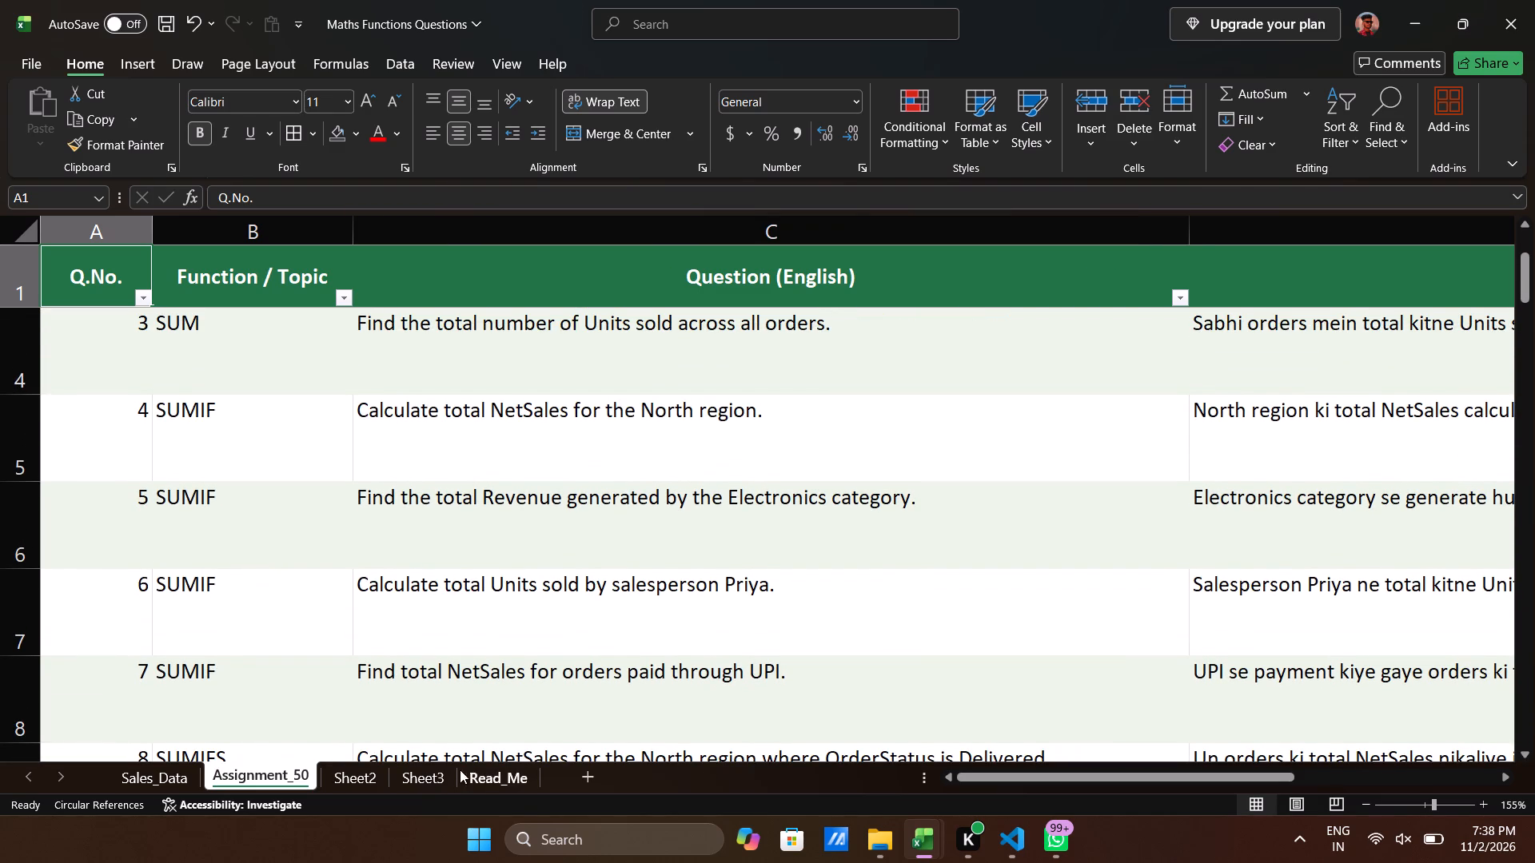
left_click(378, 784)
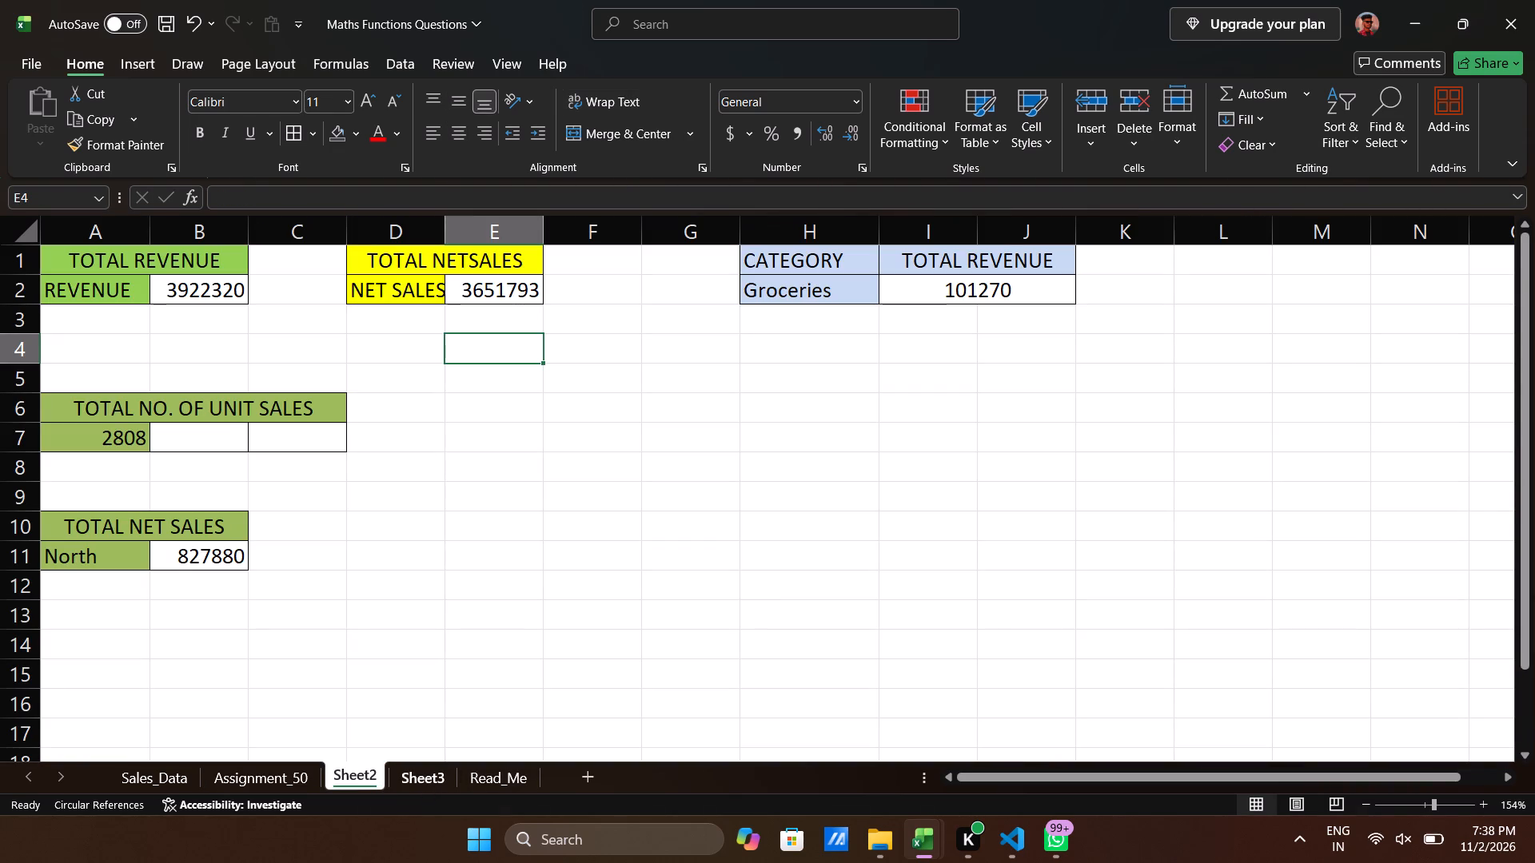
left_click(803, 419)
type("SALES")
type("PERSON")
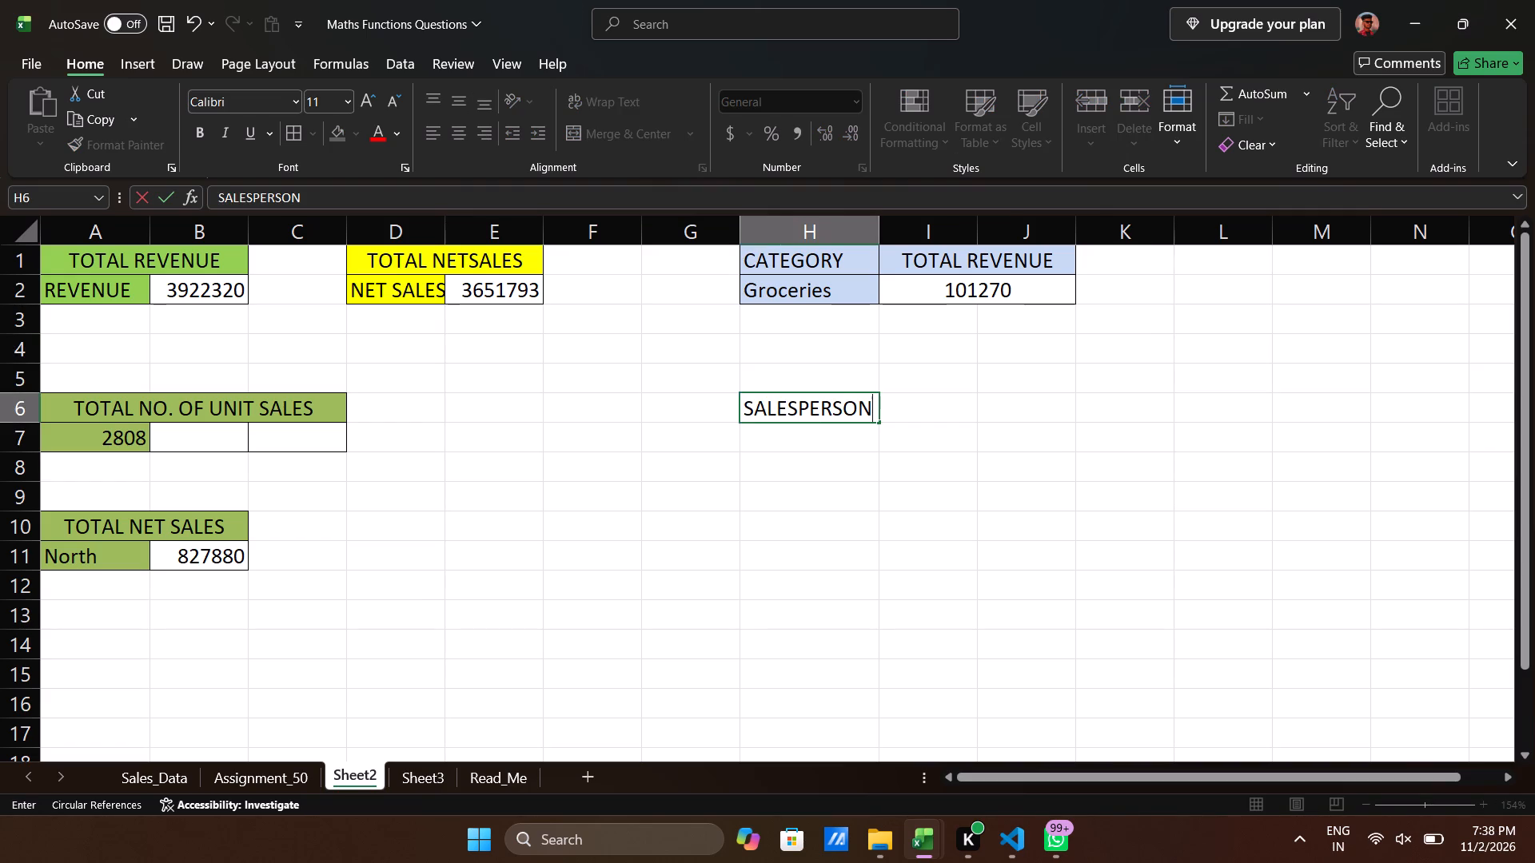
type("NA")
key("BackSpace")
key("BackSpace")
key("space")
type("NAME")
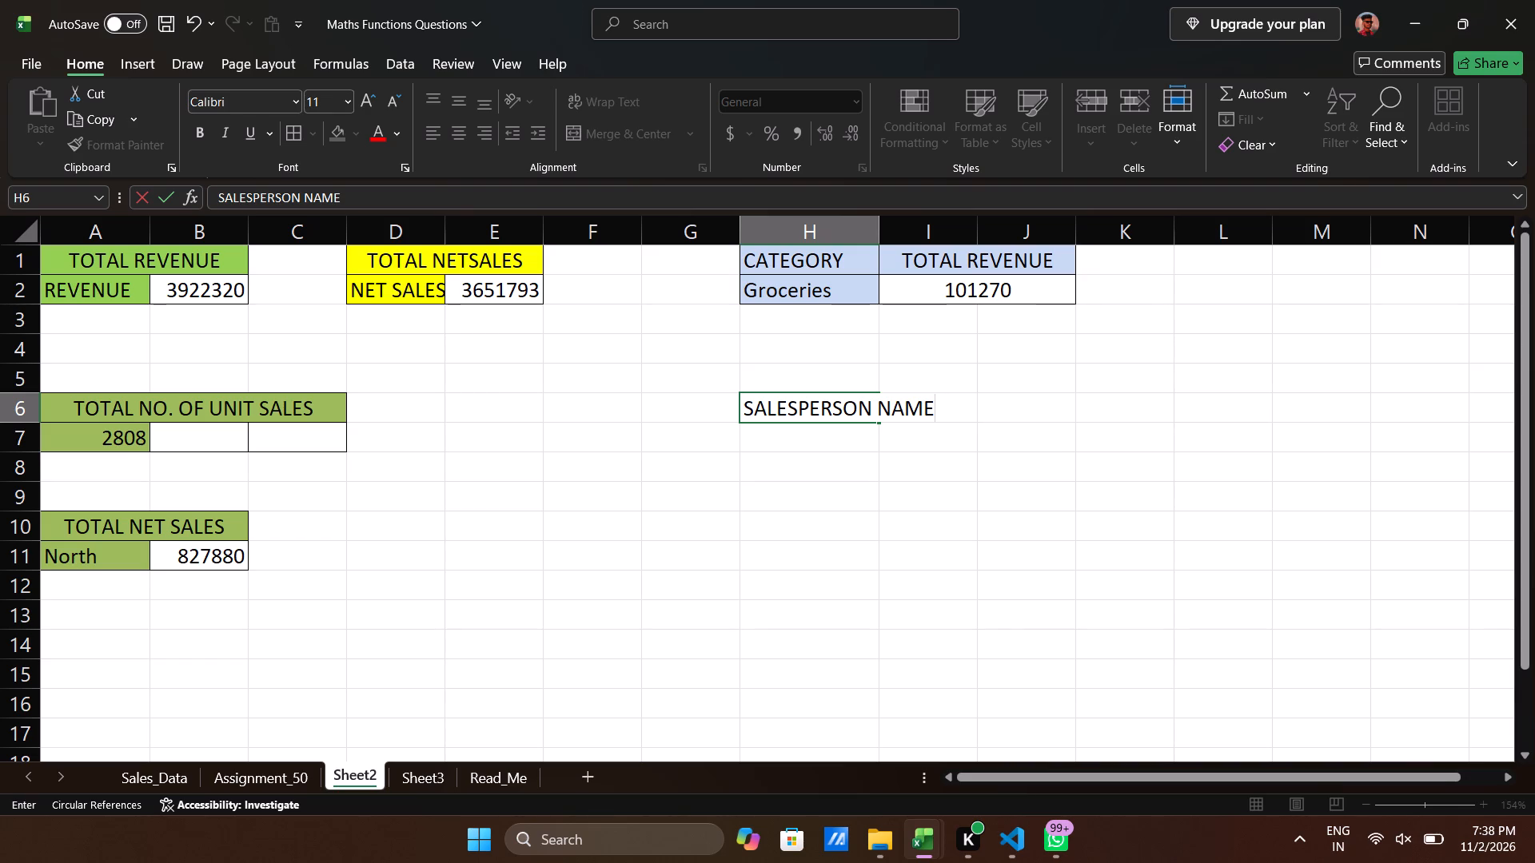
key("Tab")
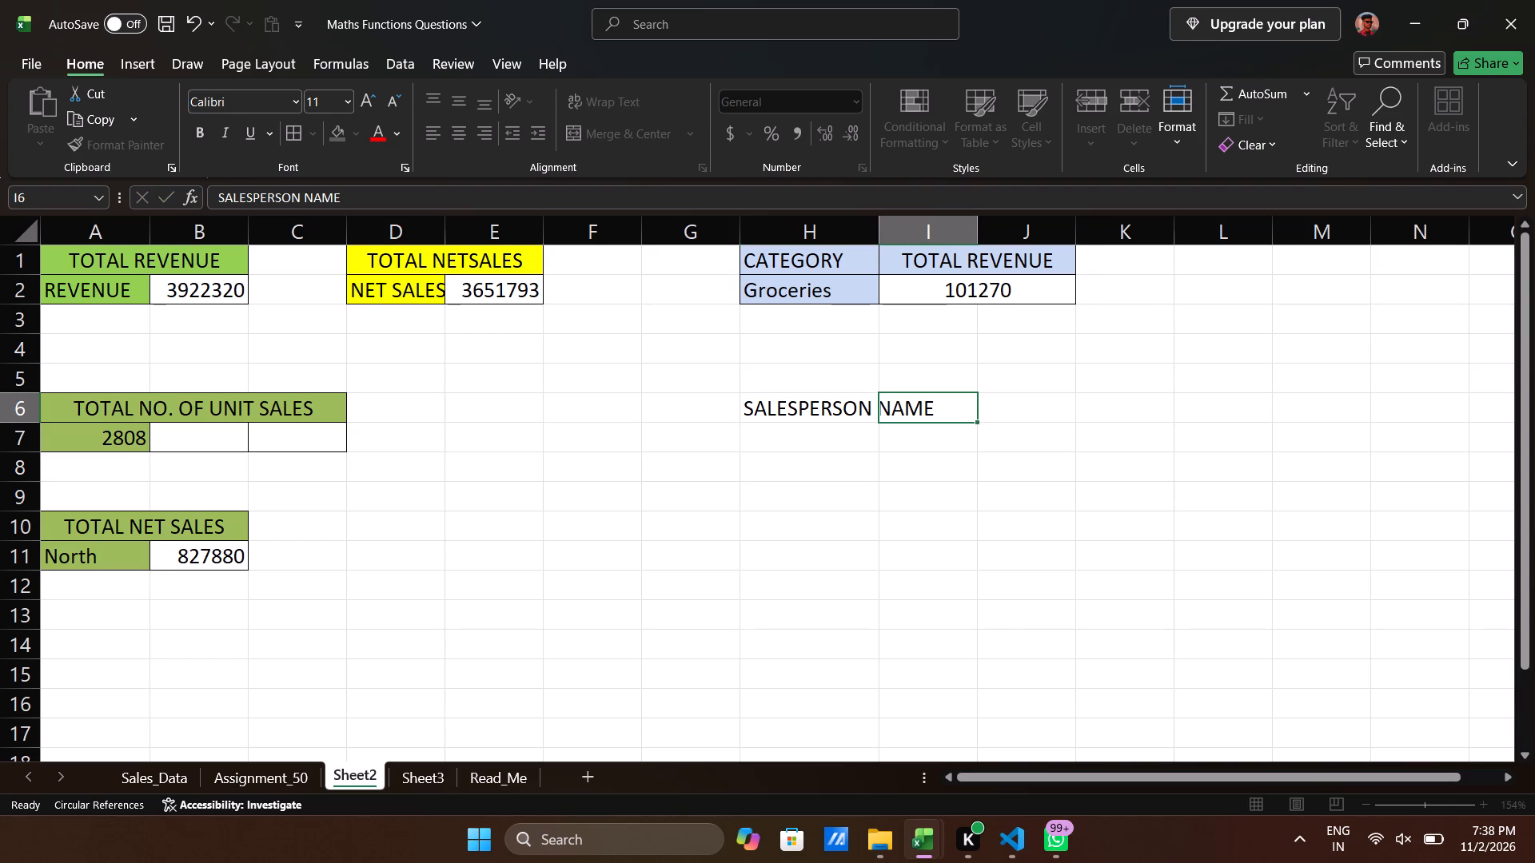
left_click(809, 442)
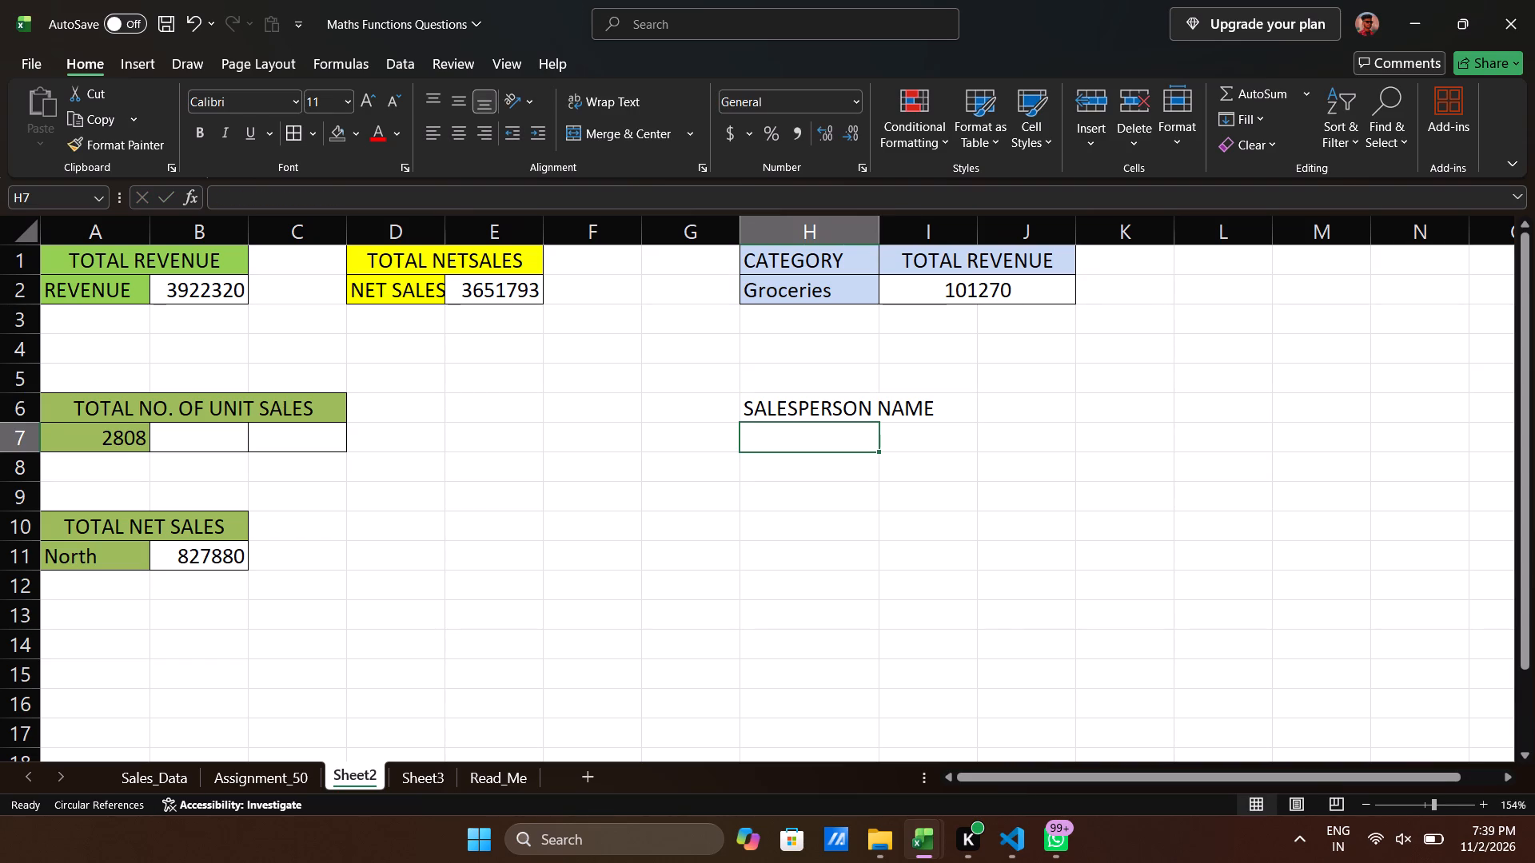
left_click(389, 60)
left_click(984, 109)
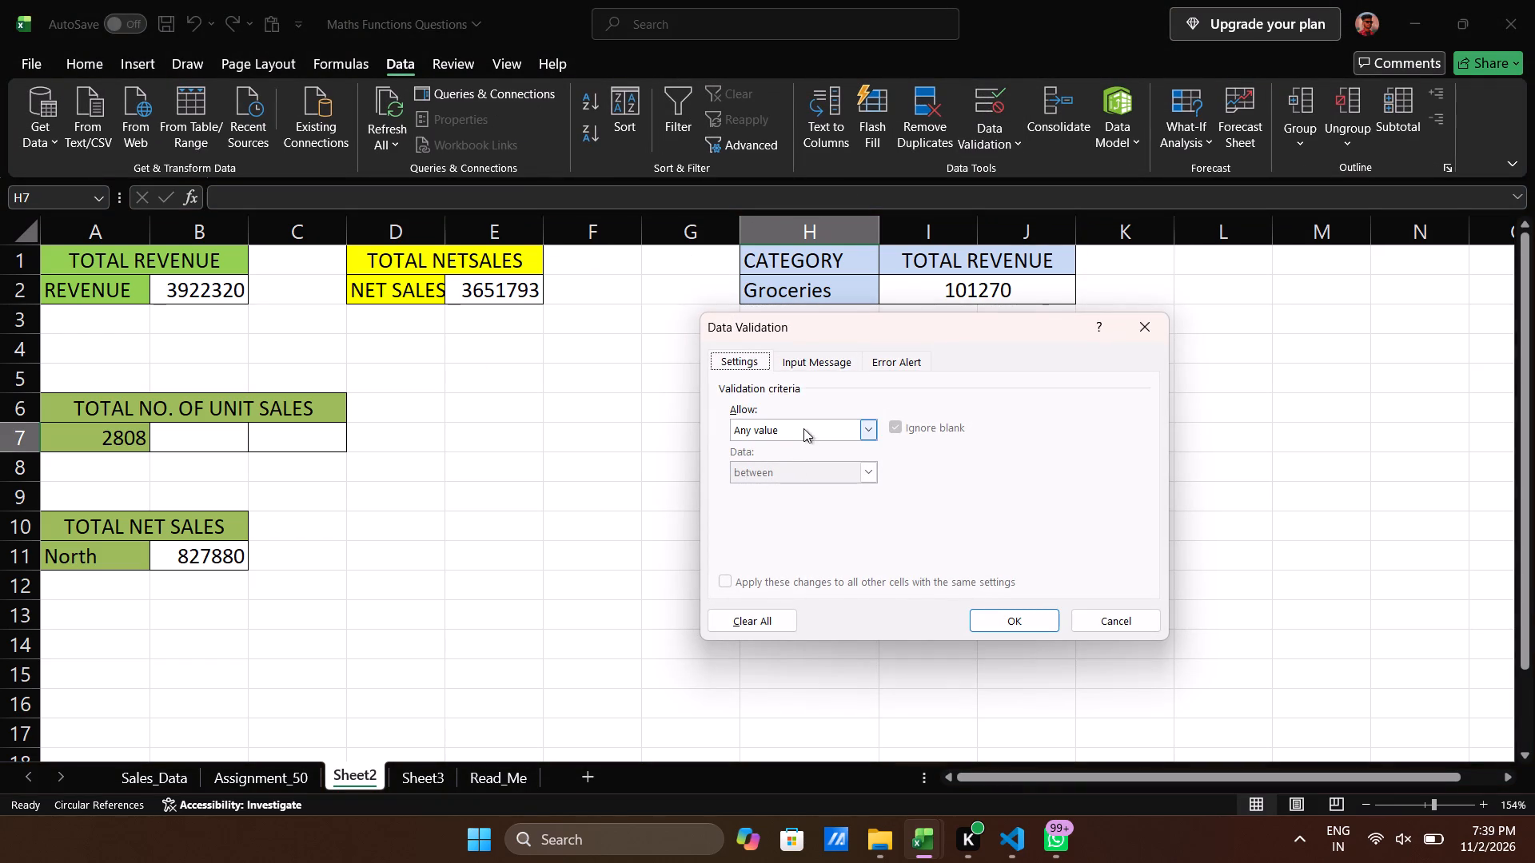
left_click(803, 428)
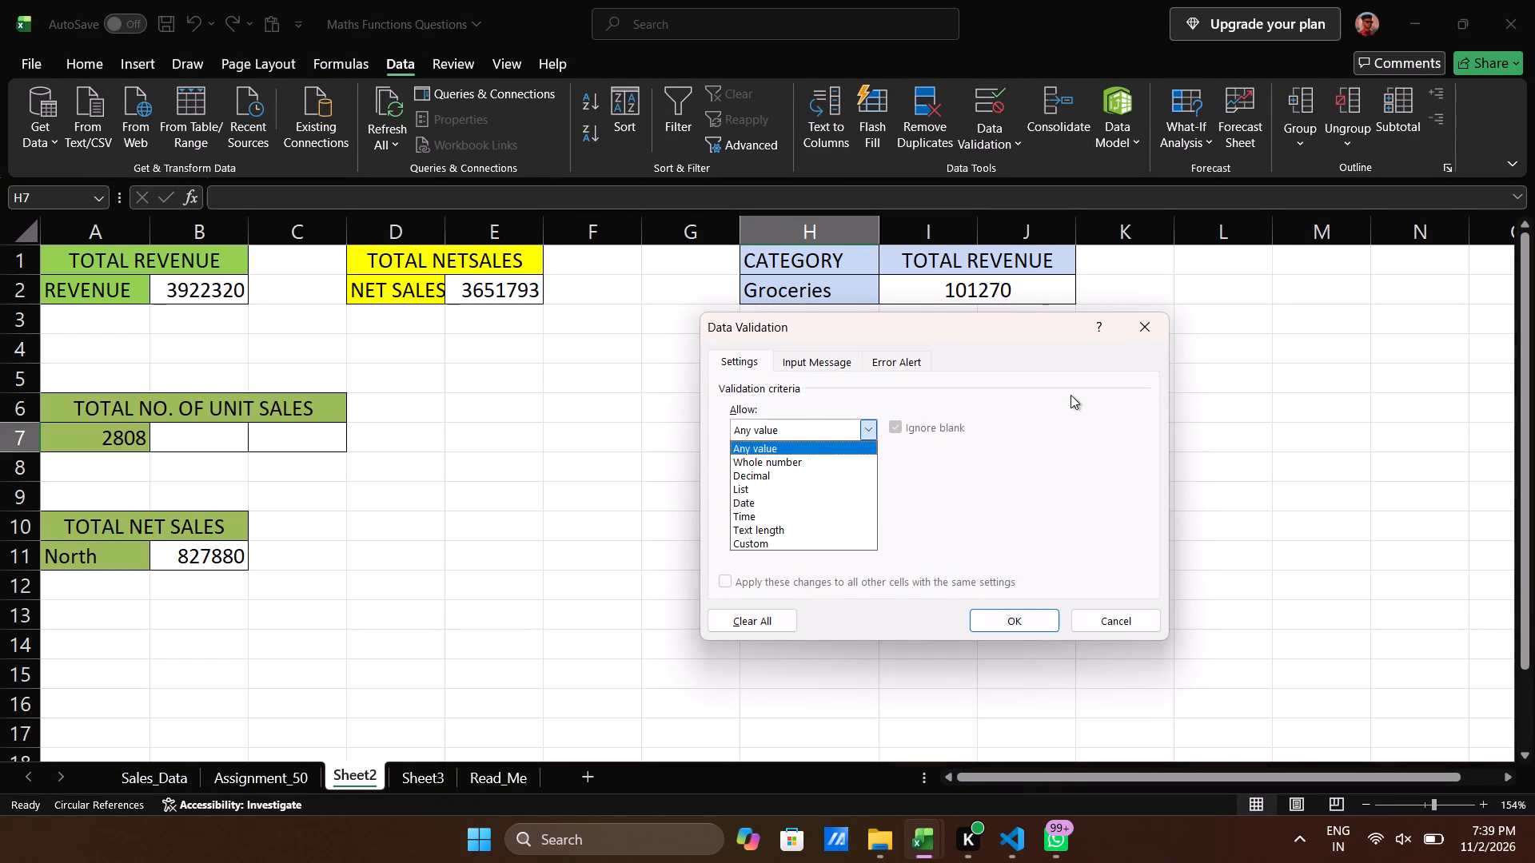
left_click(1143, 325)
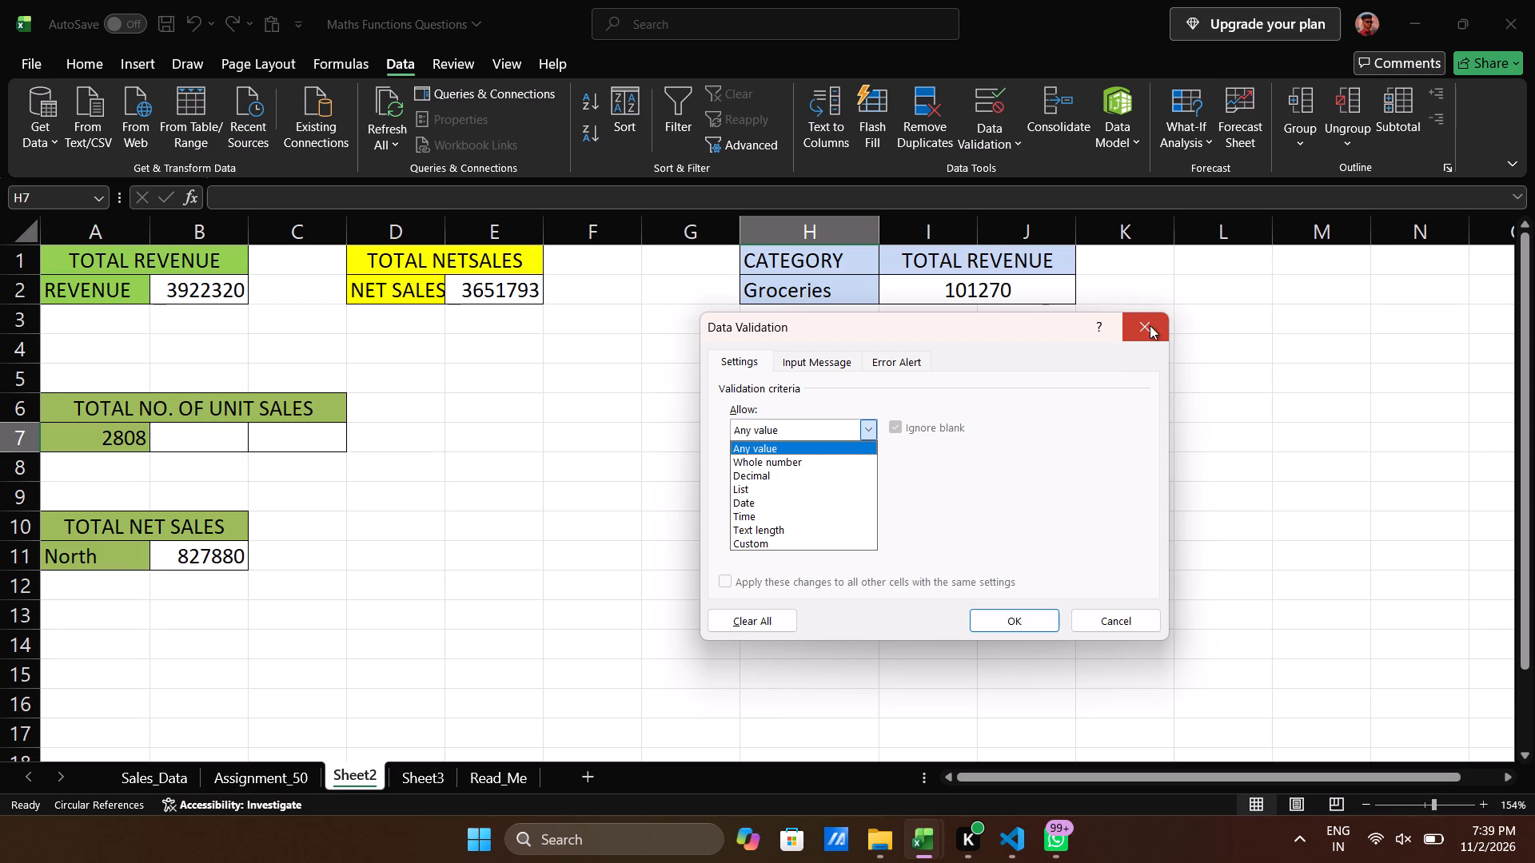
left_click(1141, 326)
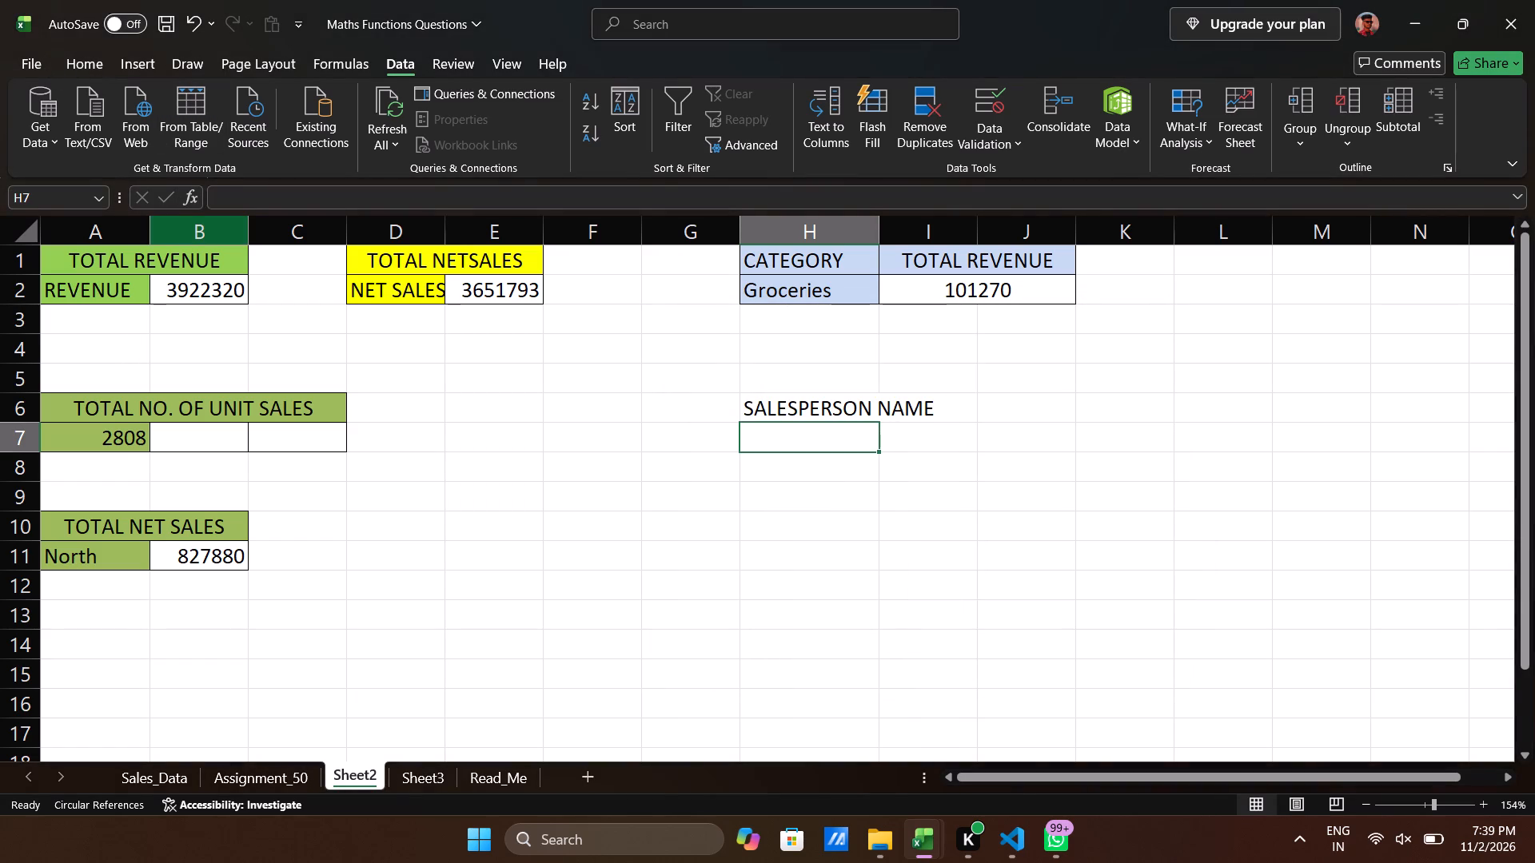
Copy the salesperson names from the Salesperson column of Sales_Data and paste them into Sheet2 starting at F6.
left_click(162, 776)
scroll(413, 515, "up", 5)
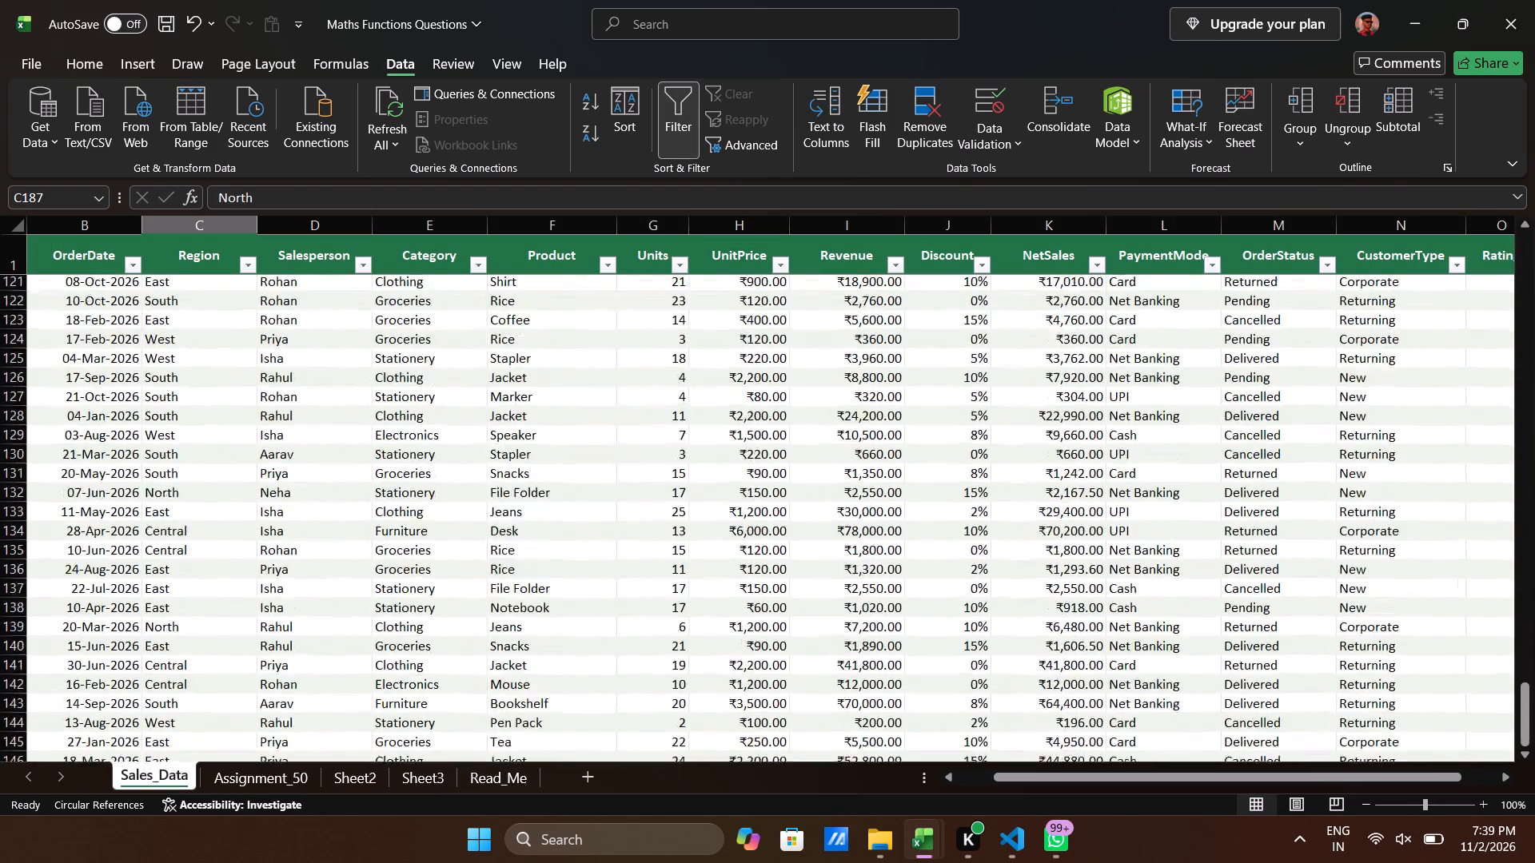
scroll(413, 515, "up", 5)
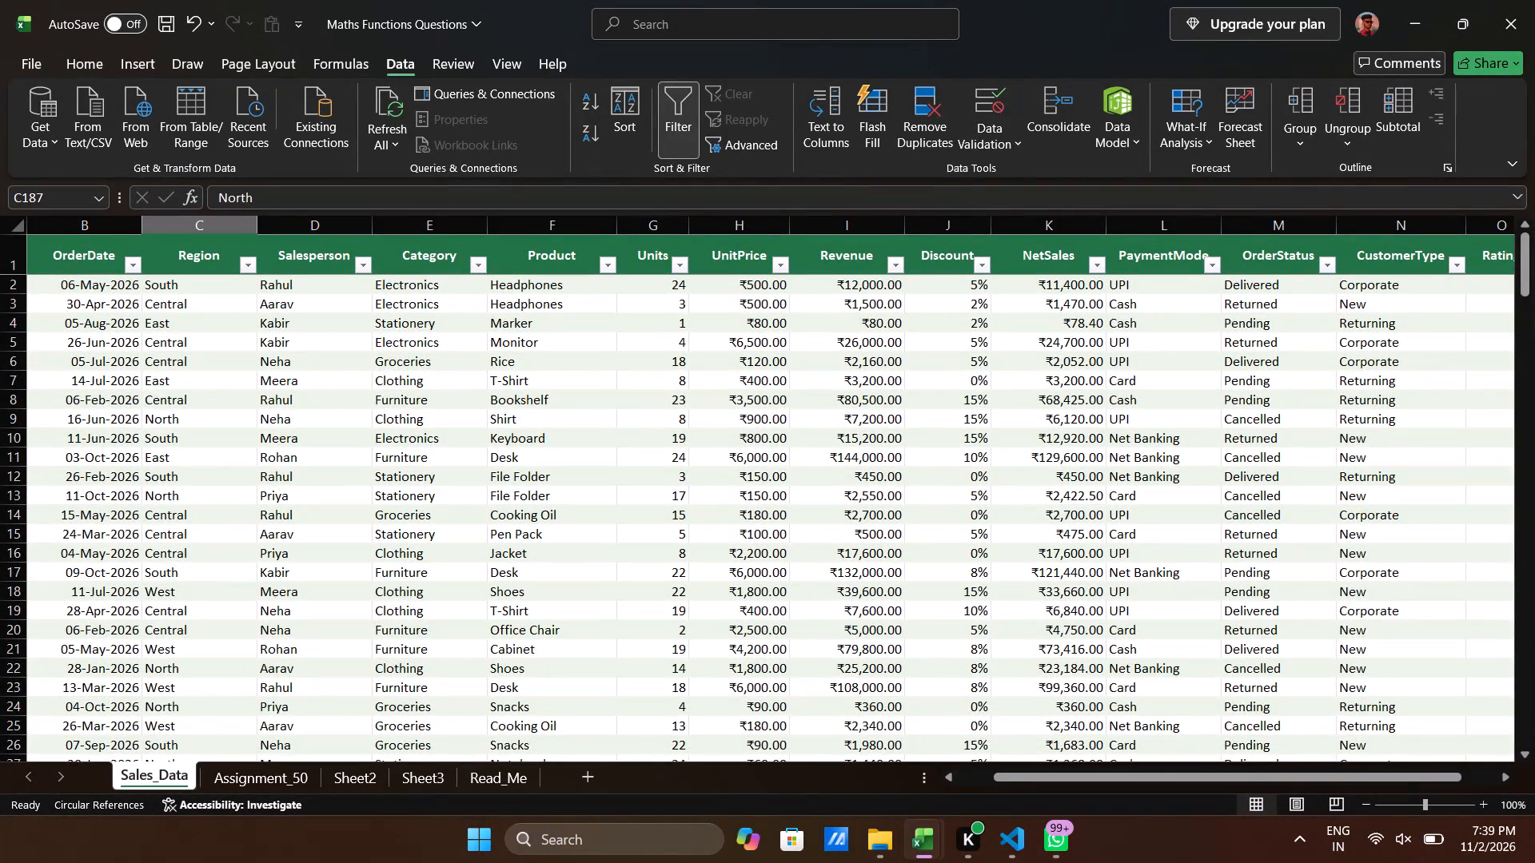
left_click(297, 284)
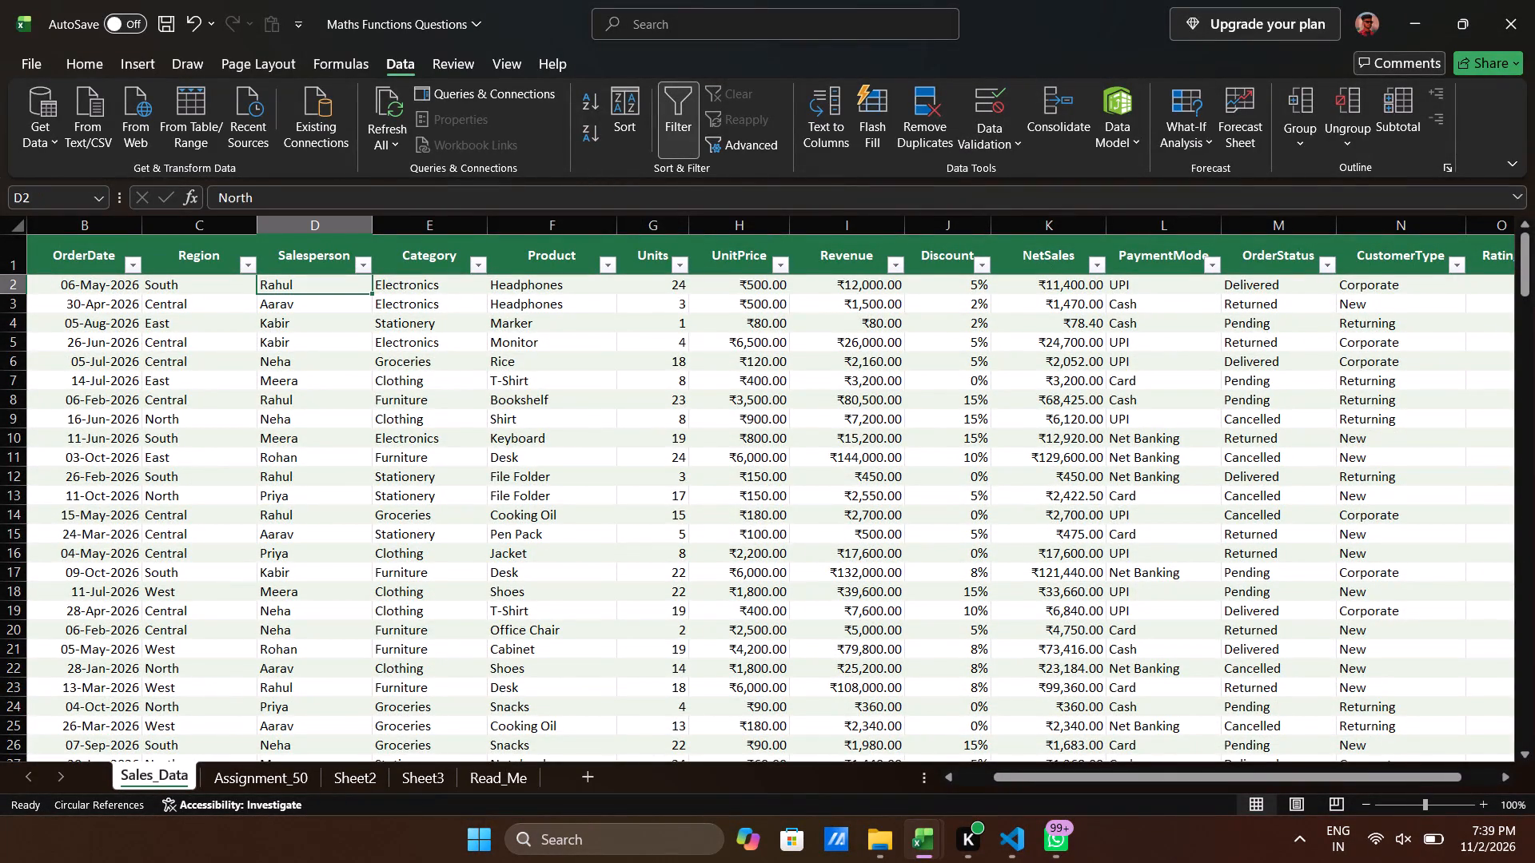
key("ctrl+shift+Down")
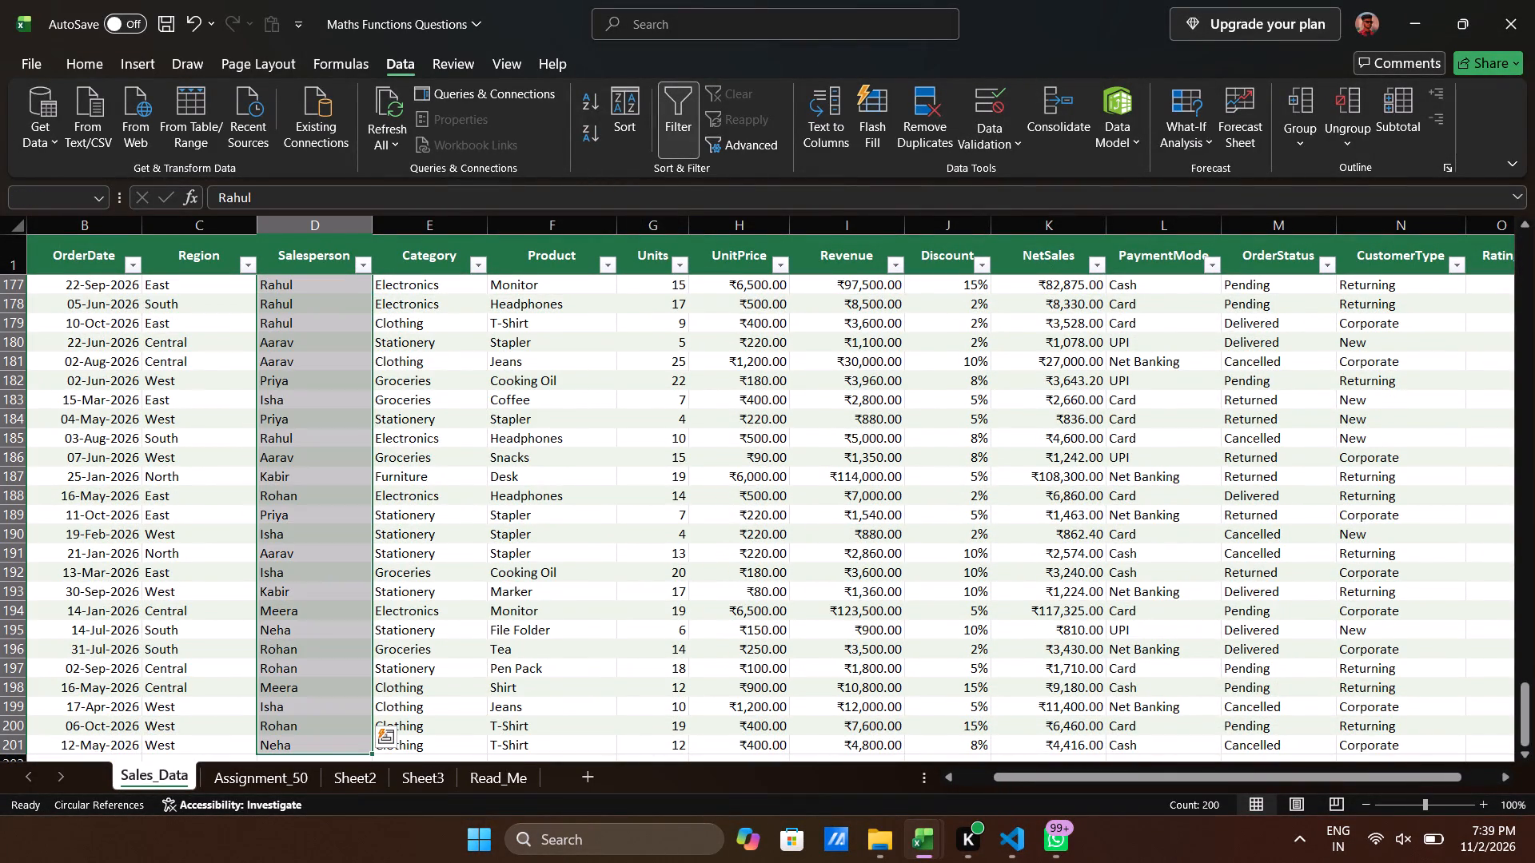
left_click(297, 284, "ctrl")
key("ctrl+c")
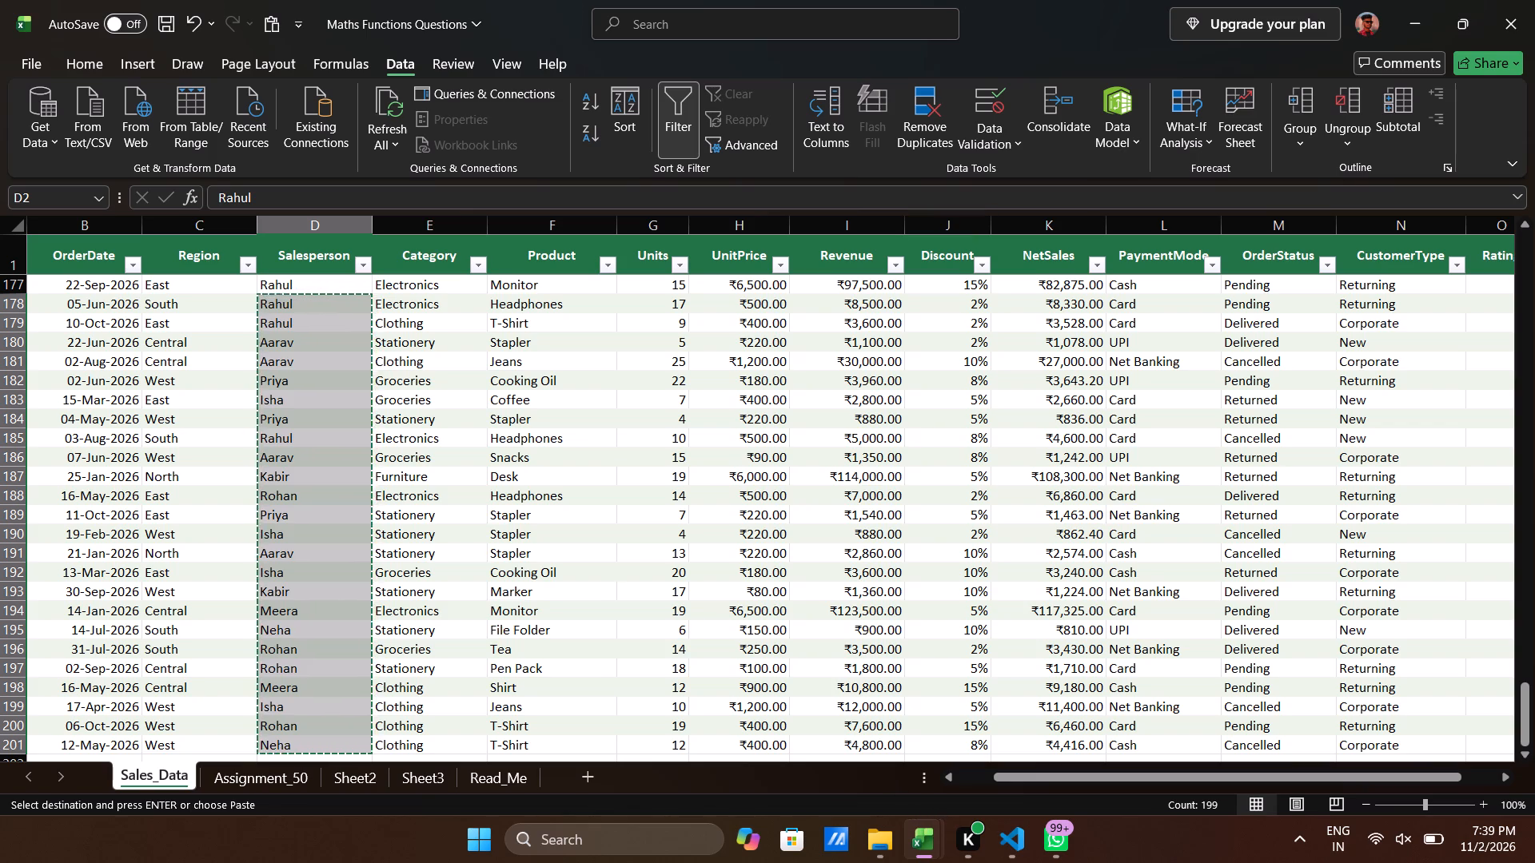
left_click(381, 779)
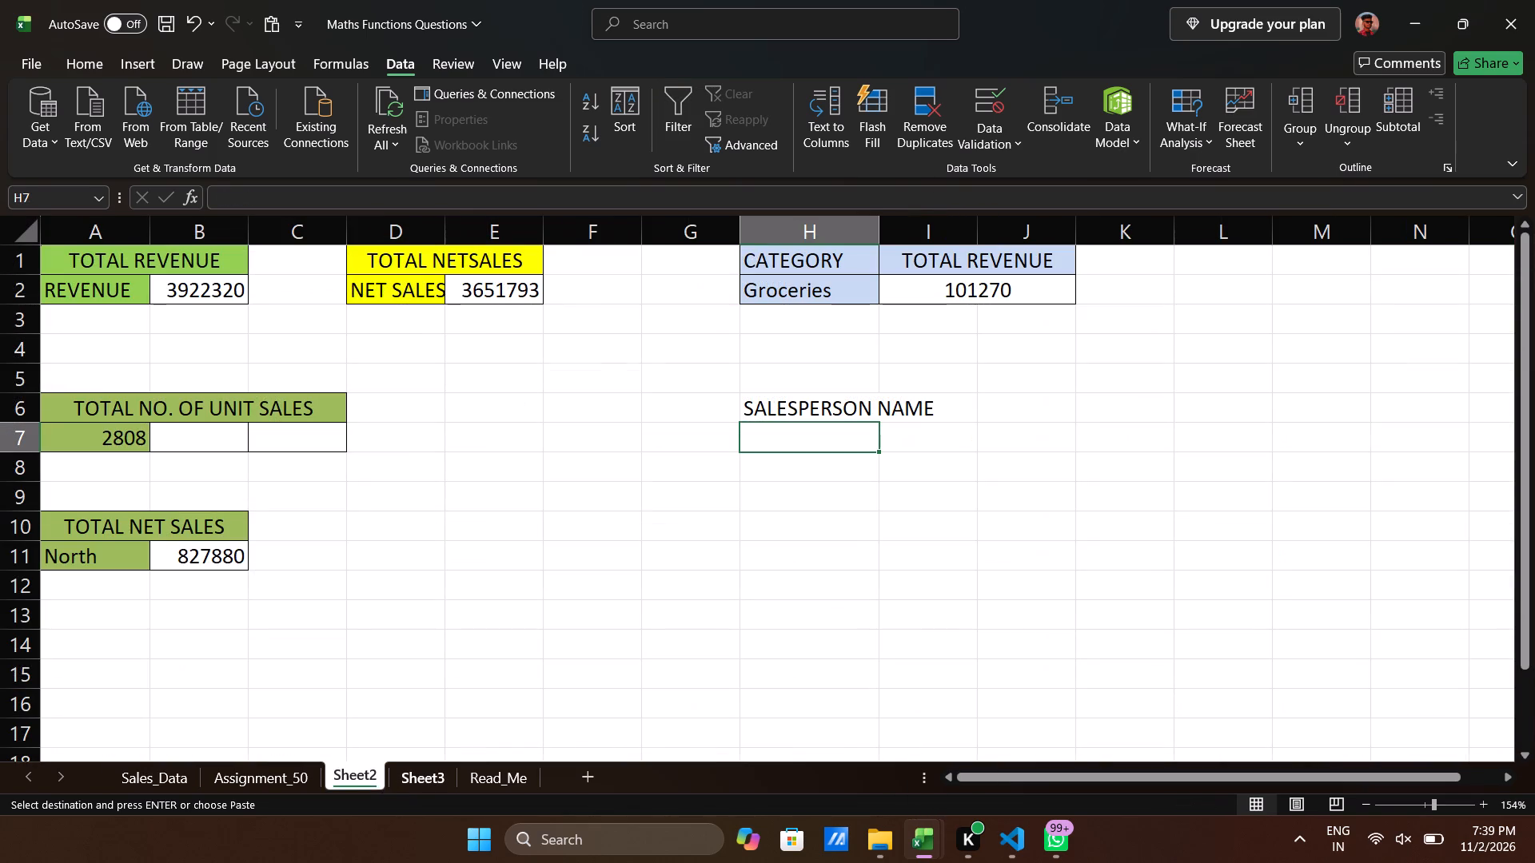
left_click(604, 403)
key("ctrl+v")
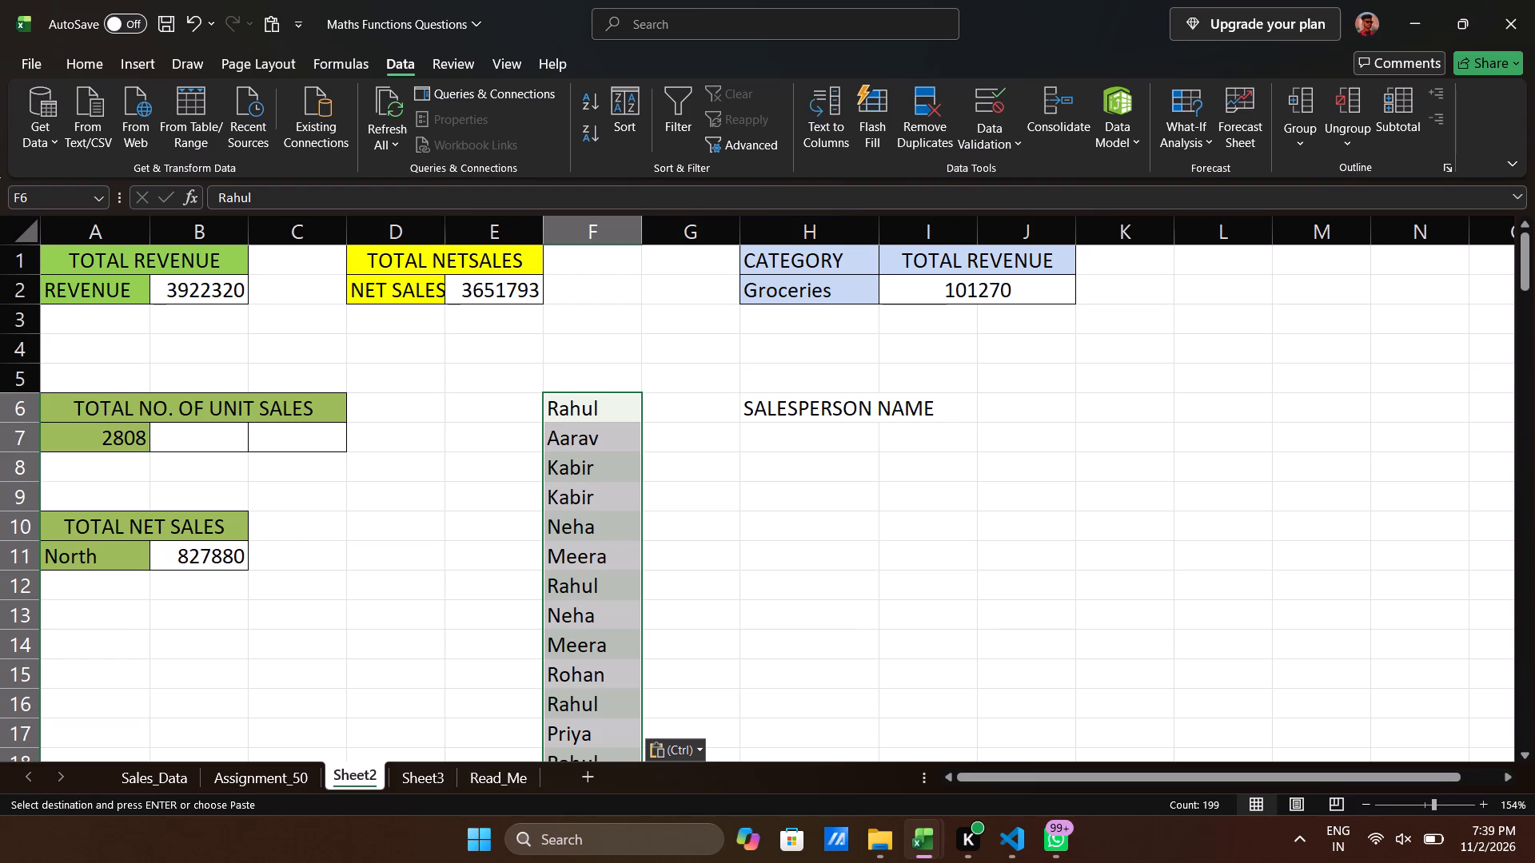
Remove duplicates from the pasted salesperson names in column F, treating the data as having no headers.
left_click(935, 115)
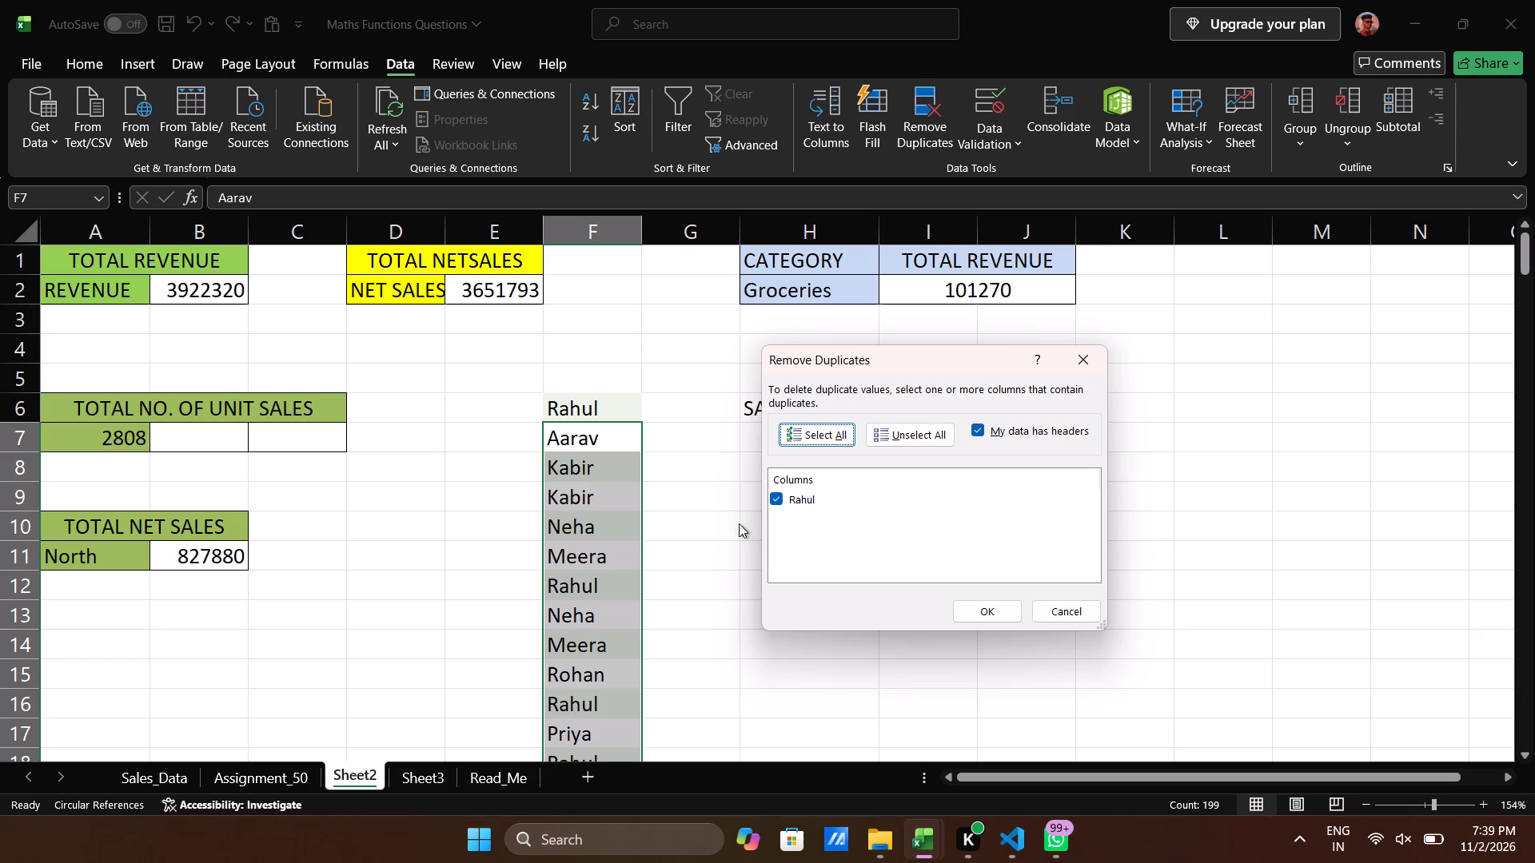
left_click(777, 501)
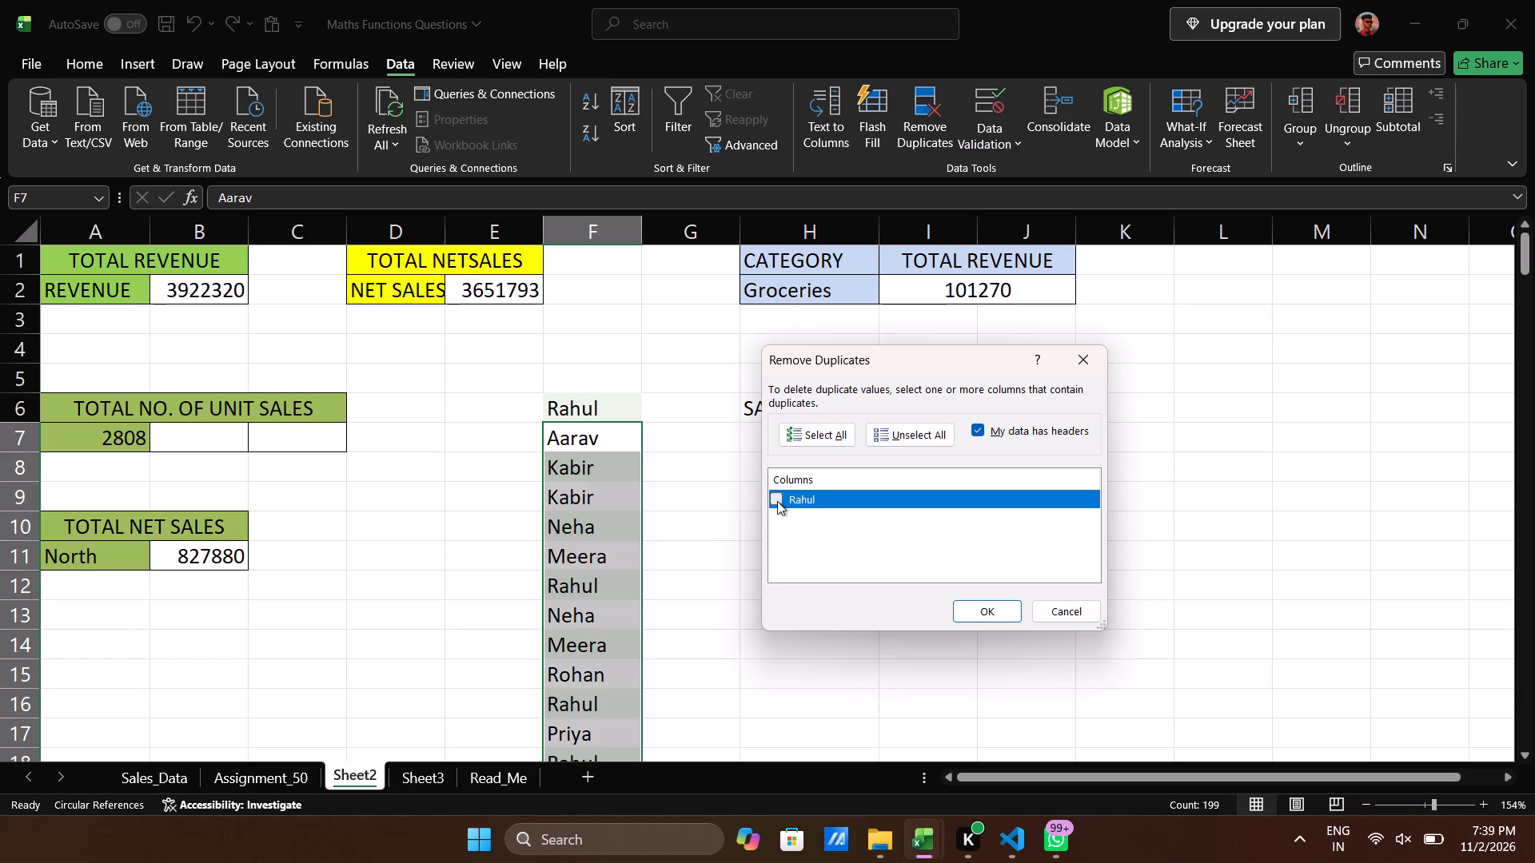
left_click(777, 501)
scroll(595, 618, "down", 5)
scroll(595, 618, "up", 3)
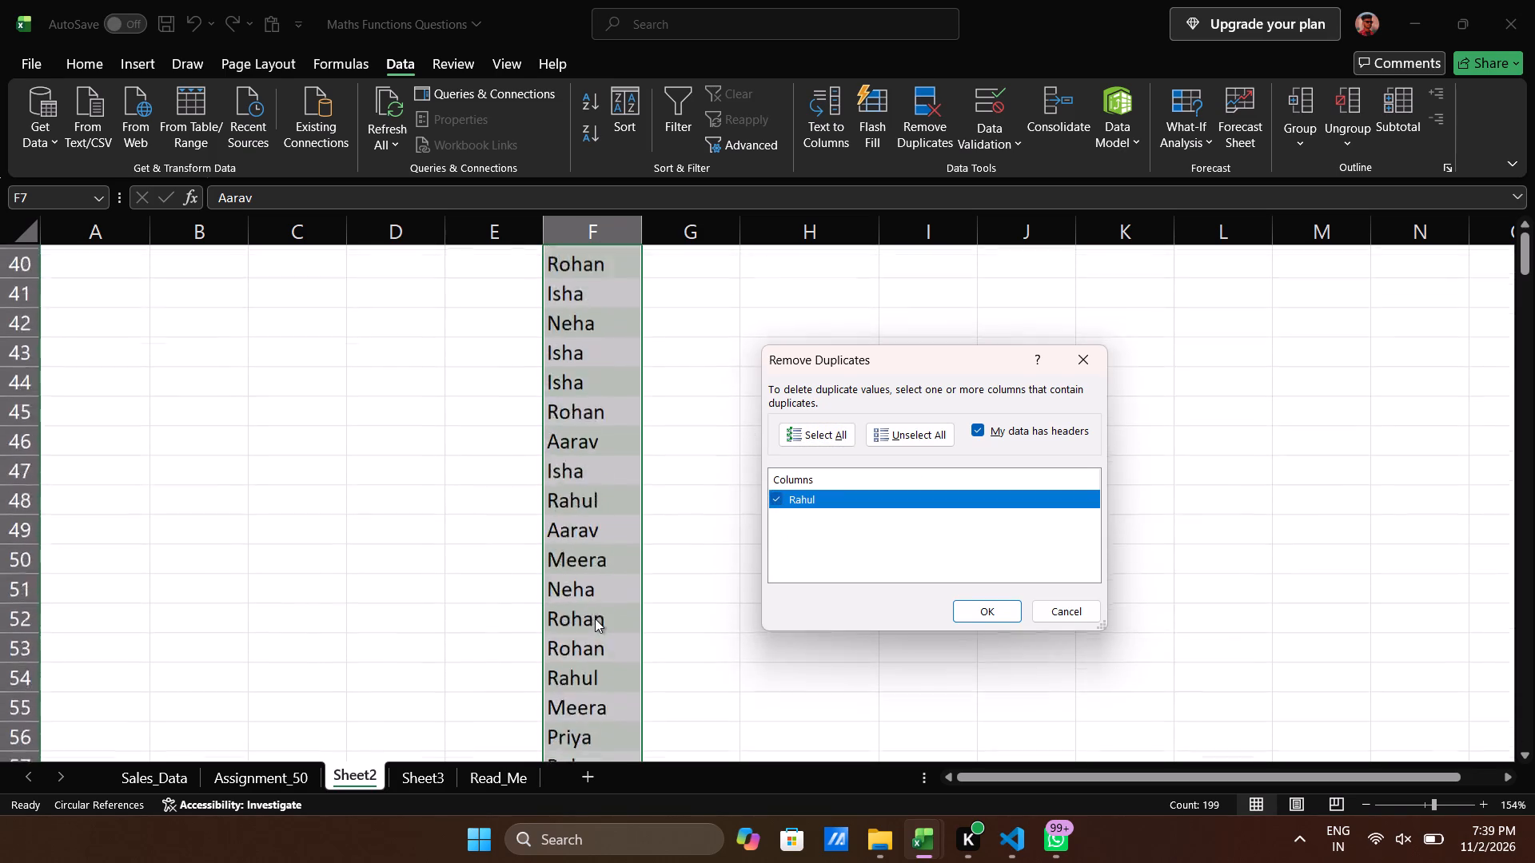
scroll(595, 618, "up", 2)
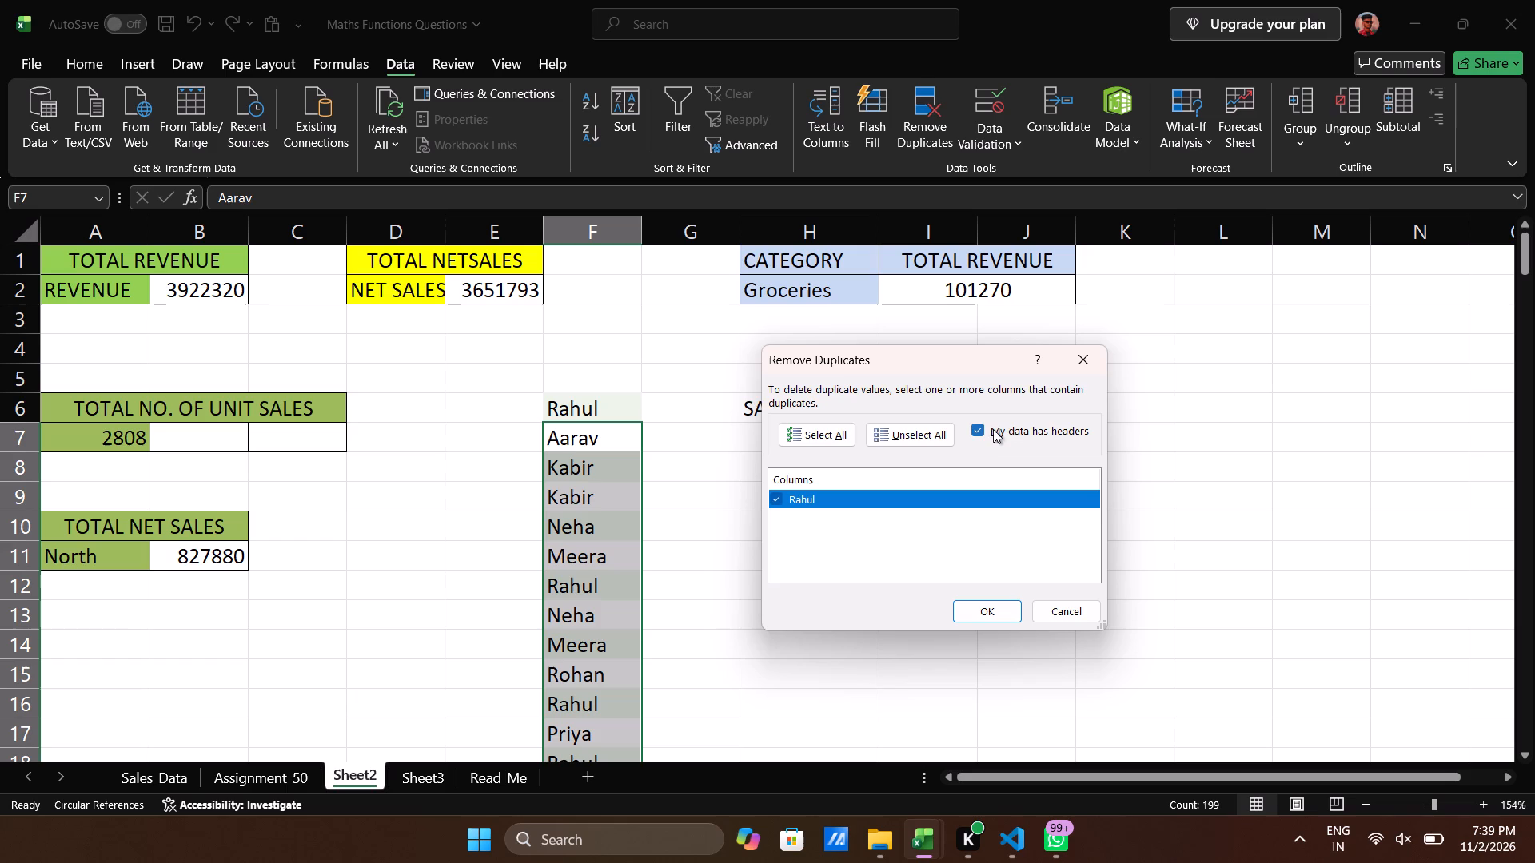
left_click(978, 429)
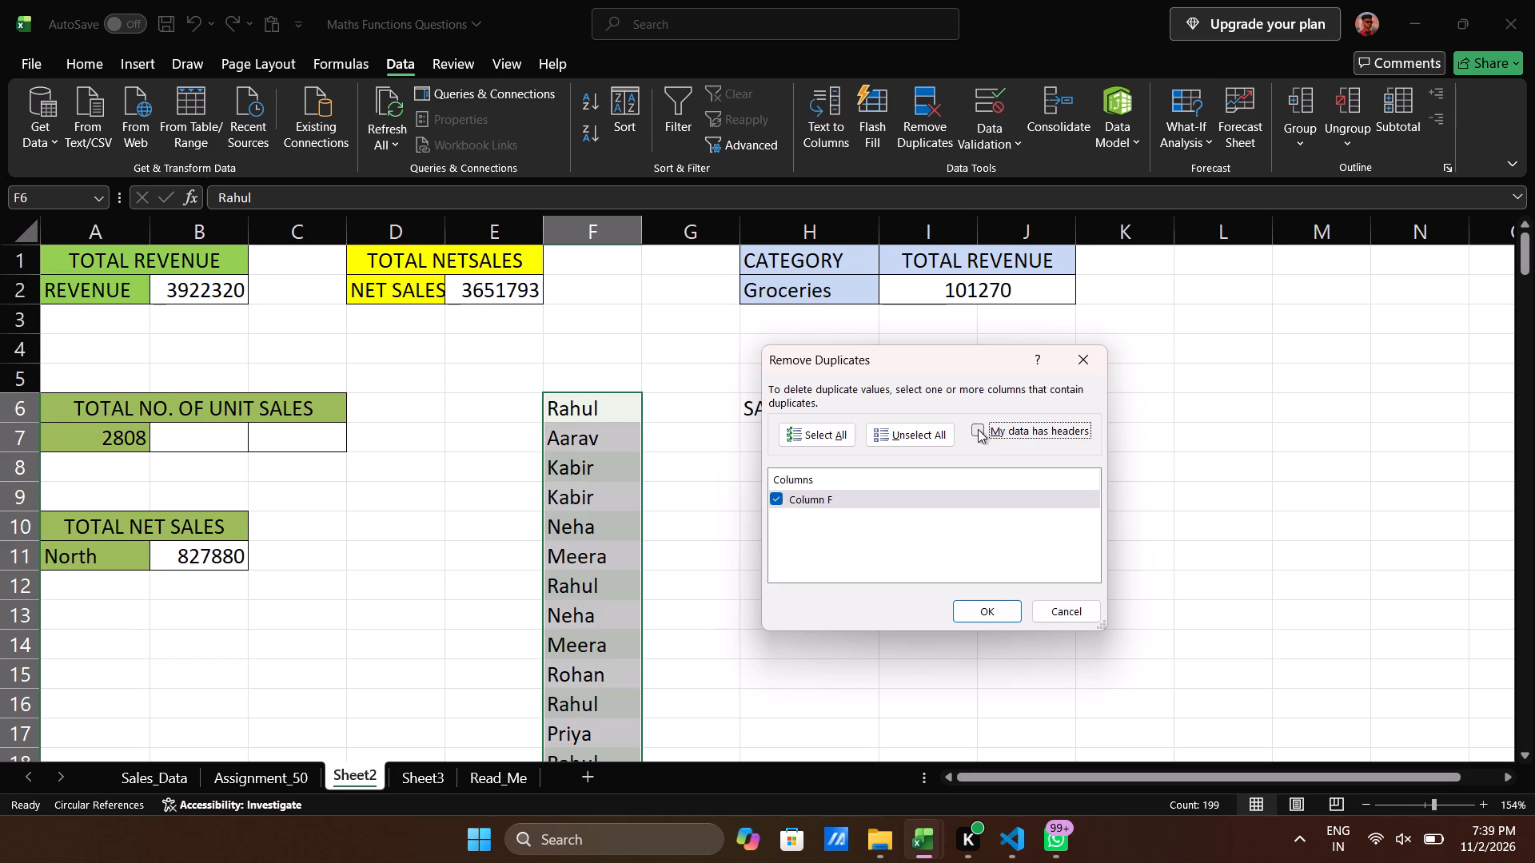
left_click(982, 609)
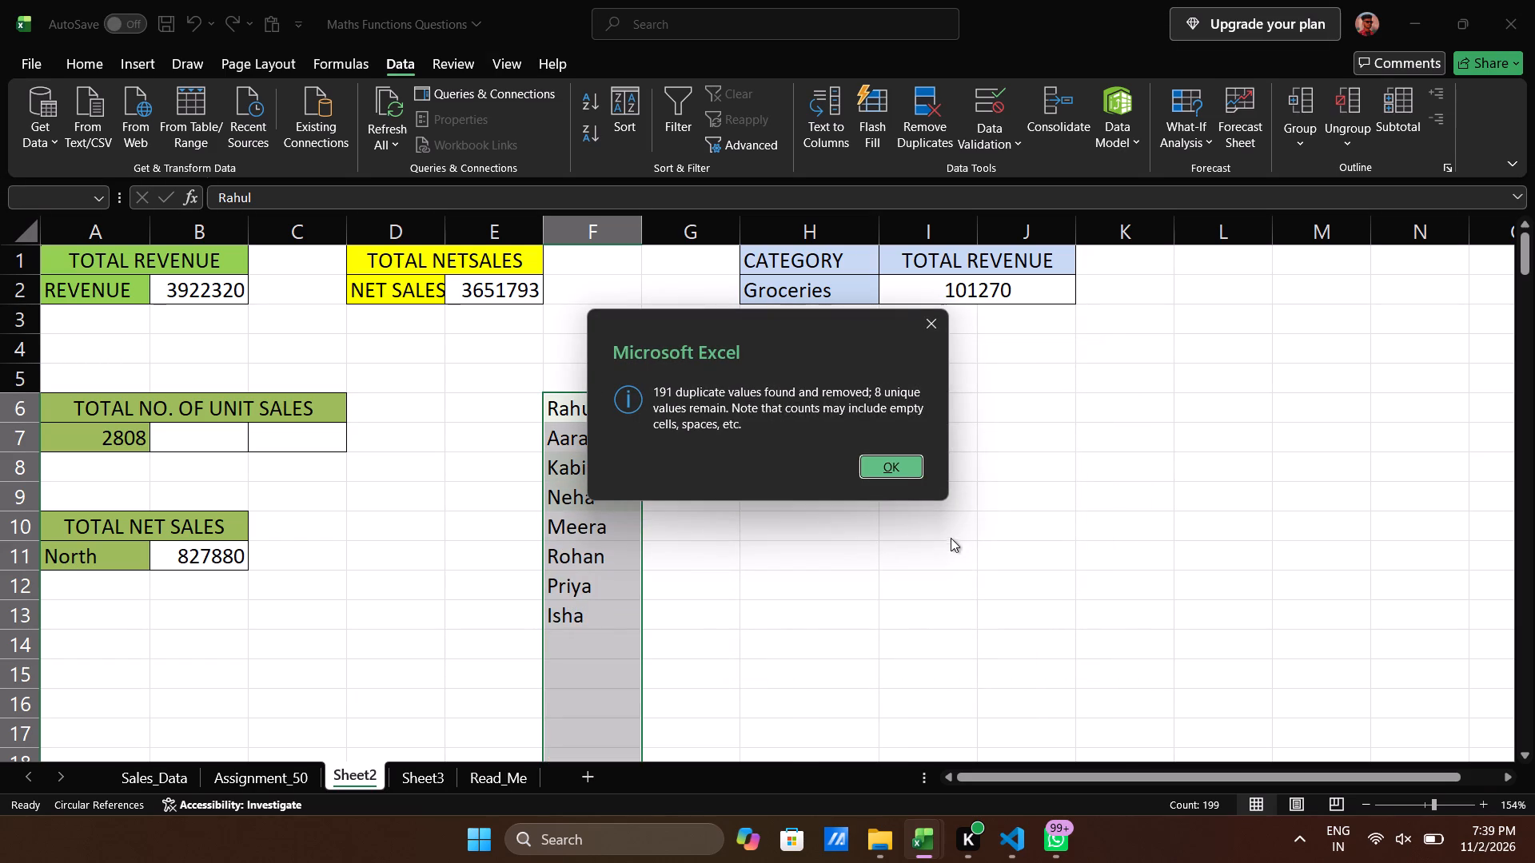
left_click(898, 464)
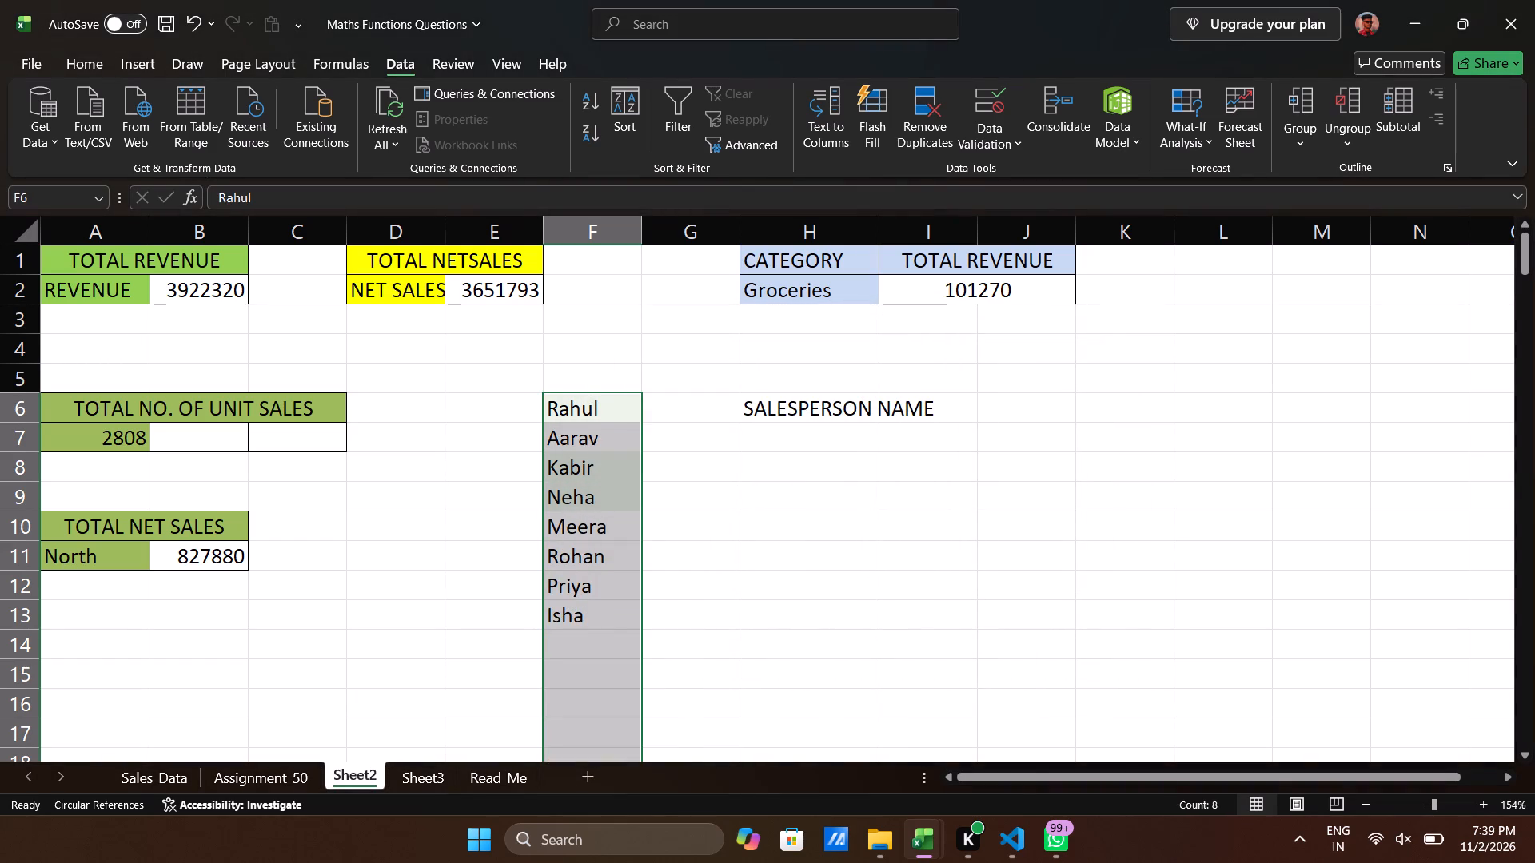
Add list data validation to cell H7 with the source =$F$6:$F$13.
left_click(808, 438)
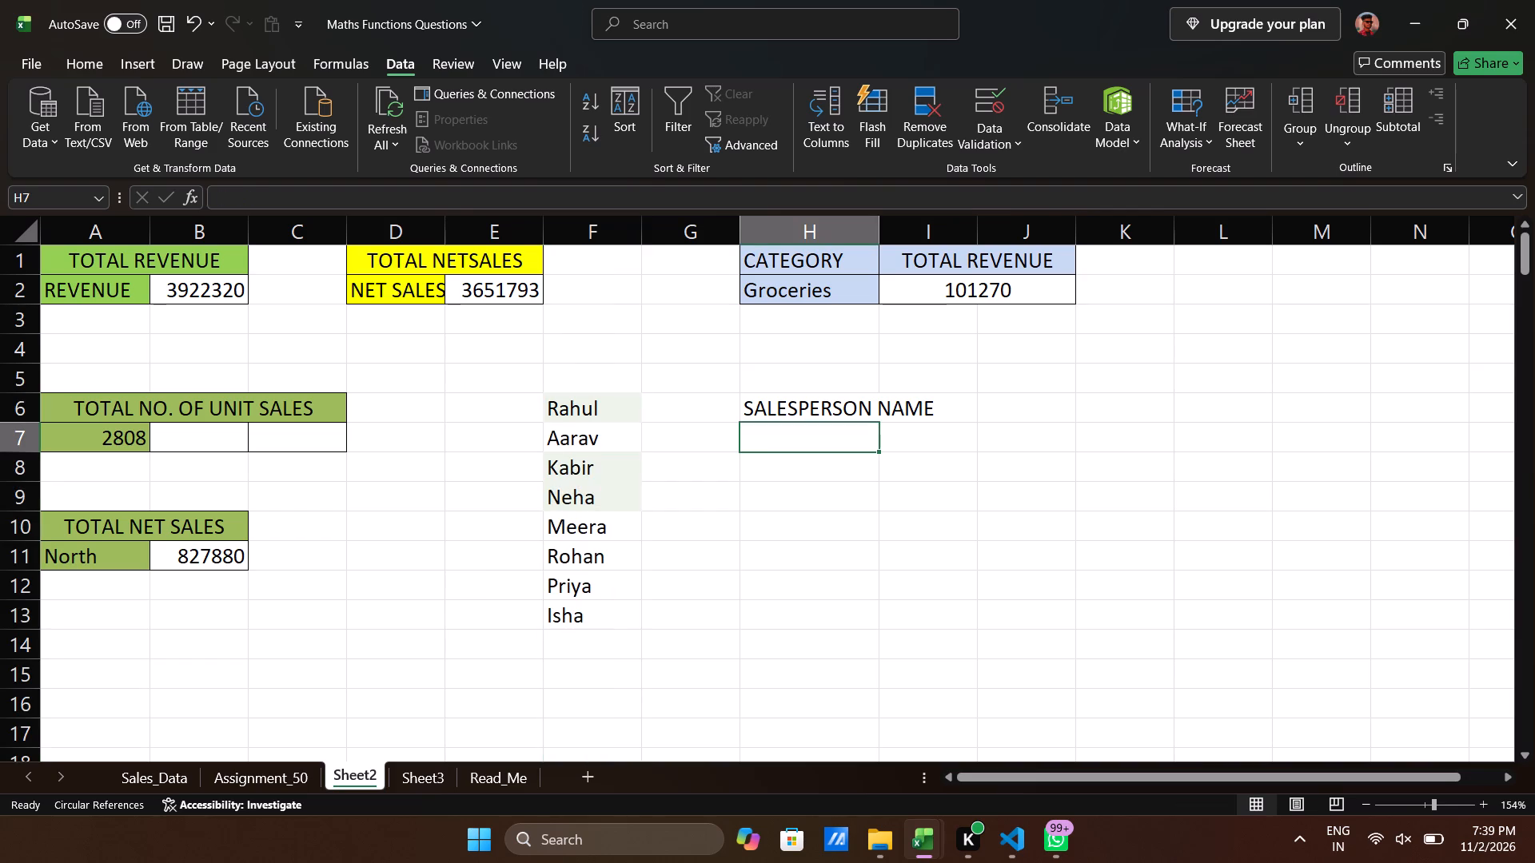
left_click(991, 113)
left_click_drag(778, 421, 762, 469)
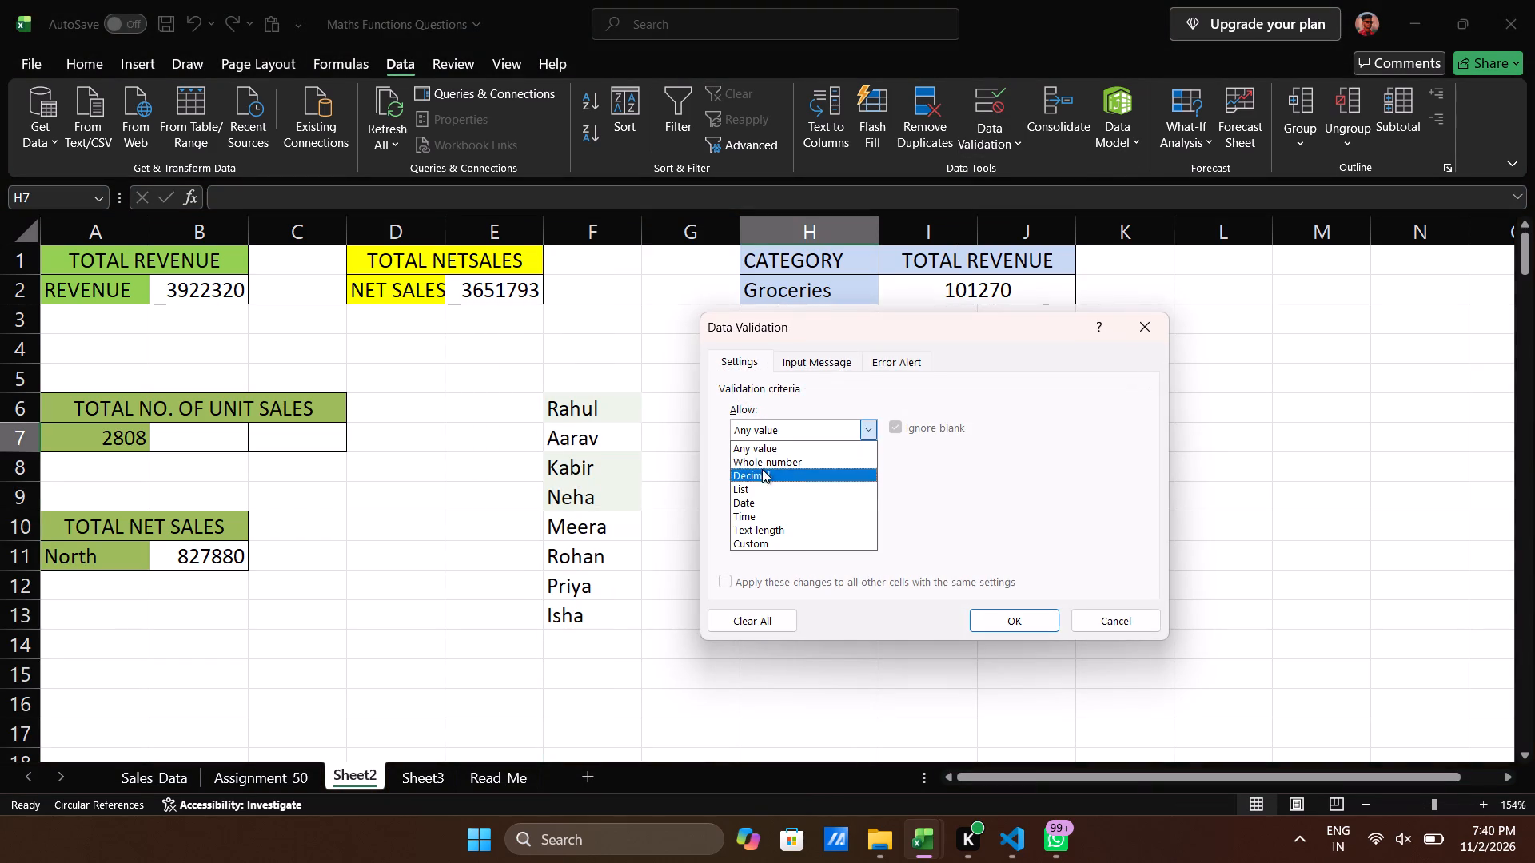
left_click_drag(762, 469, 757, 487)
left_click(757, 487)
left_click(756, 519)
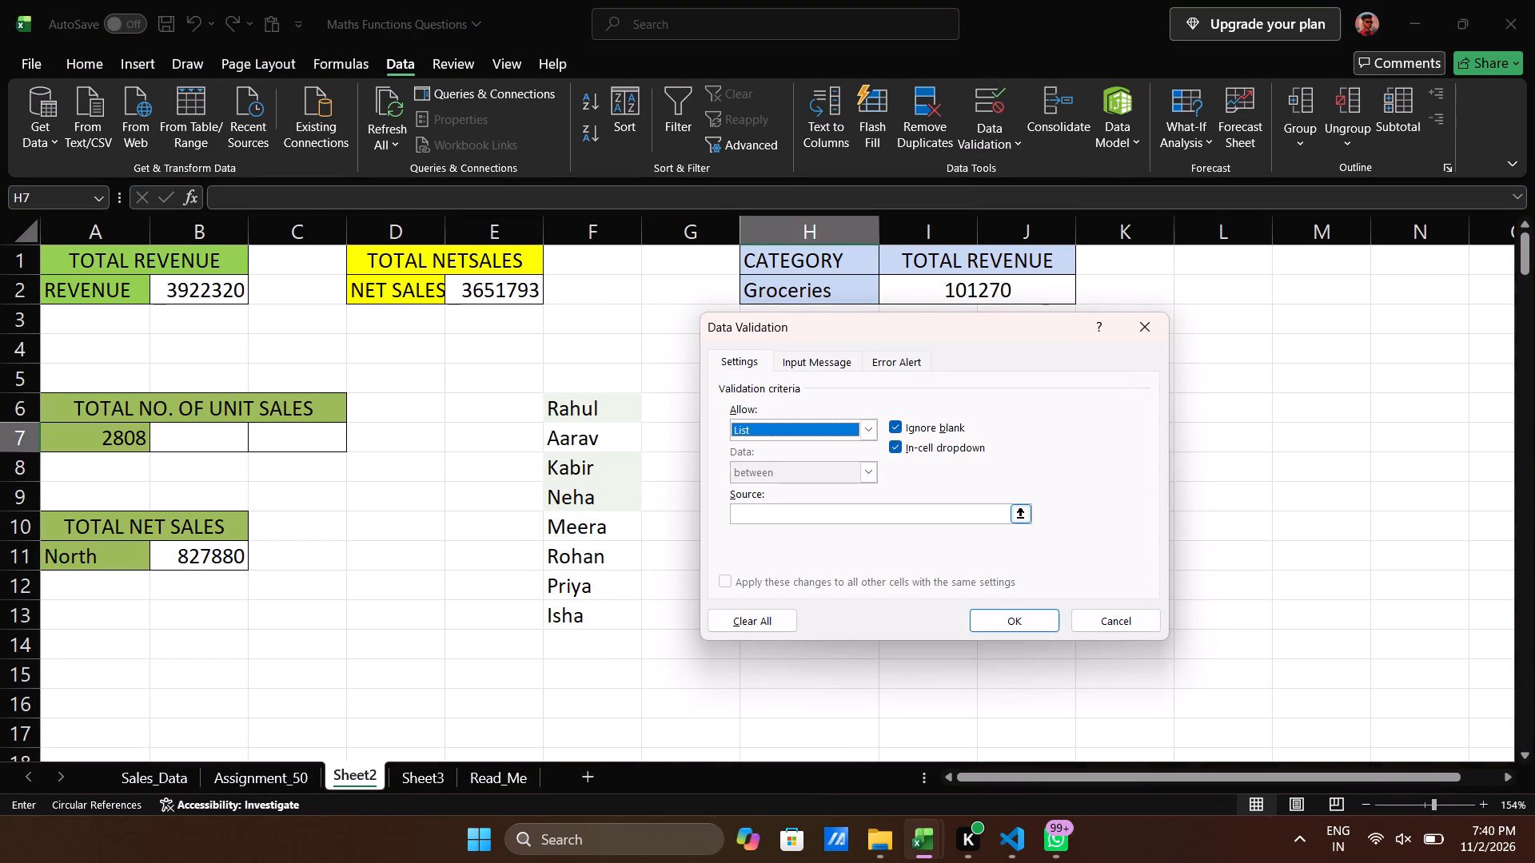
left_click_drag(593, 416, 600, 547)
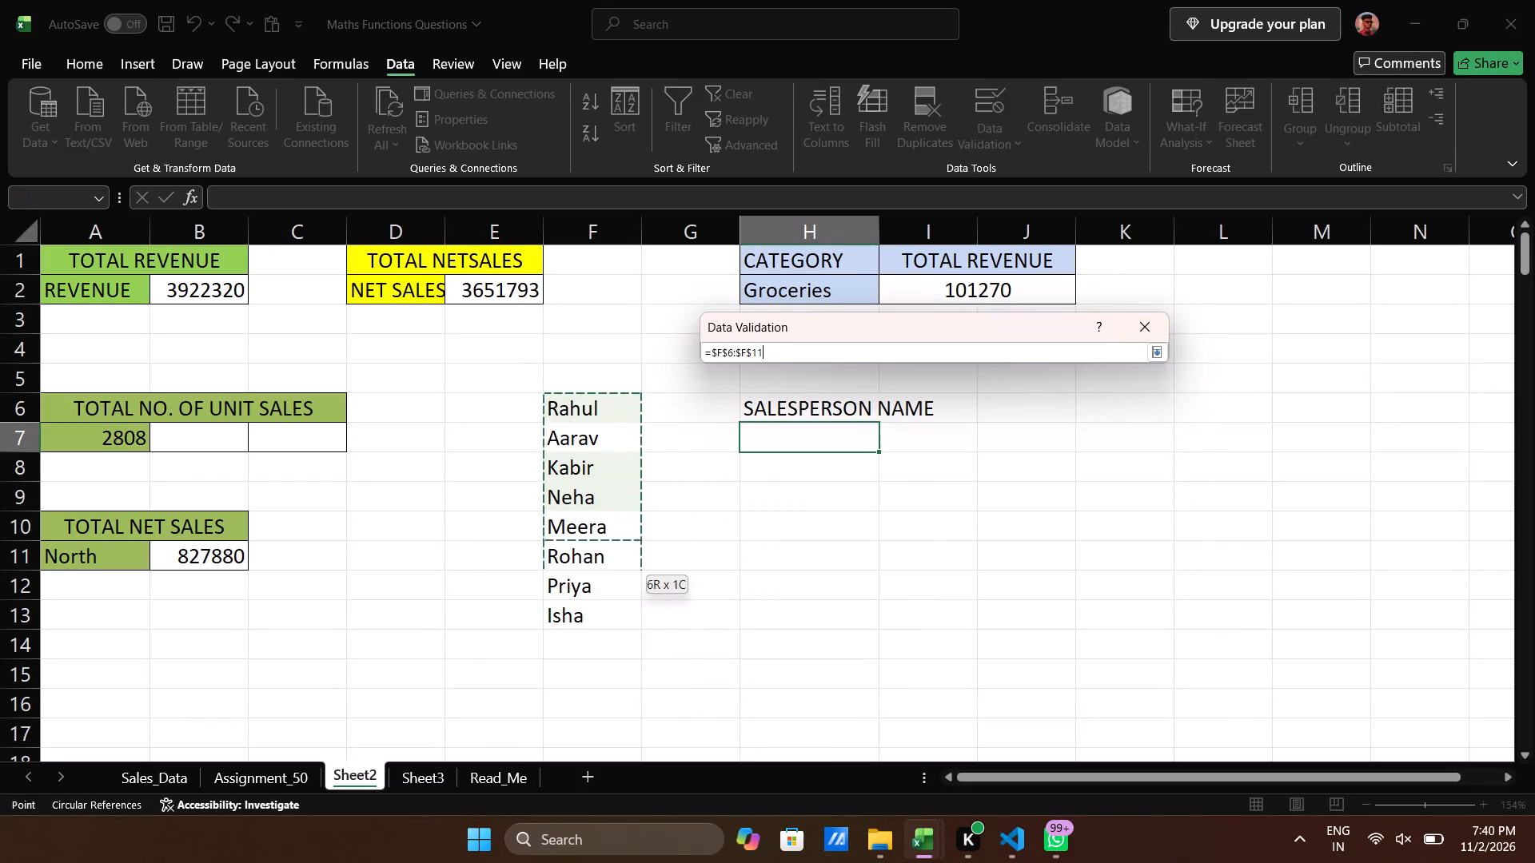
left_click_drag(600, 547, 596, 612)
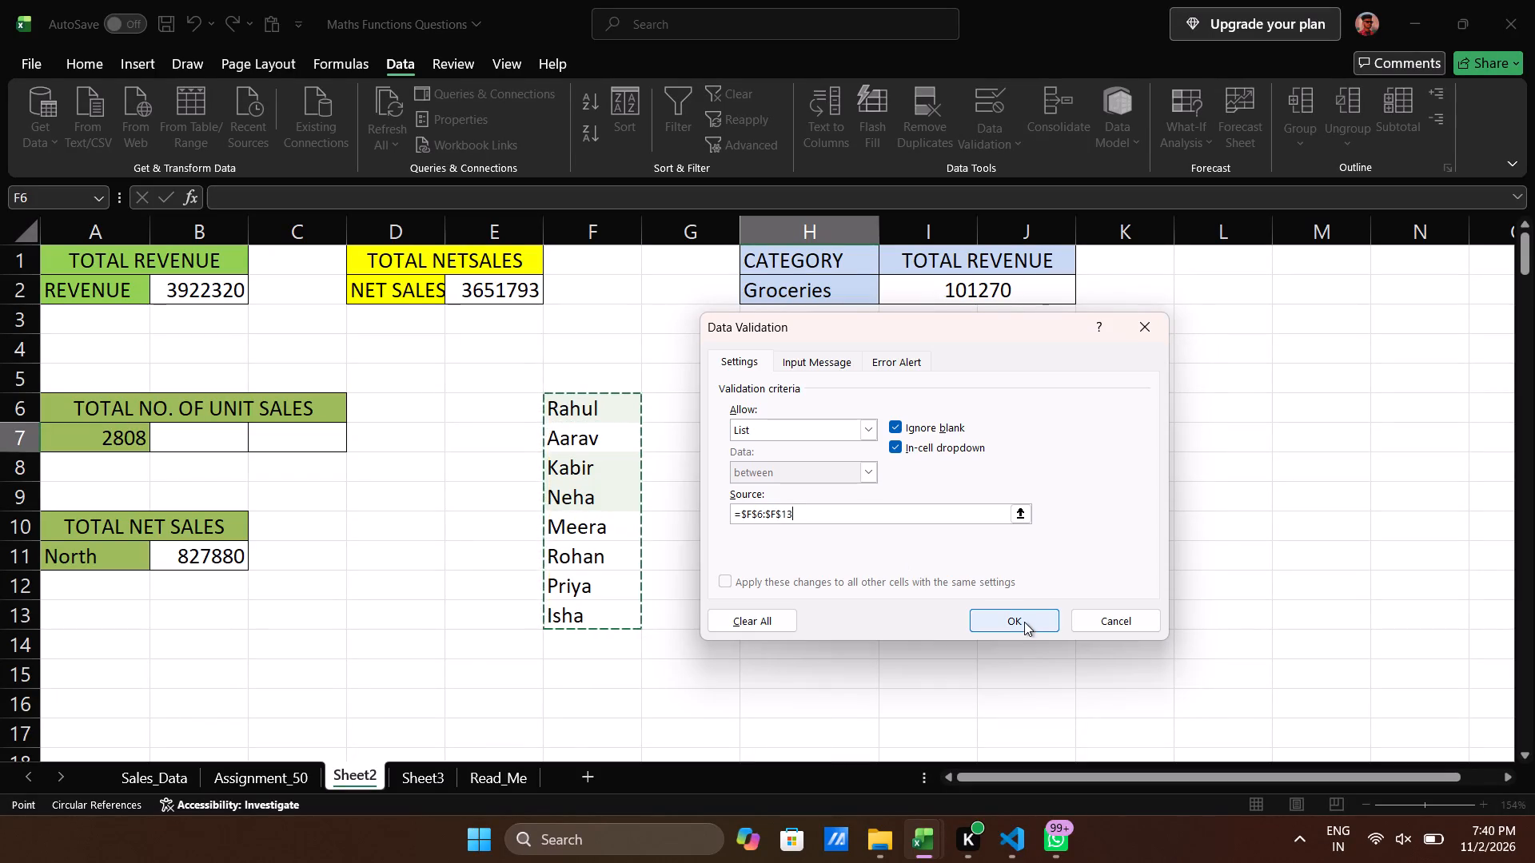
left_click(1025, 623)
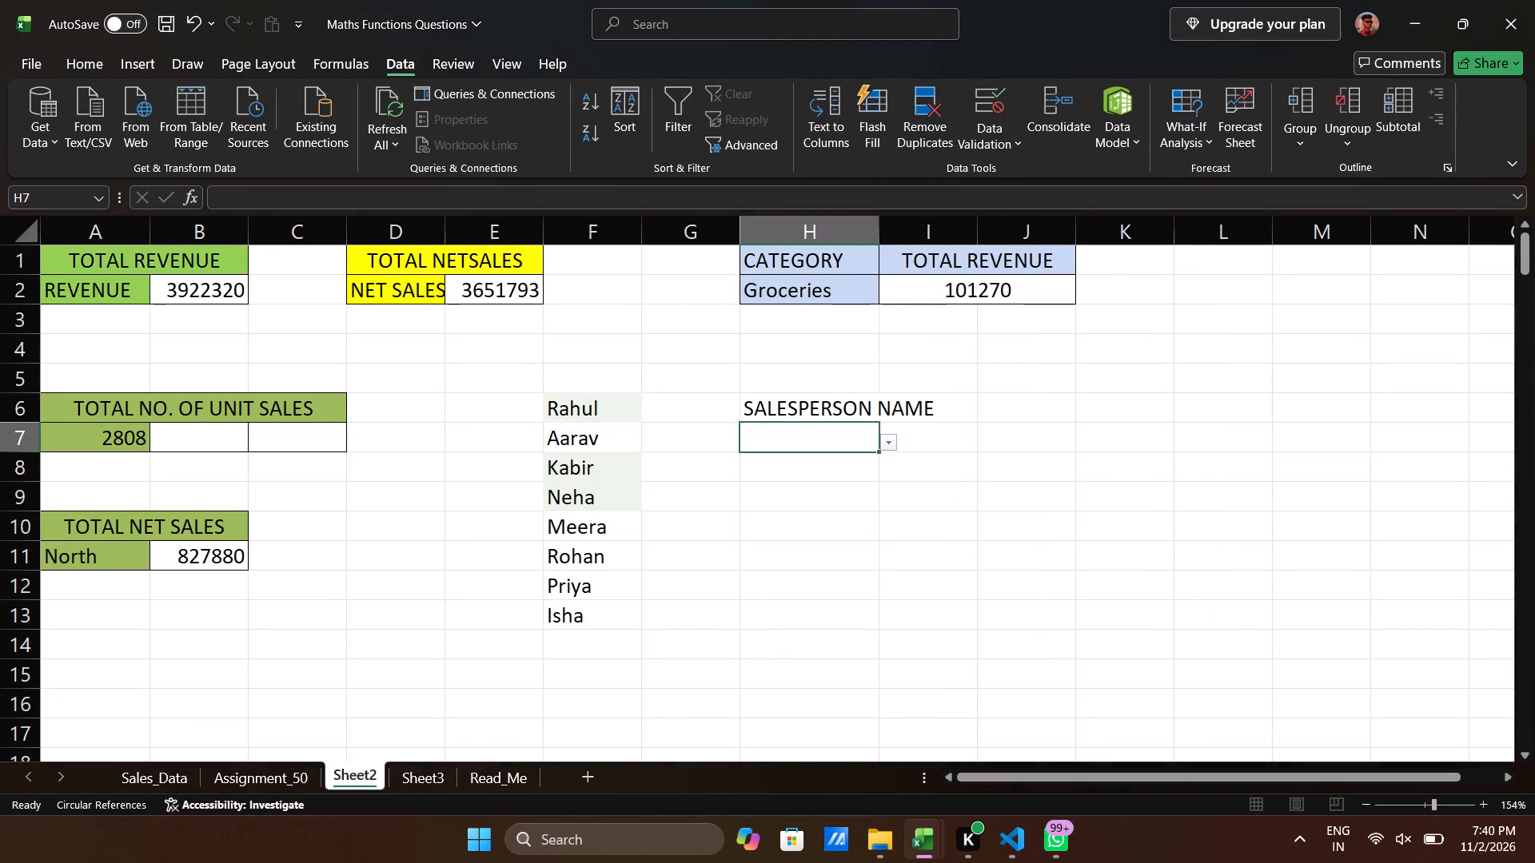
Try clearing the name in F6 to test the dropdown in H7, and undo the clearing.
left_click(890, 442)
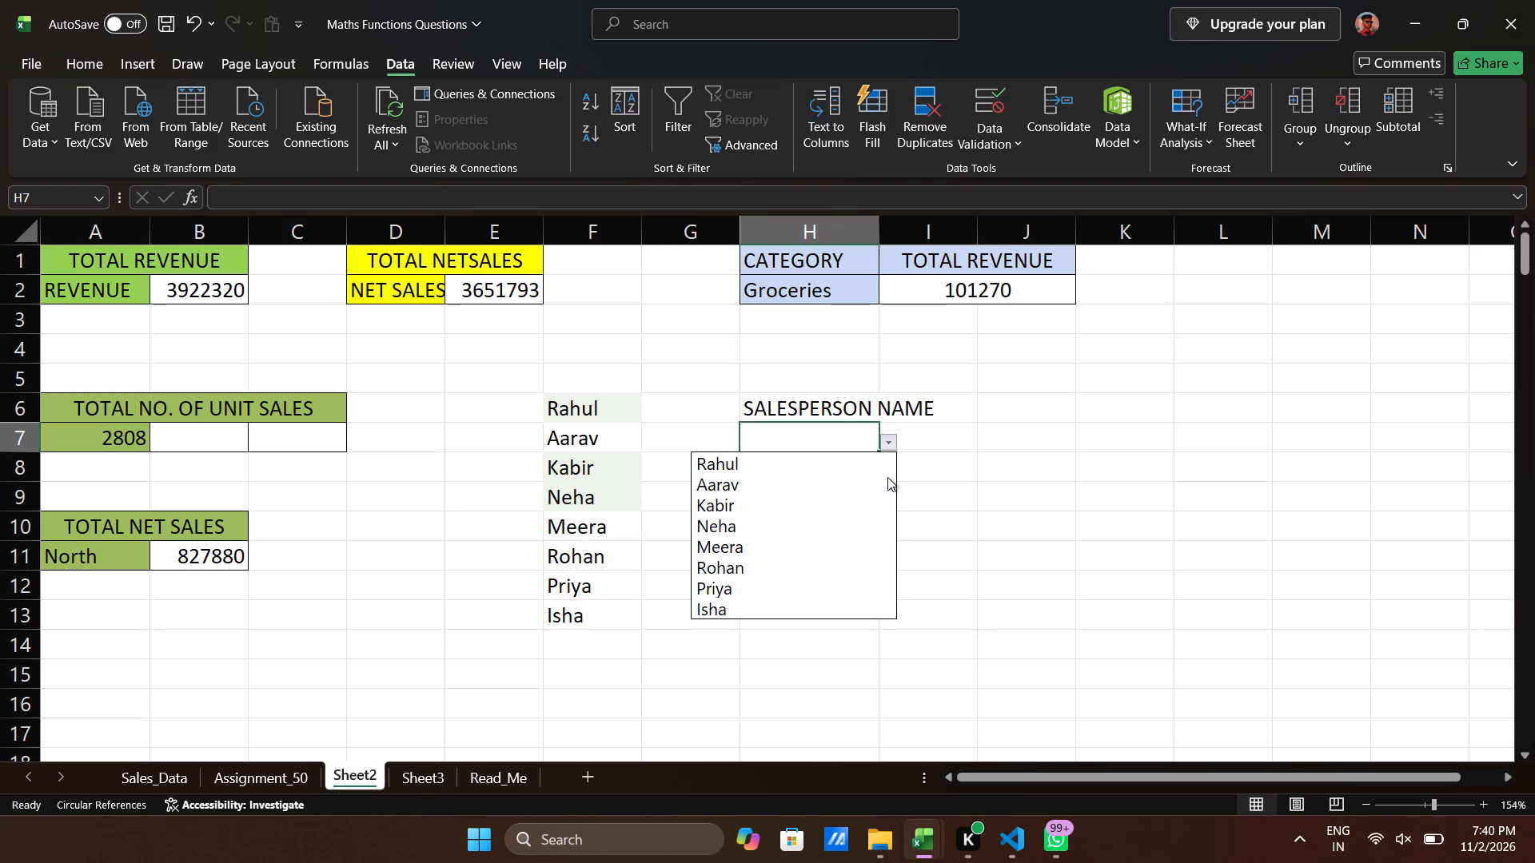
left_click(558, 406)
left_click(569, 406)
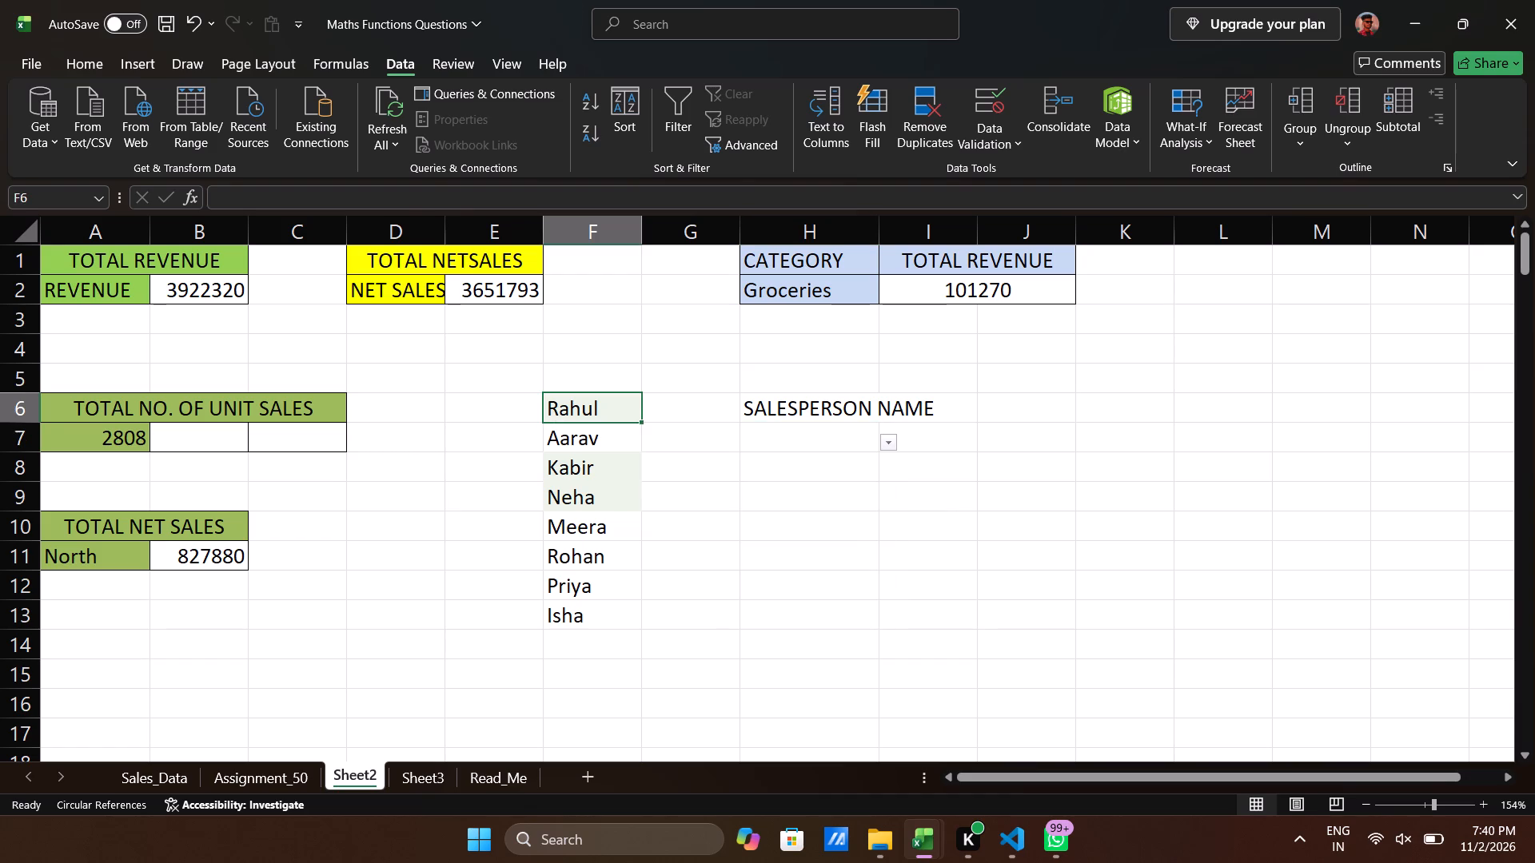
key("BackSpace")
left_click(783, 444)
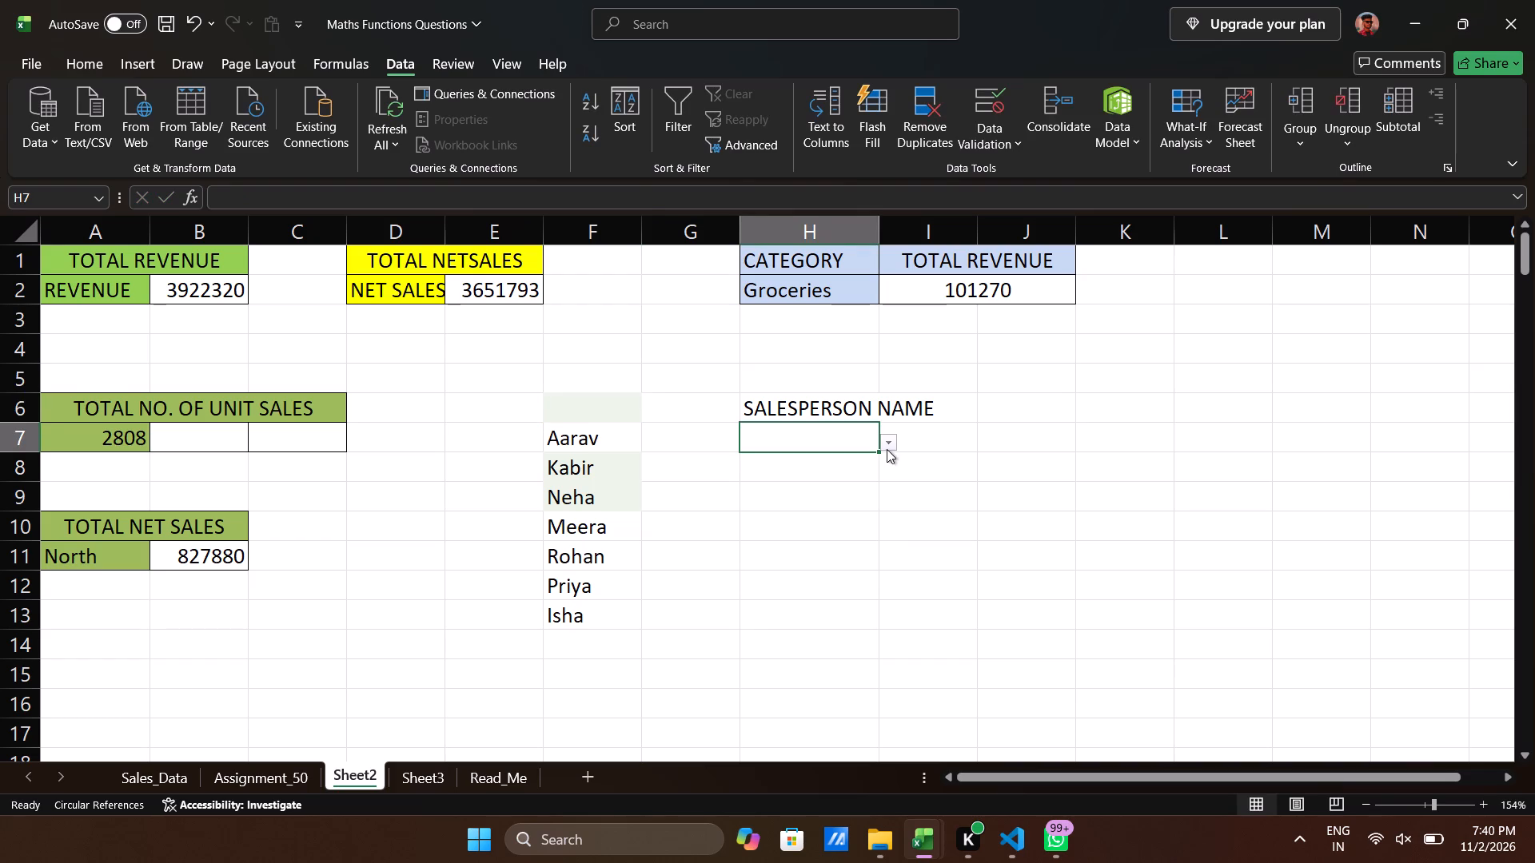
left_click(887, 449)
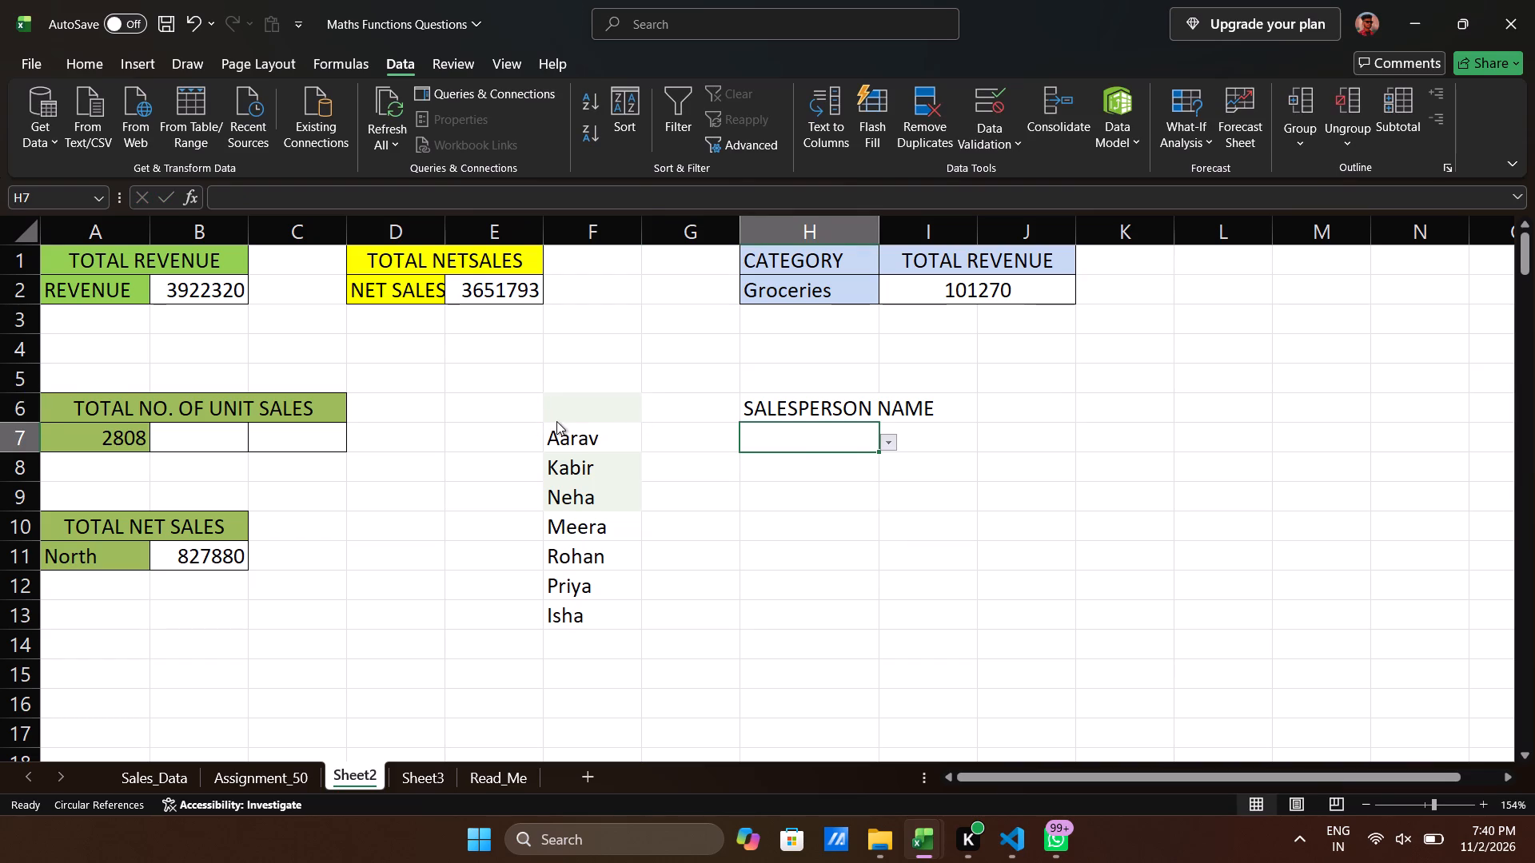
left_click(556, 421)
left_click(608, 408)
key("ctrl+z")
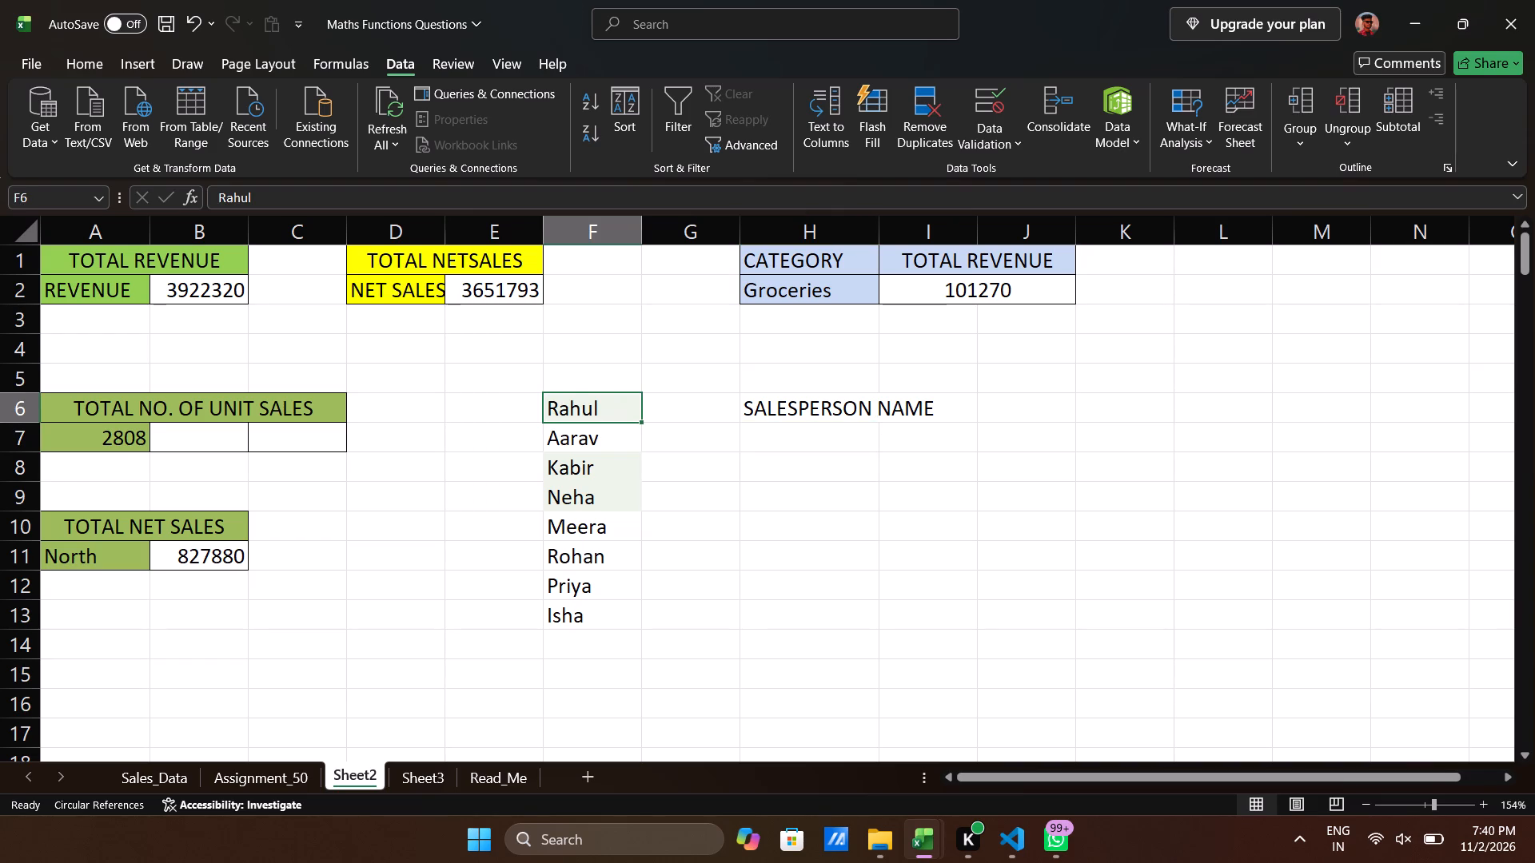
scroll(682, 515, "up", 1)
Choose Priya from the salesperson dropdown in H7.
left_click(791, 431)
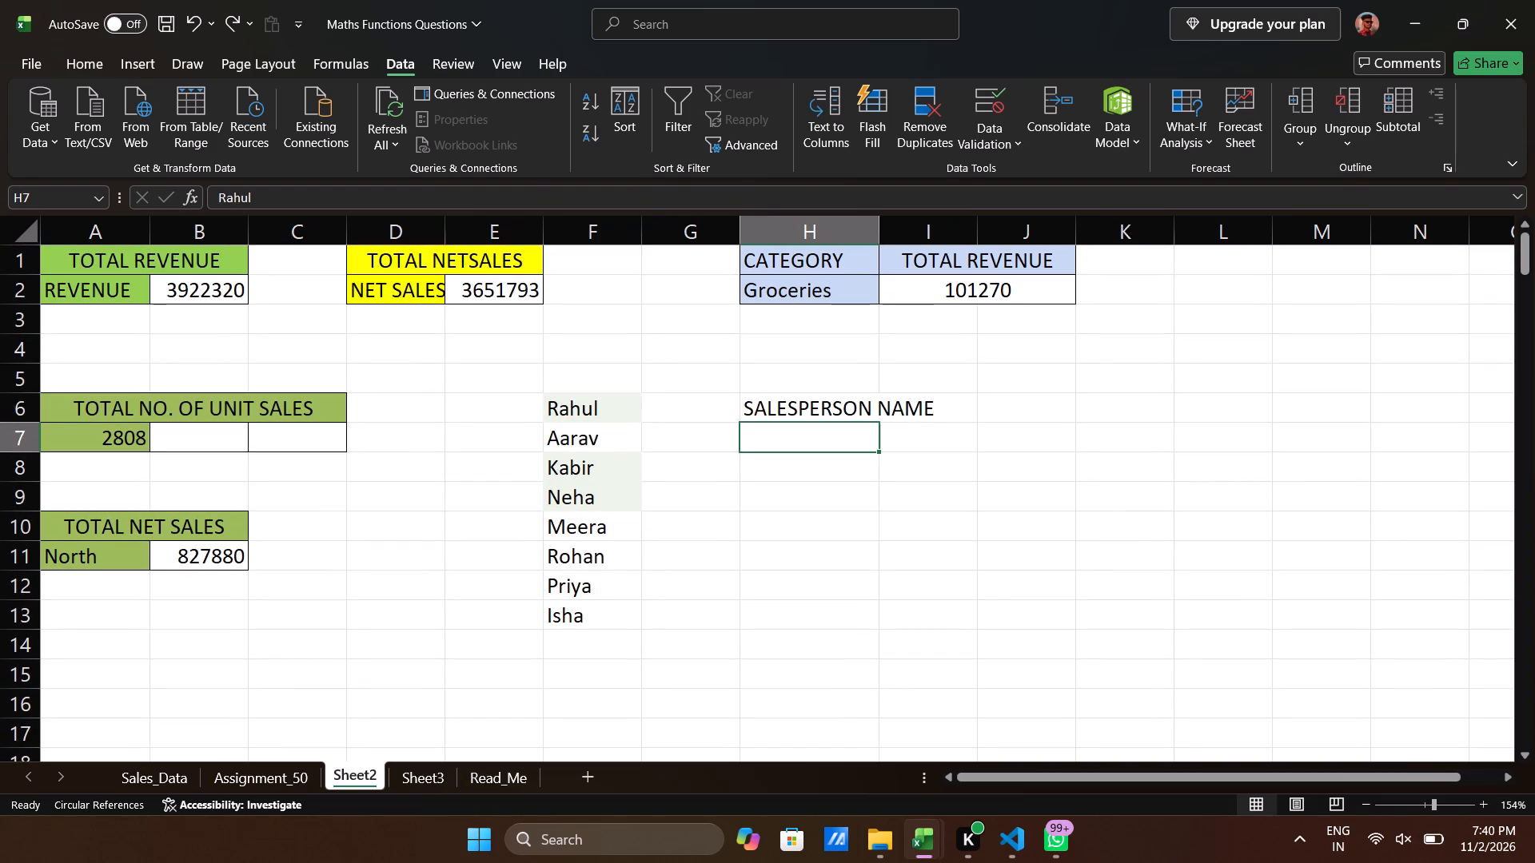
left_click(886, 441)
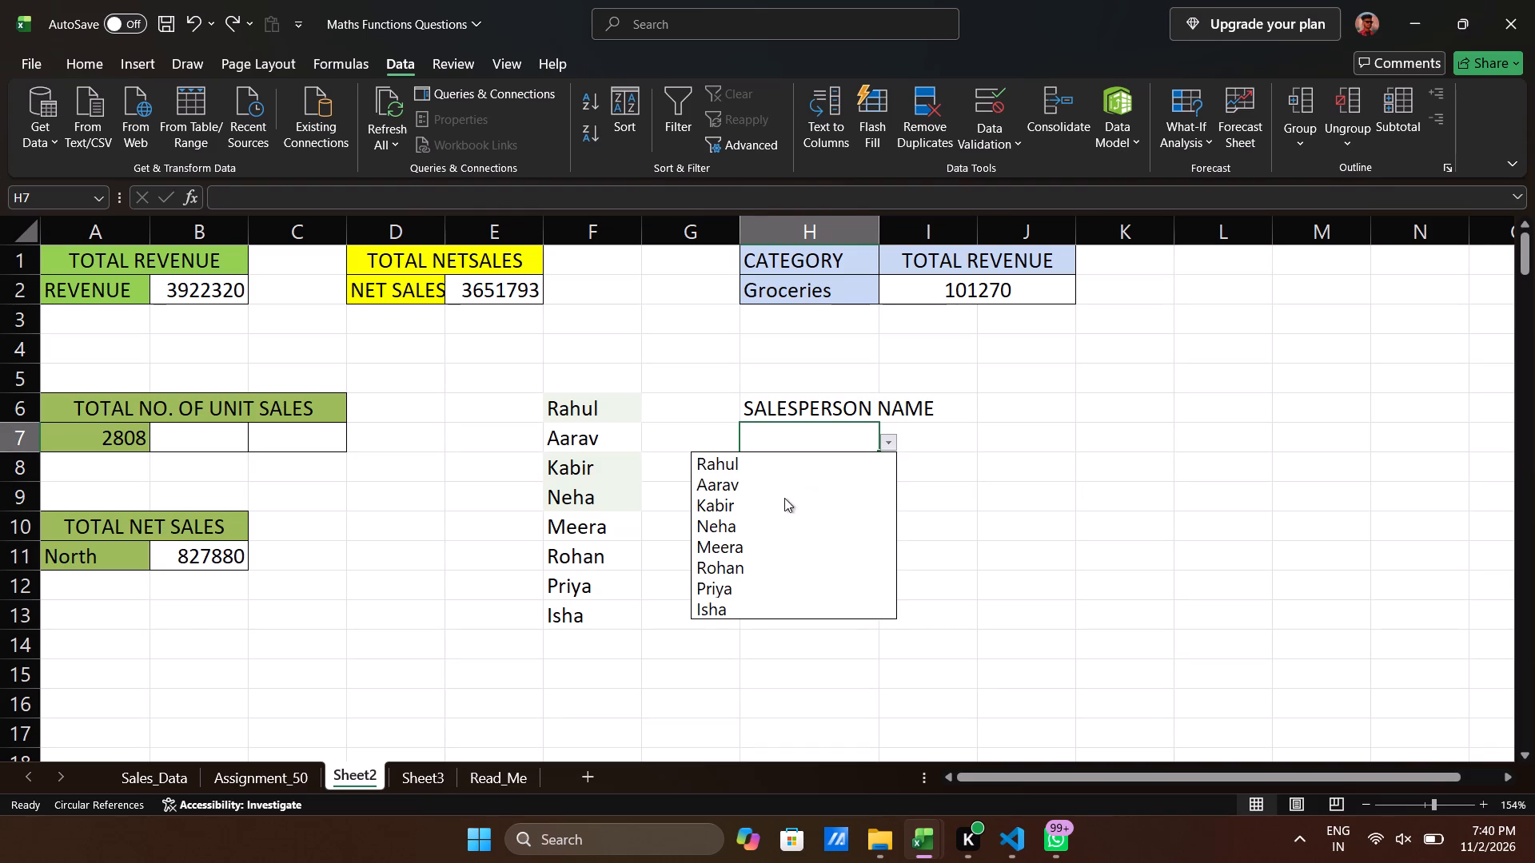
left_click(767, 582)
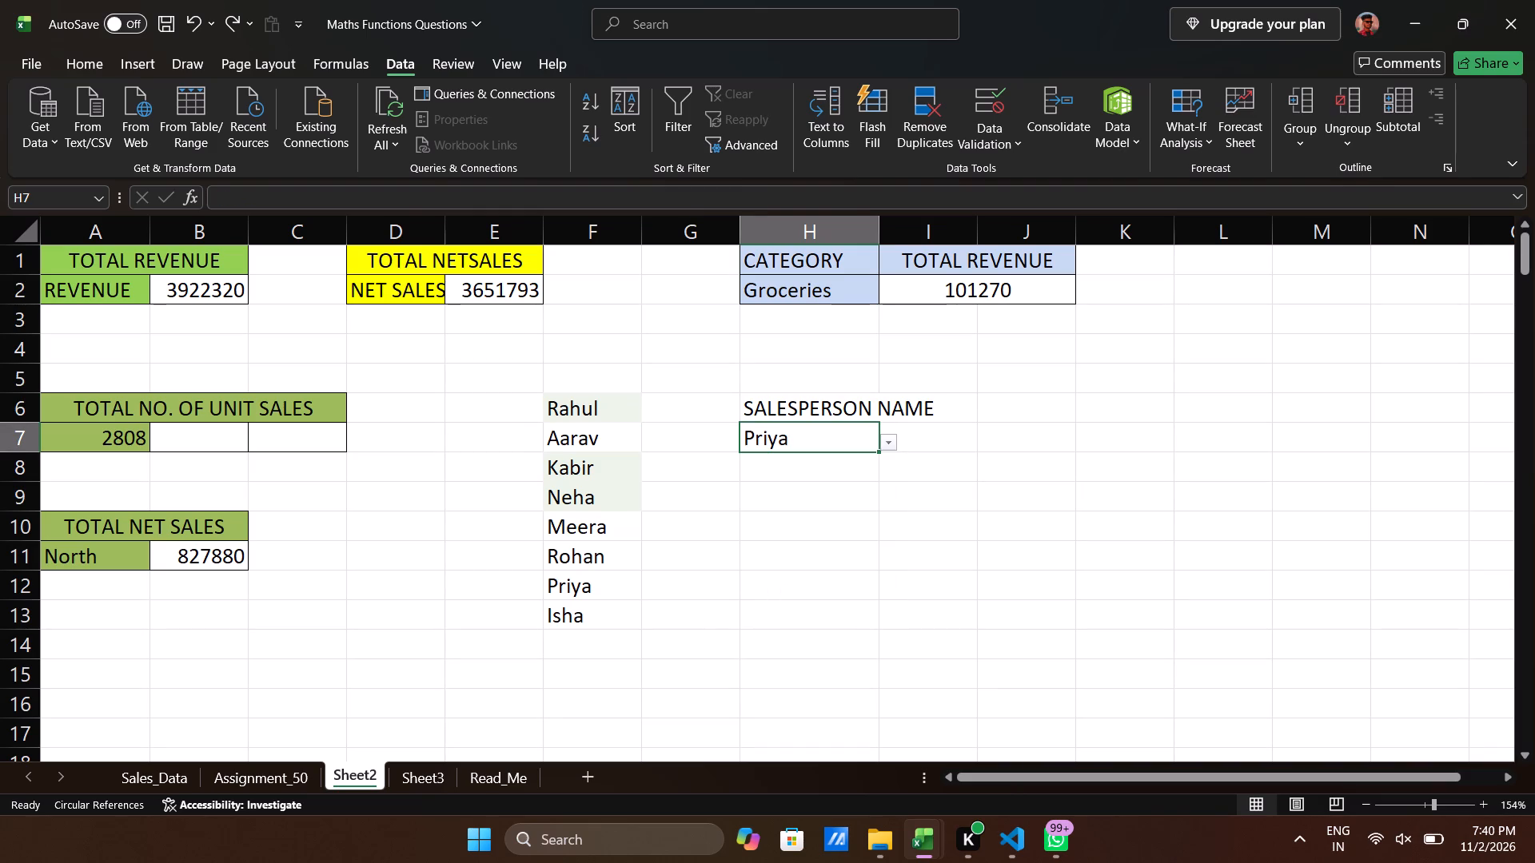
Check the question about units sold by a salesperson on Assignment_50 and return to Sheet2.
left_click(946, 428)
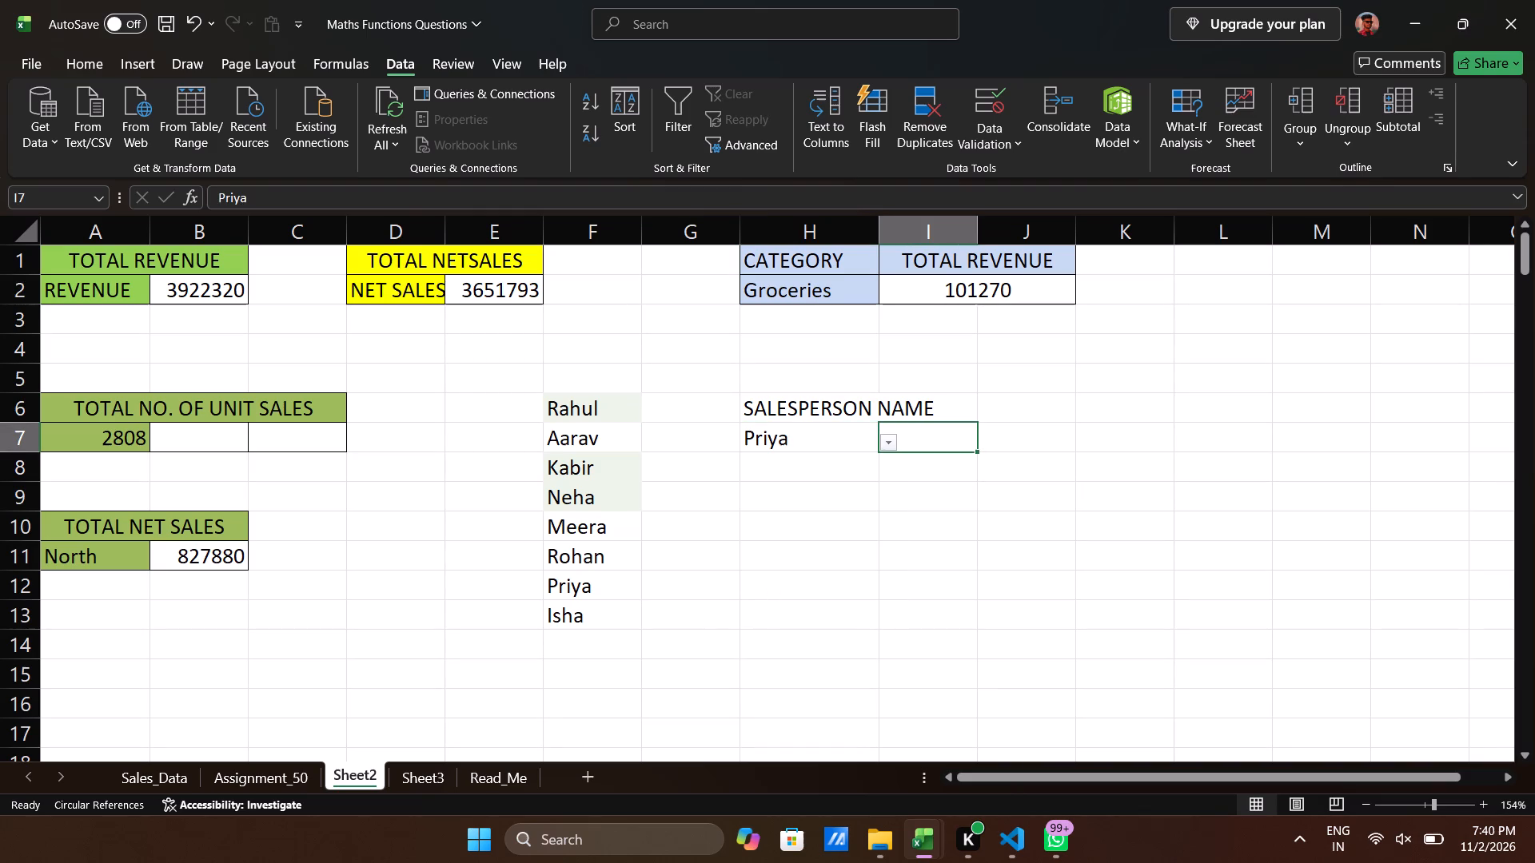
key("equal")
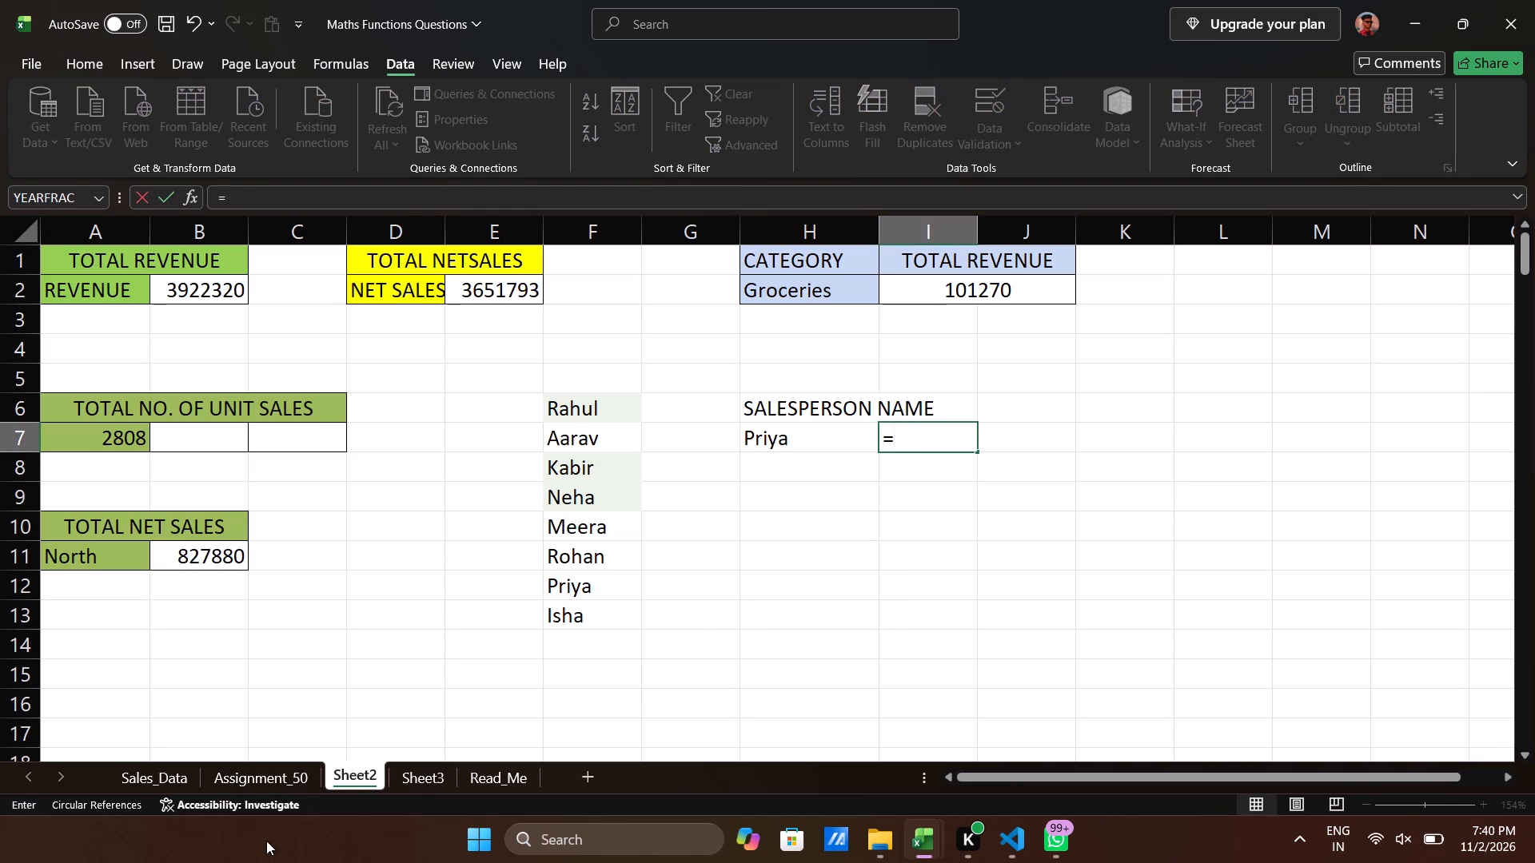
key("BackSpace")
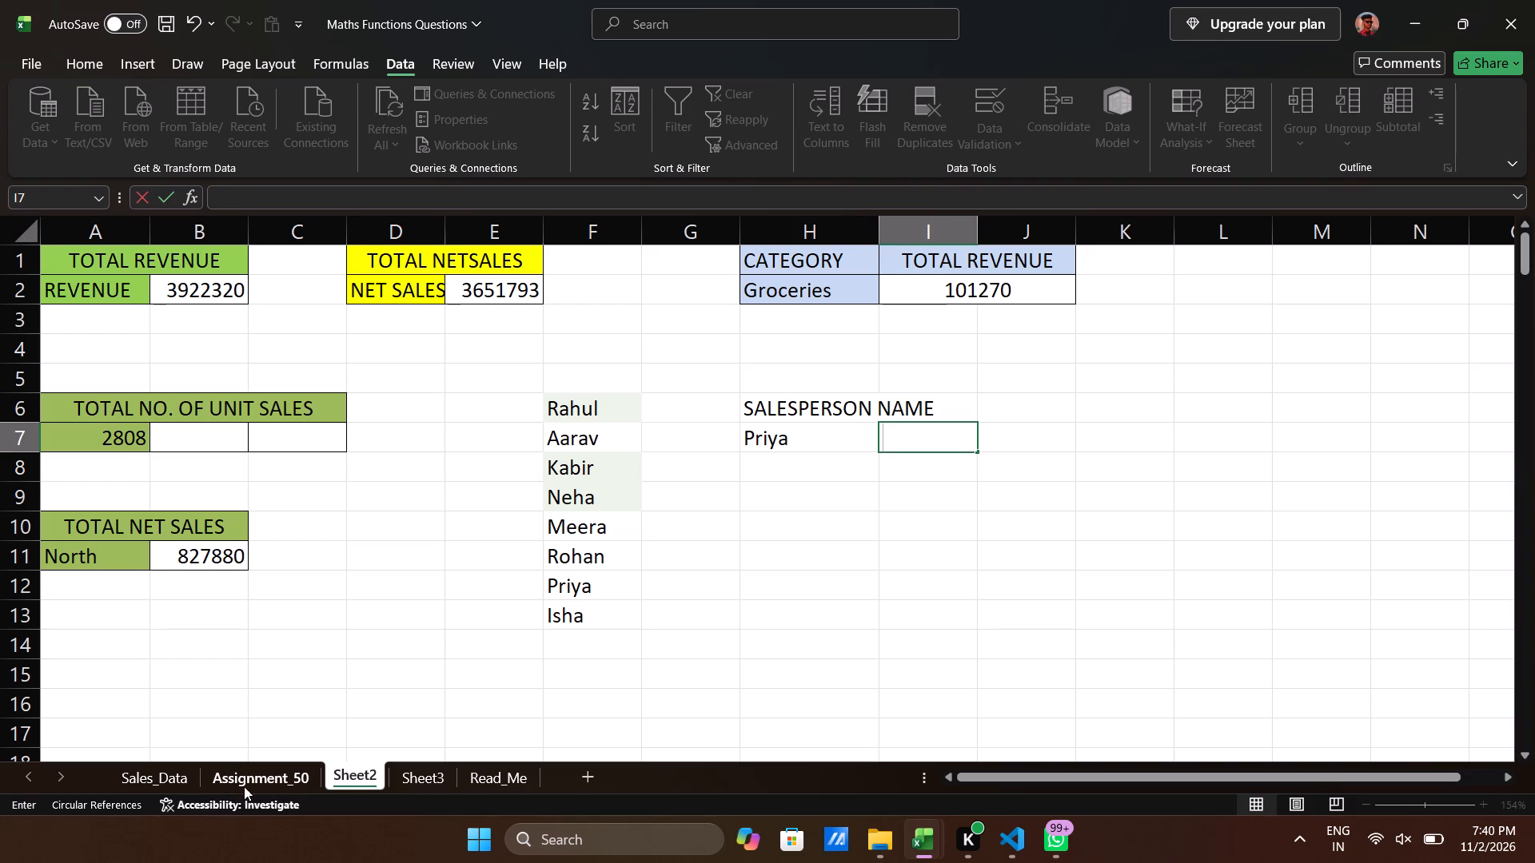
left_click(249, 777)
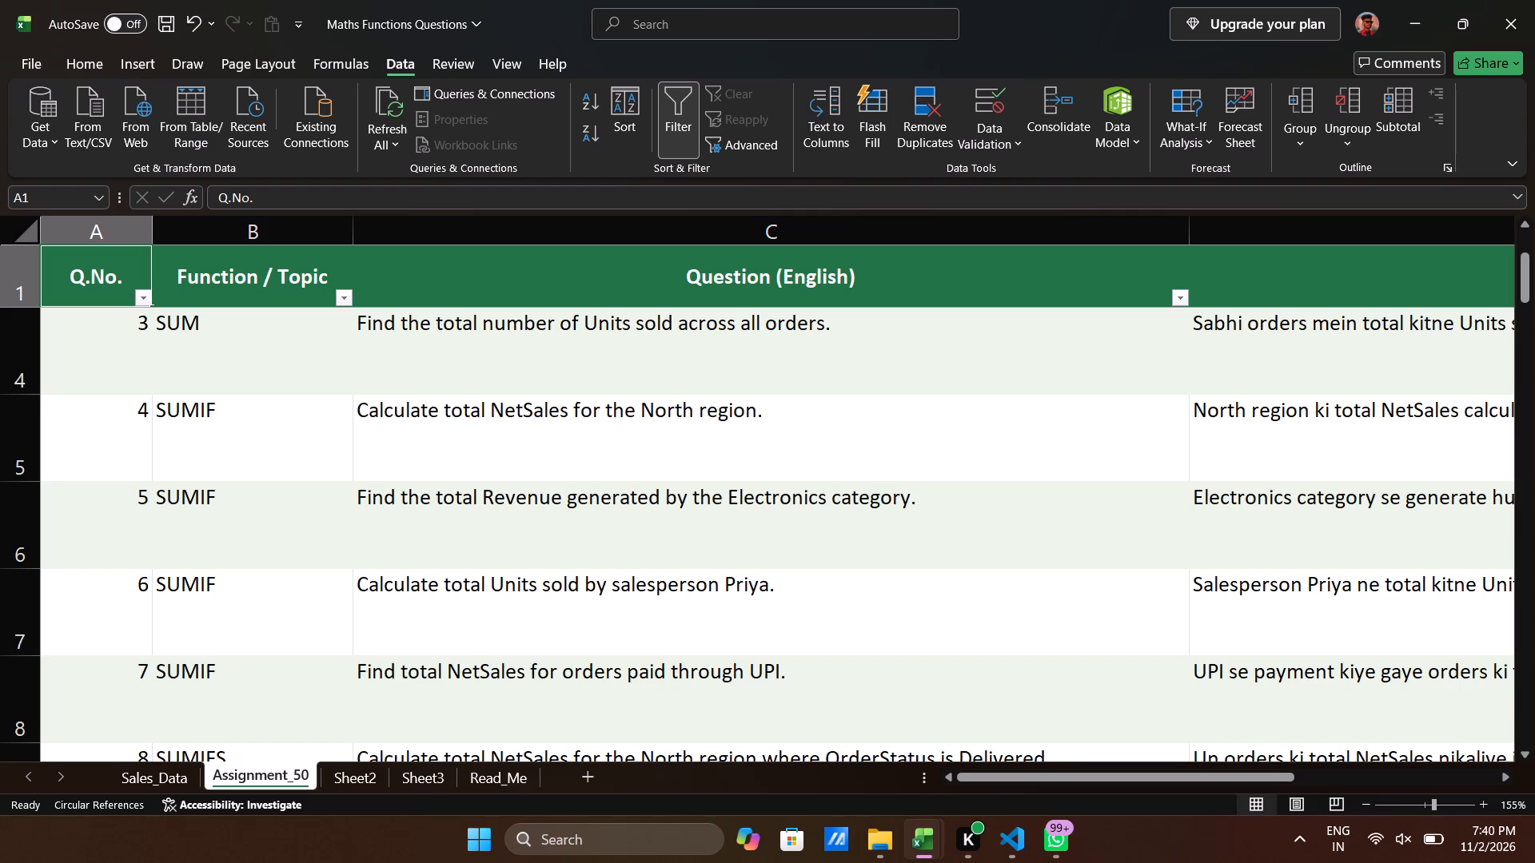
left_click(422, 774)
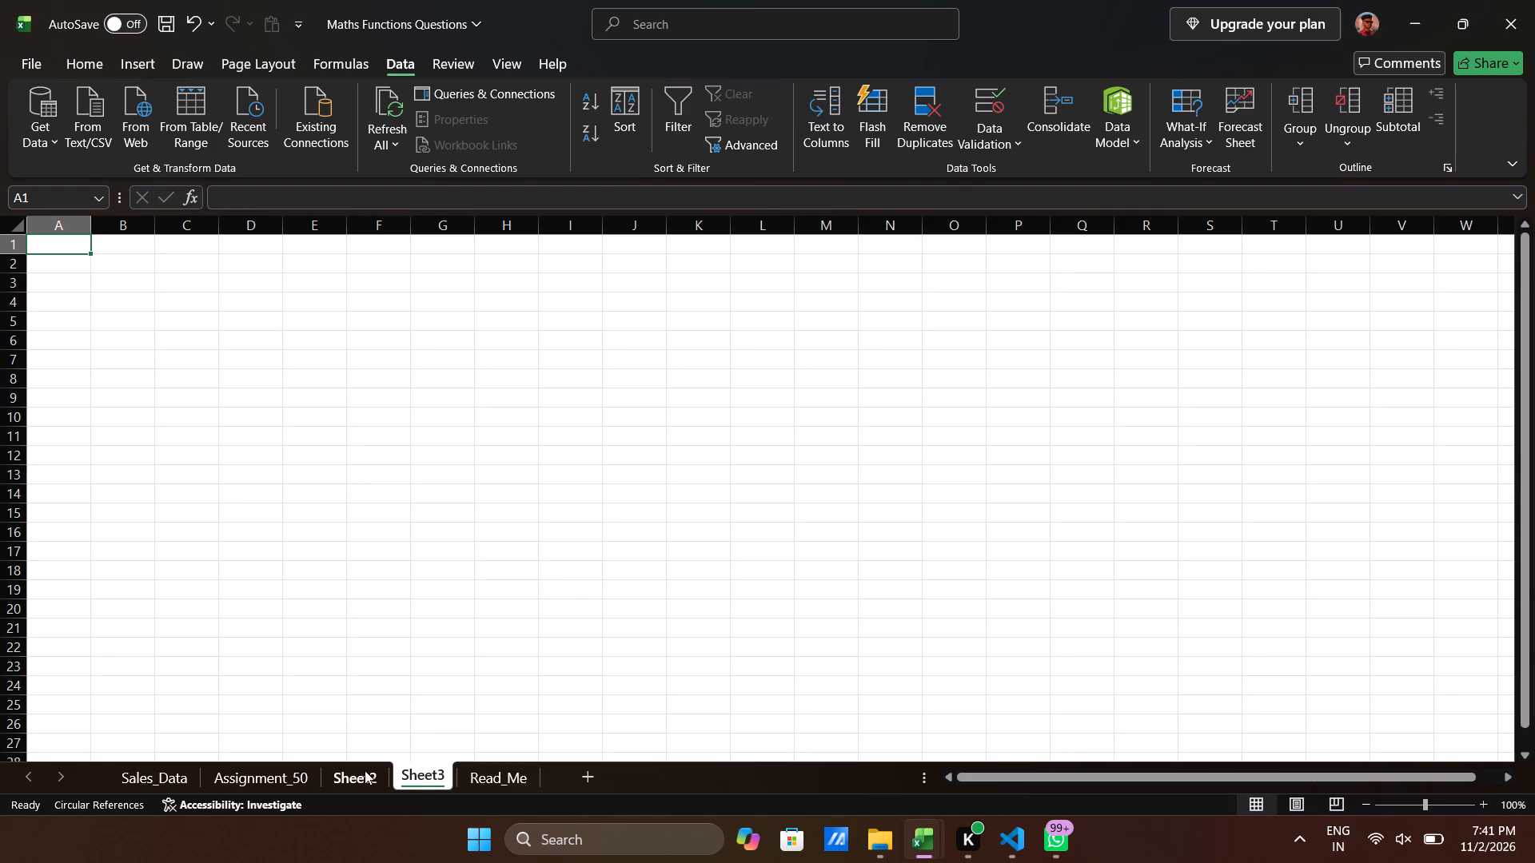
left_click(365, 770)
scroll(855, 447, "up", 1)
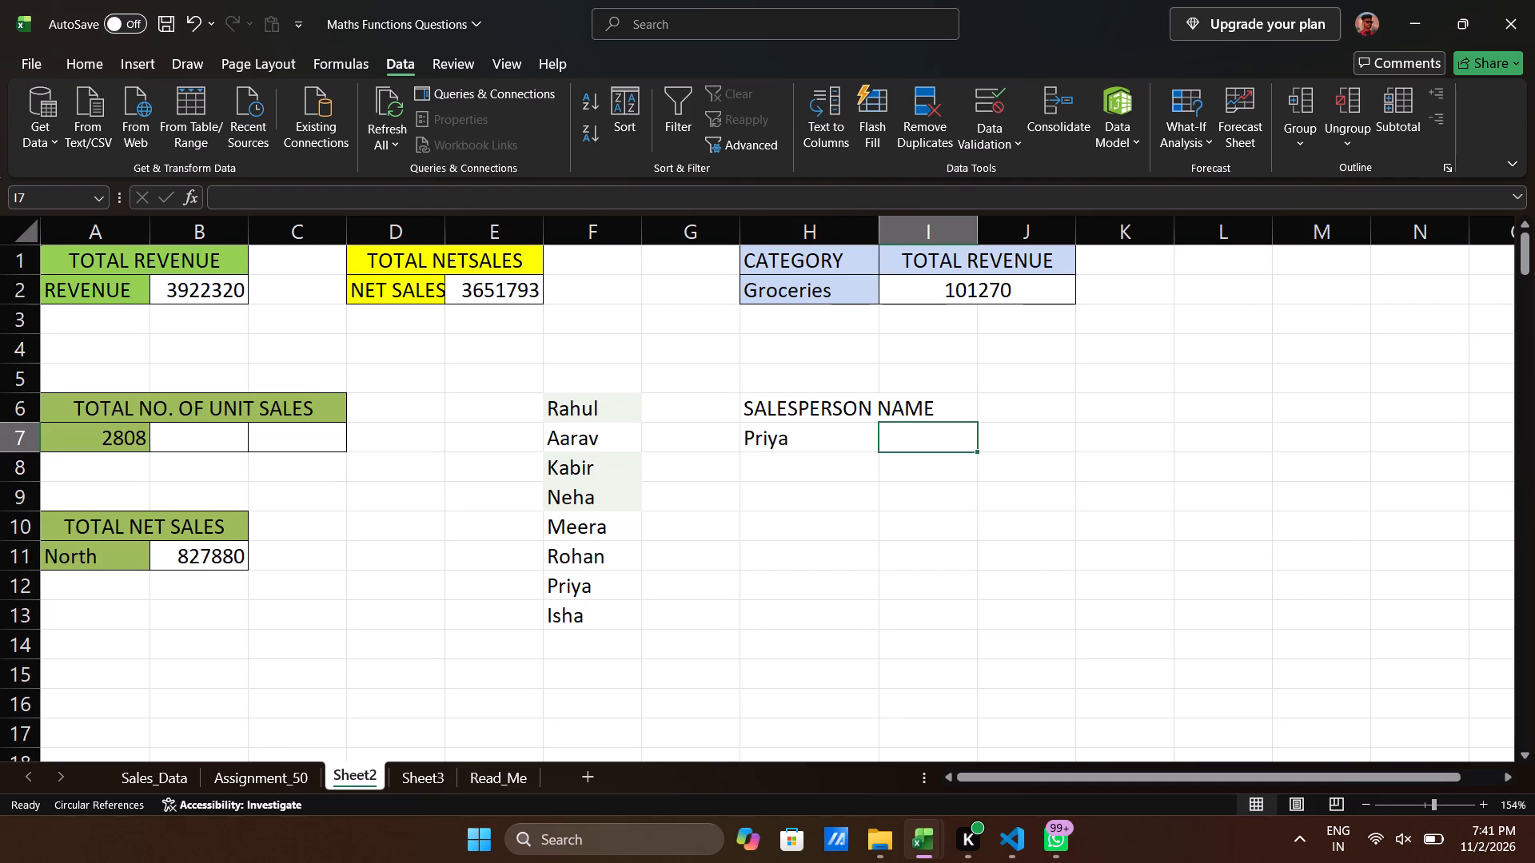
scroll(445, 391, "up", 1)
scroll(257, 423, "right", 1)
Calculate the selected salesperson's total units in I7 with =SUMIF(Sales_Data!D2:D201,Sheet2!H7,Sales_Data!G2:G201).
key("equal")
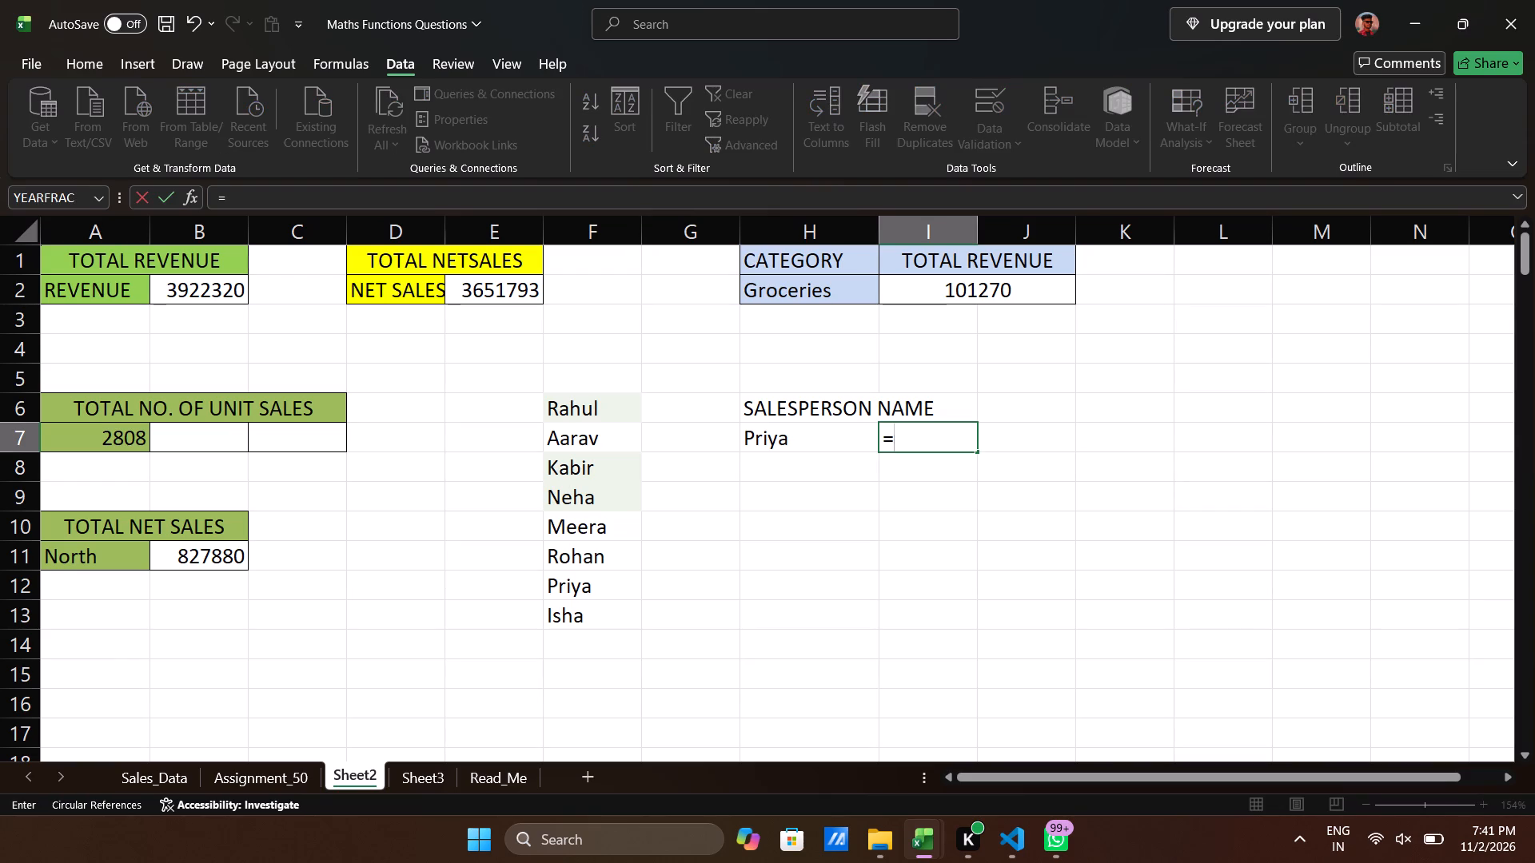
type("SUM")
type("IF")
key("Tab")
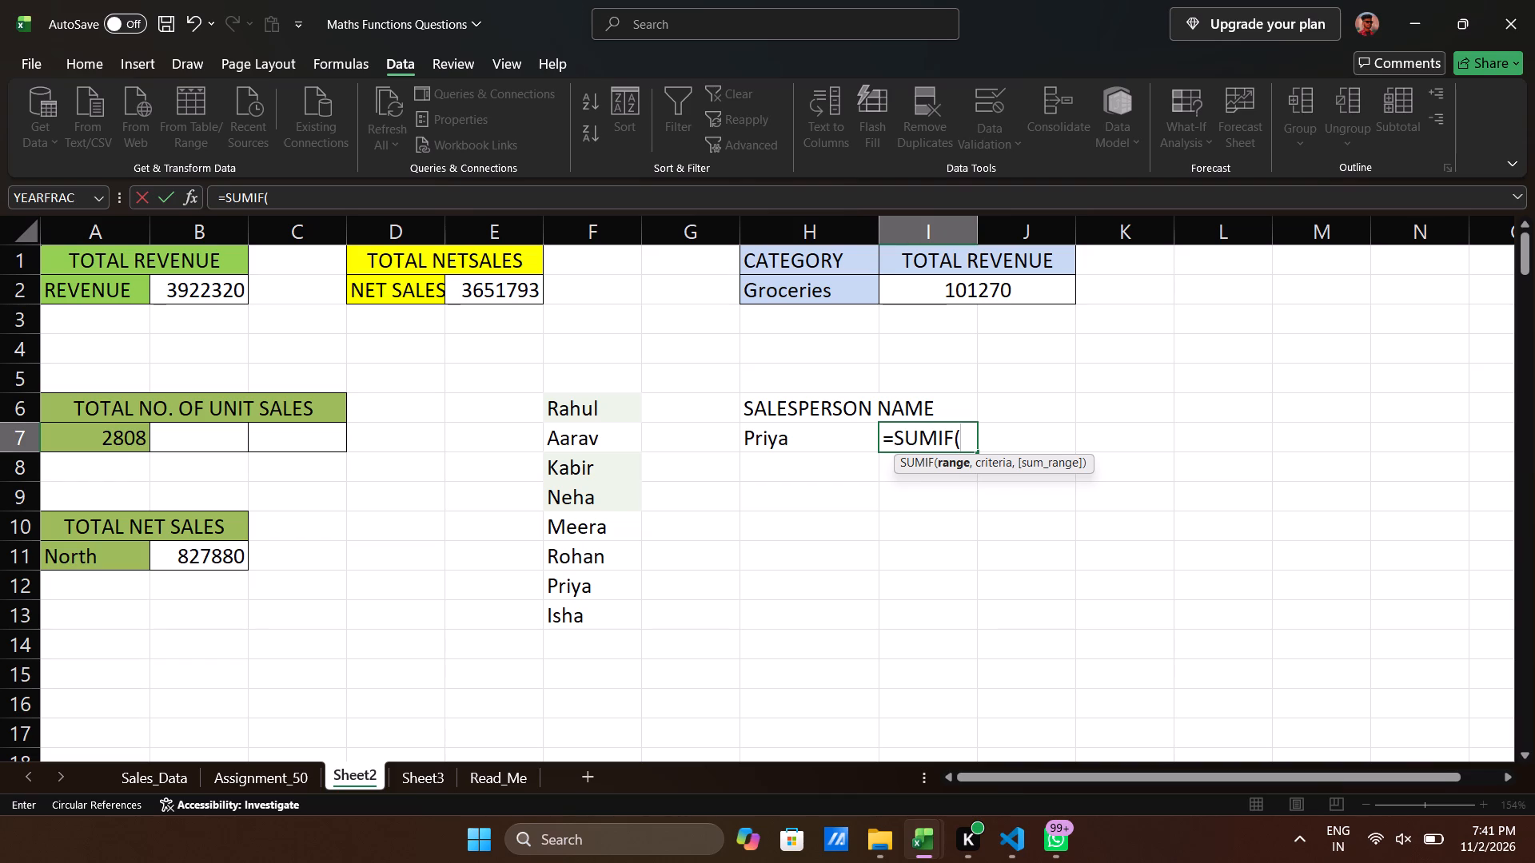
left_click(150, 776)
scroll(329, 359, "up", 4)
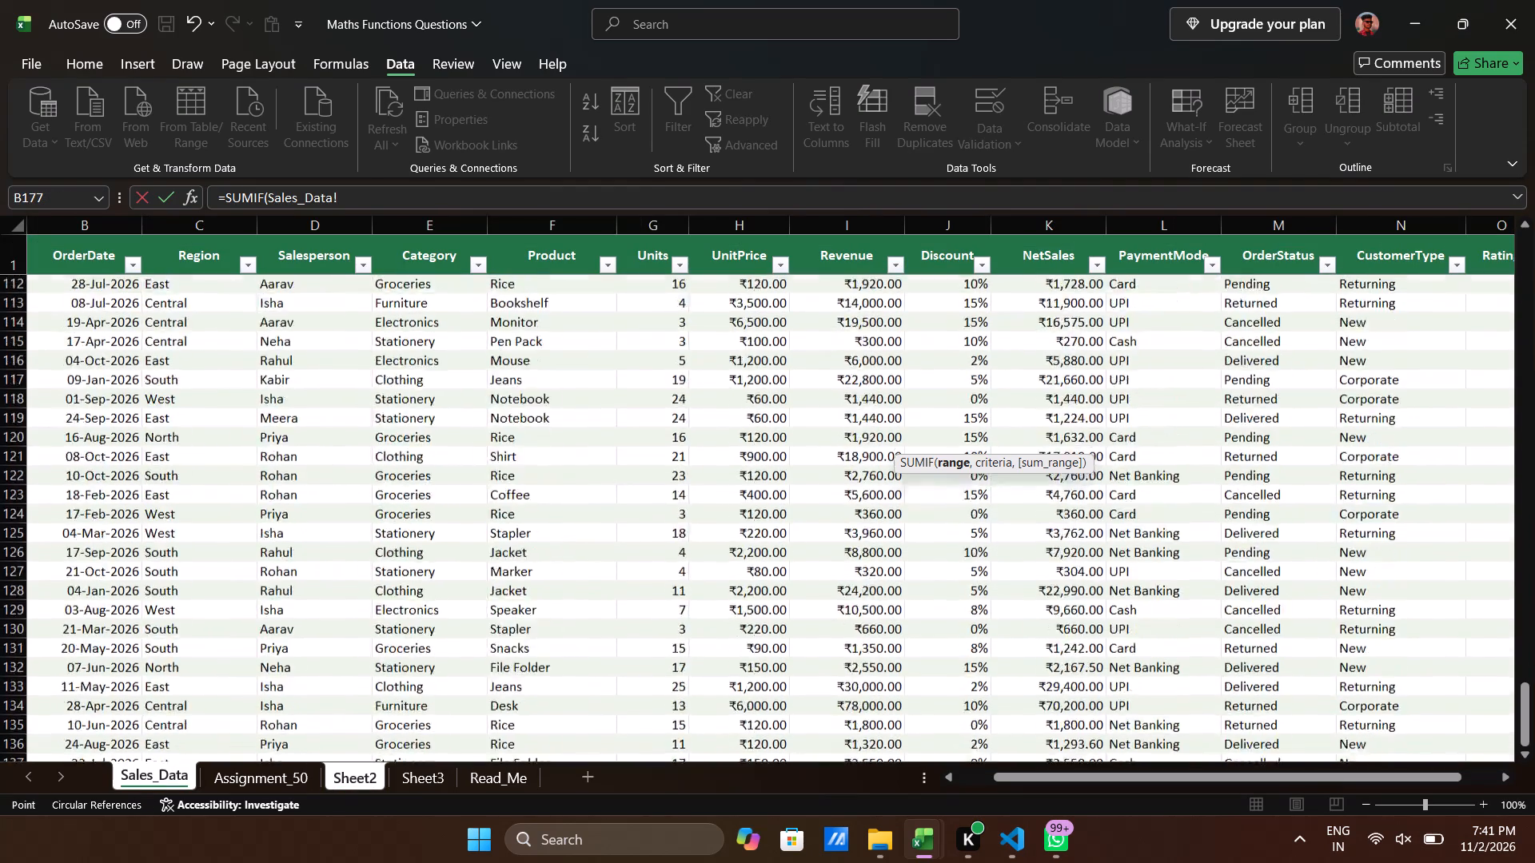
scroll(329, 359, "up", 4)
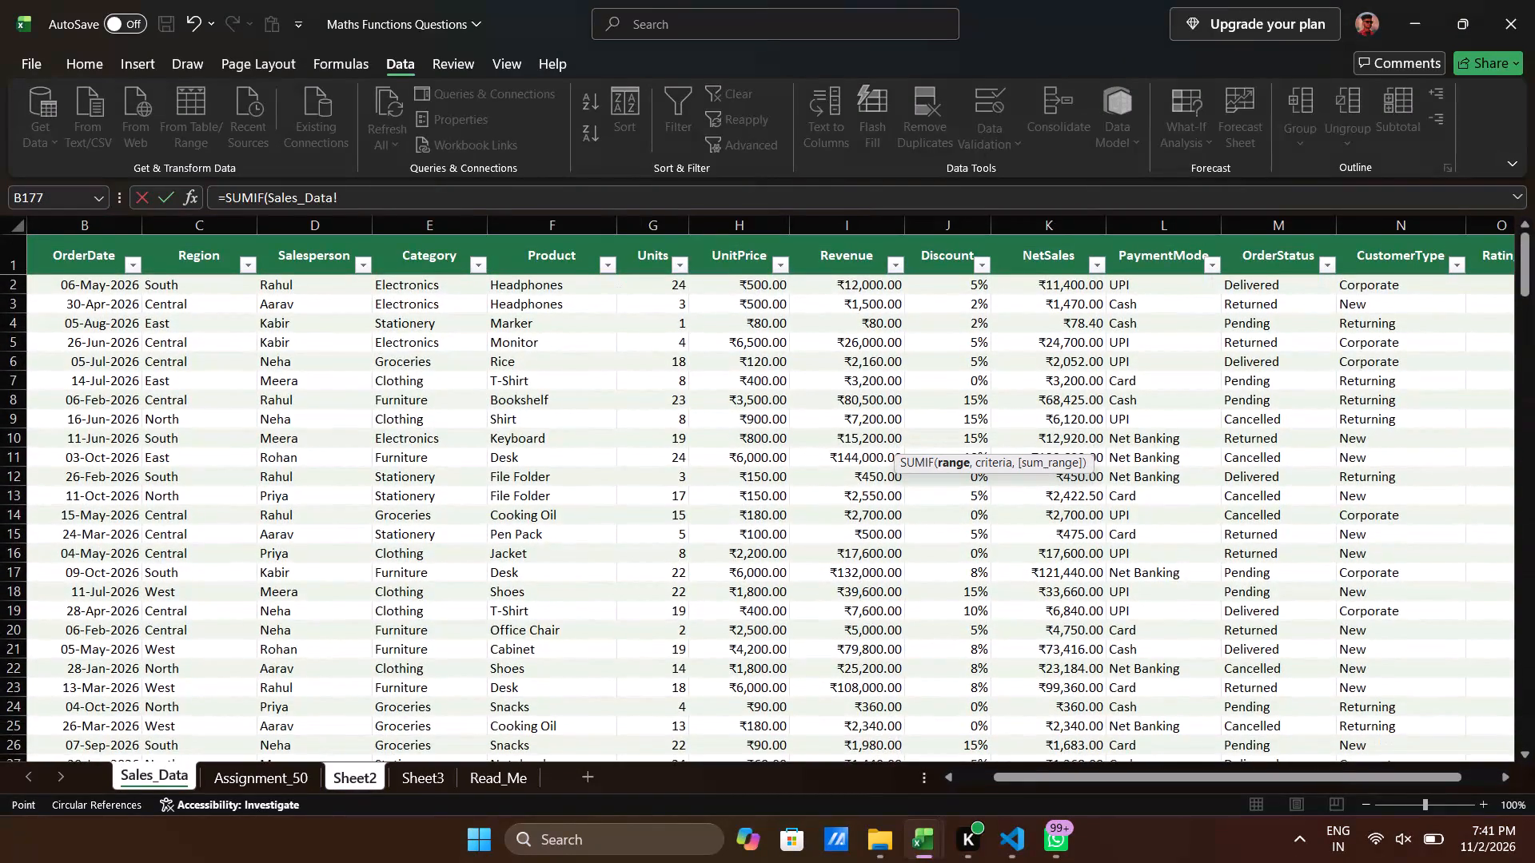
left_click(305, 285)
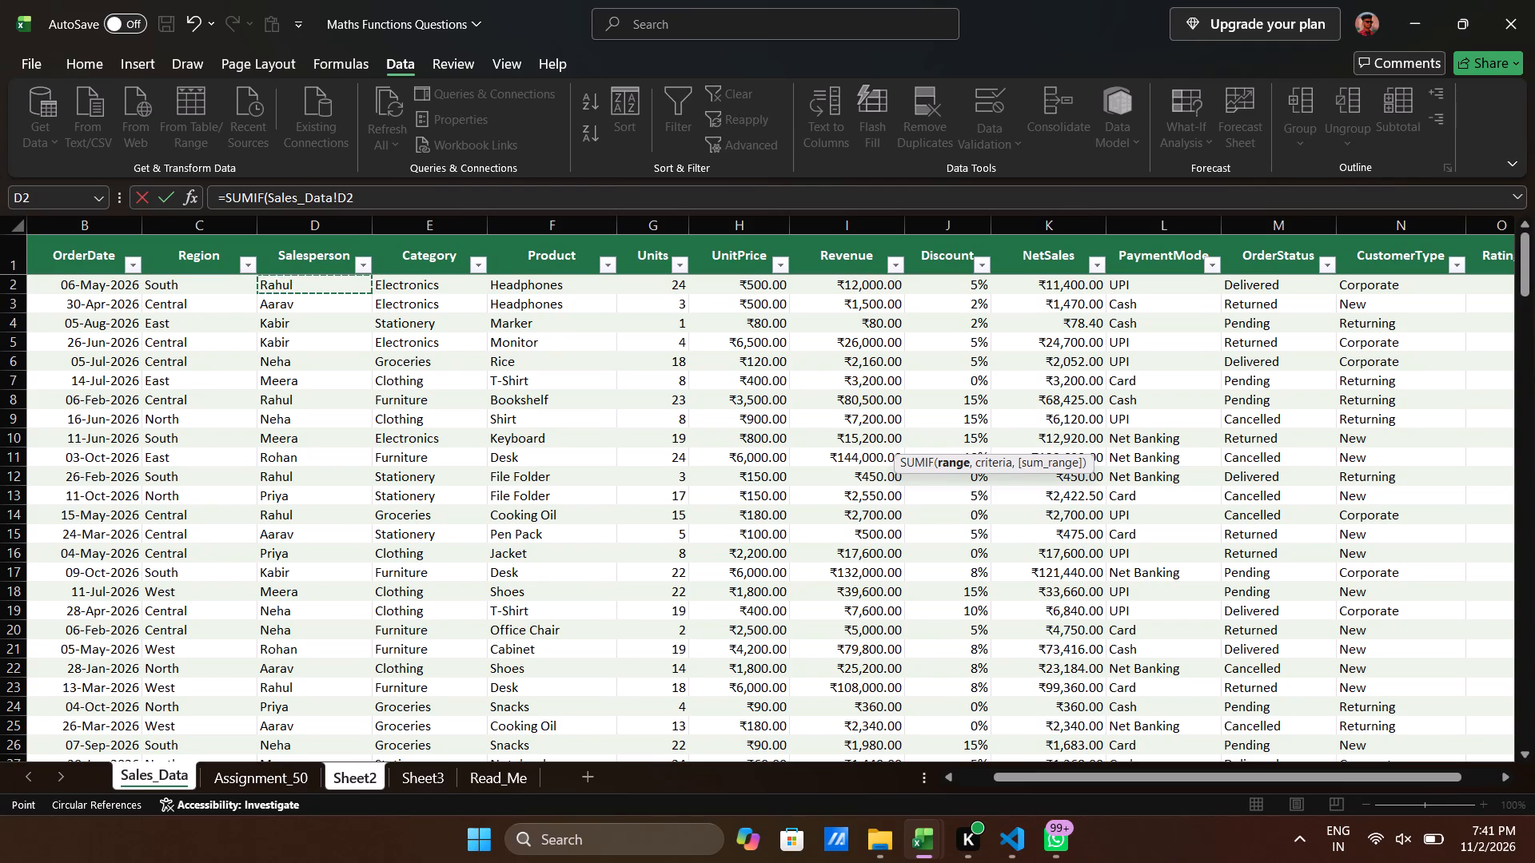
key("ctrl+shift+Down")
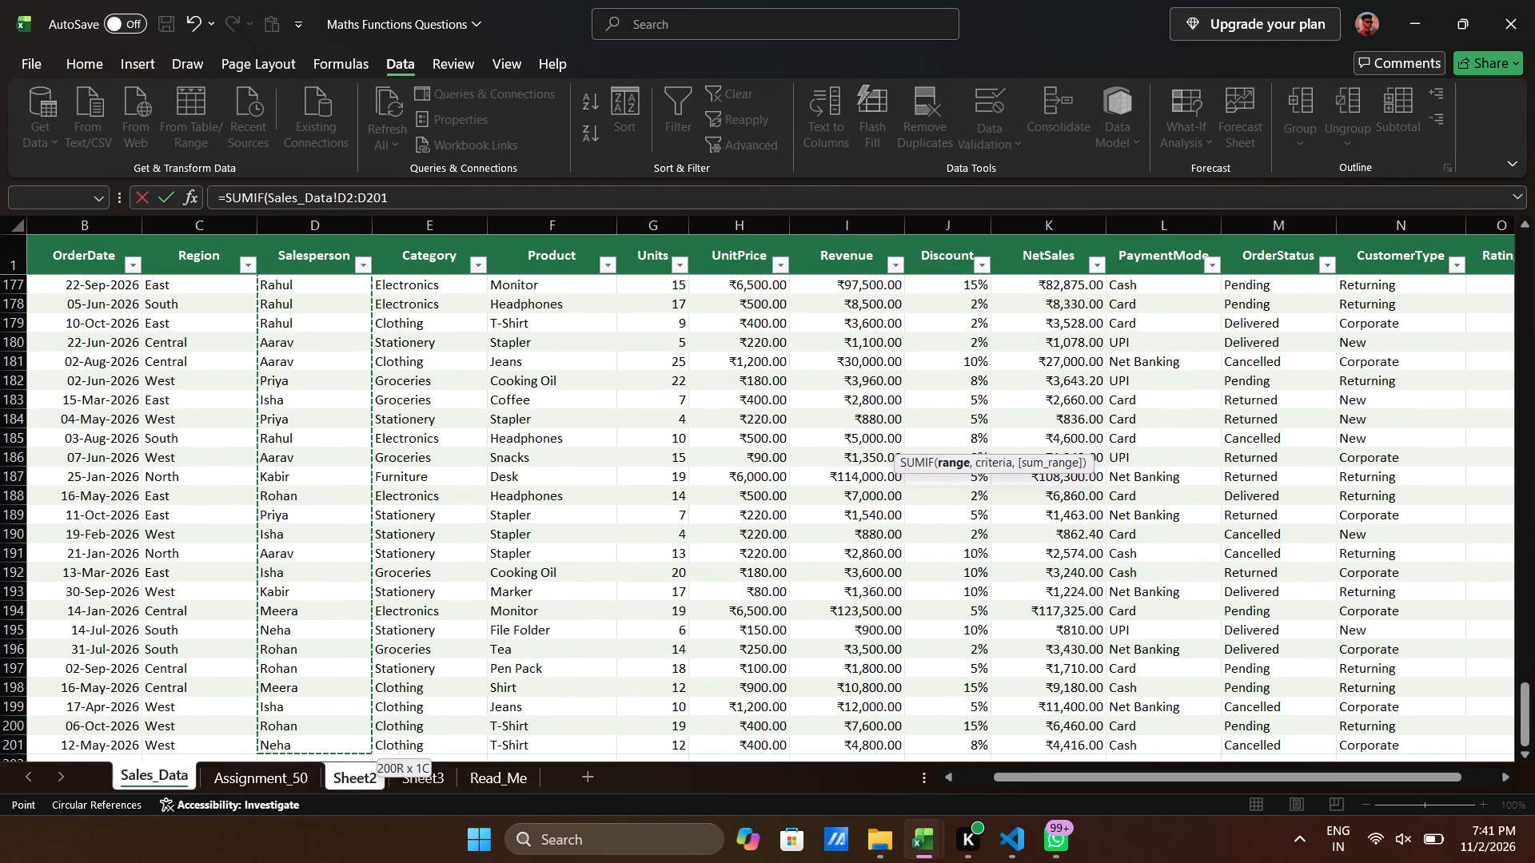
key("comma")
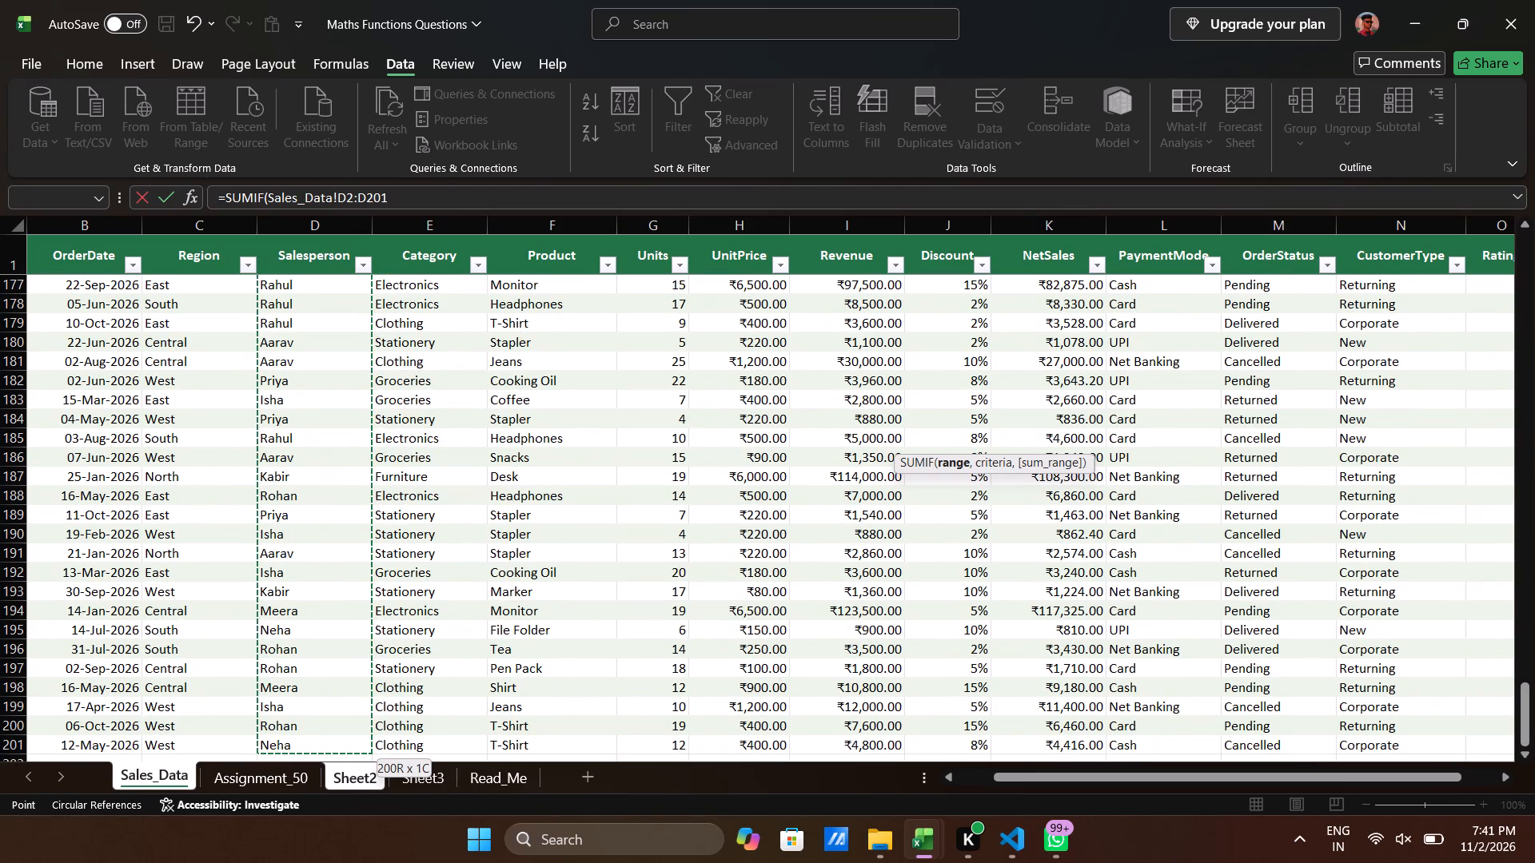
left_click(361, 780)
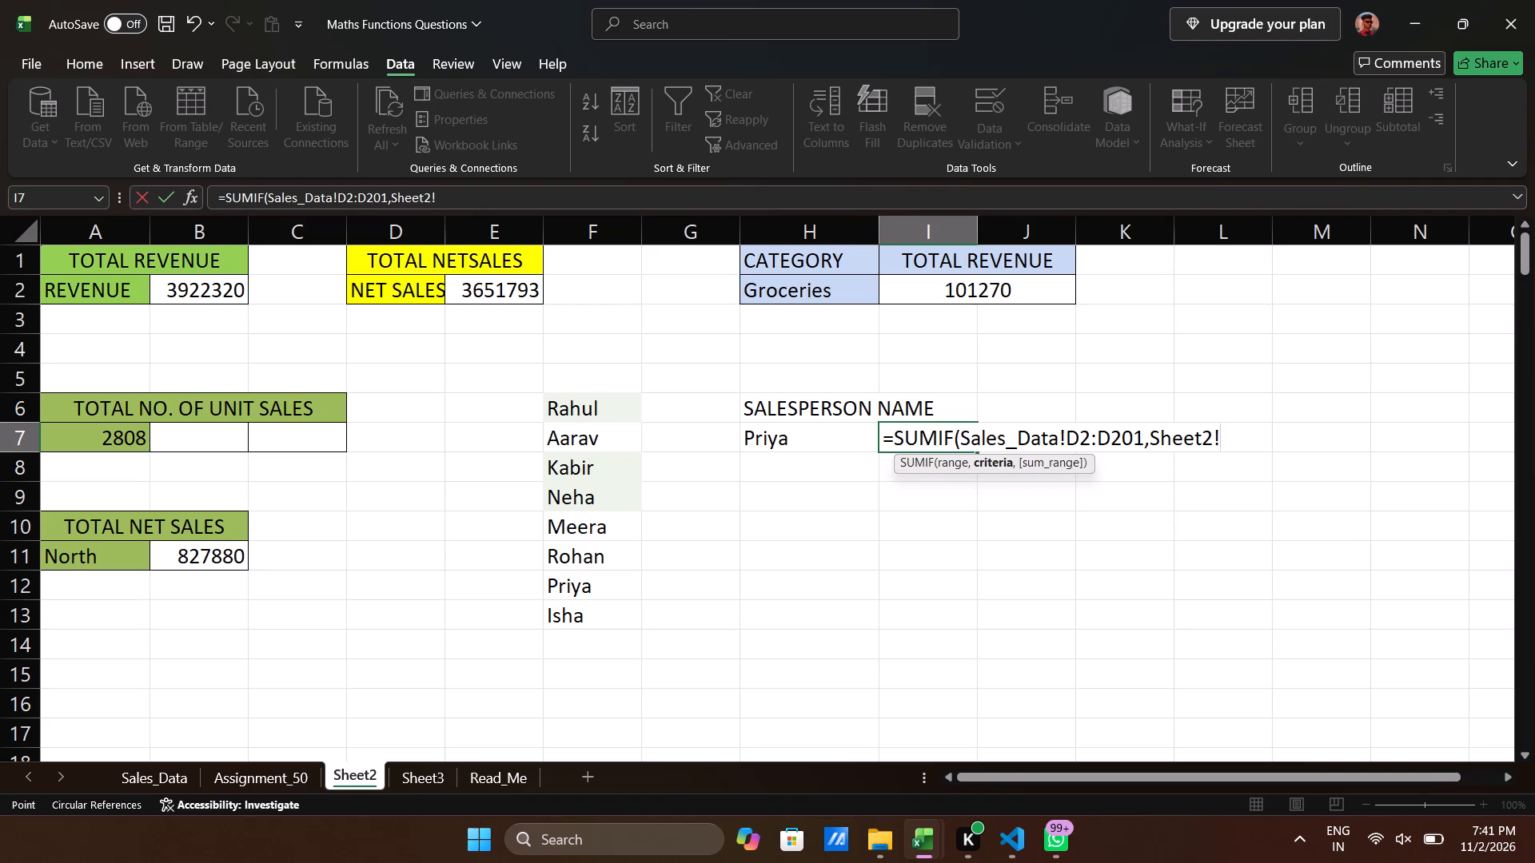
left_click(815, 441)
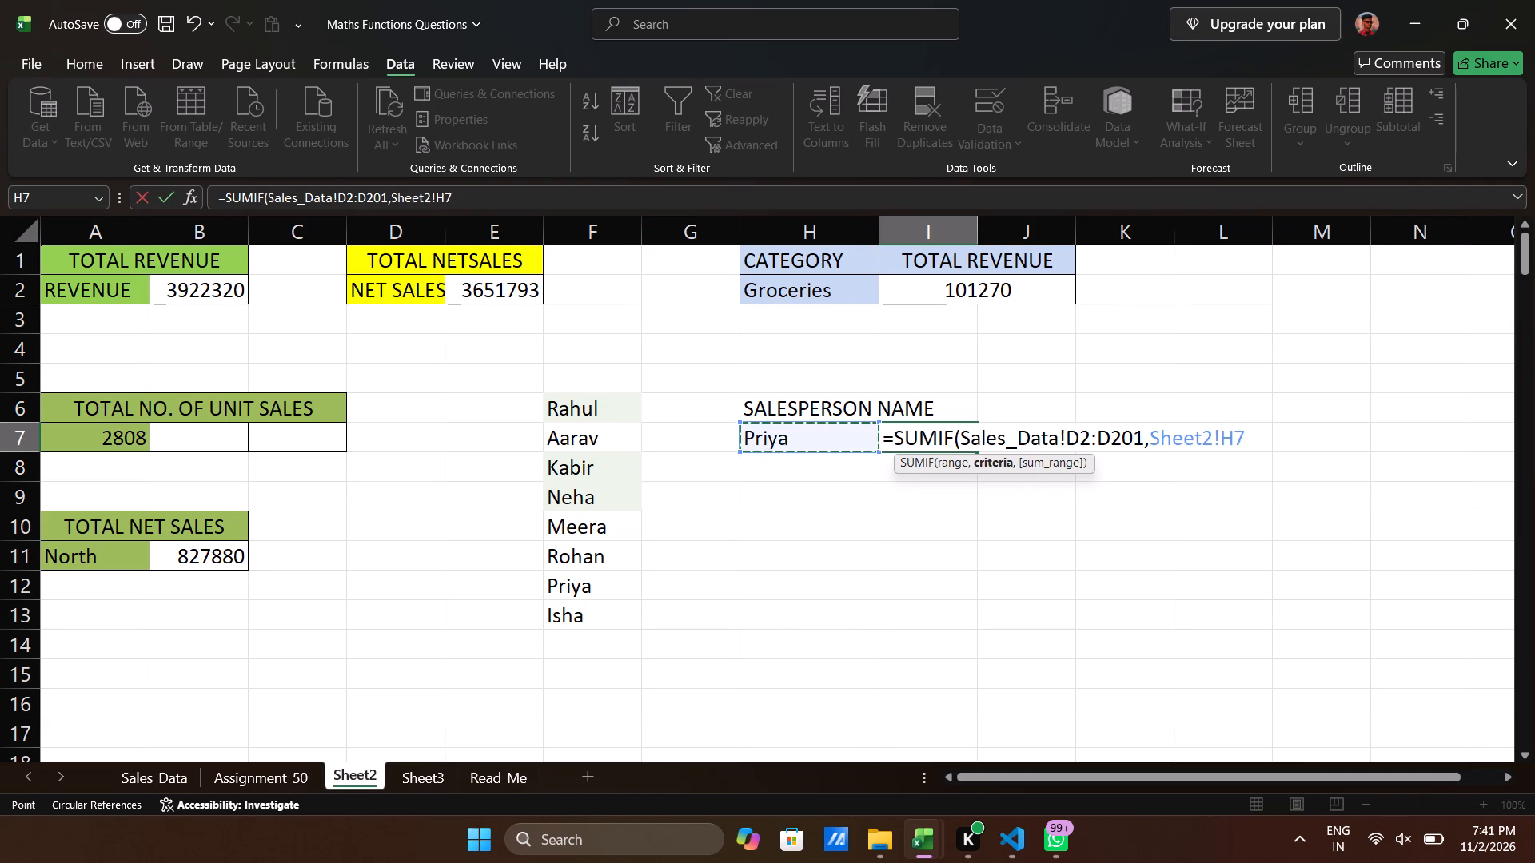
key("comma")
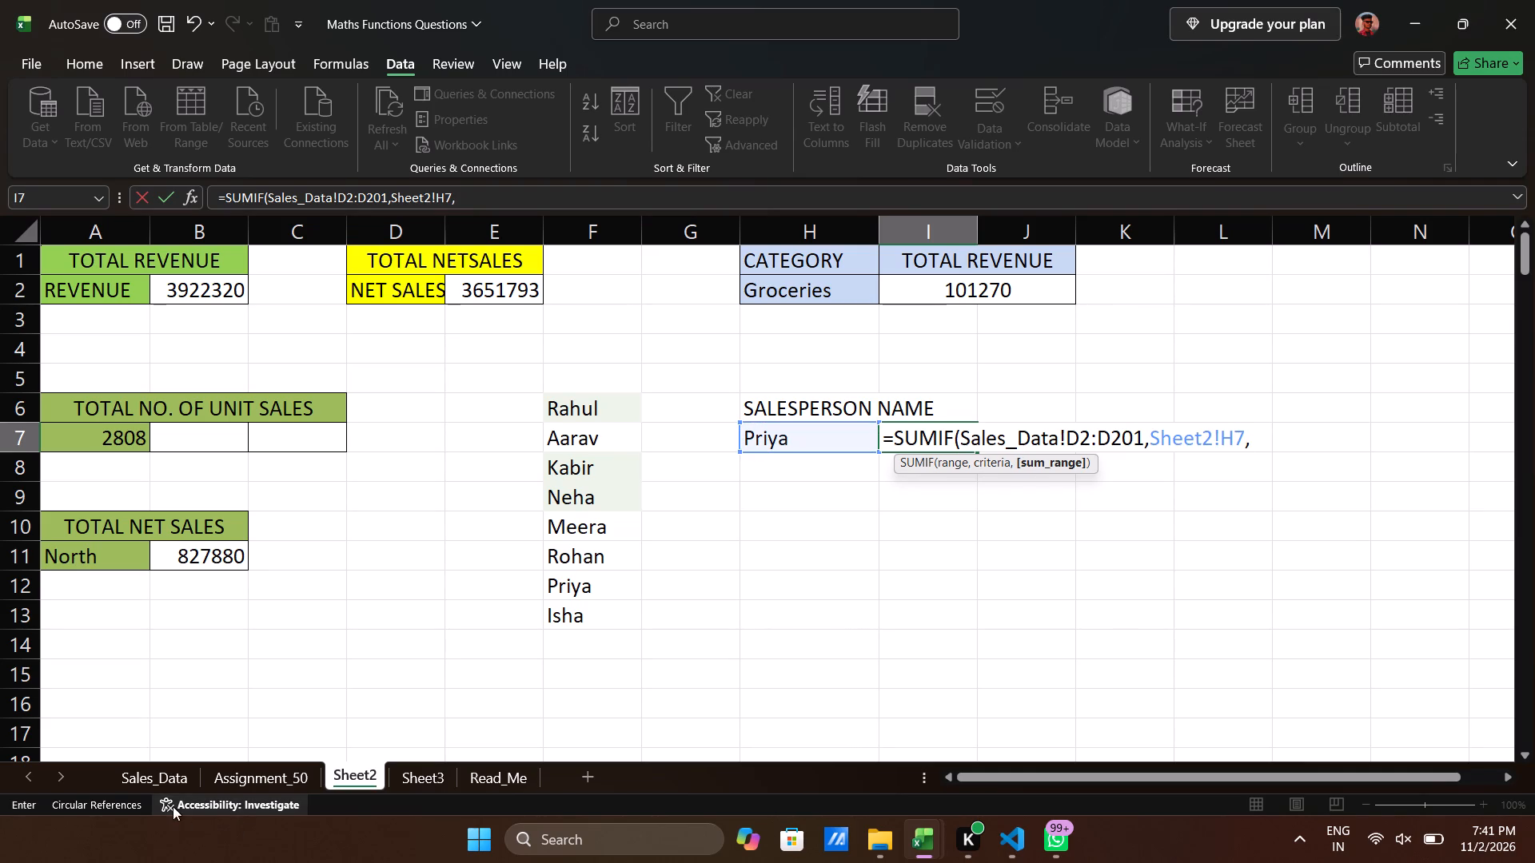
left_click(171, 766)
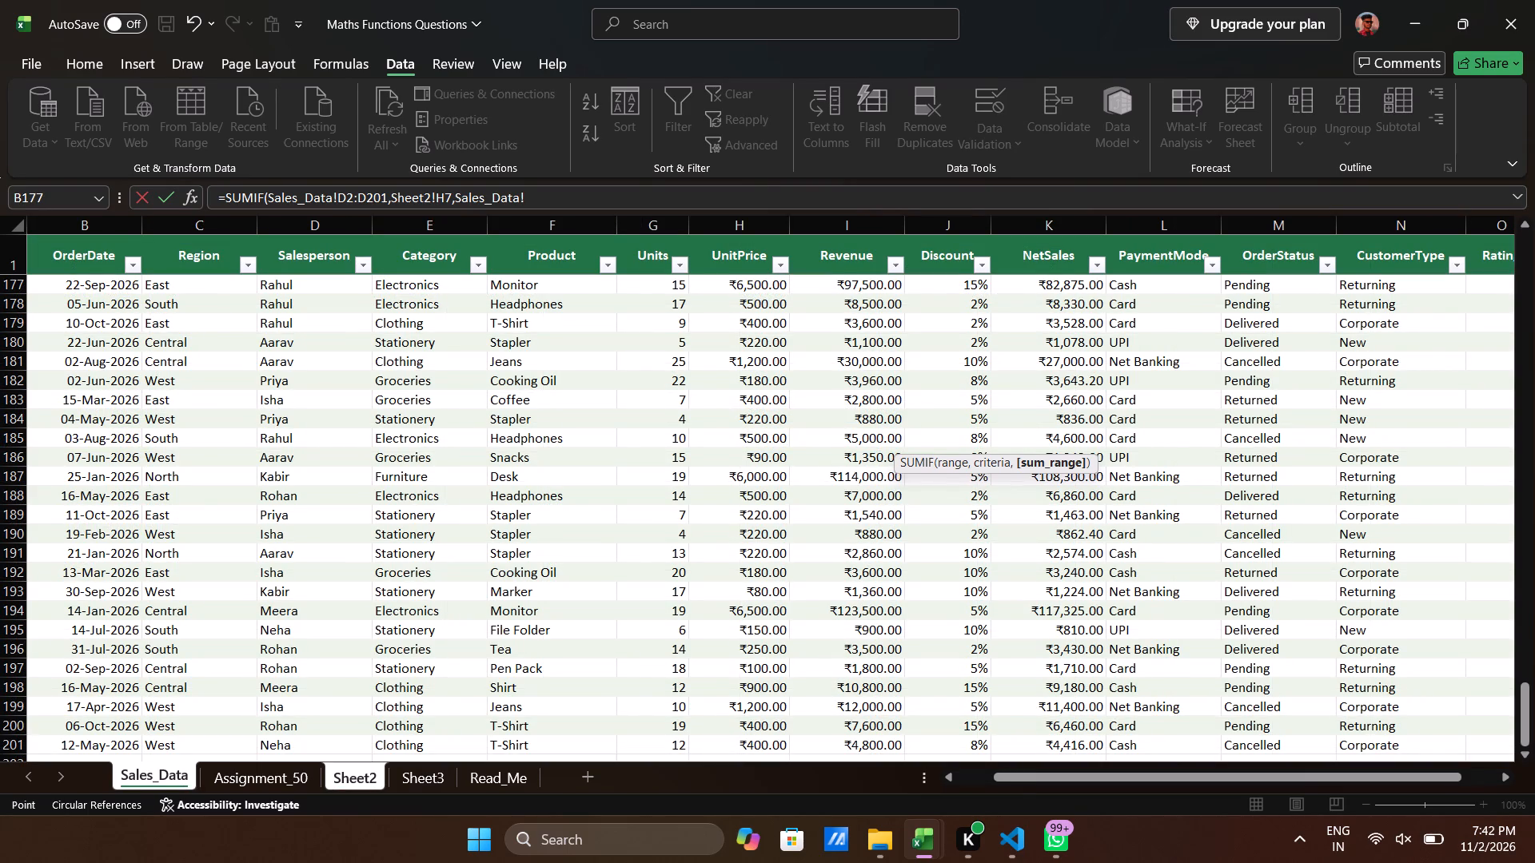
scroll(659, 292, "up", 7)
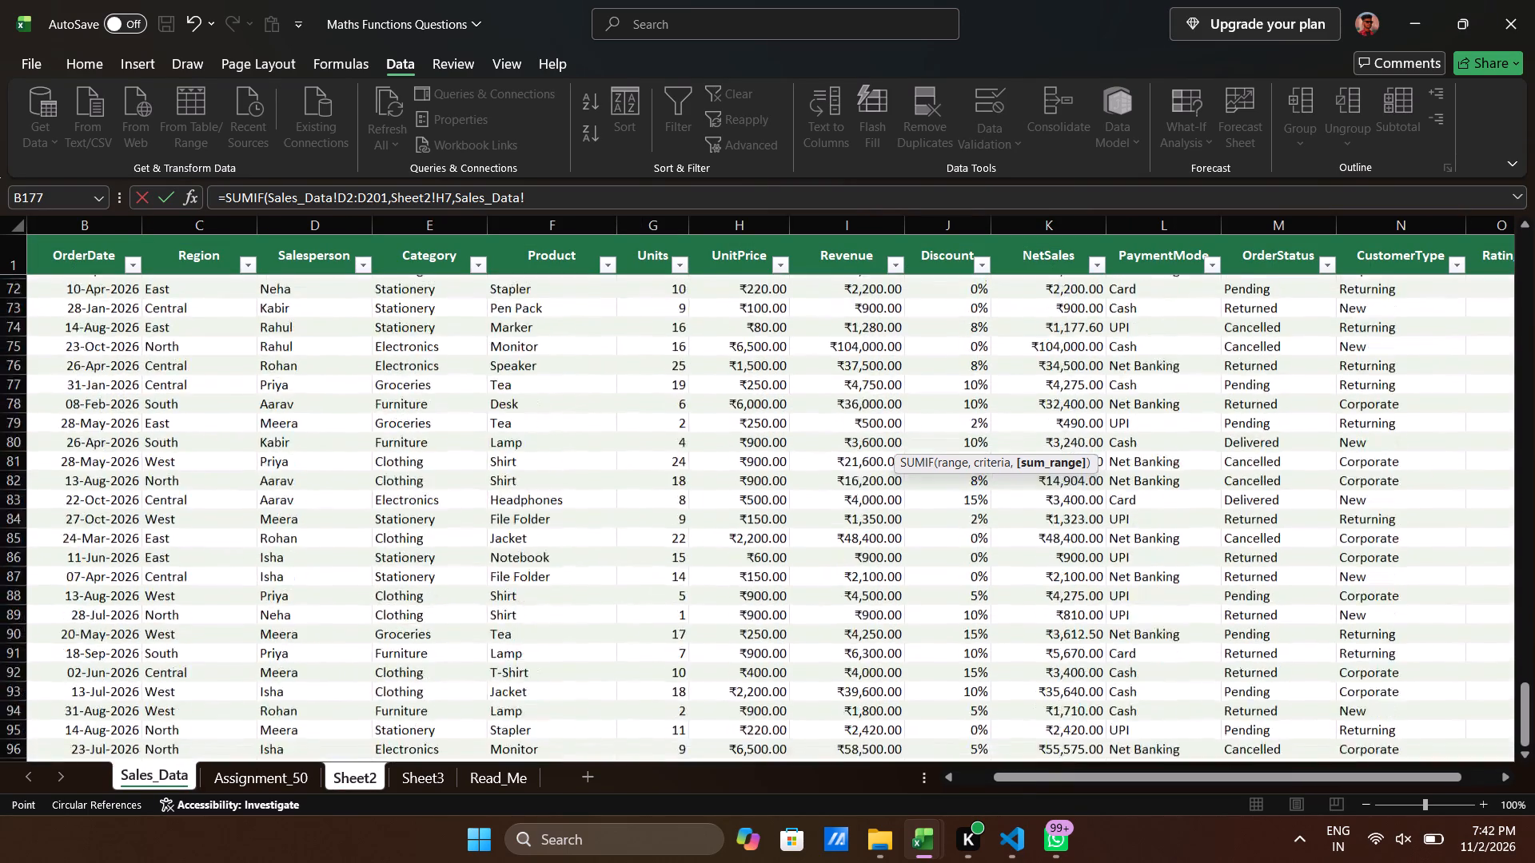
left_click(654, 285)
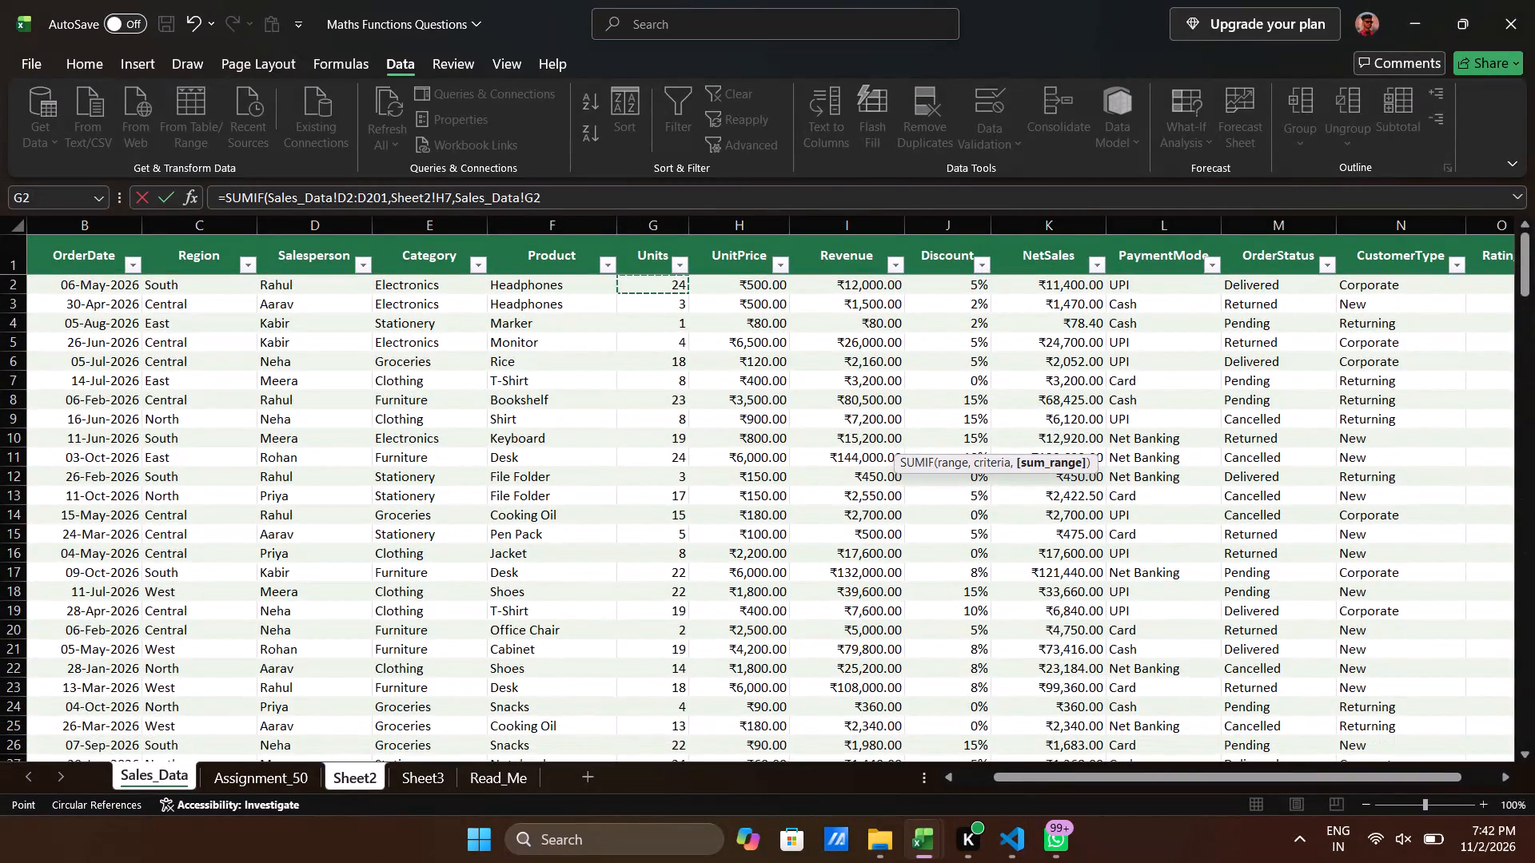
key("ctrl+shift+Down")
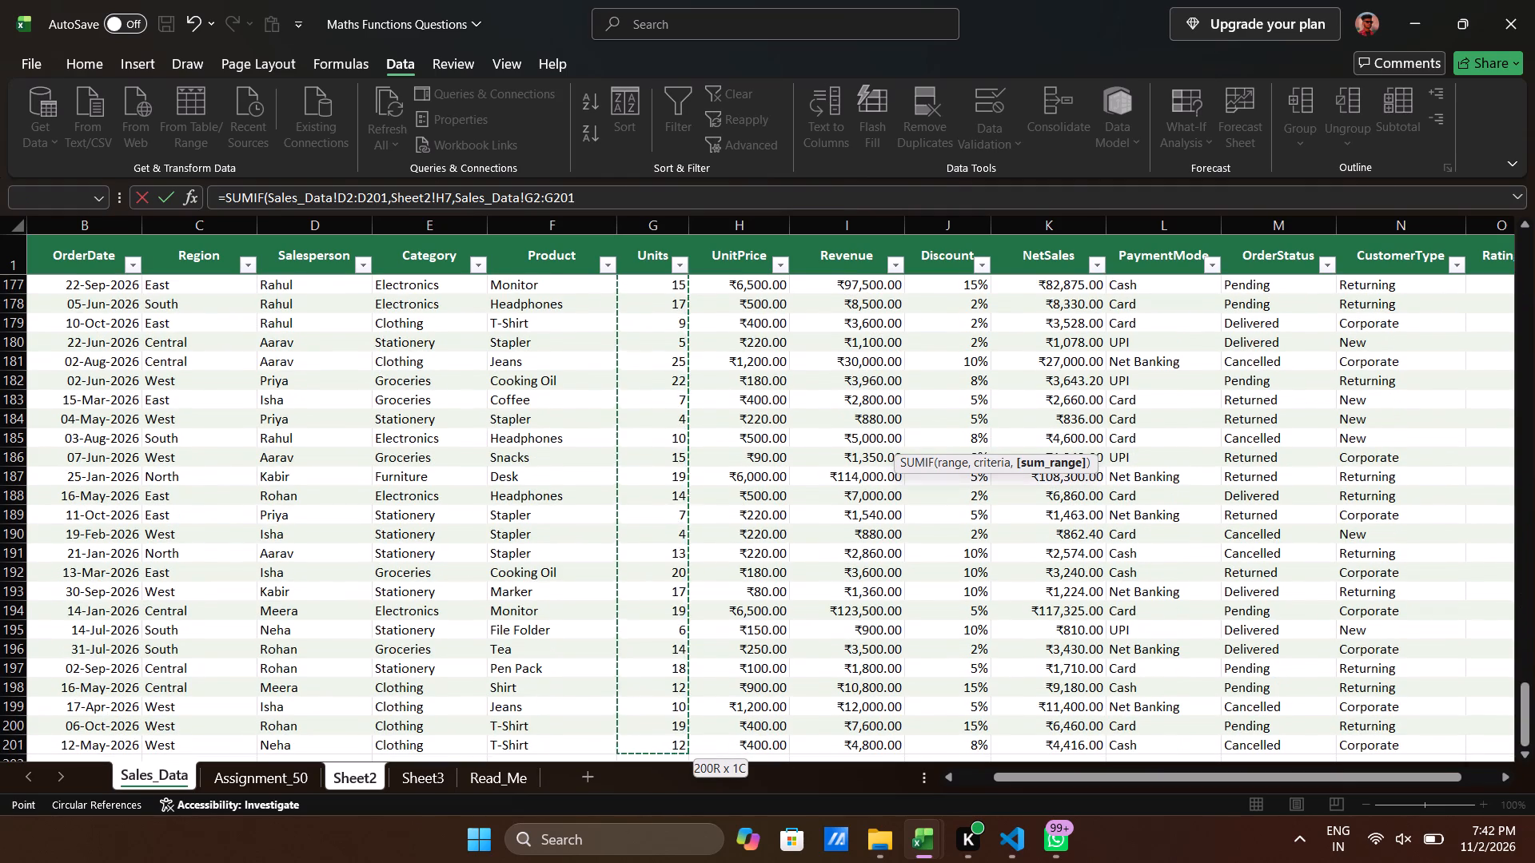
key("shift+parenright")
key("Return")
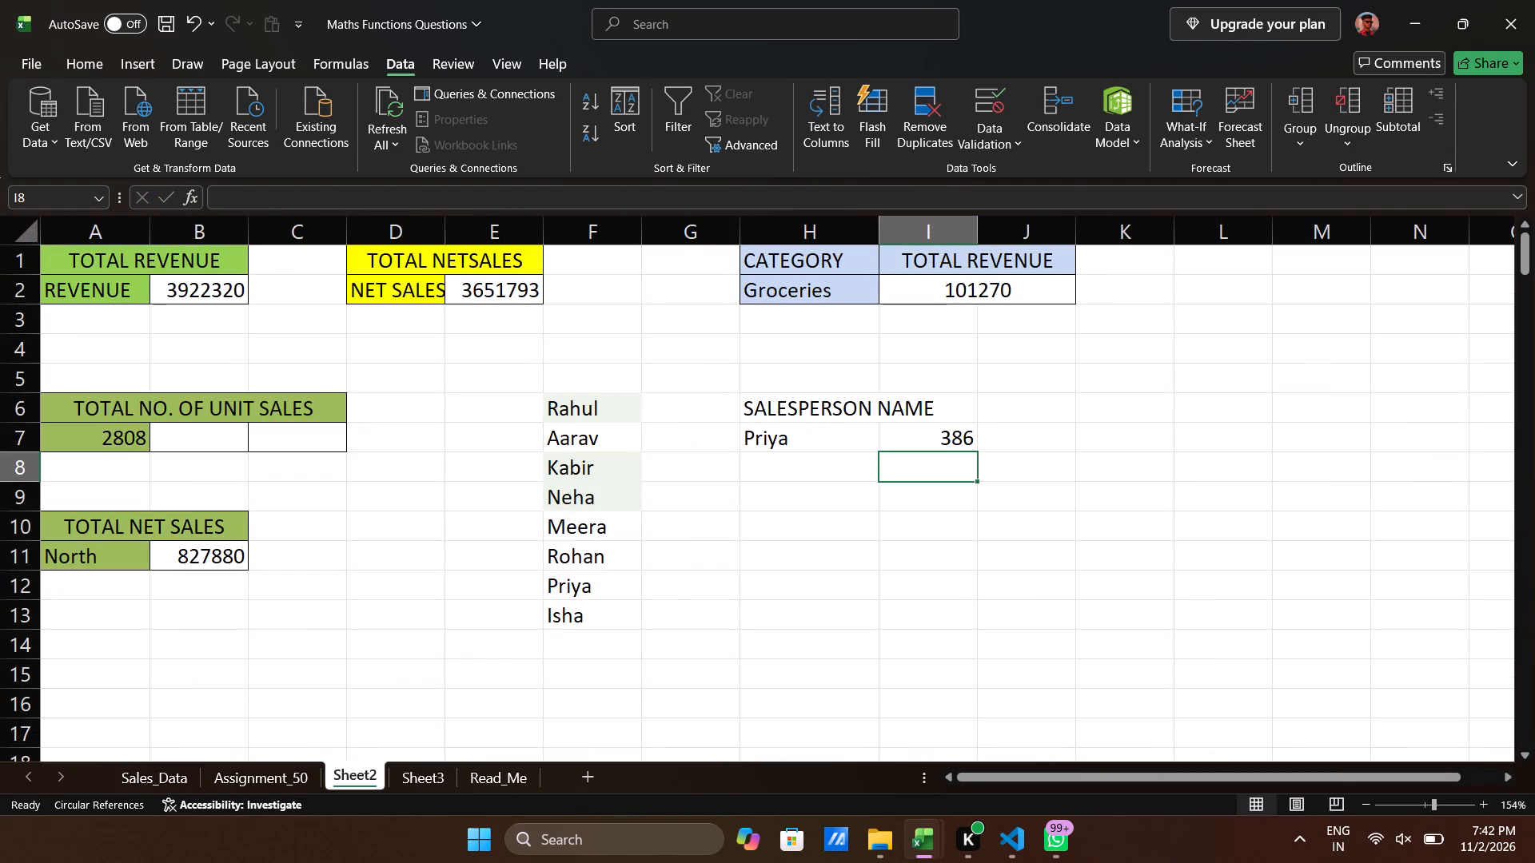
Apply all borders to the salesperson block H6:I7.
left_click(794, 441)
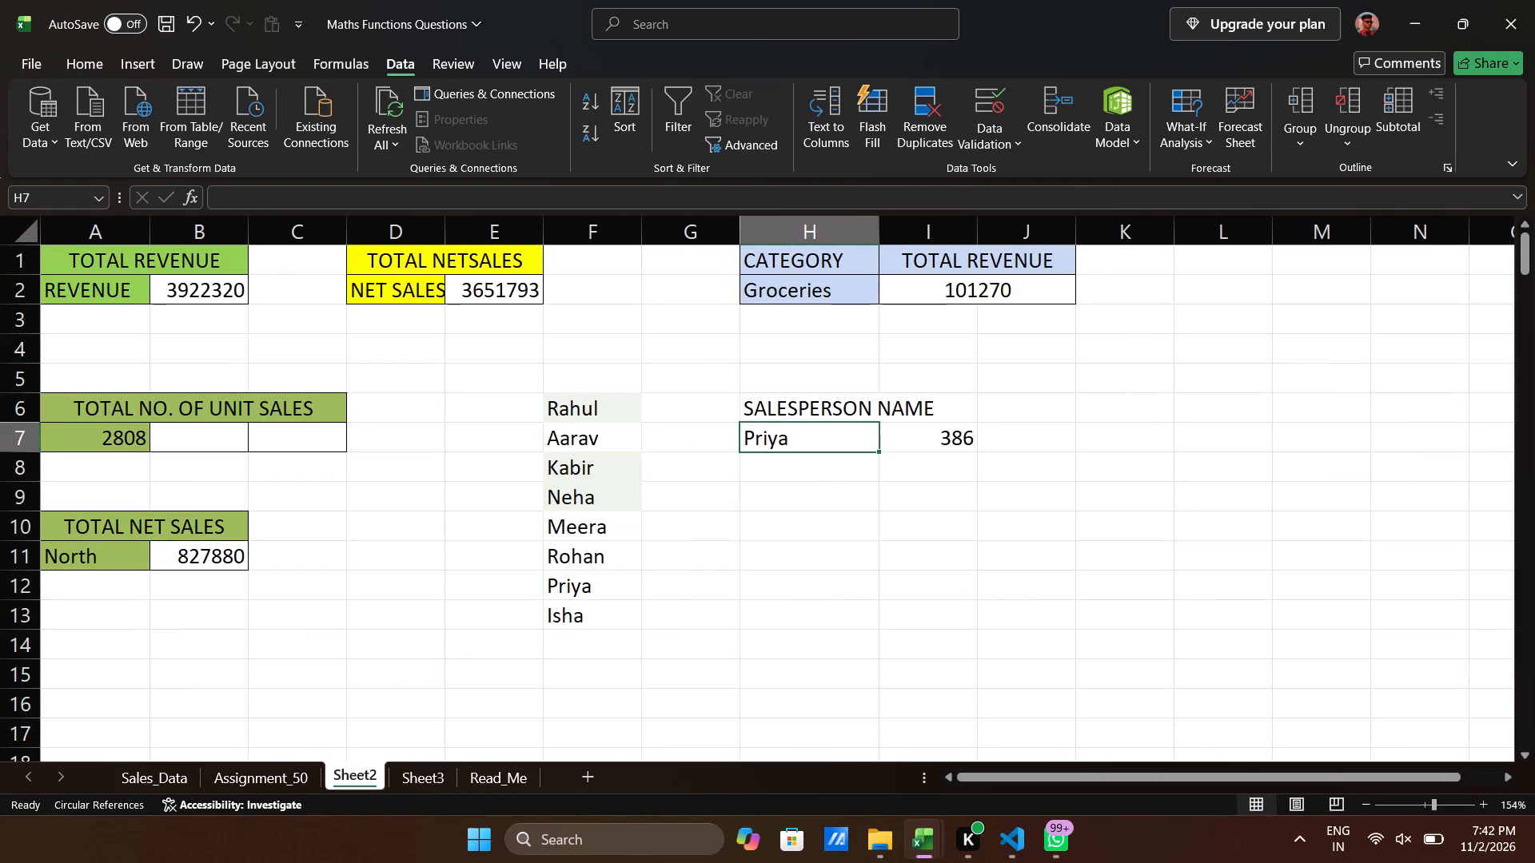
left_click_drag(768, 412, 949, 439)
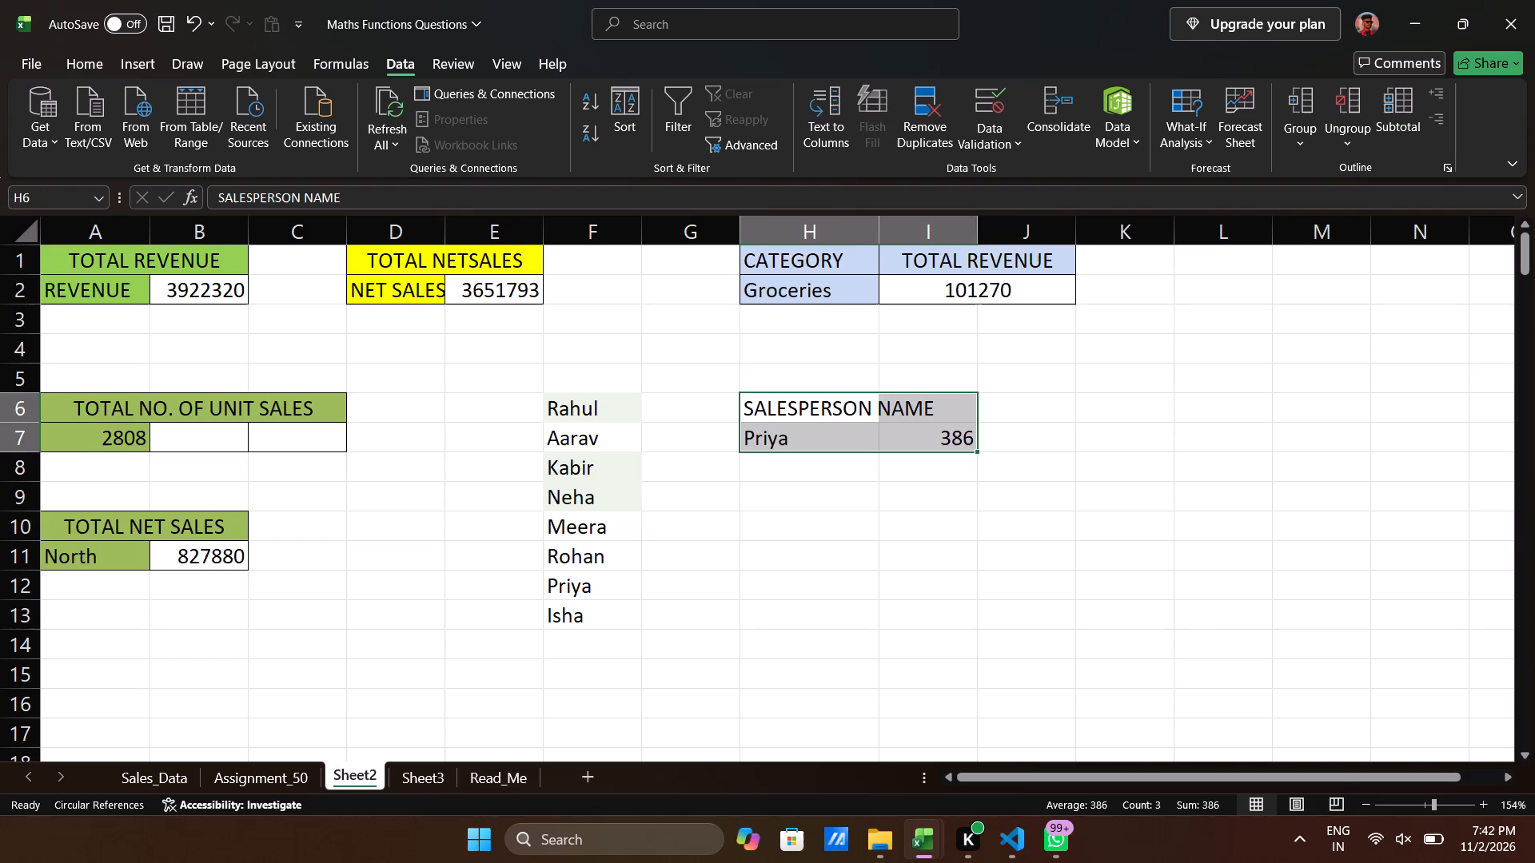
left_click(90, 66)
left_click(294, 133)
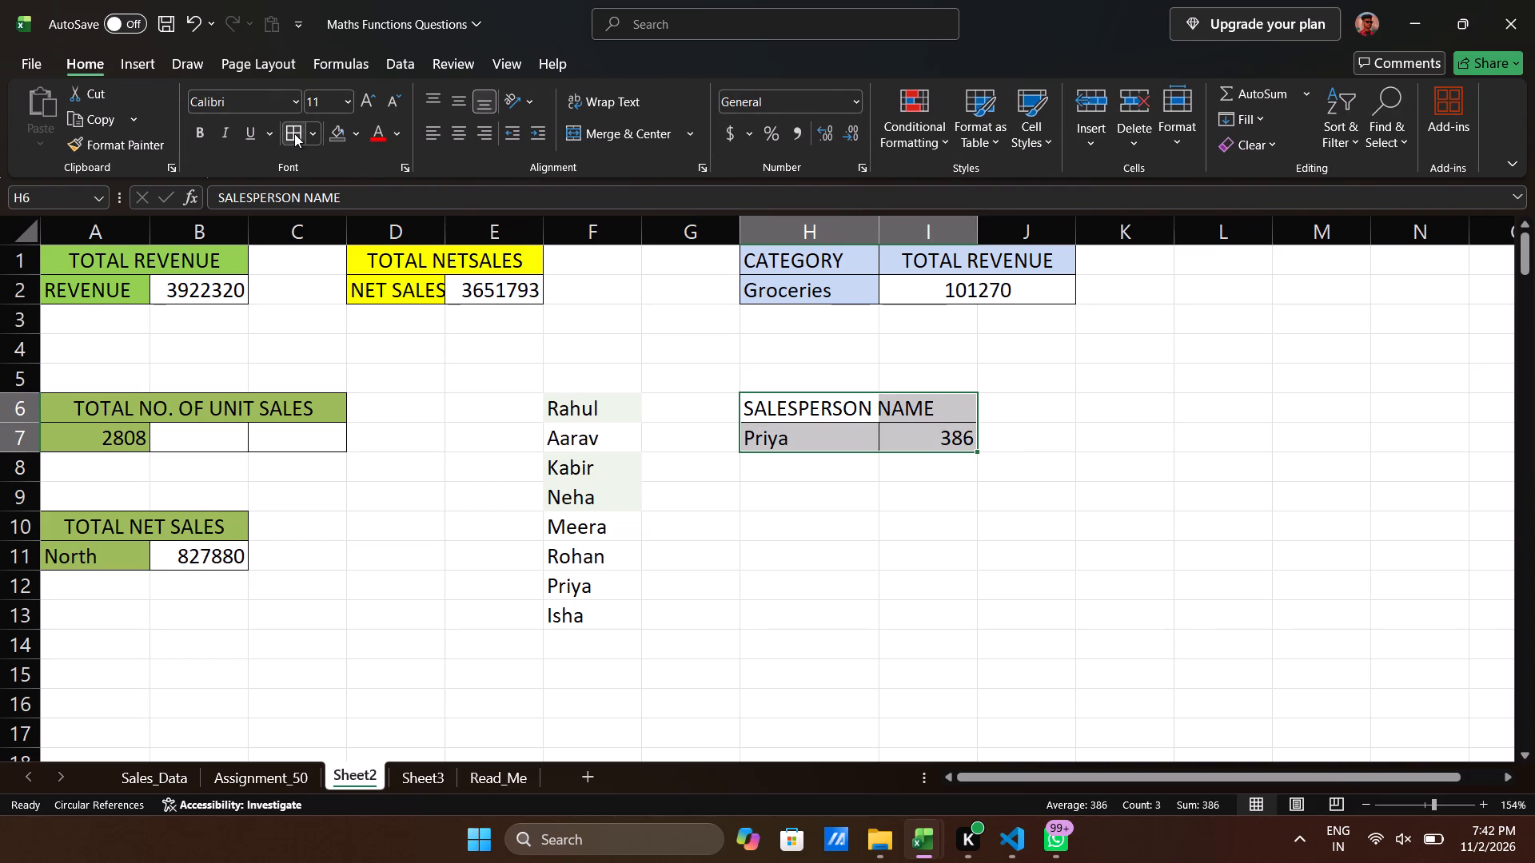
Fill the salesperson block H6:I7 with Aqua, Accent 5, Lighter 60%.
left_click(355, 134)
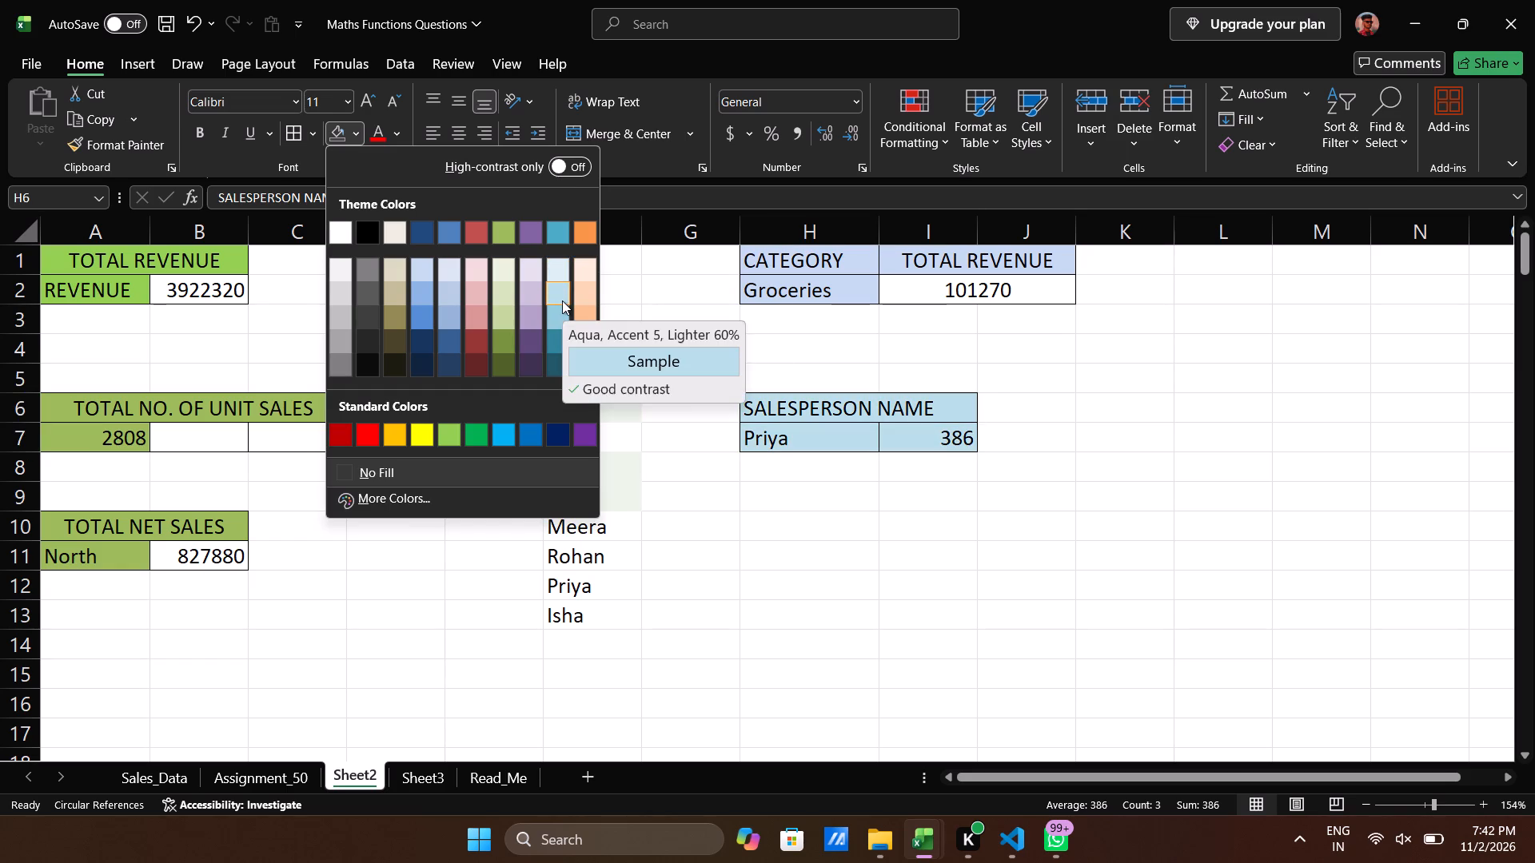
left_click(562, 300)
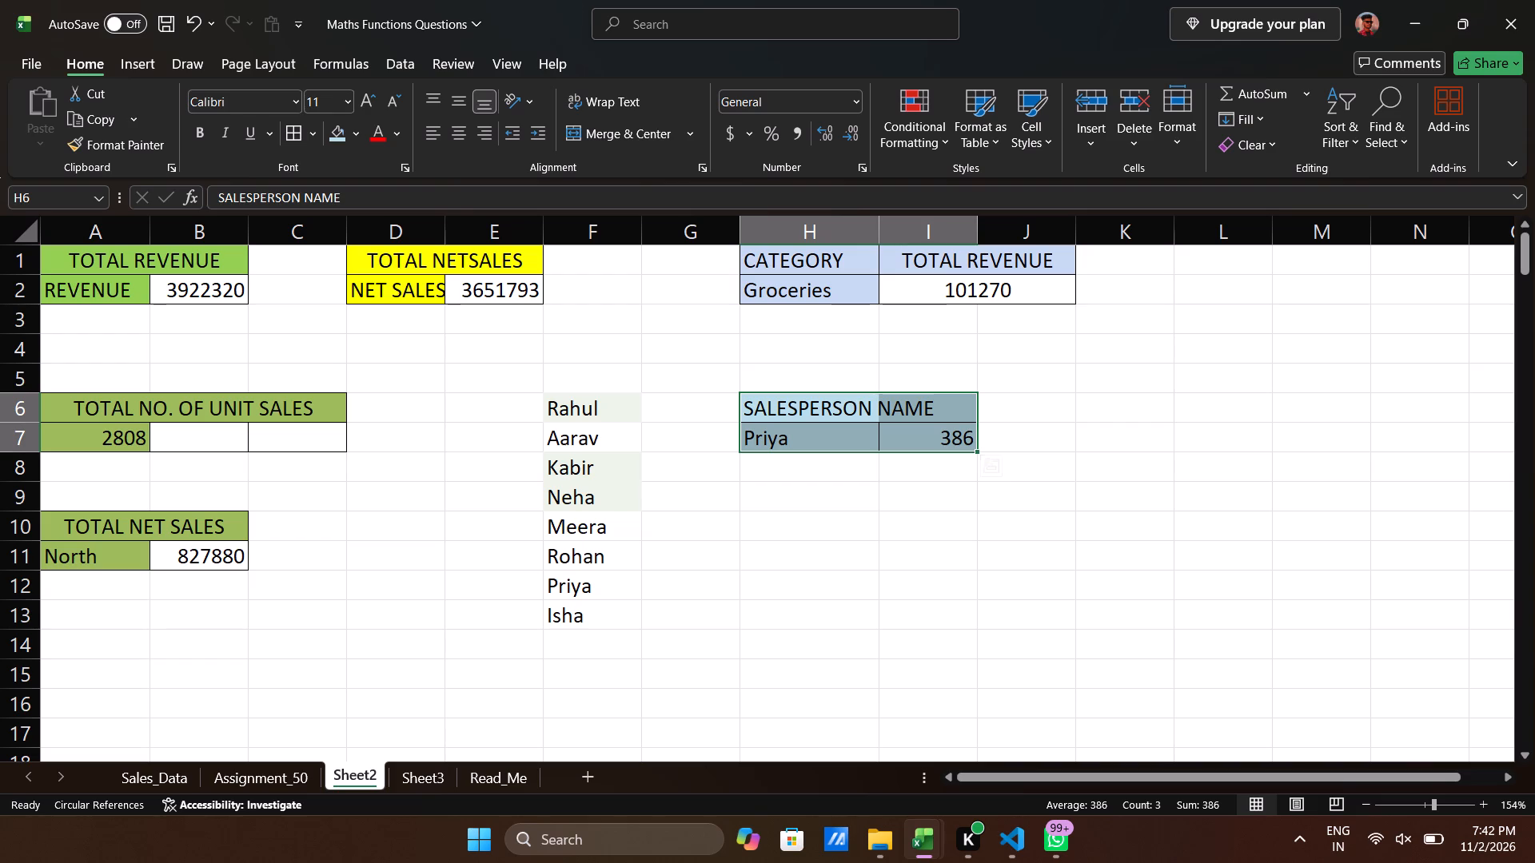
Merge and center the SALESPERSON NAME heading across H6:I6.
left_click_drag(786, 408, 903, 407)
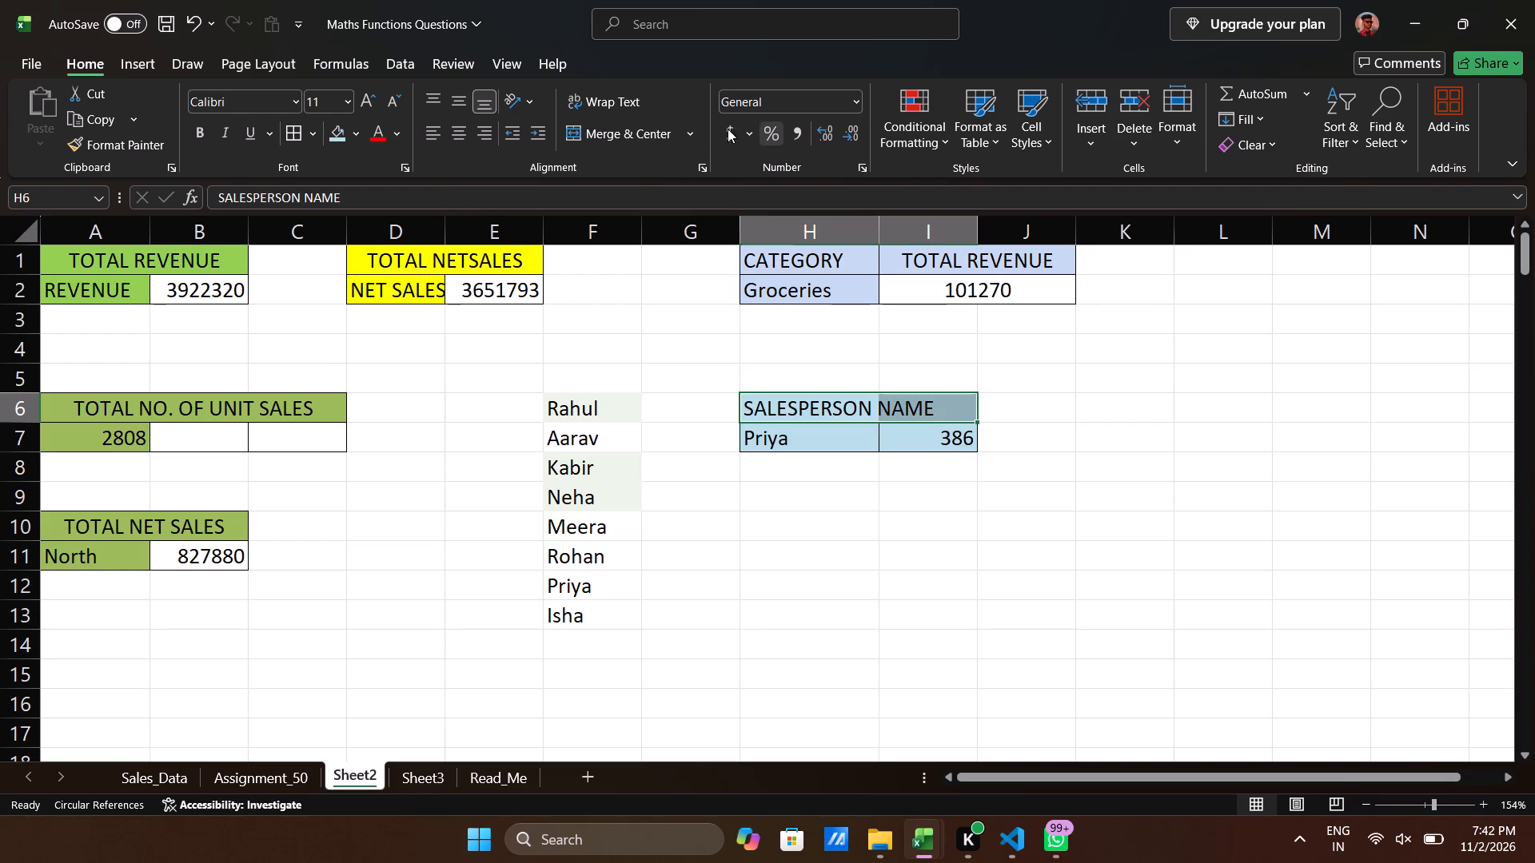
left_click(590, 129)
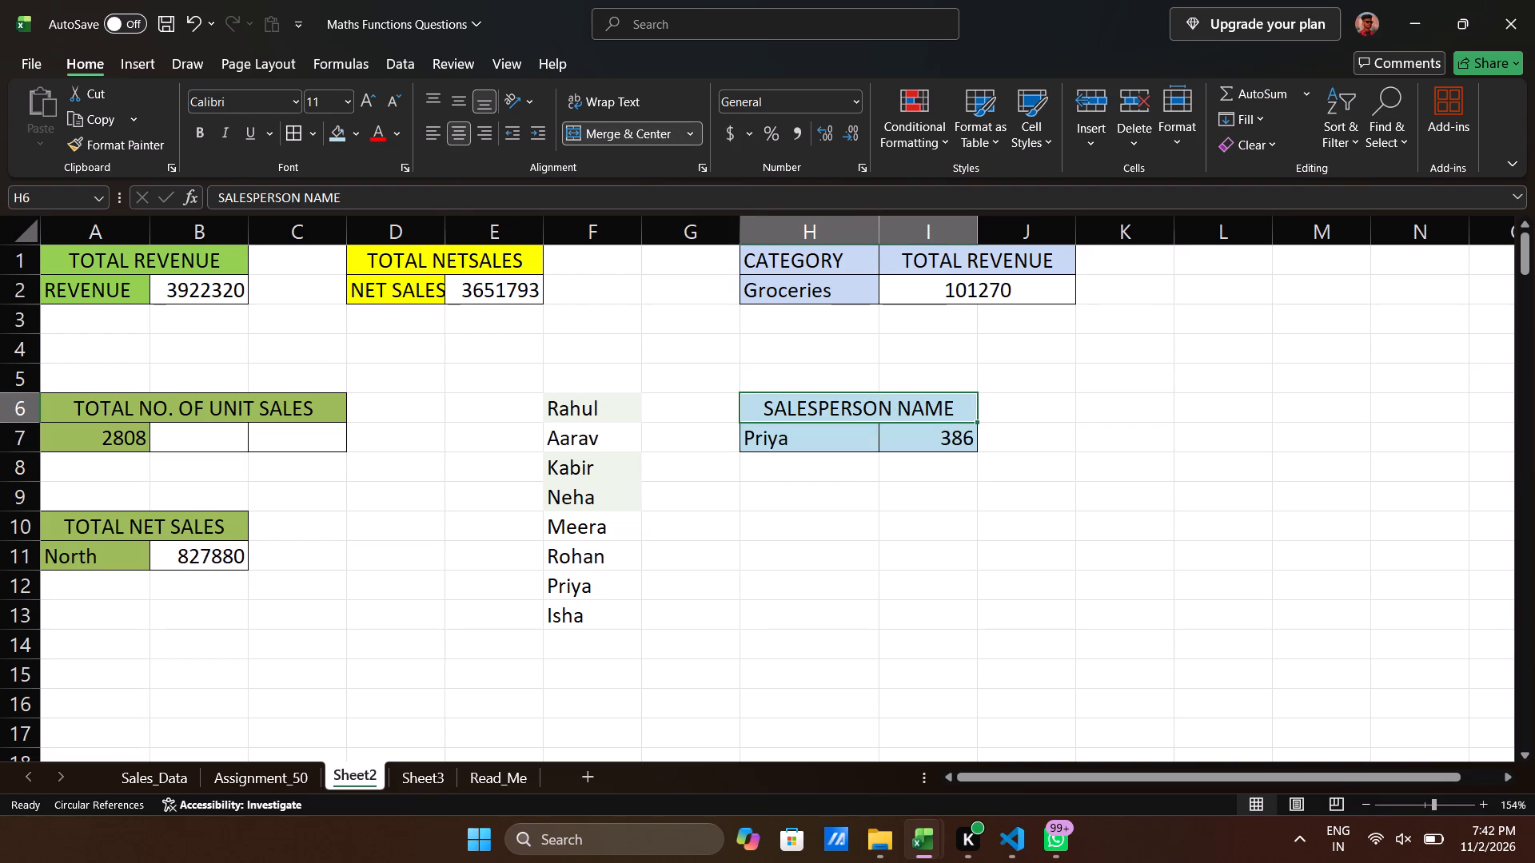
left_click(820, 439)
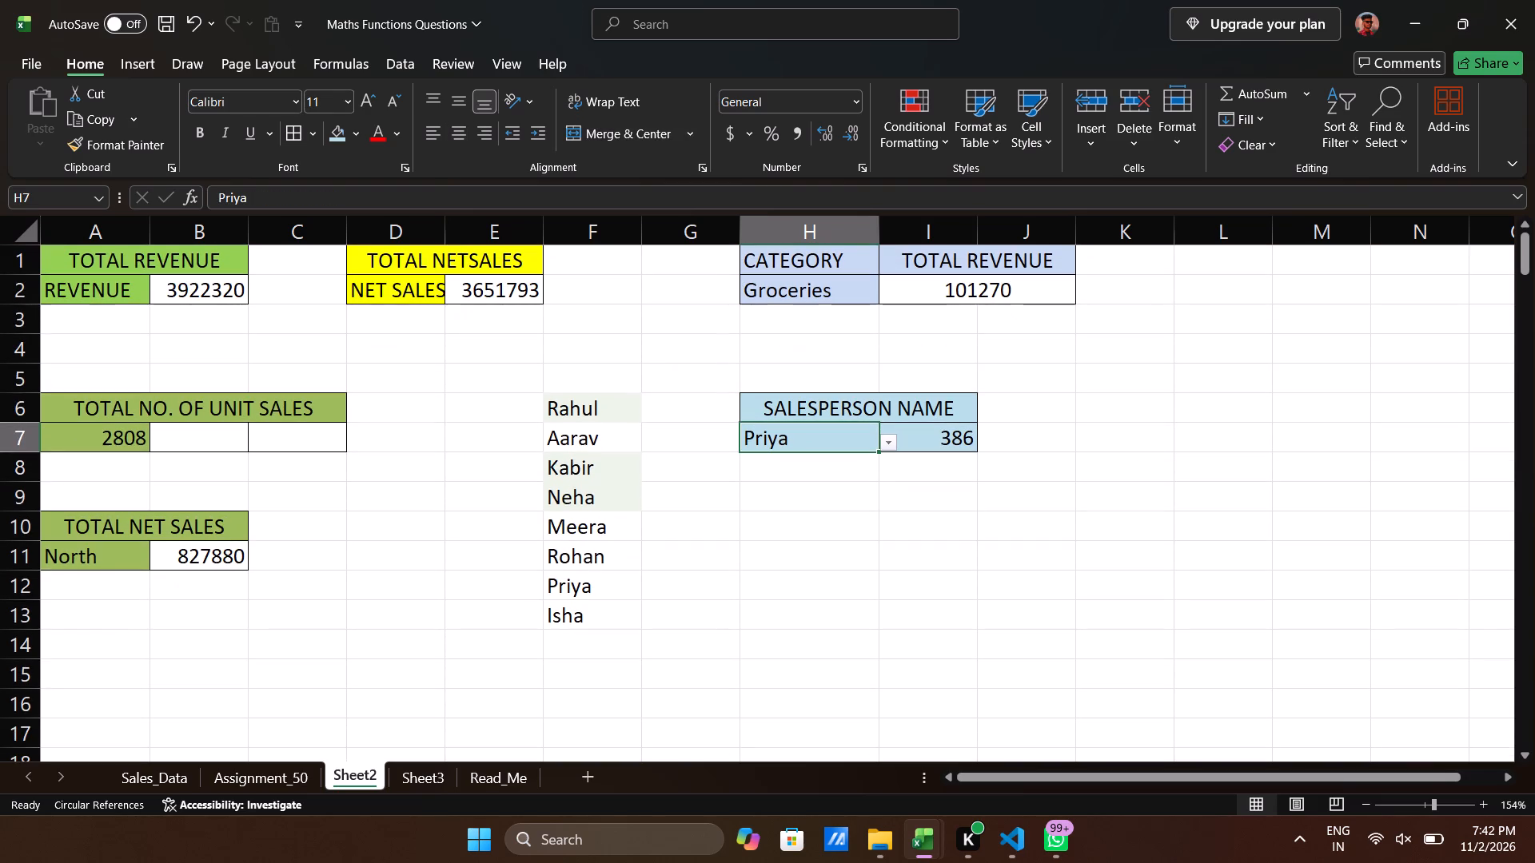
Read the question that follows the salesperson units one on Assignment_50 and return to Sheet2.
left_click(179, 776)
left_click(225, 779)
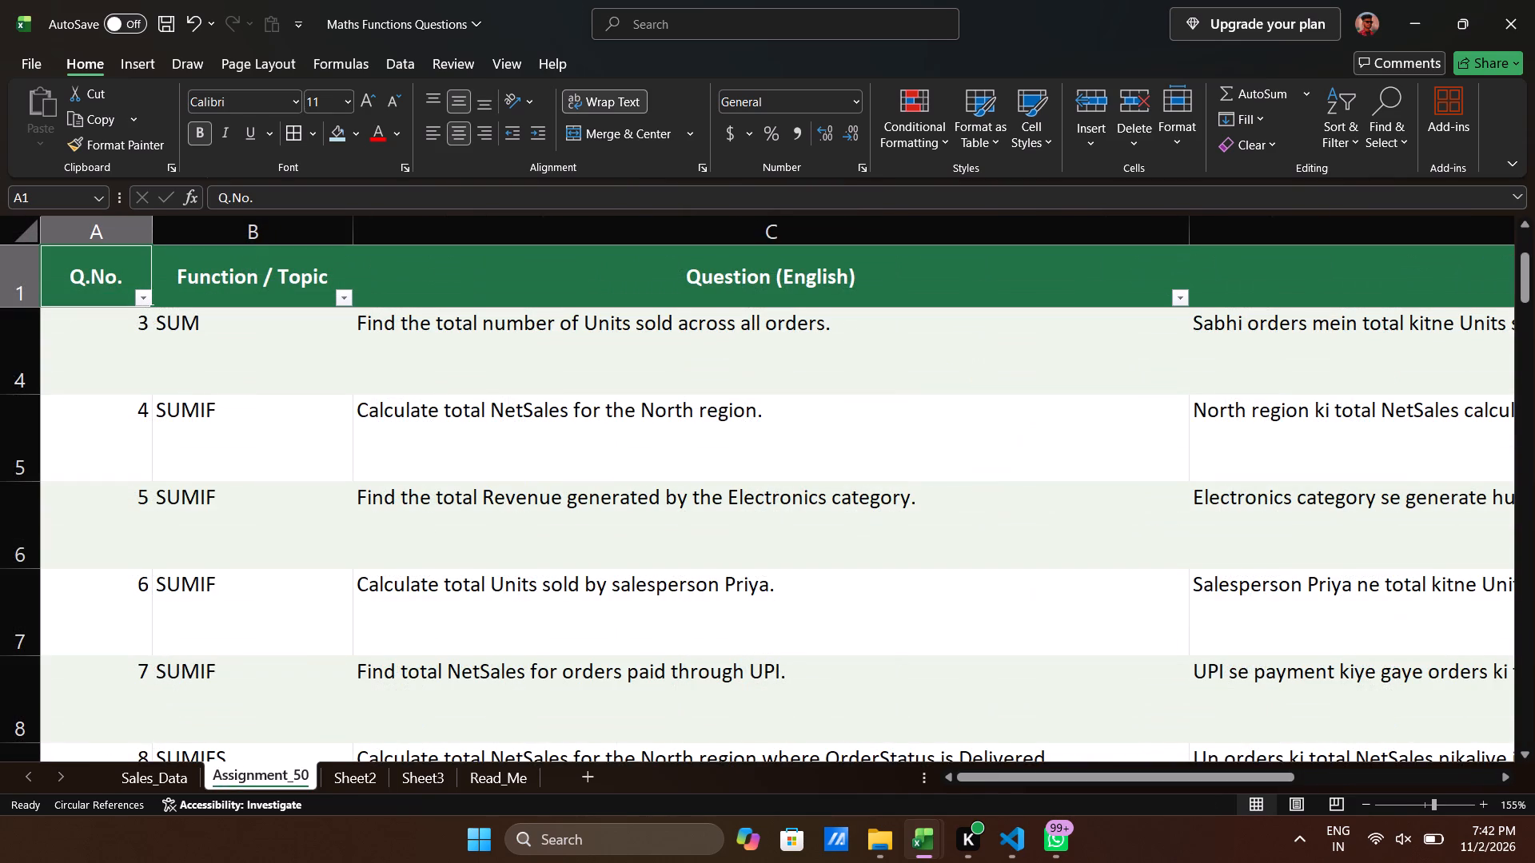
scroll(589, 620, "down", 1)
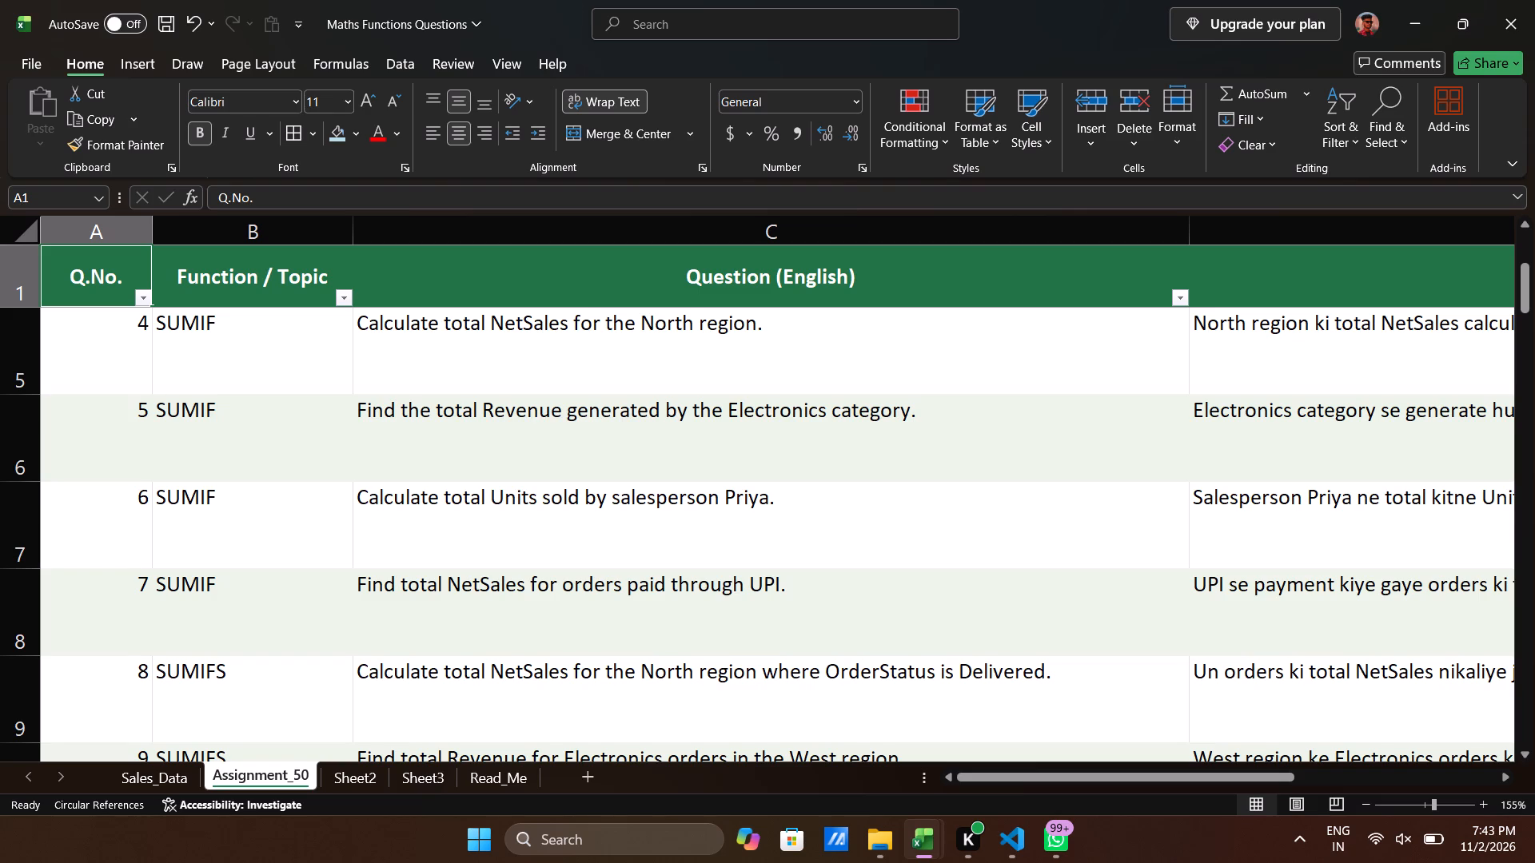
scroll(718, 631, "down", 1)
scroll(718, 631, "left", 1)
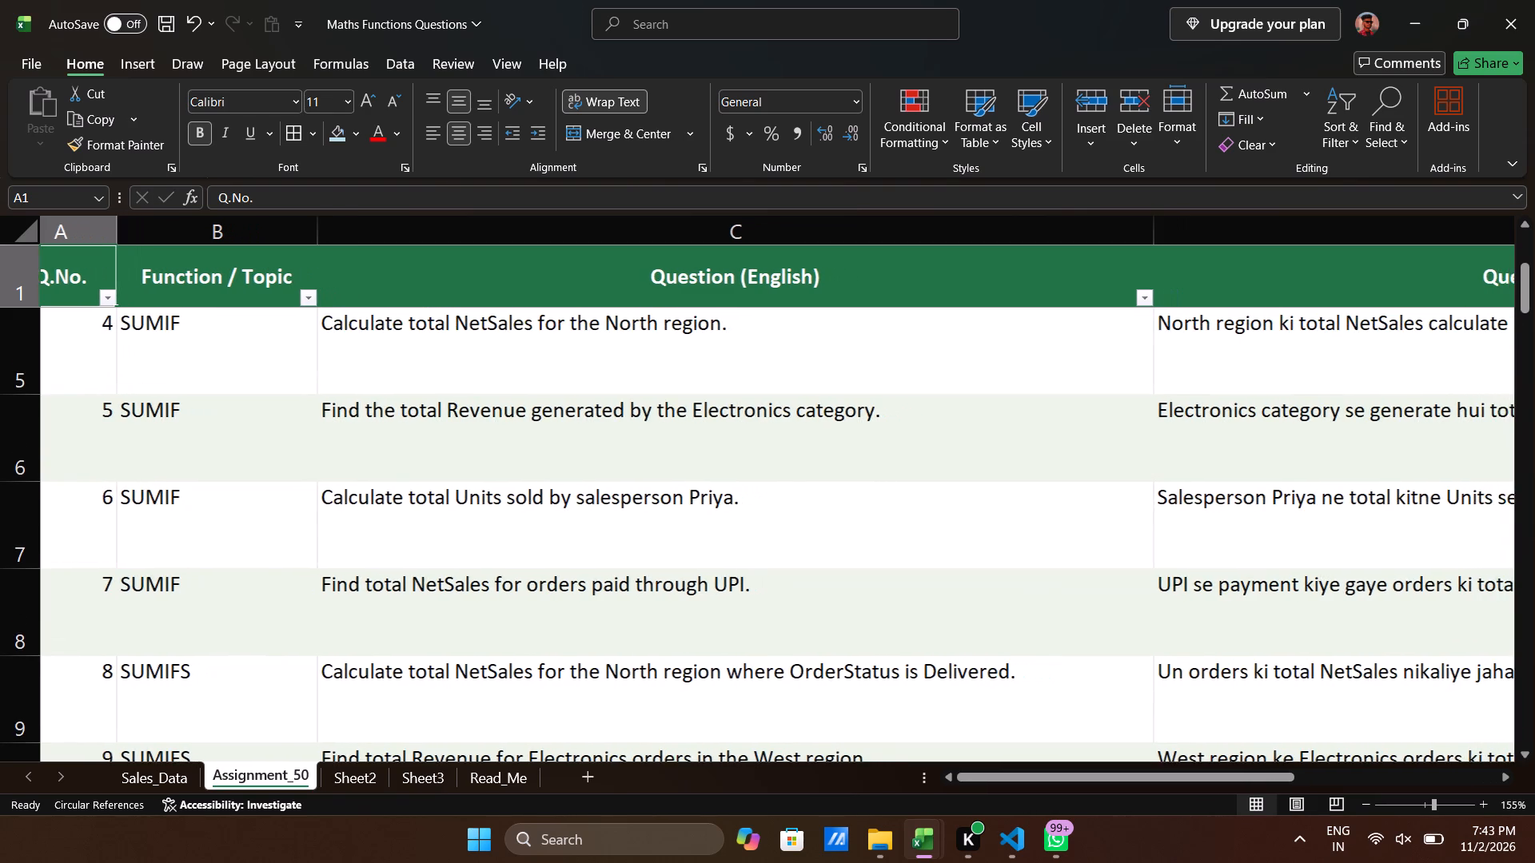
scroll(718, 631, "down", 1)
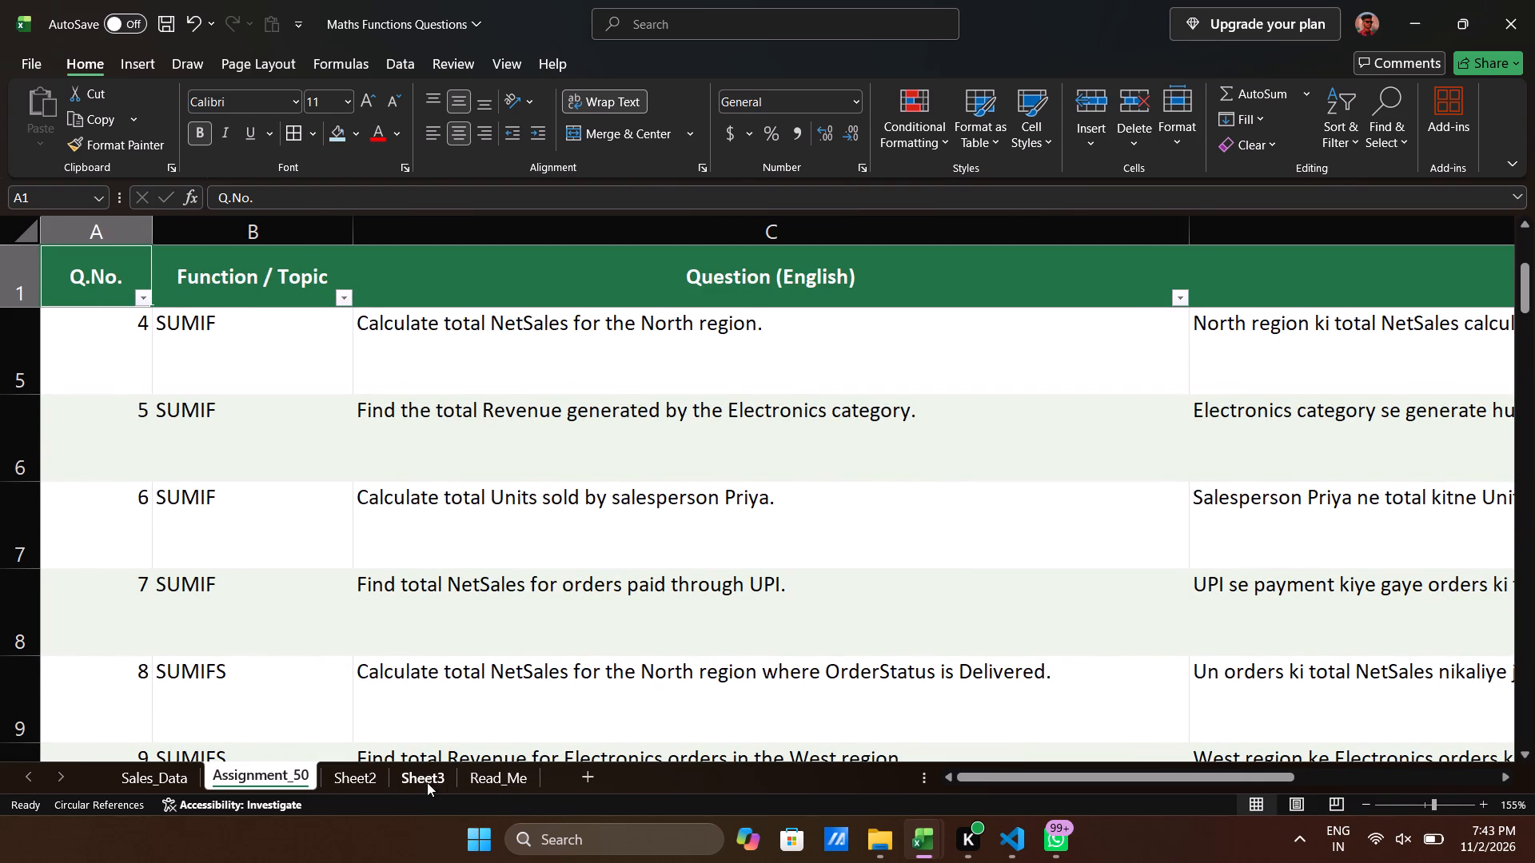
left_click(370, 778)
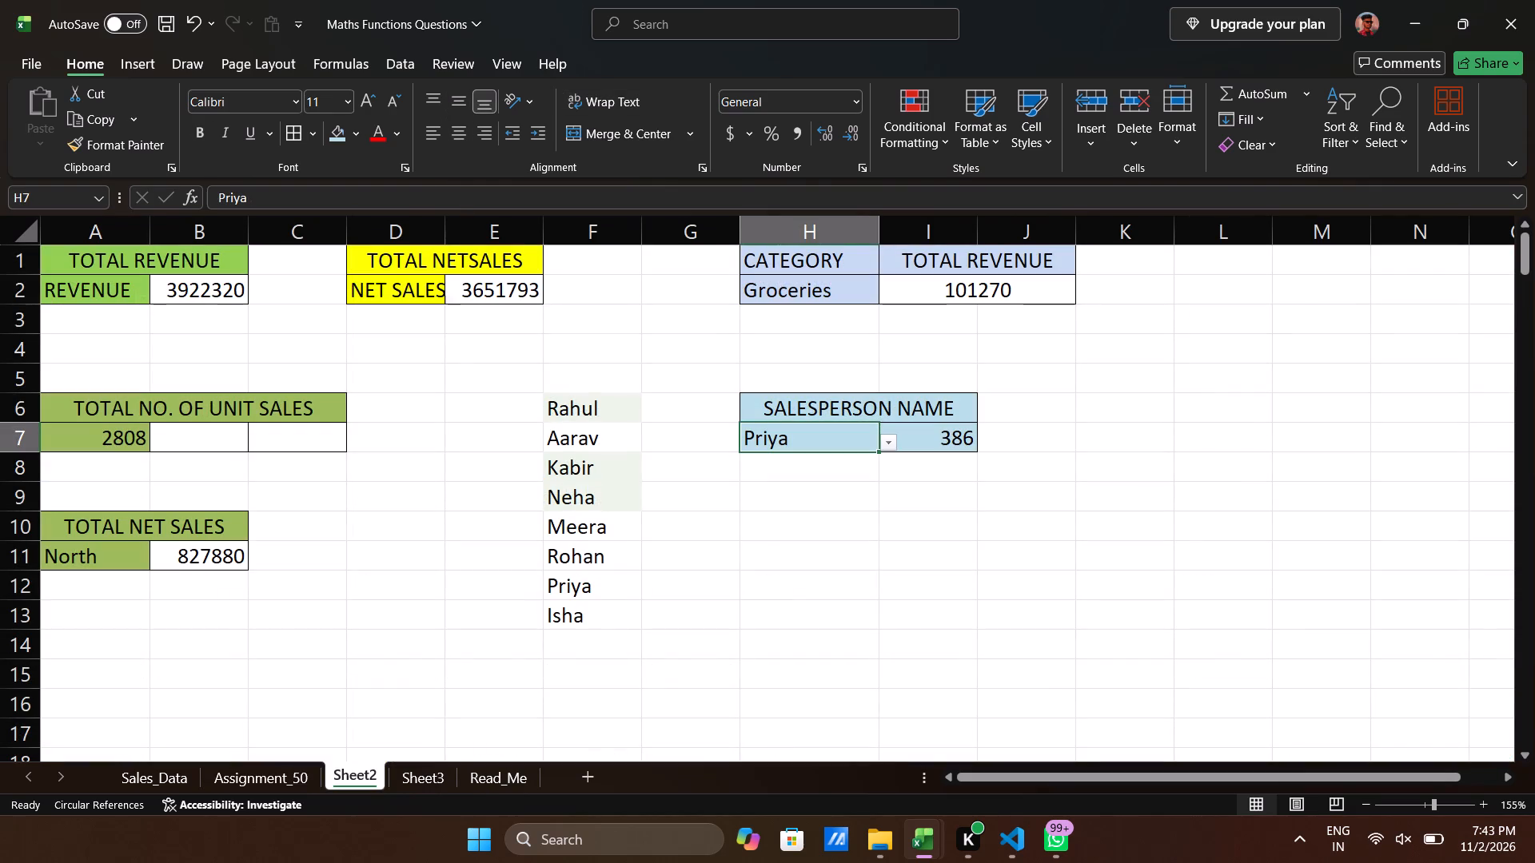
Compare the answer blocks on Sheet2 with the SUMIF questions listed on Assignment_50.
scroll(959, 541, "left", 2)
scroll(959, 541, "right", 2)
scroll(959, 541, "down", 1)
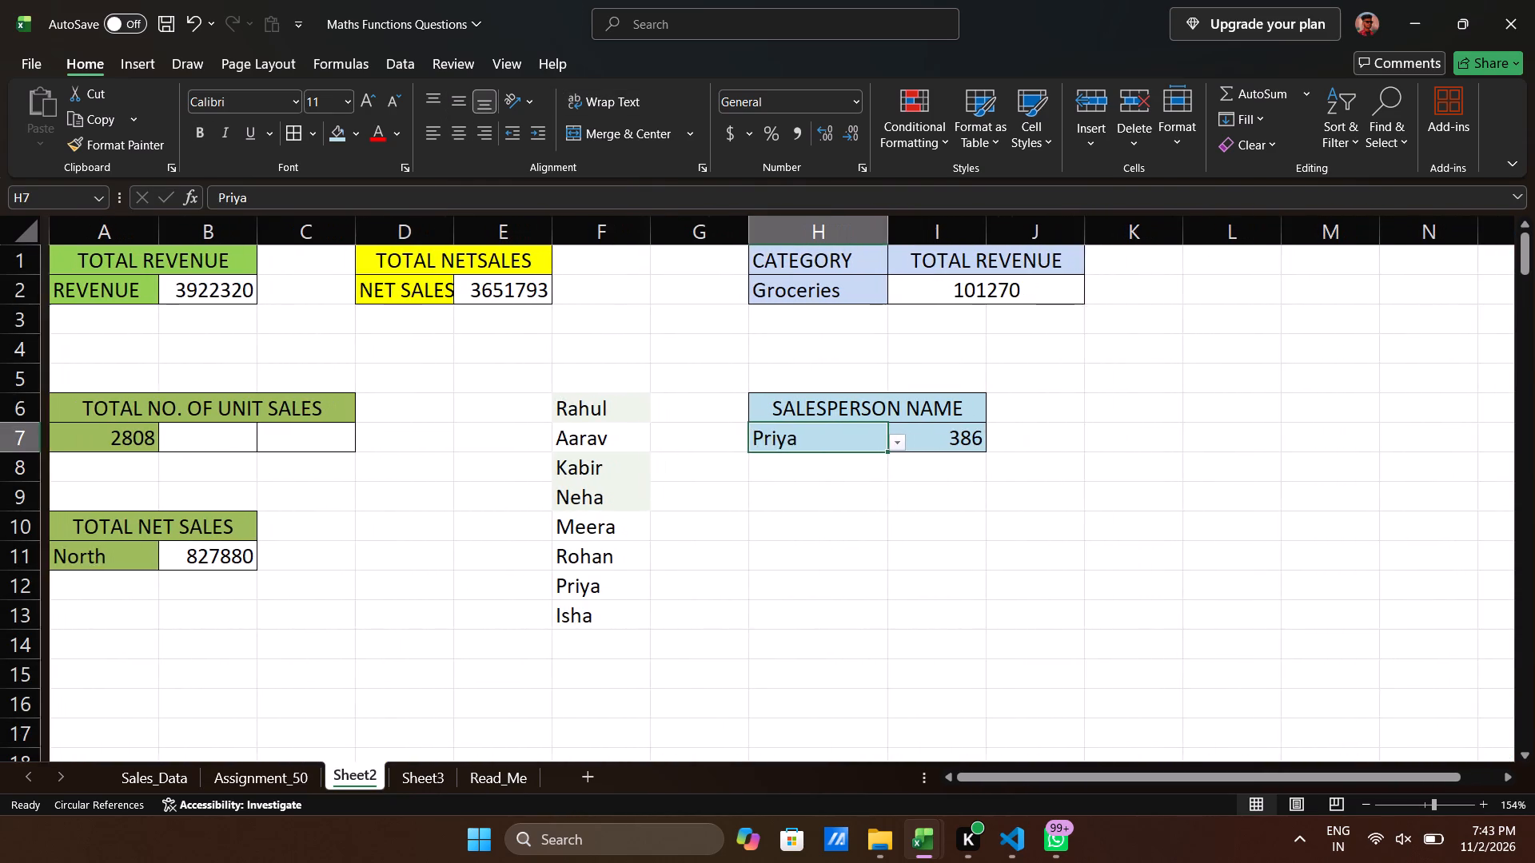
scroll(959, 541, "down", 2)
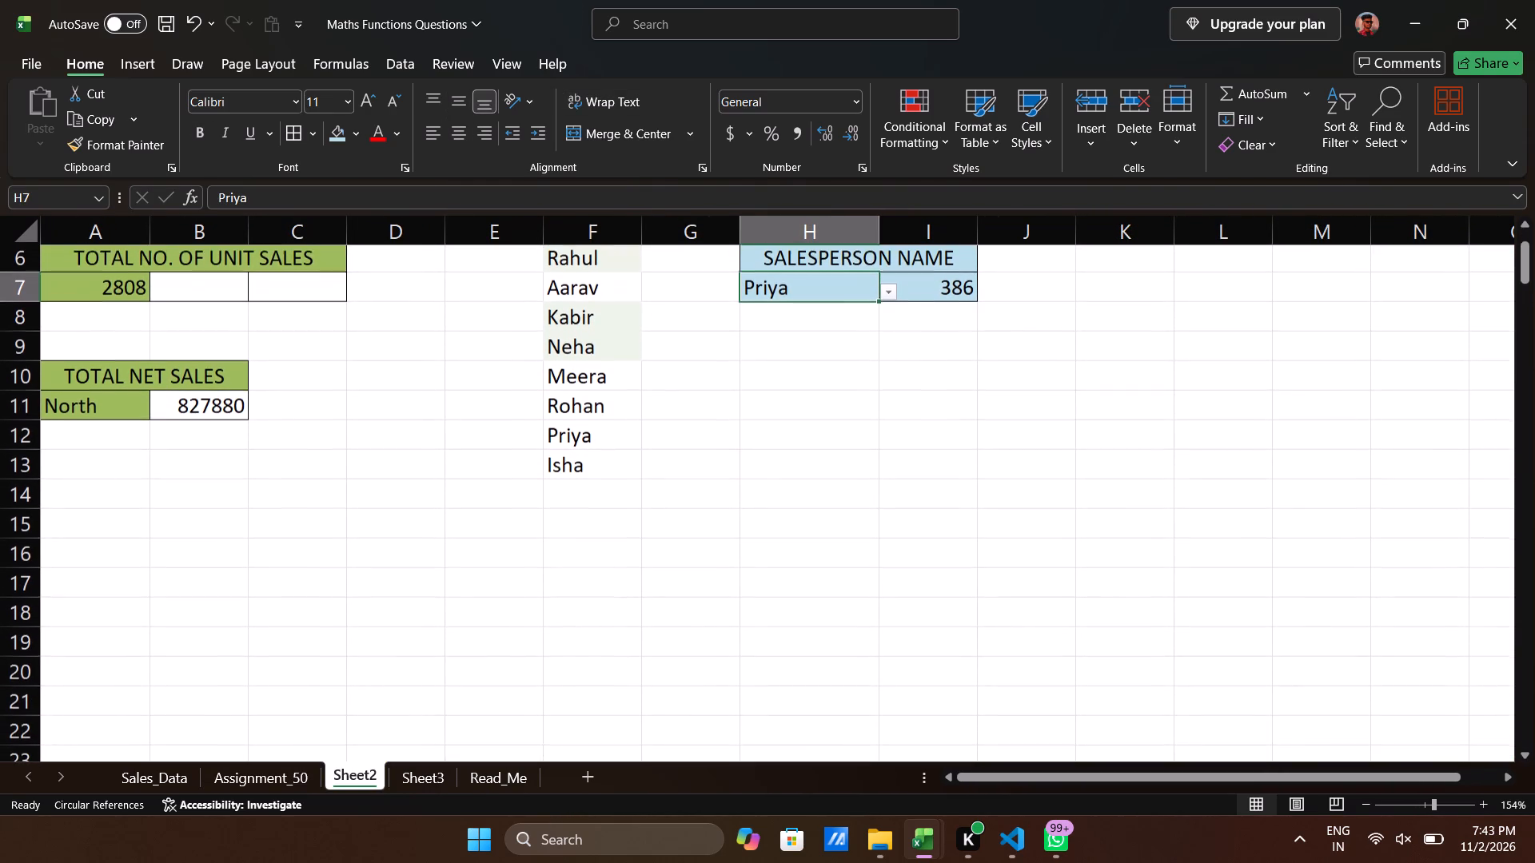
left_click(90, 530)
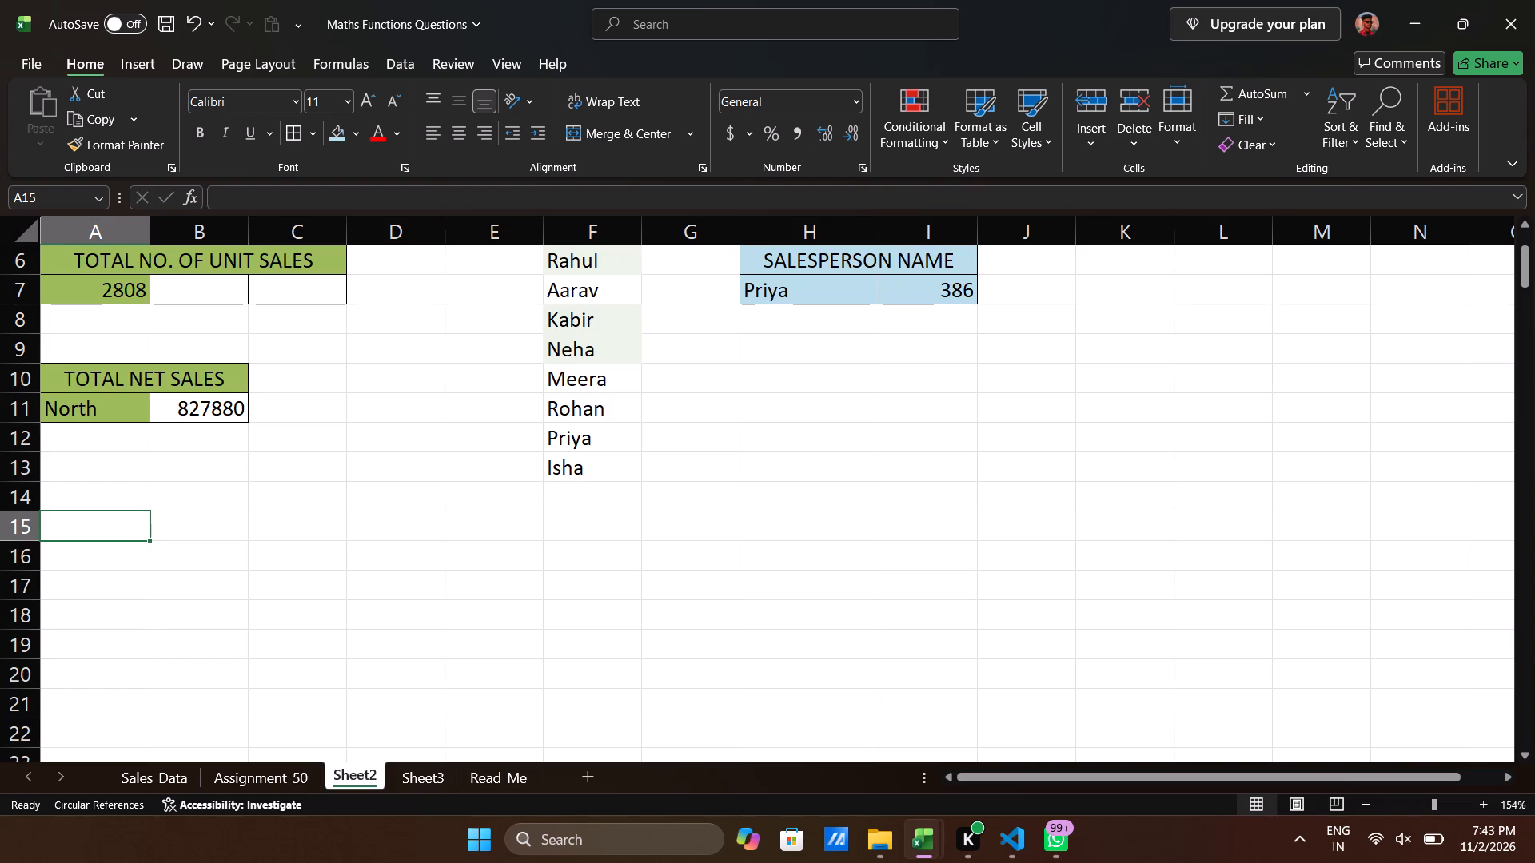
scroll(342, 543, "up", 2)
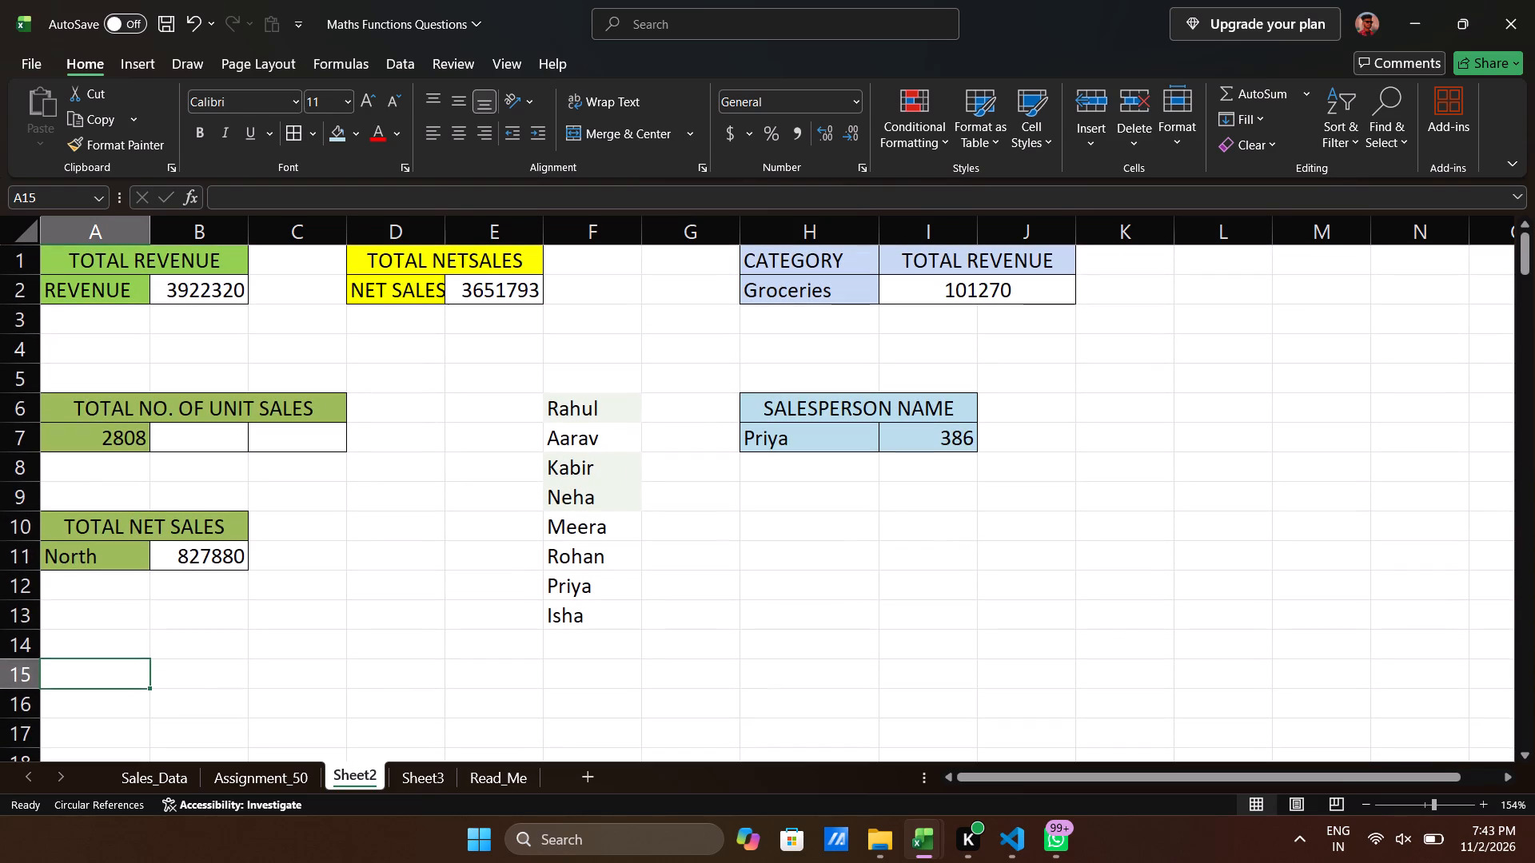
left_click(229, 774)
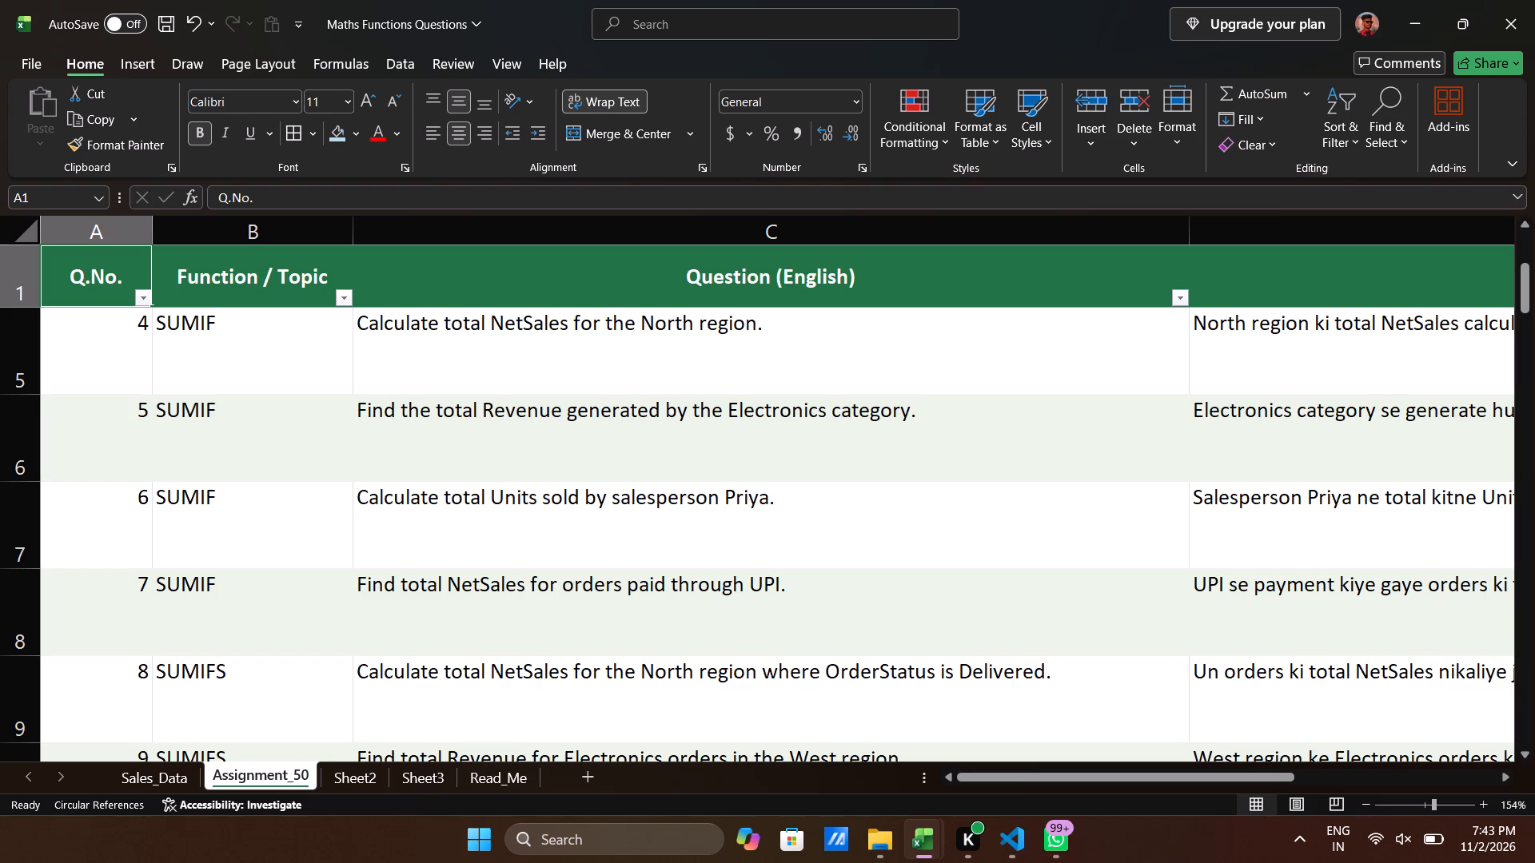
left_click(378, 775)
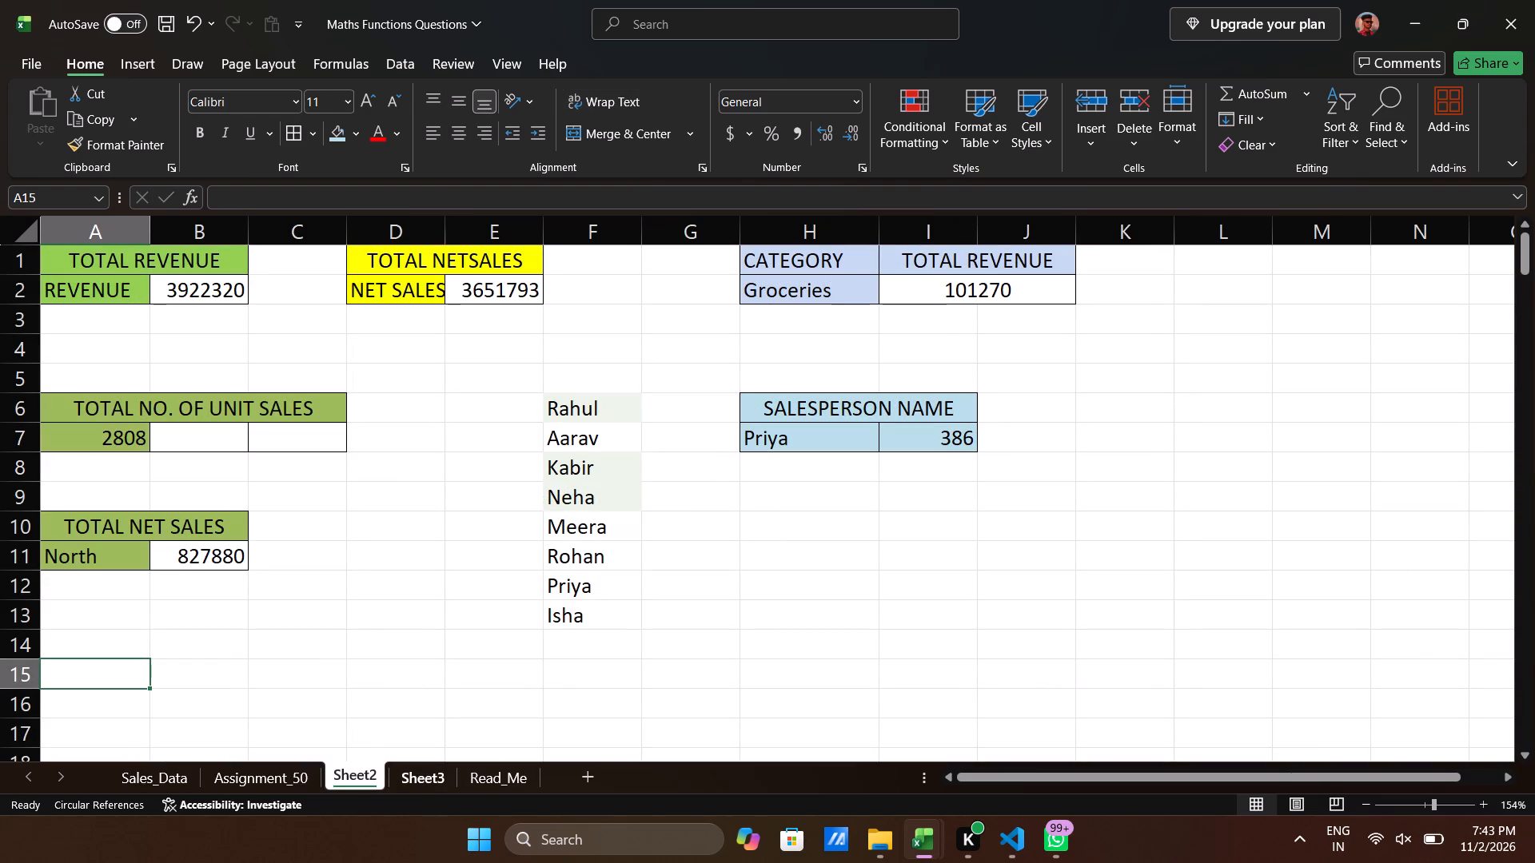
Choose Electronics from the category dropdown in H2 of Sheet2.
left_click(839, 296)
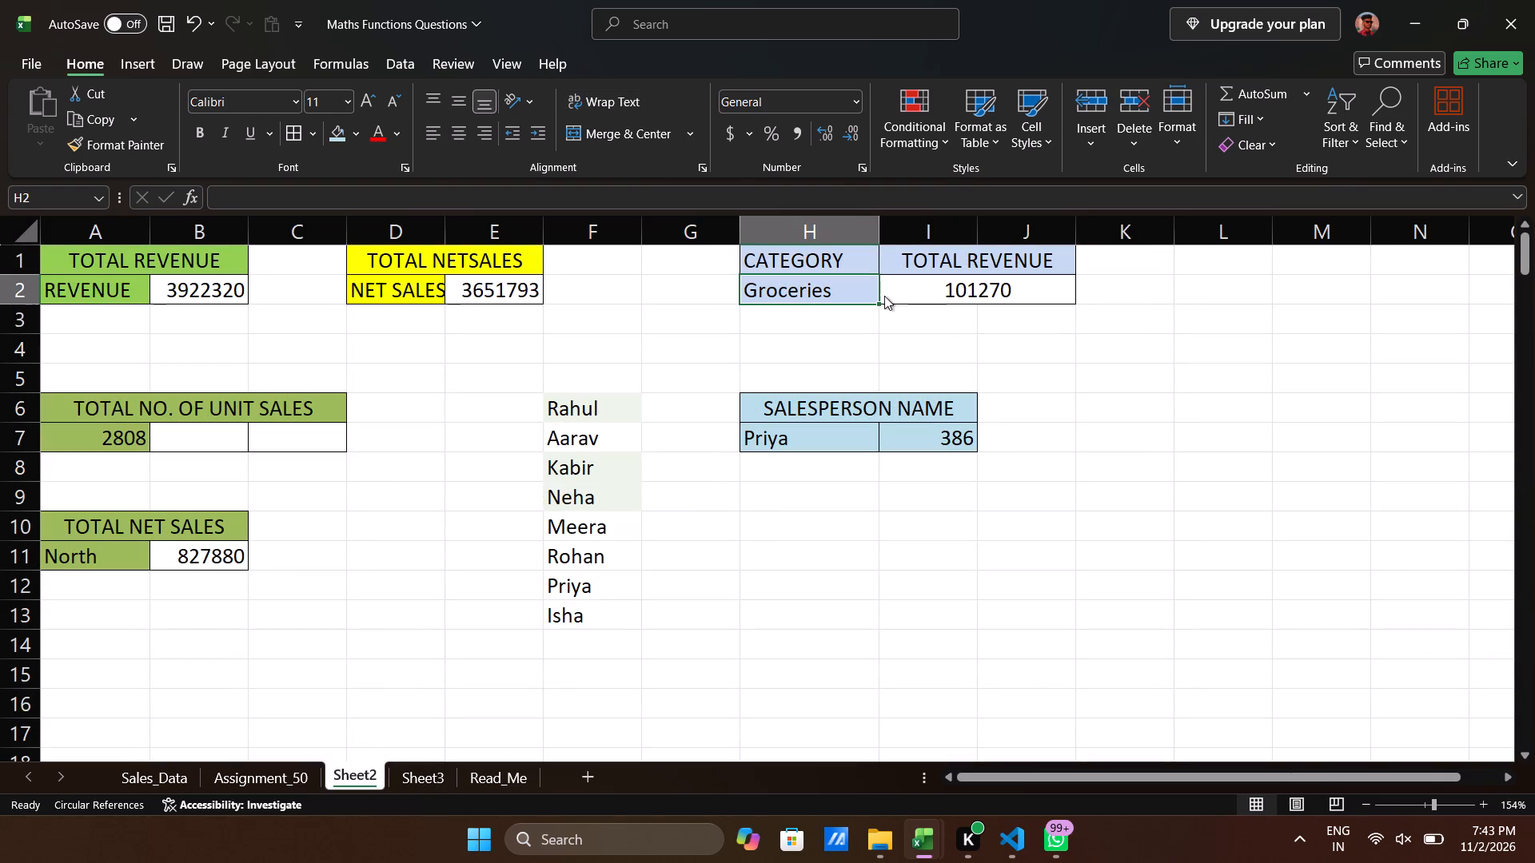
left_click(887, 296)
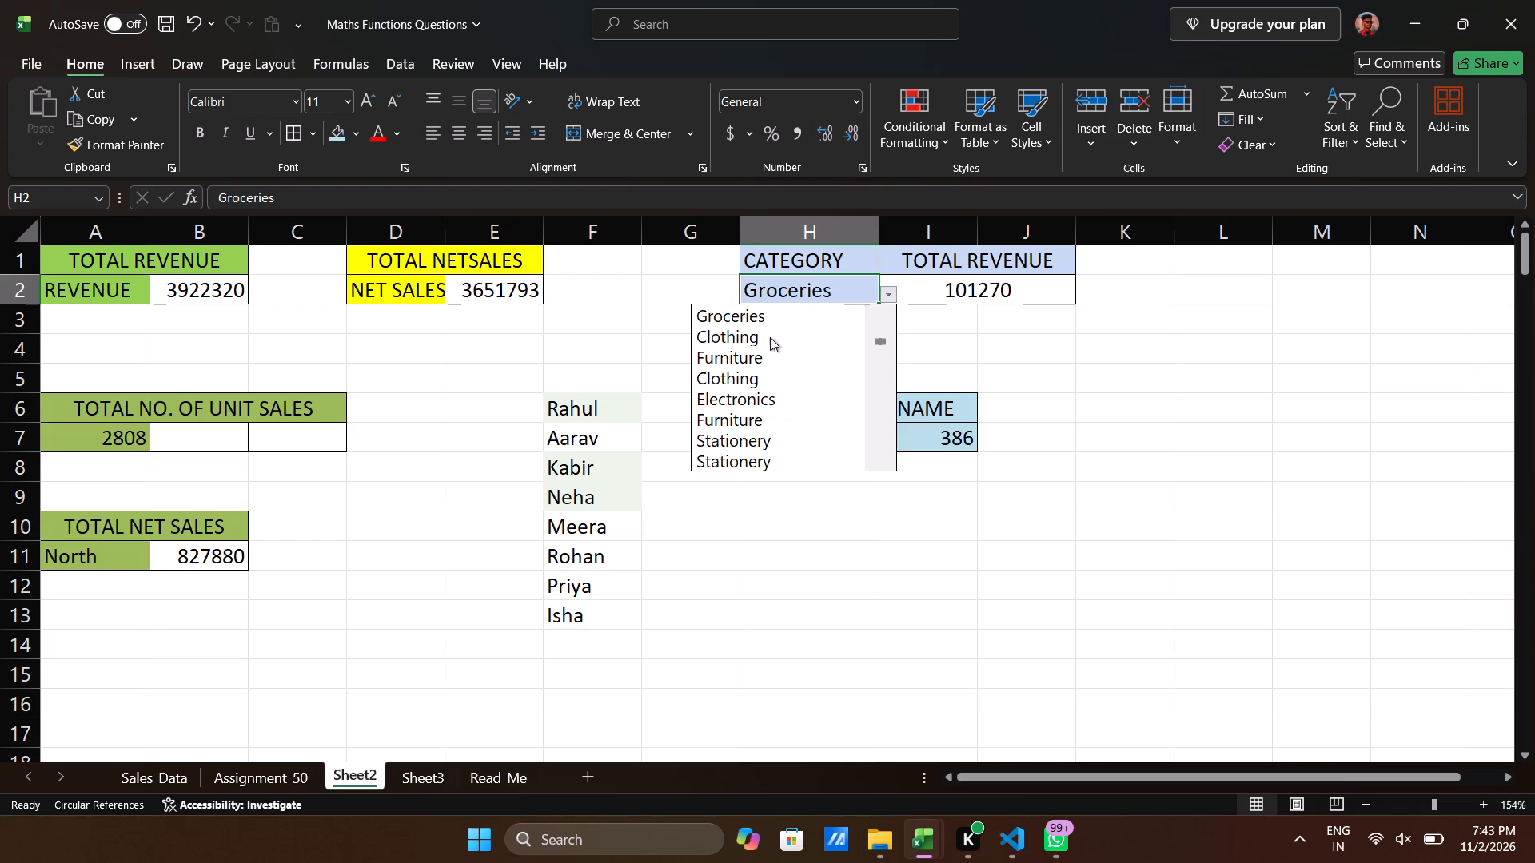
left_click(760, 404)
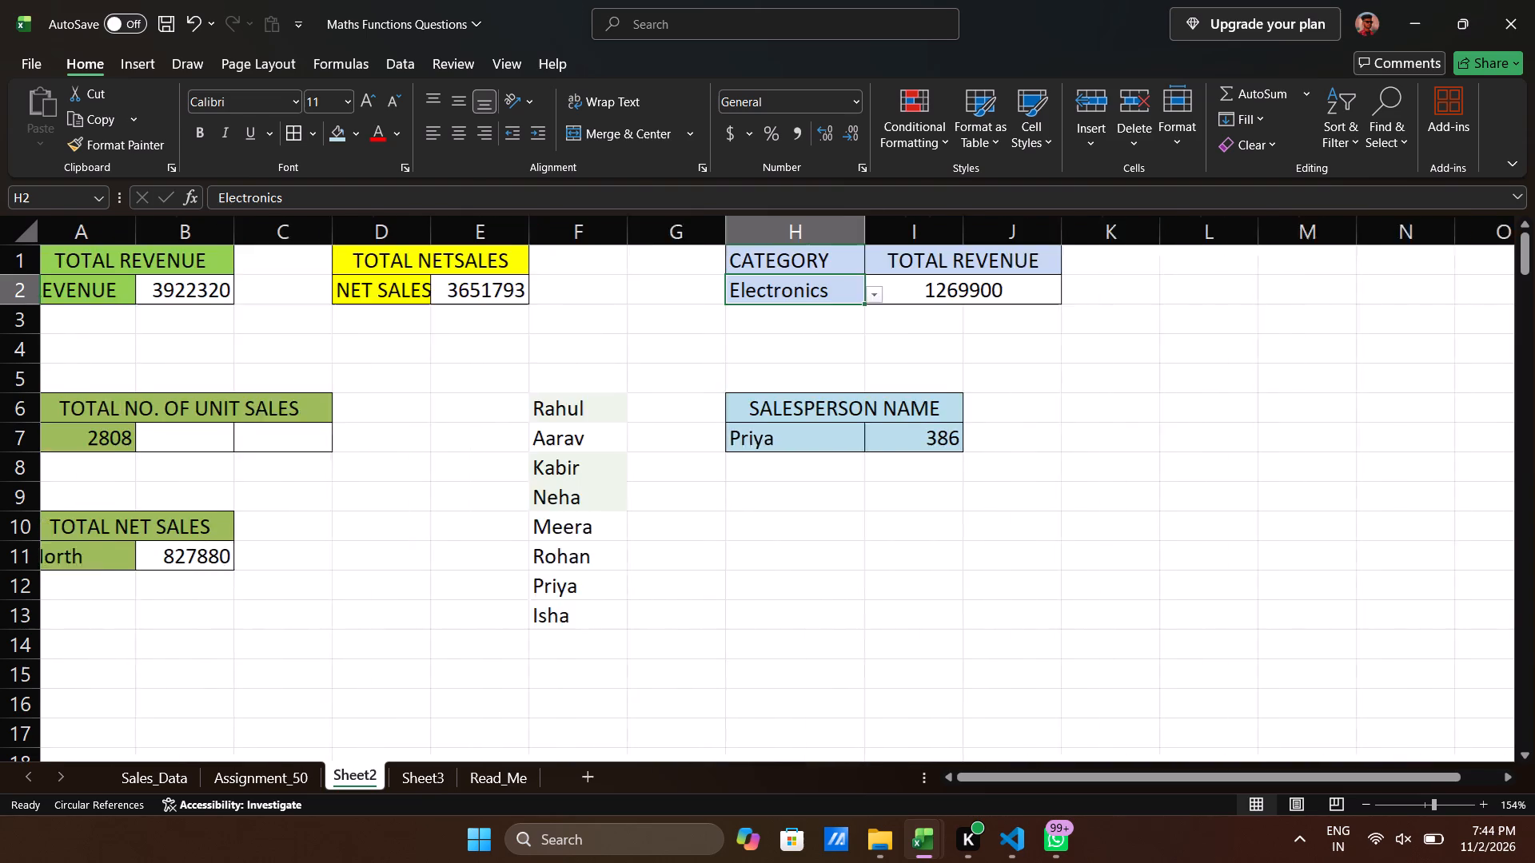
Recheck the questions on Assignment_50, then enter the heading TOTAL NET SALES in A15 of Sheet2.
scroll(724, 531, "down", 1)
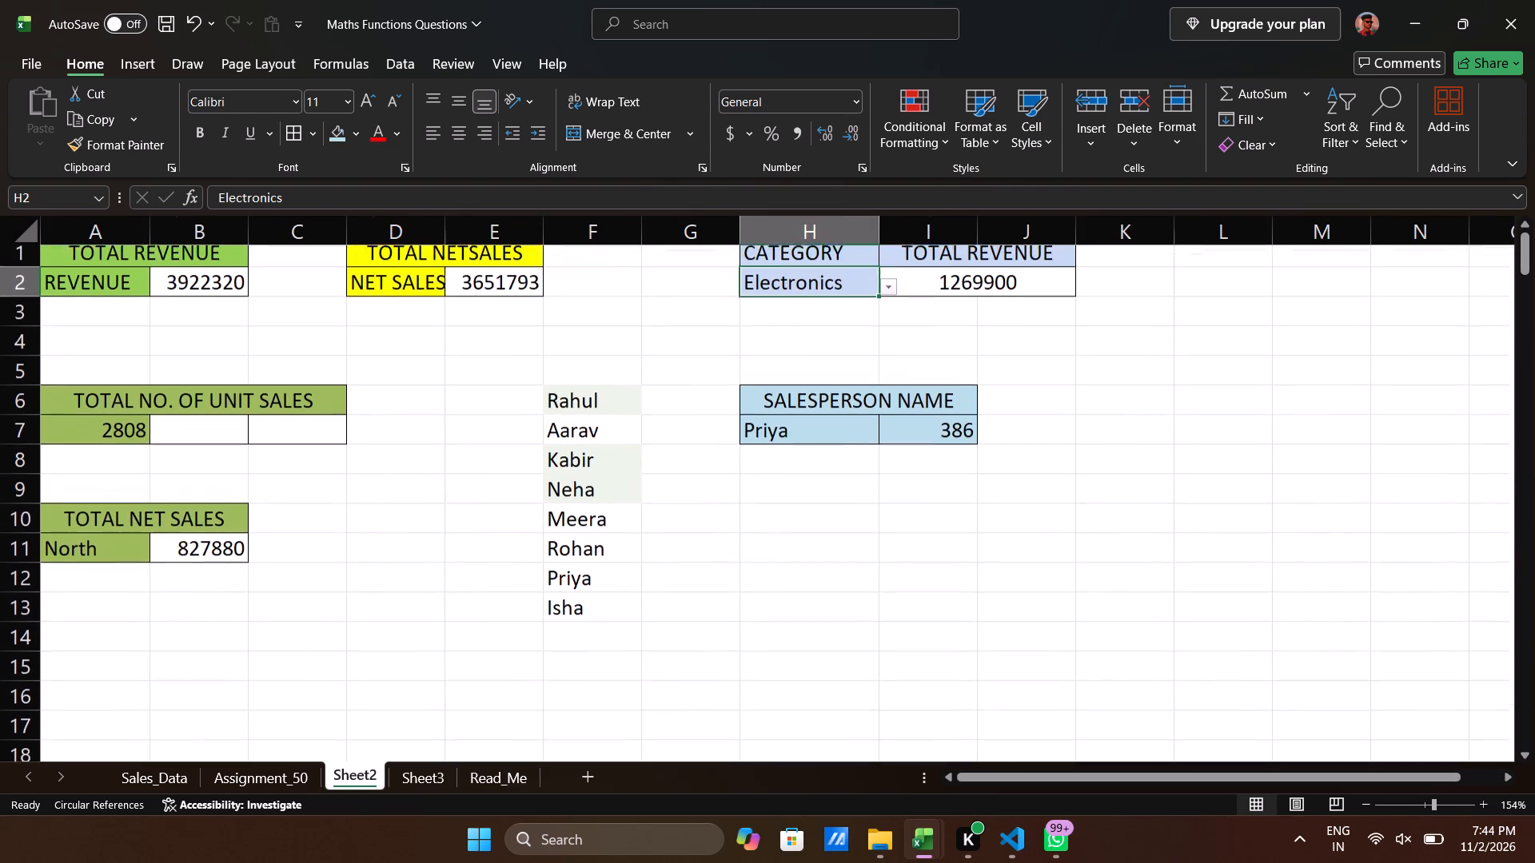
scroll(414, 598, "down", 2)
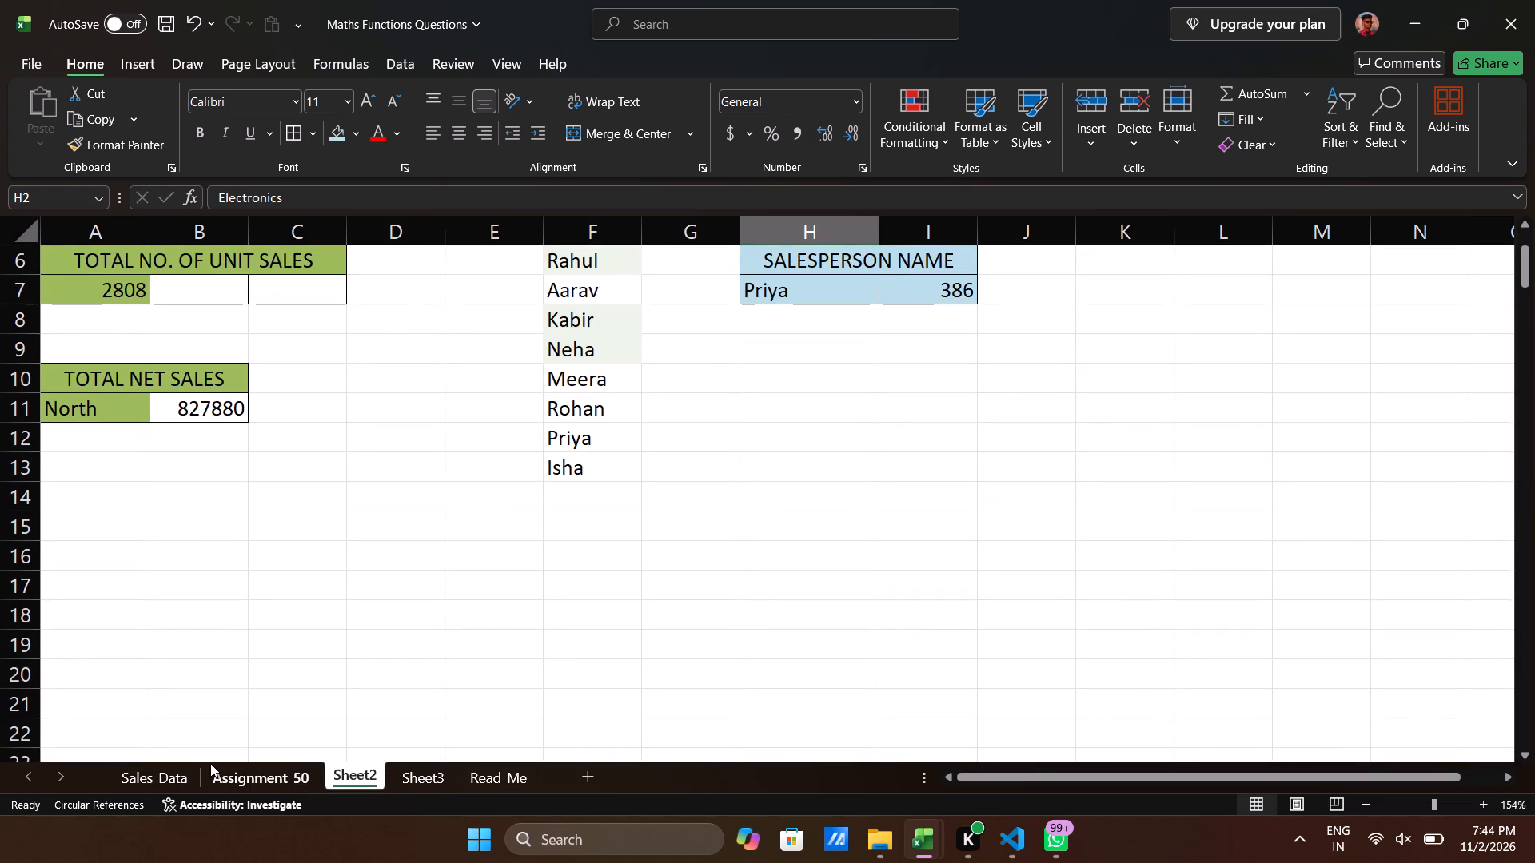
left_click(217, 764)
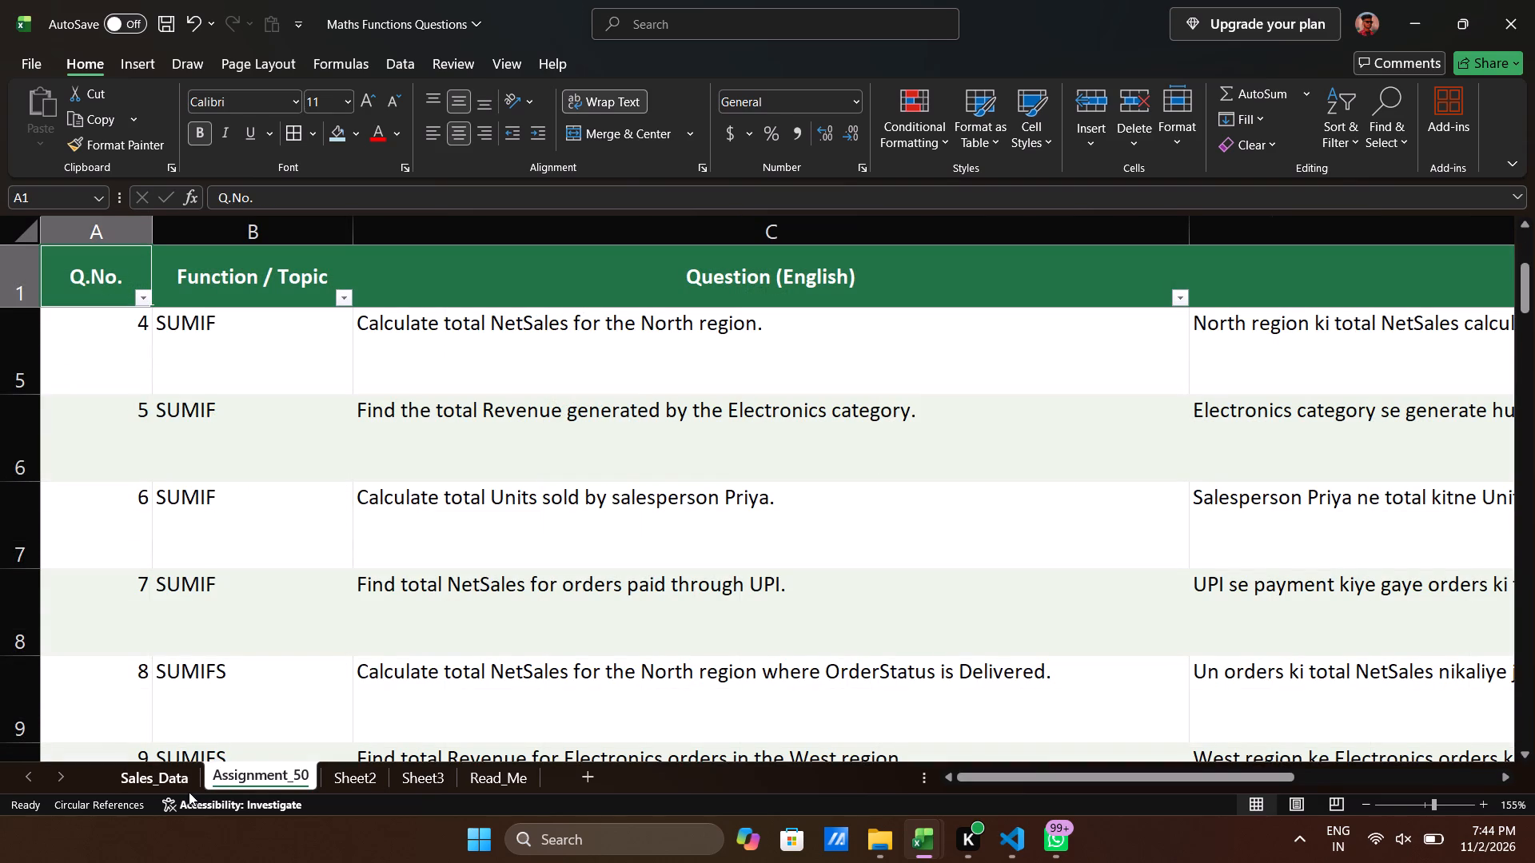
left_click(348, 766)
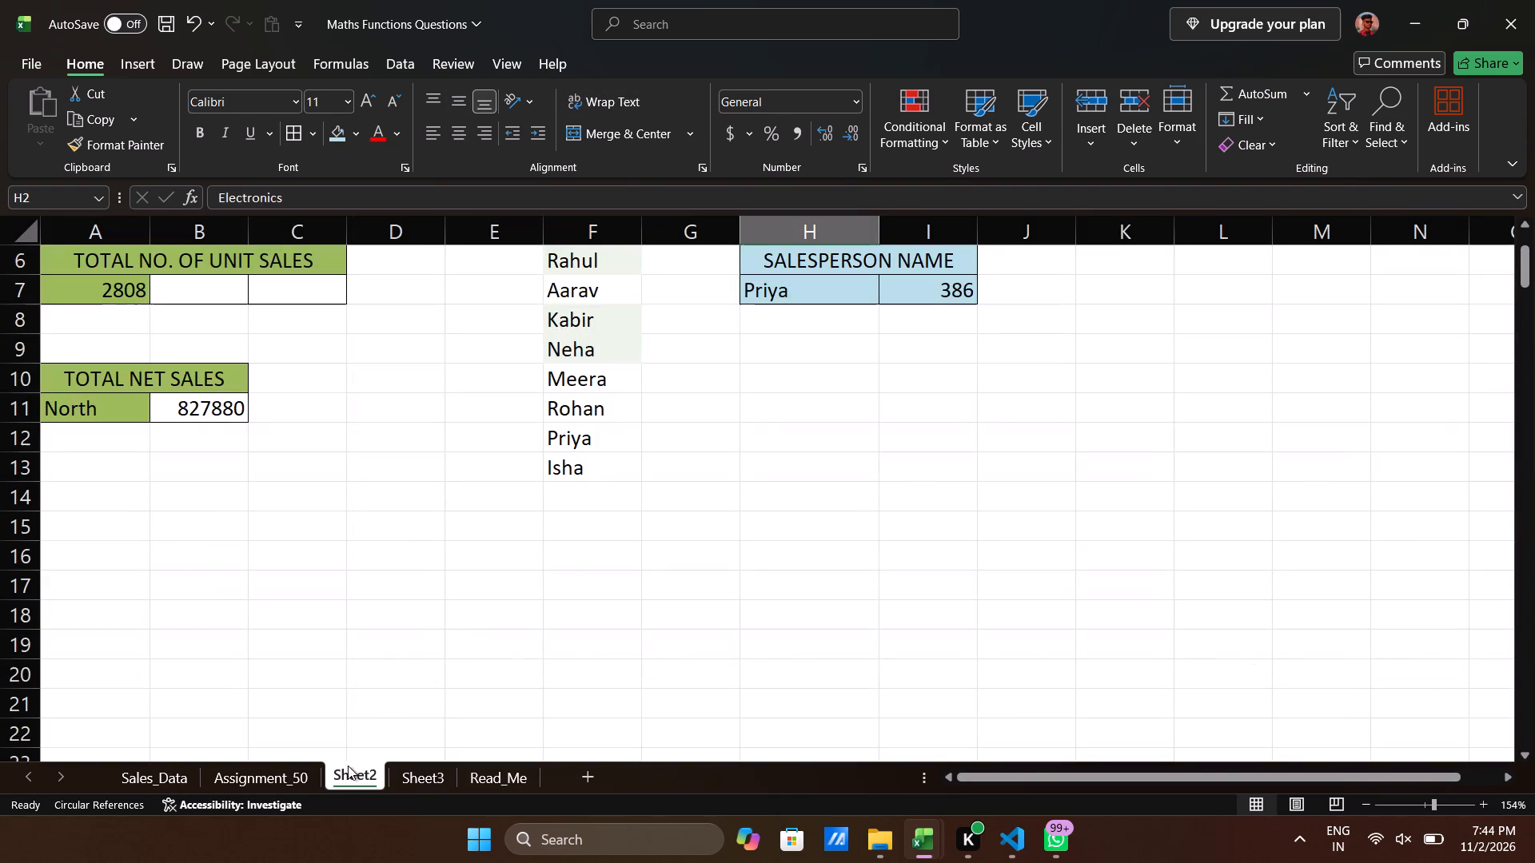
left_click(110, 531)
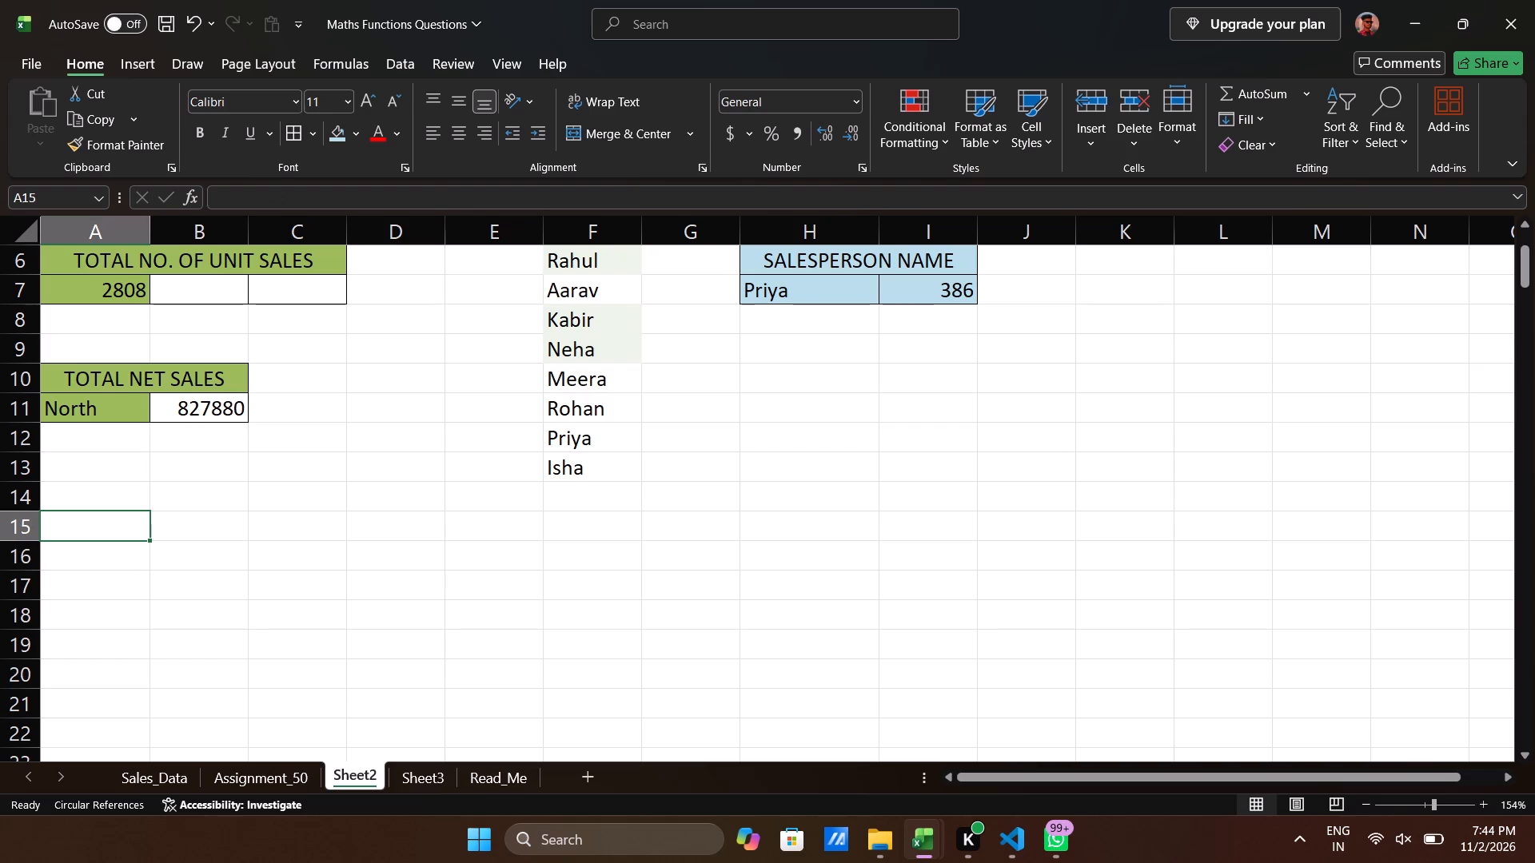
type("TOTAL NET SALES")
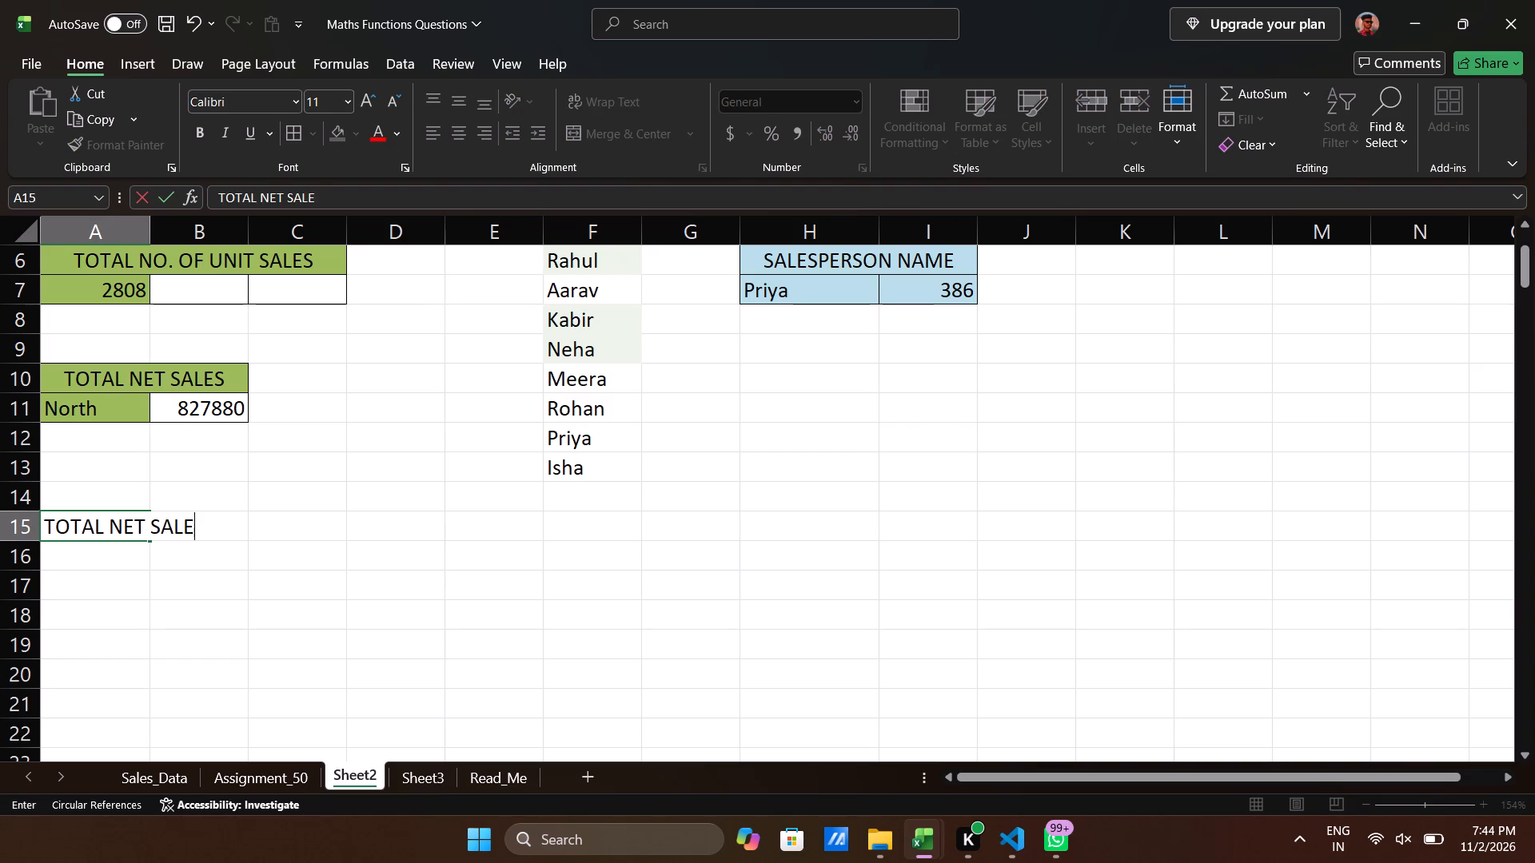
key("Return")
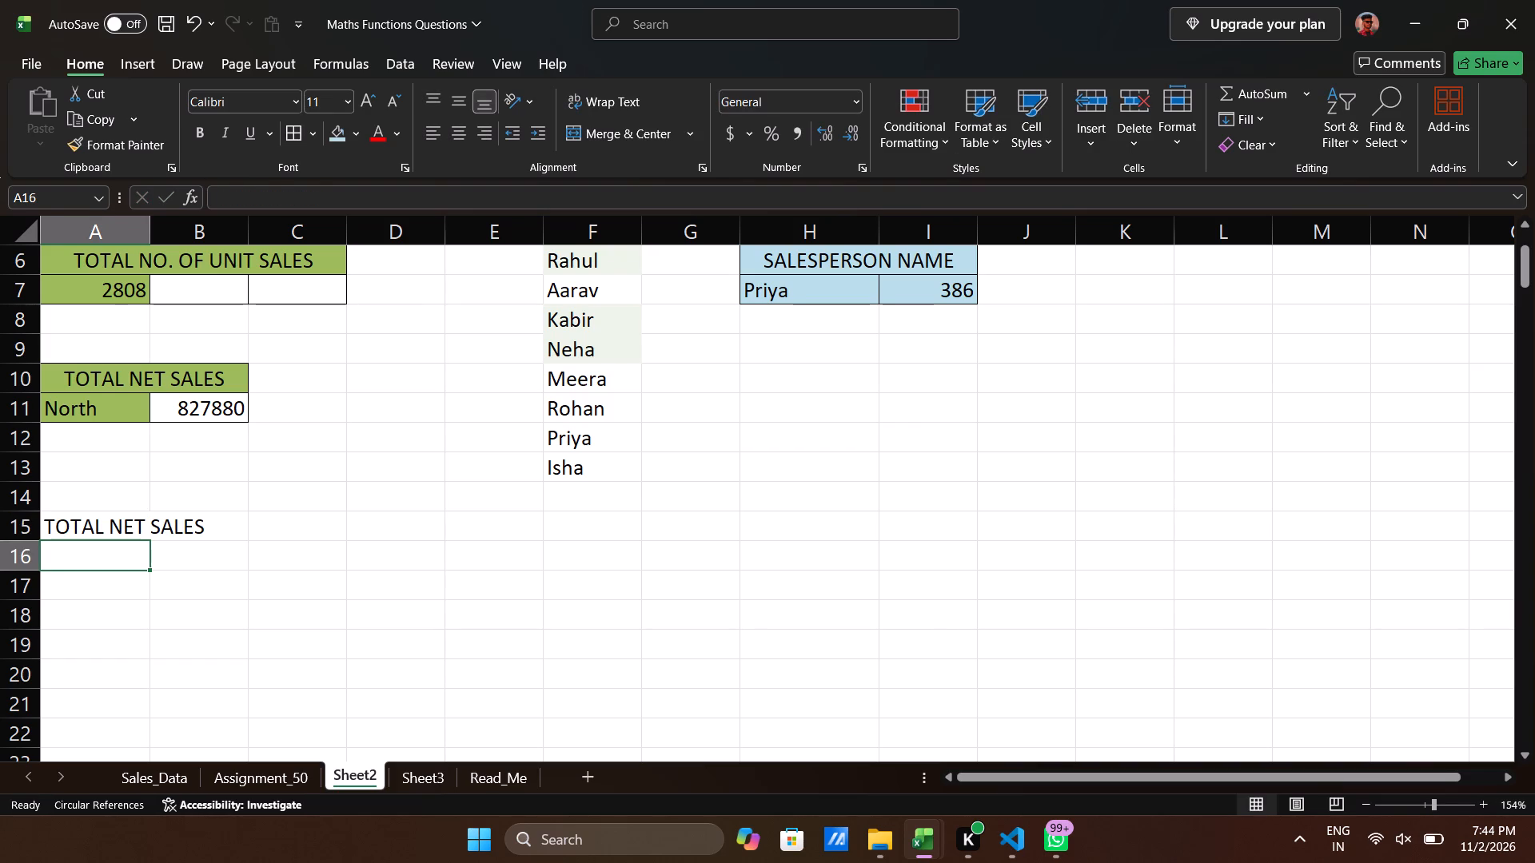
Examine the PaymentMode and NetSales columns on Sales_Data, then return to Sheet2.
left_click(168, 771)
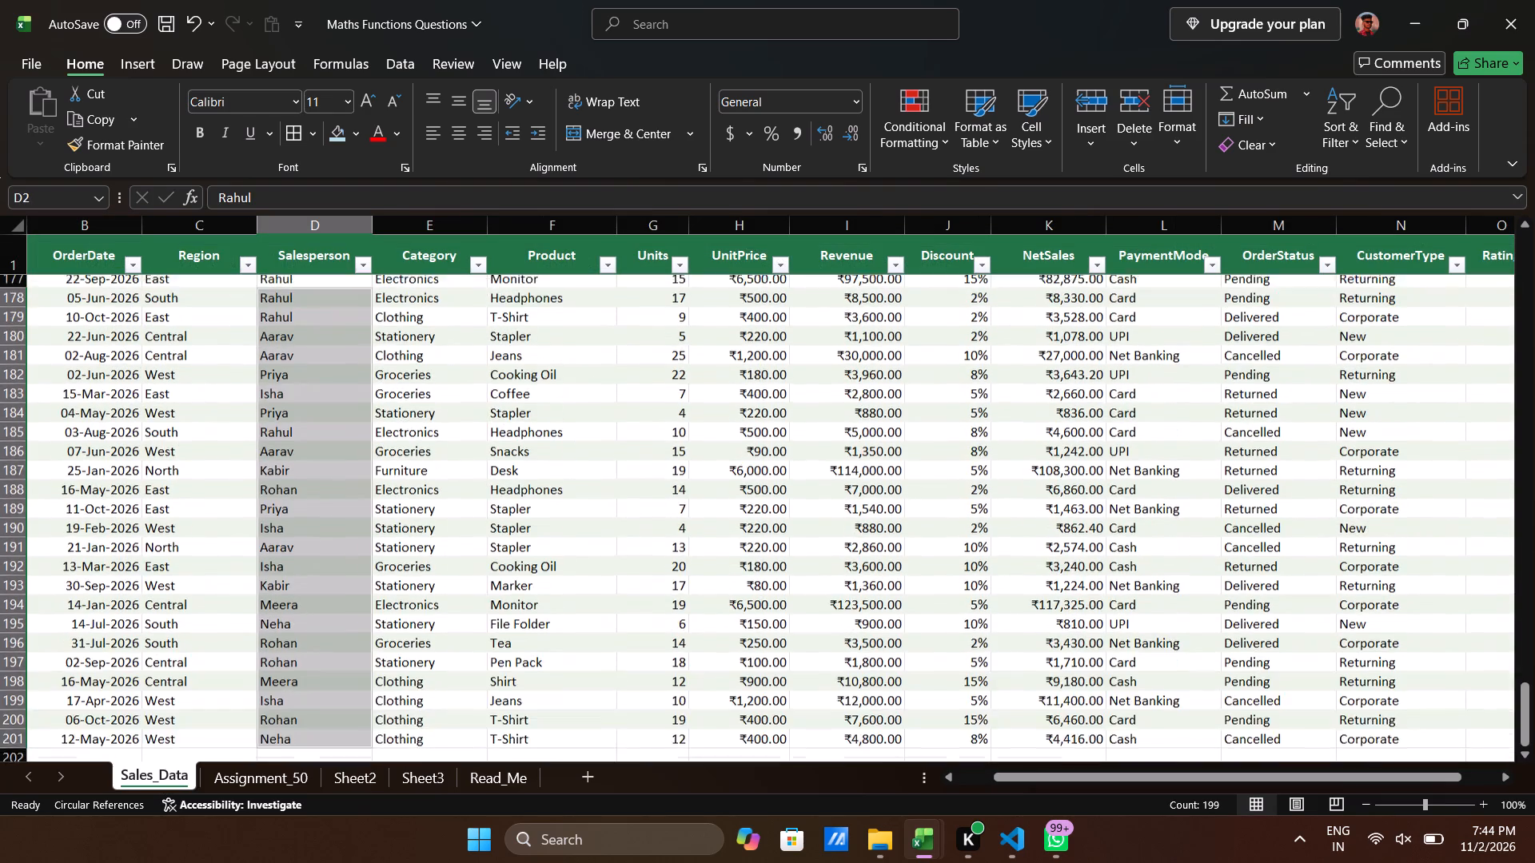
scroll(429, 625, "up", 2)
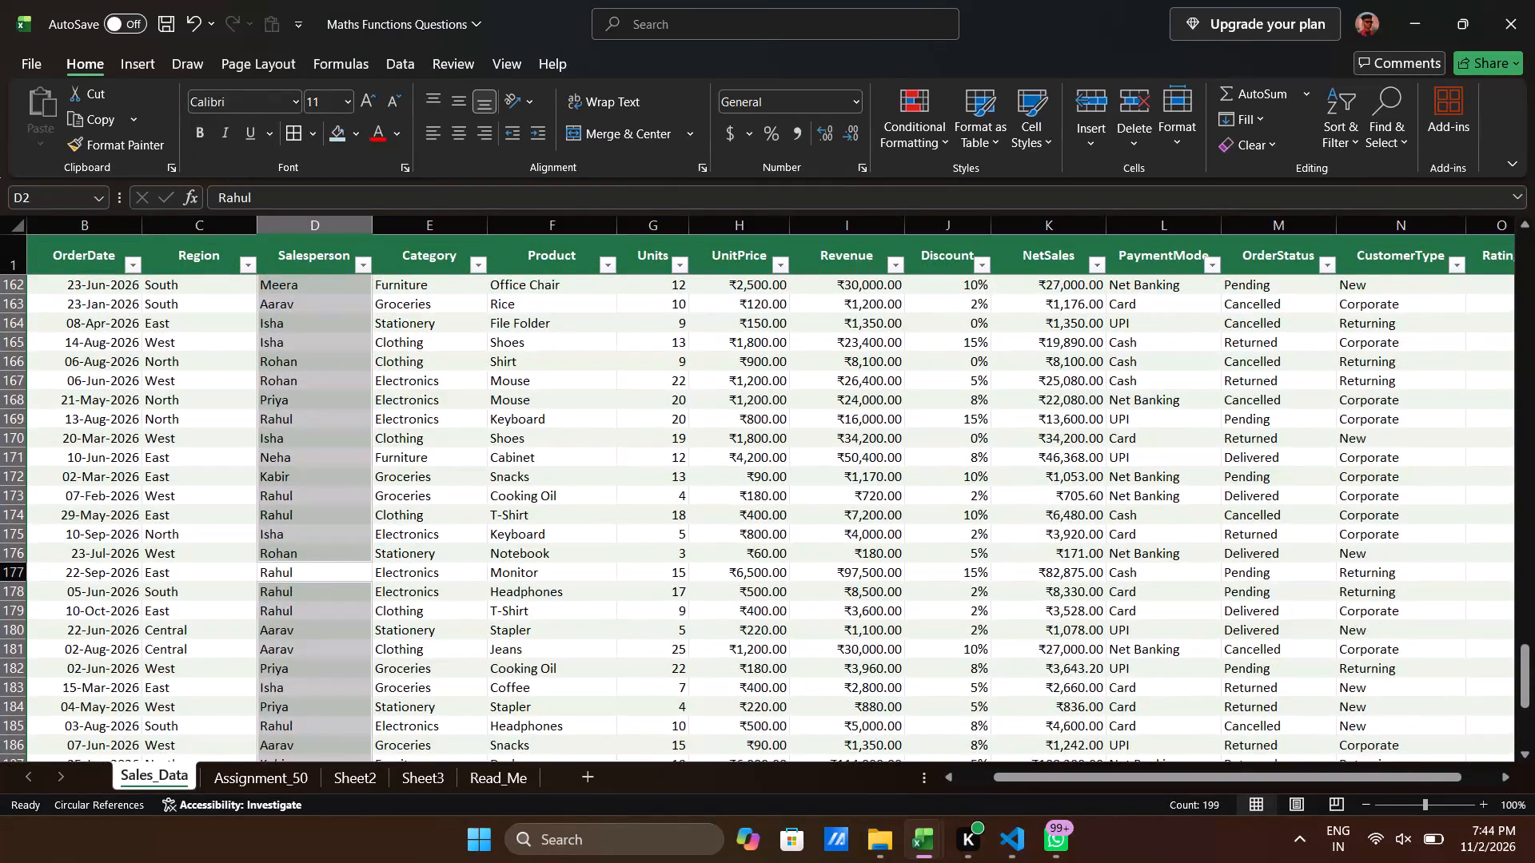
scroll(429, 625, "up", 1)
scroll(429, 625, "down", 1)
scroll(429, 625, "up", 3)
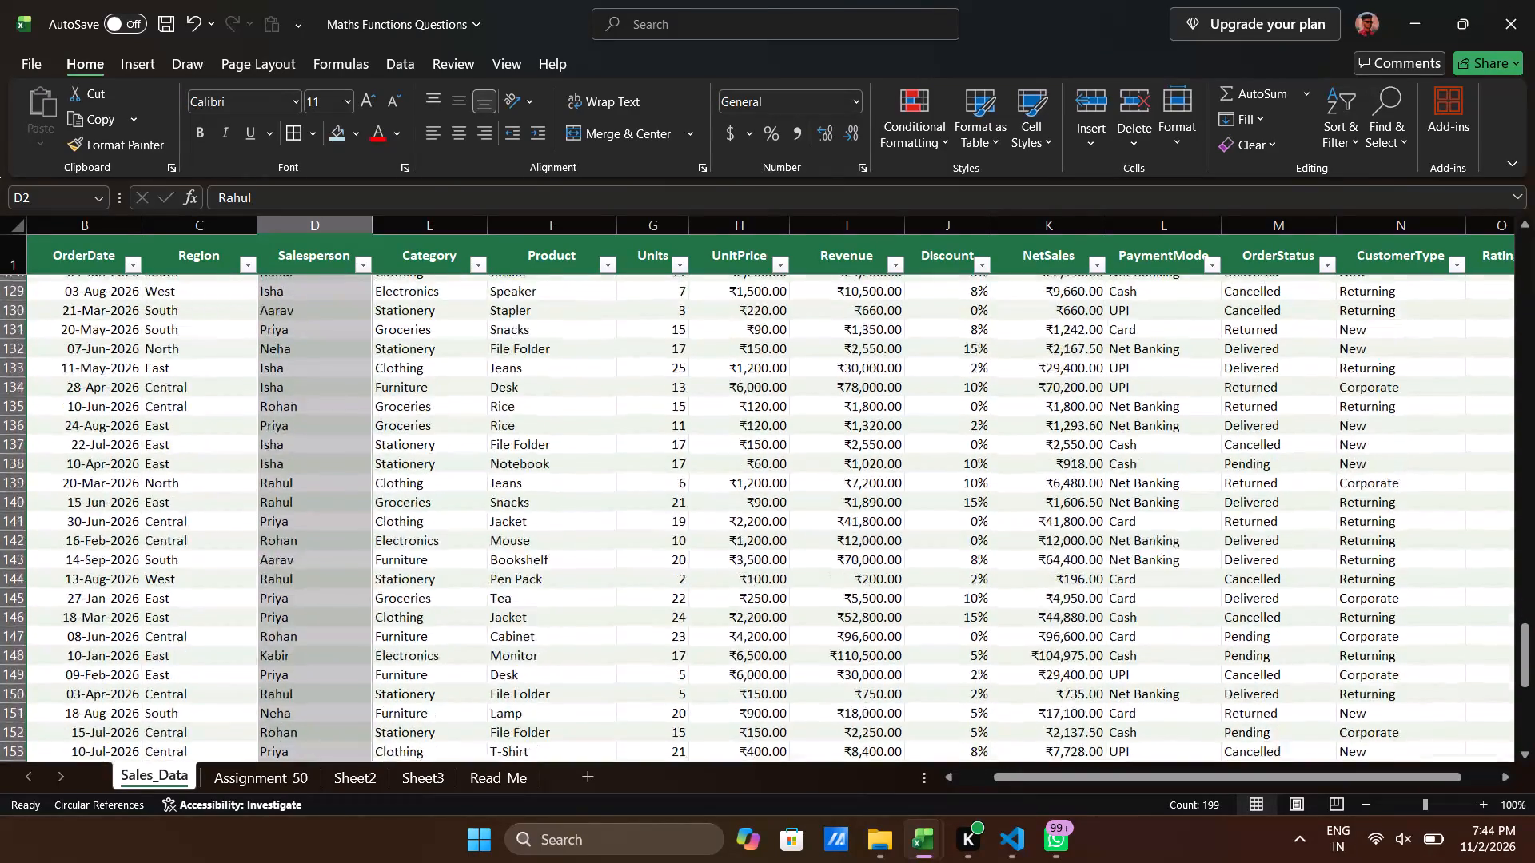
scroll(429, 625, "up", 4)
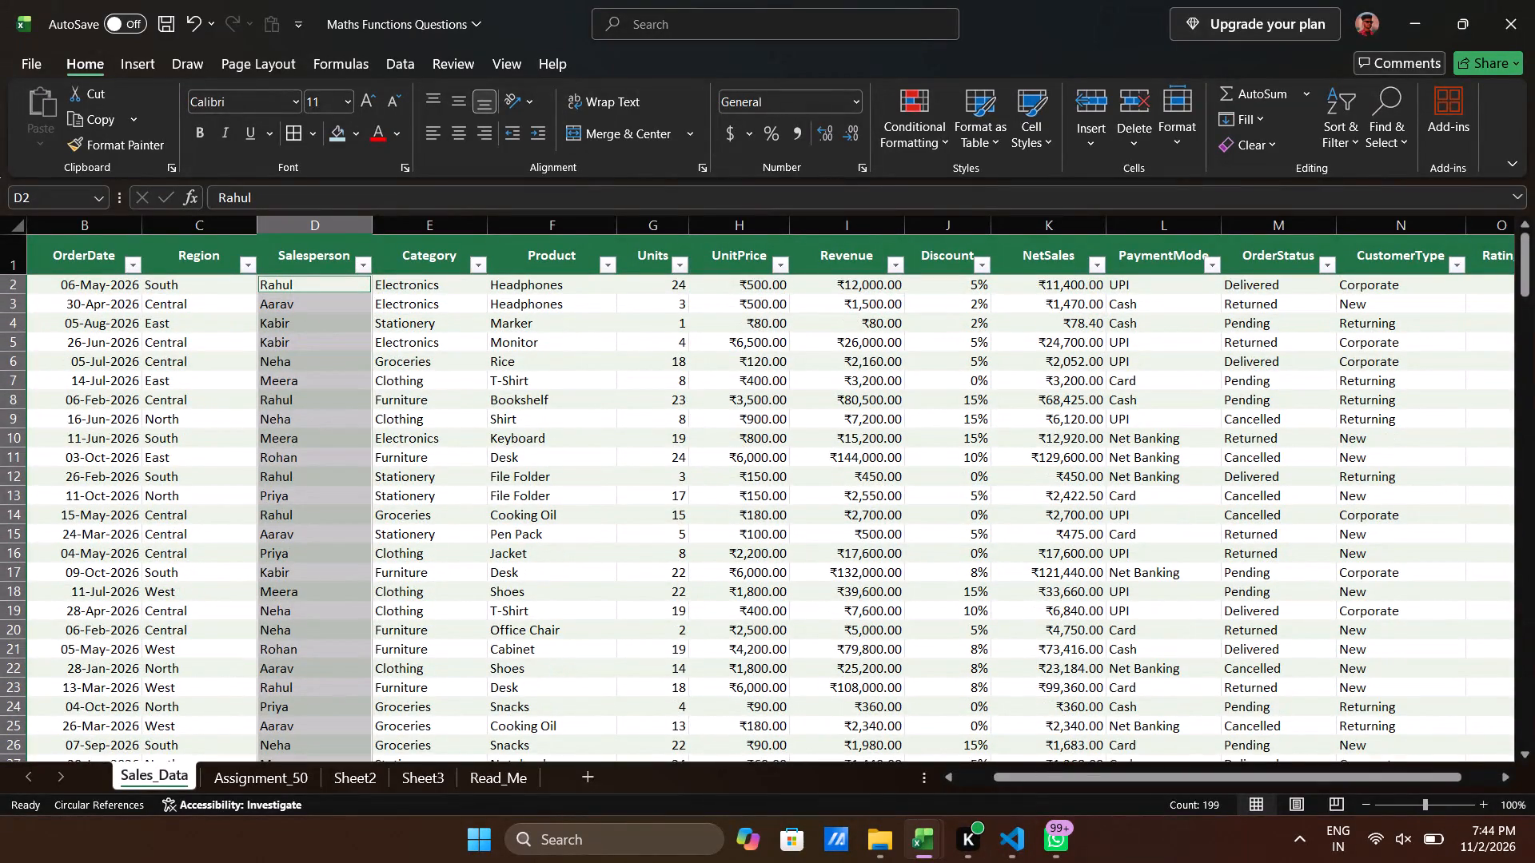
scroll(732, 385, "left", 1)
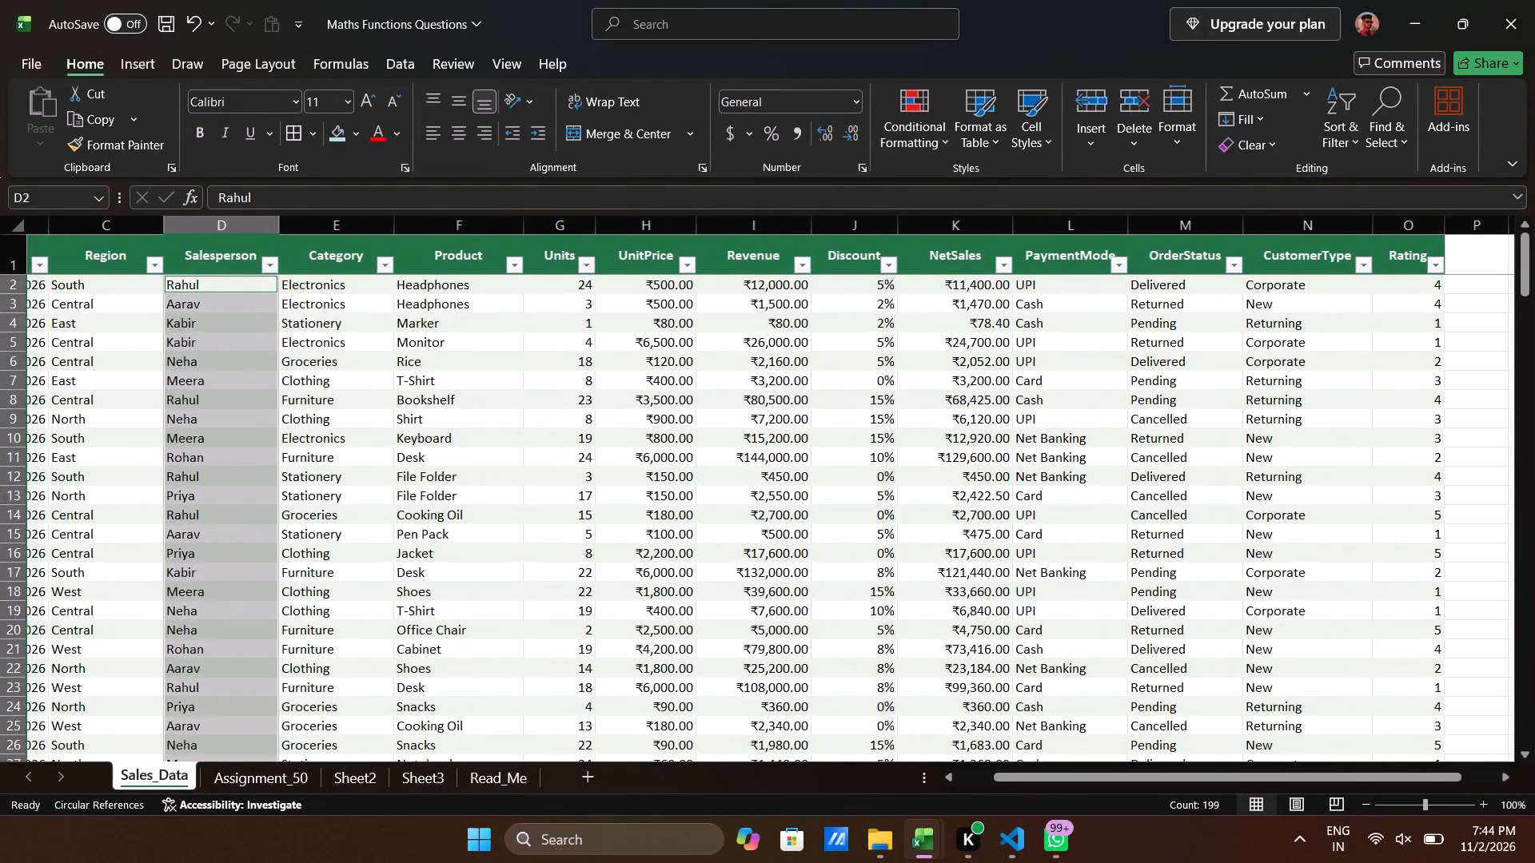
scroll(732, 385, "left", 3)
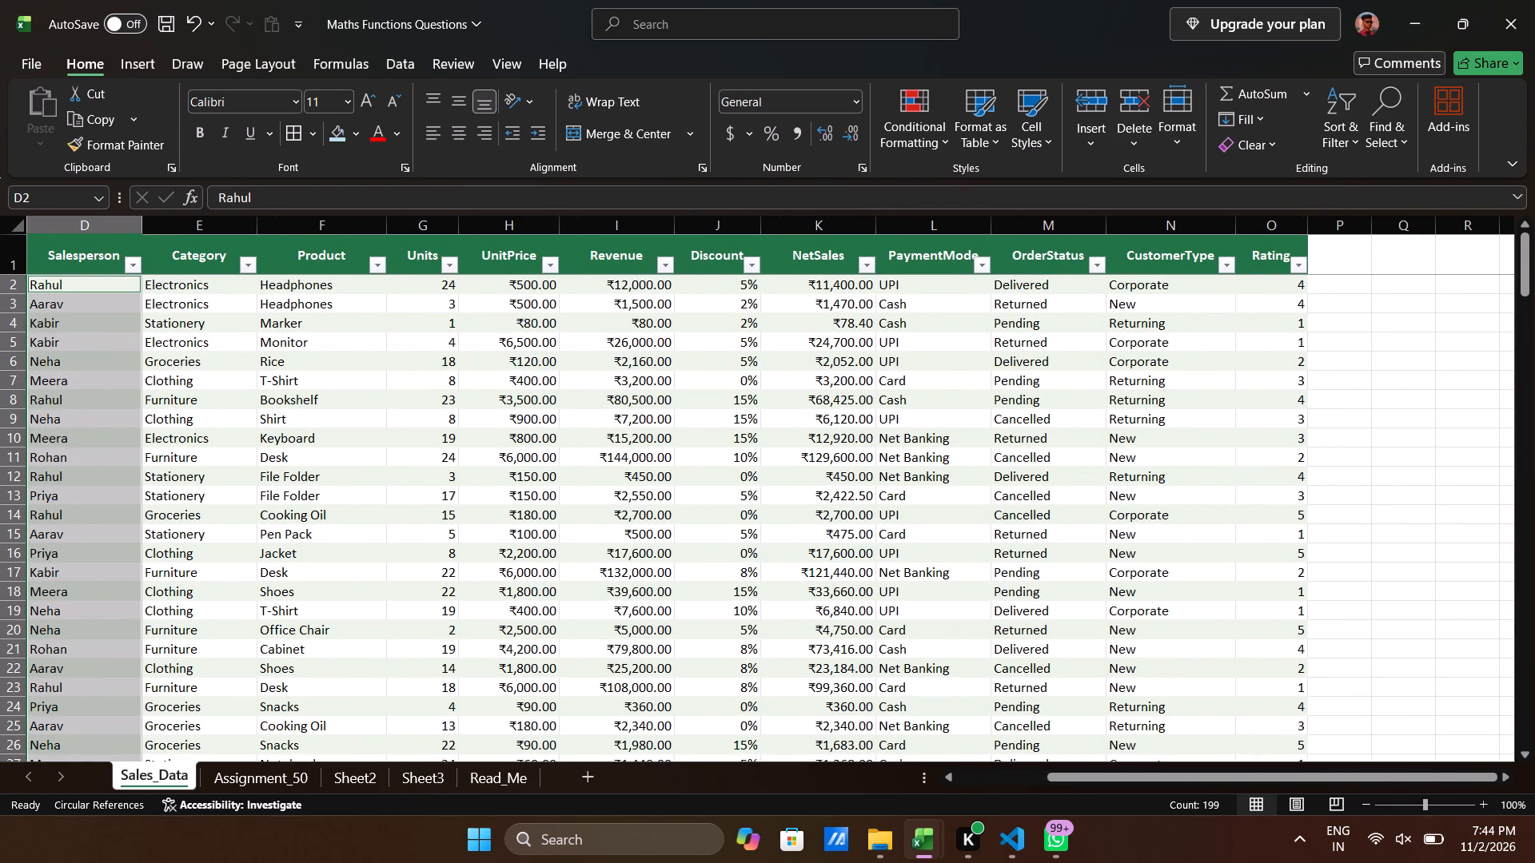
scroll(907, 360, "down", 2)
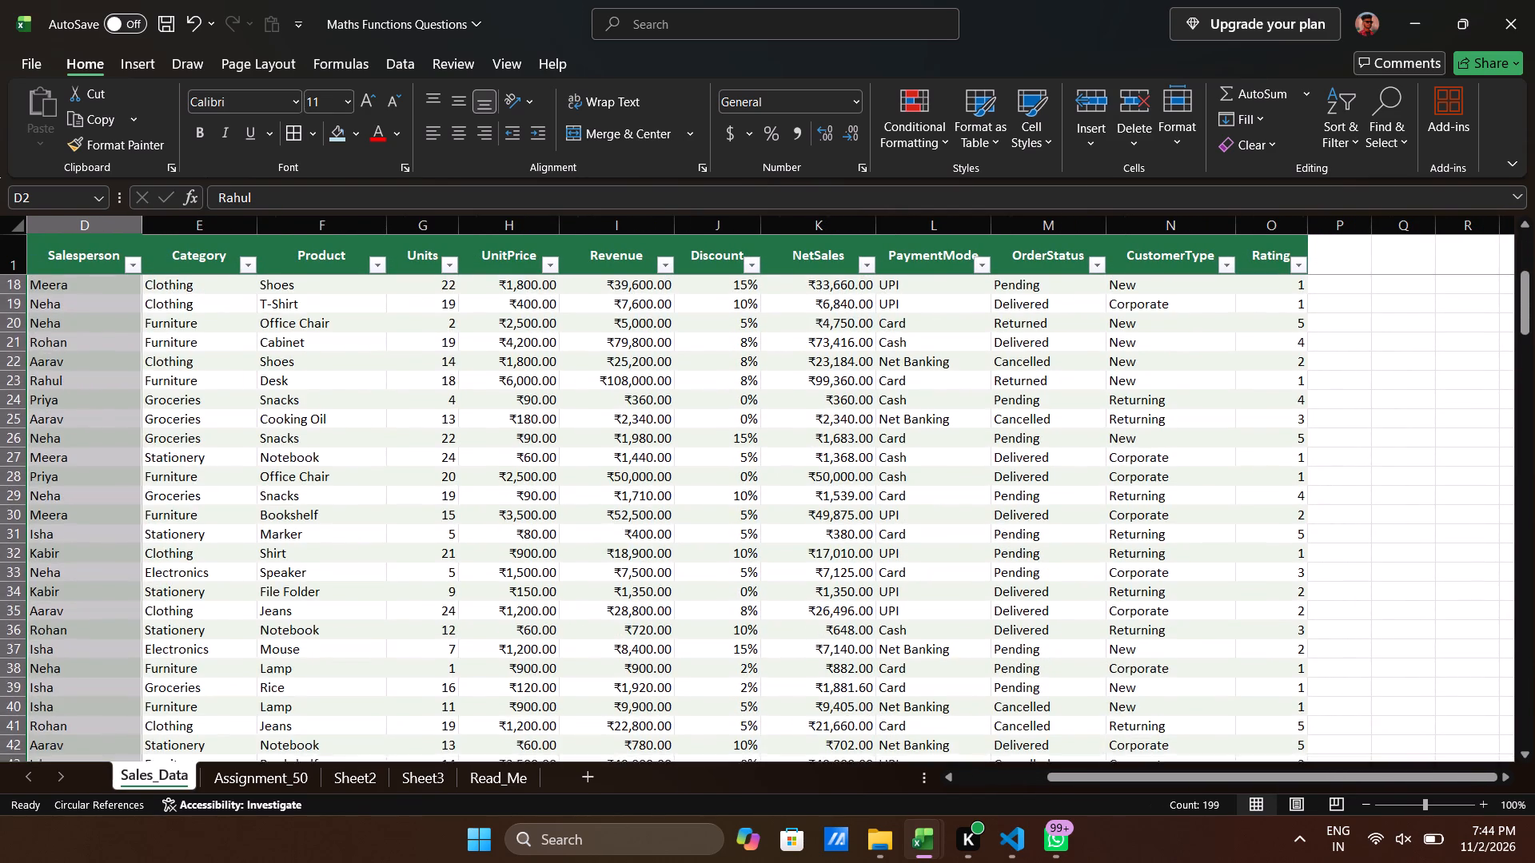
scroll(907, 360, "up", 4)
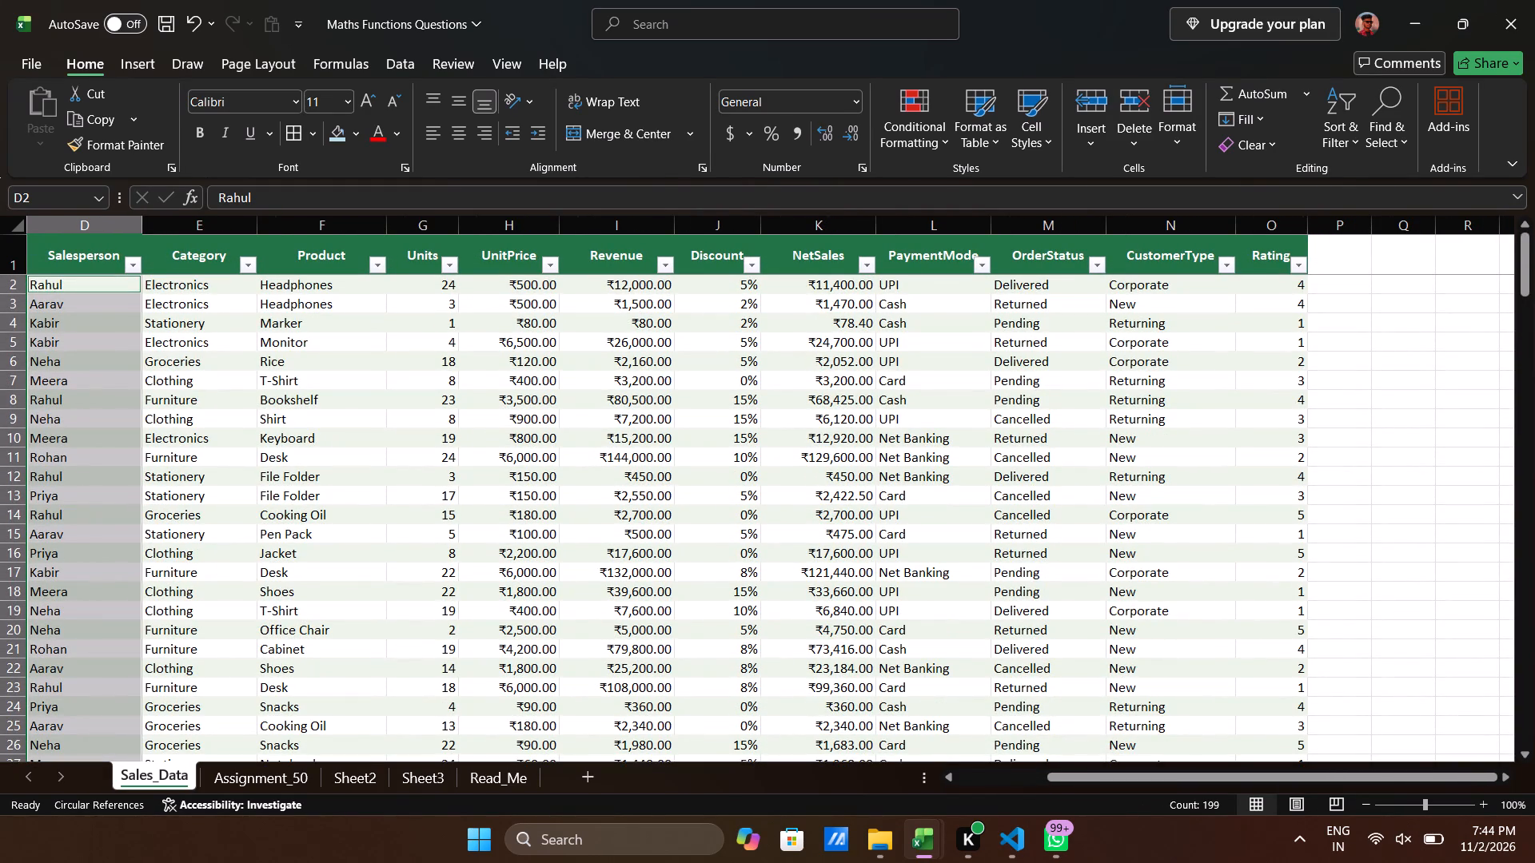
scroll(912, 430, "down", 2)
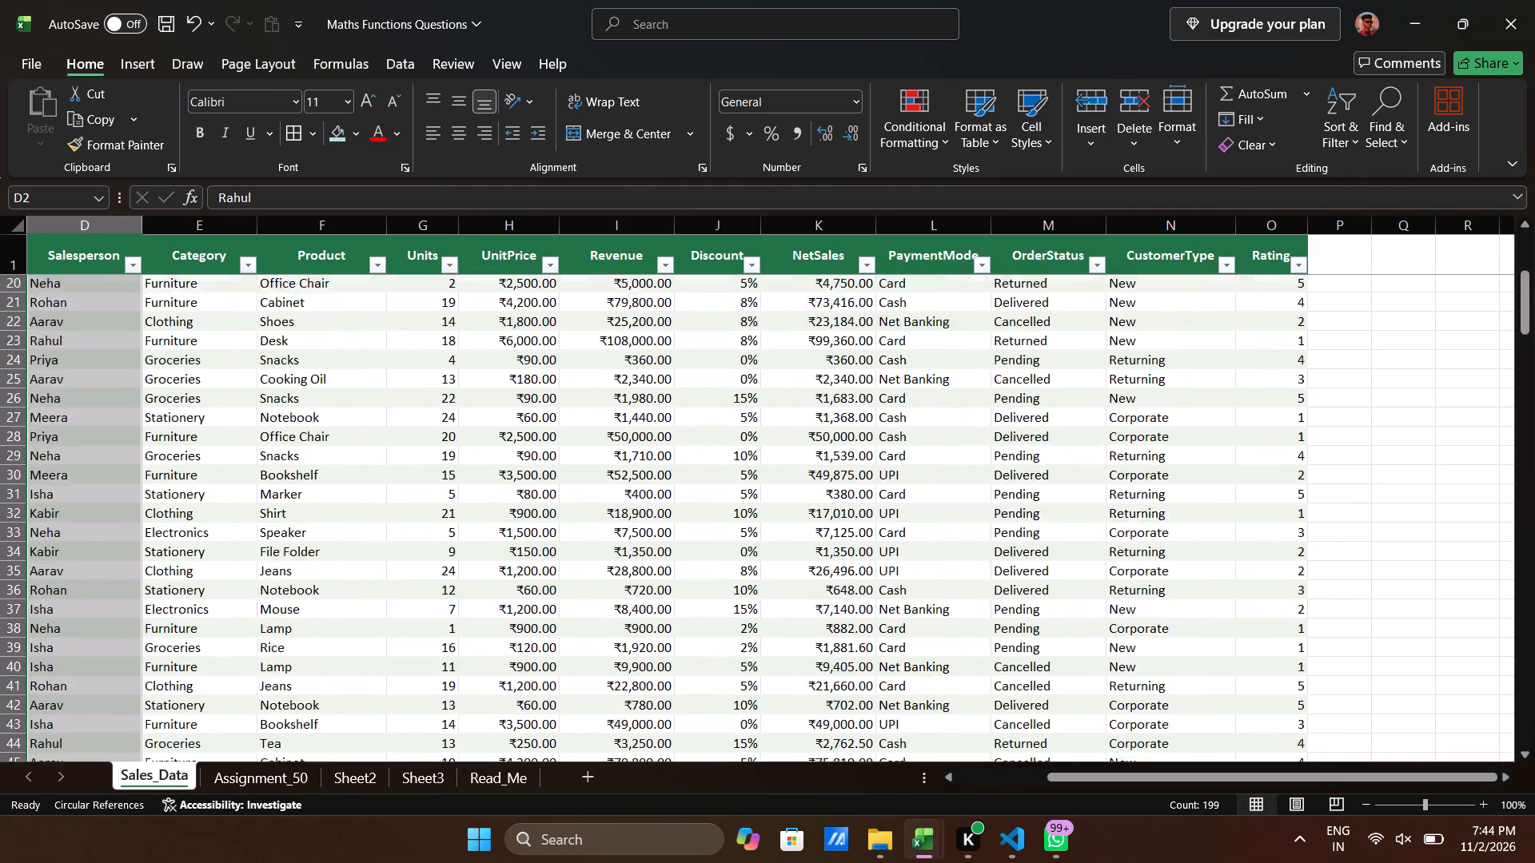
scroll(912, 430, "down", 1)
scroll(912, 430, "up", 4)
scroll(912, 430, "left", 1)
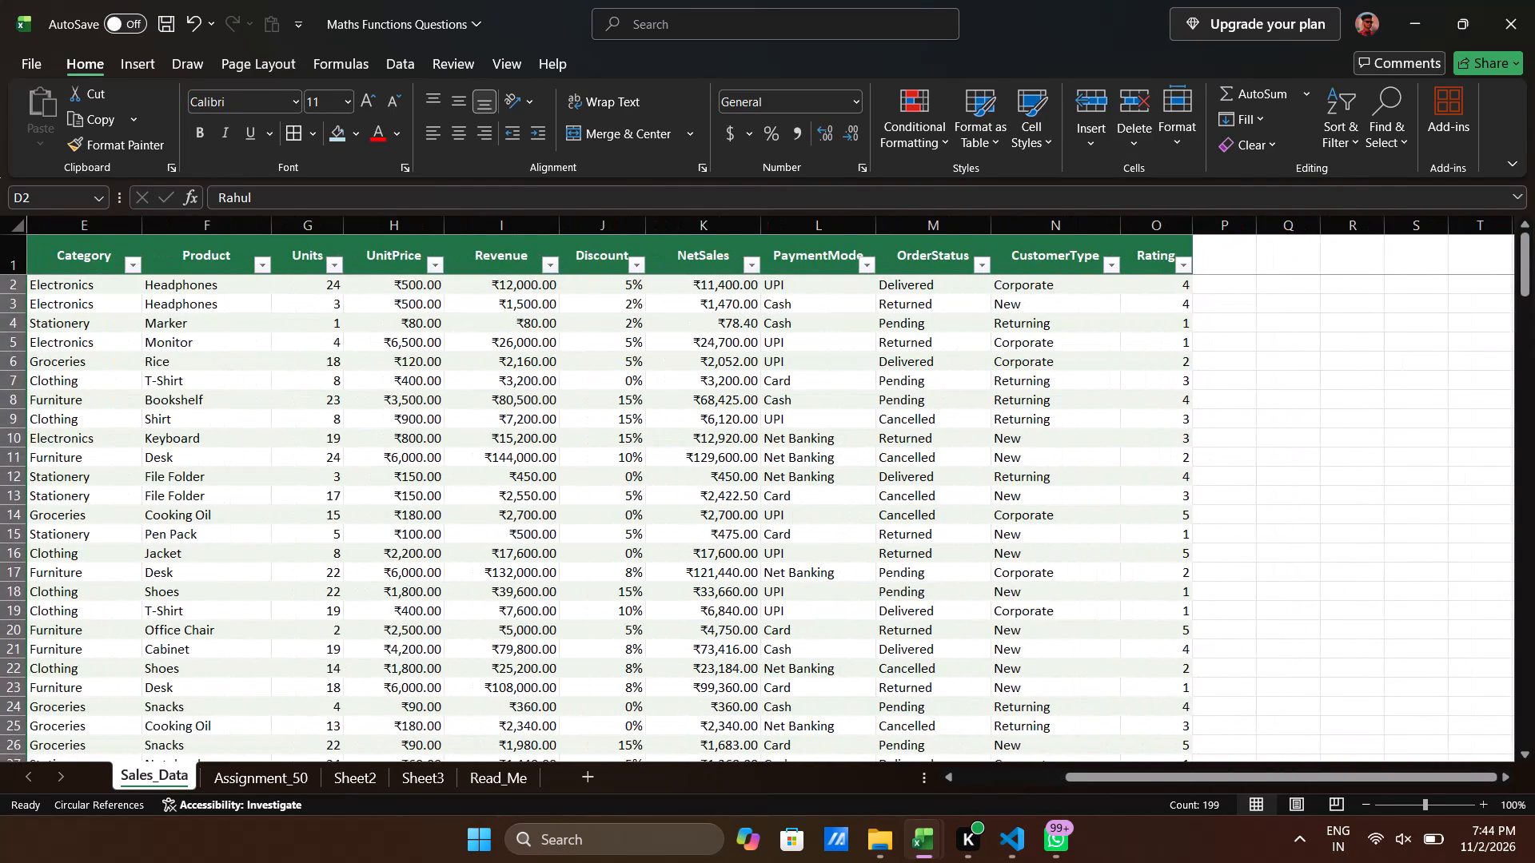
scroll(792, 384, "up", 1)
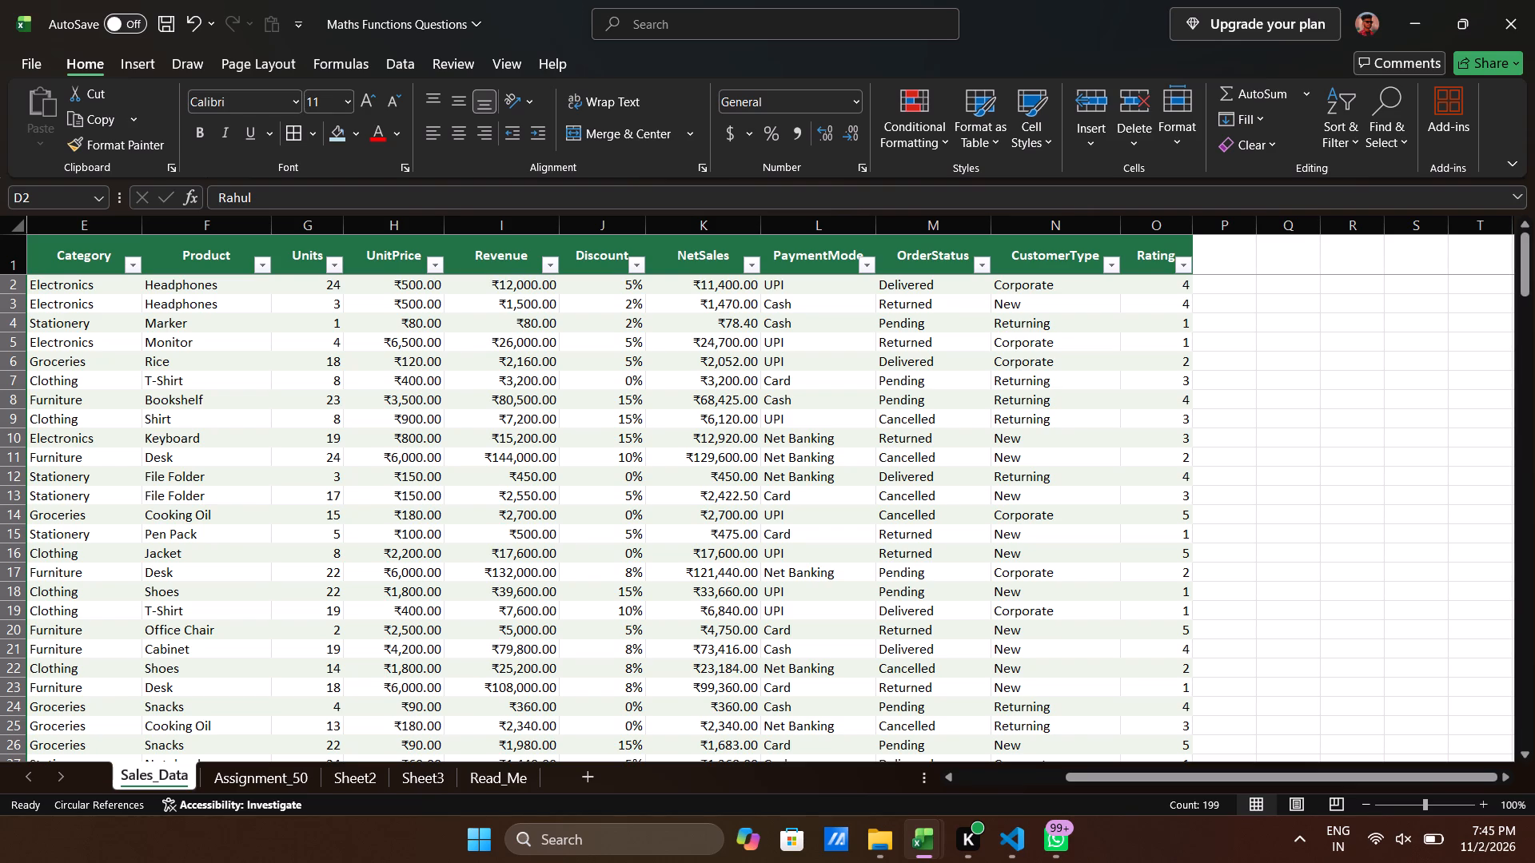
scroll(532, 523, "right", 1)
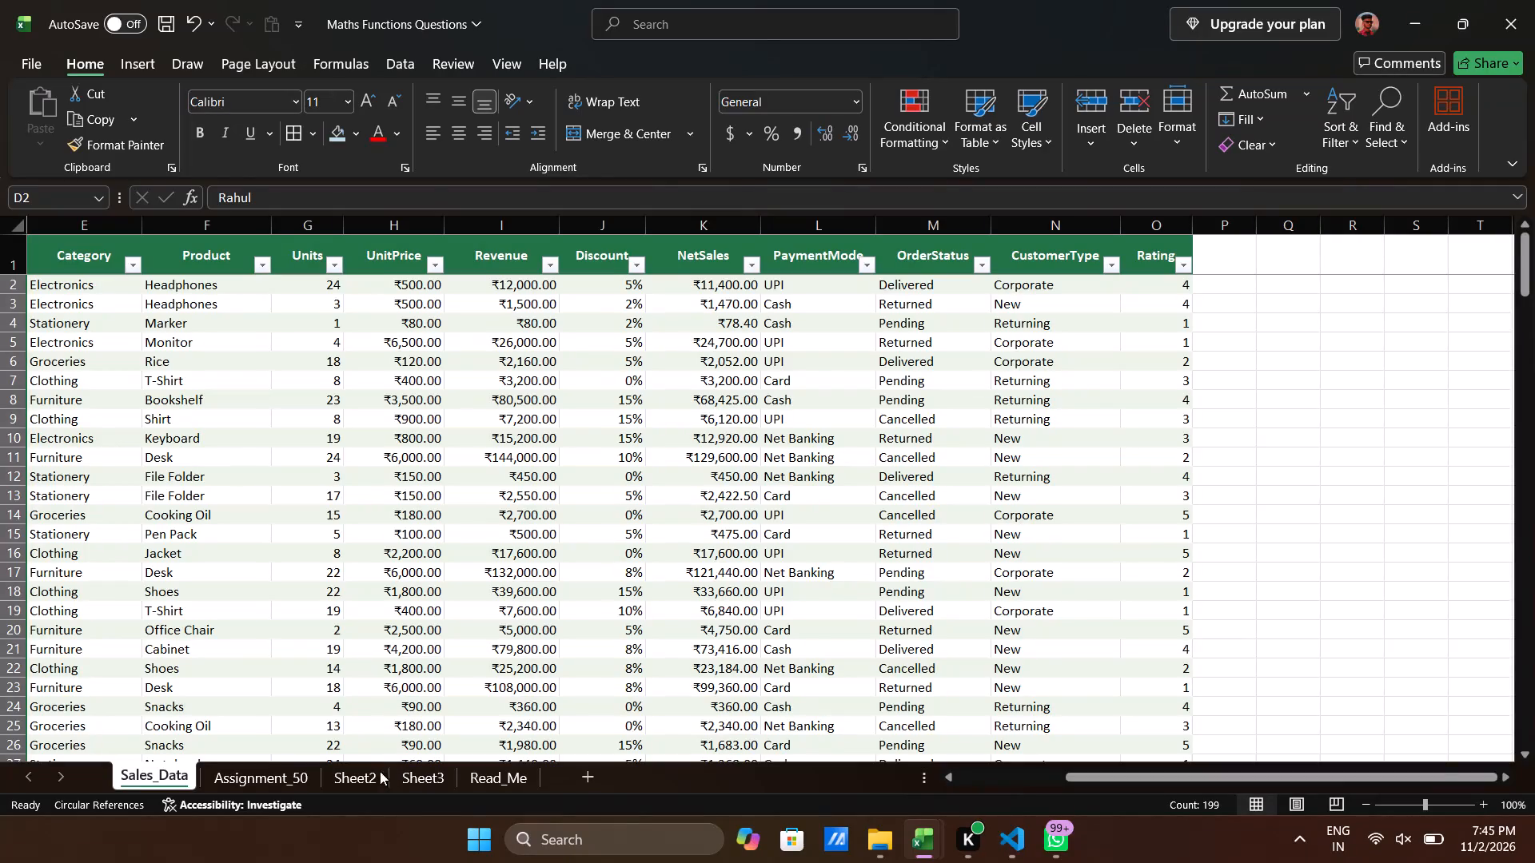
left_click(363, 774)
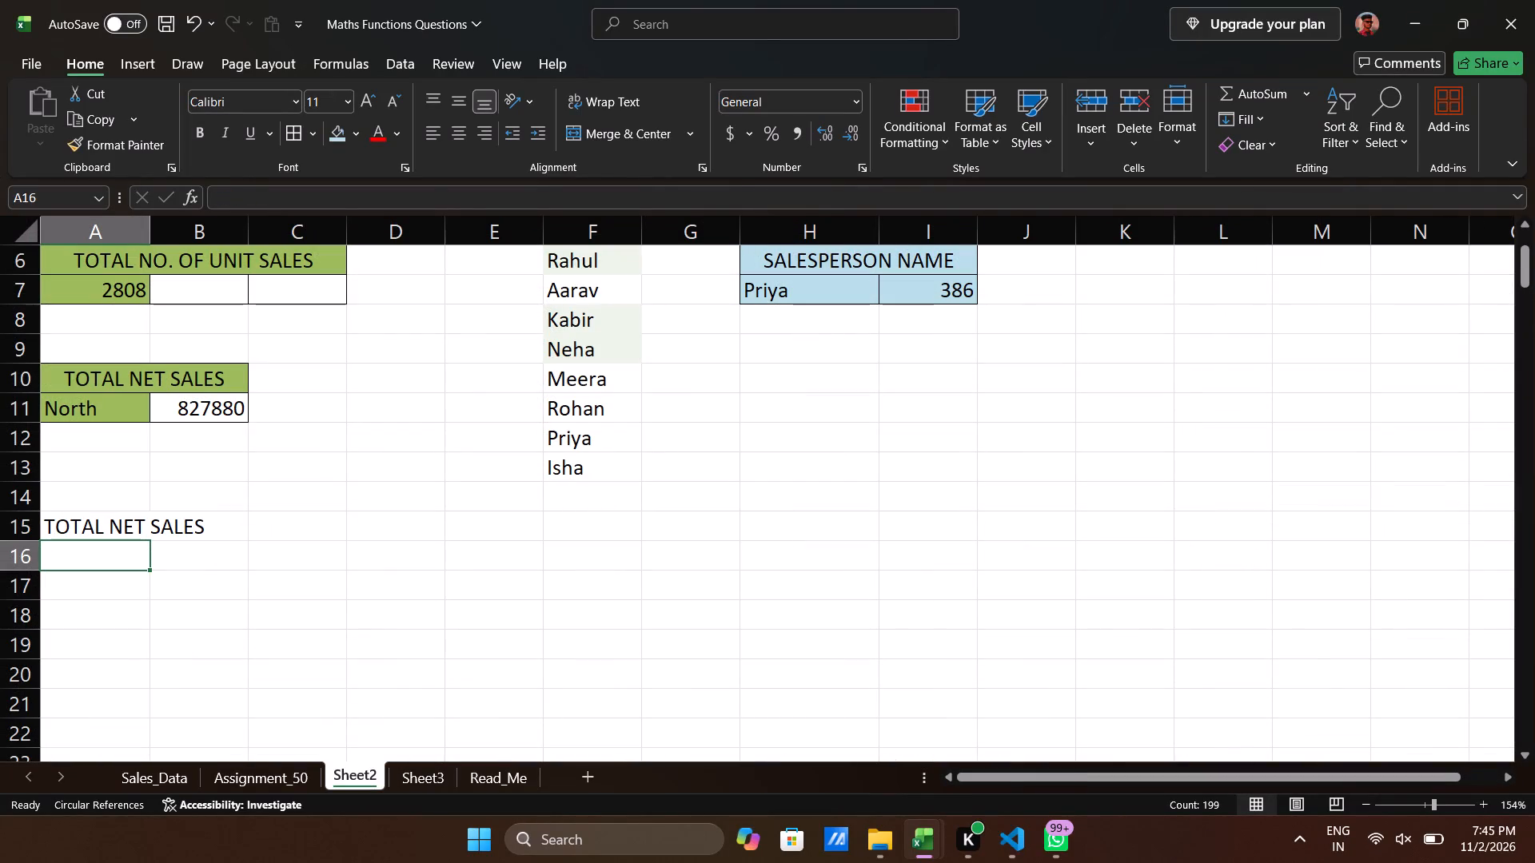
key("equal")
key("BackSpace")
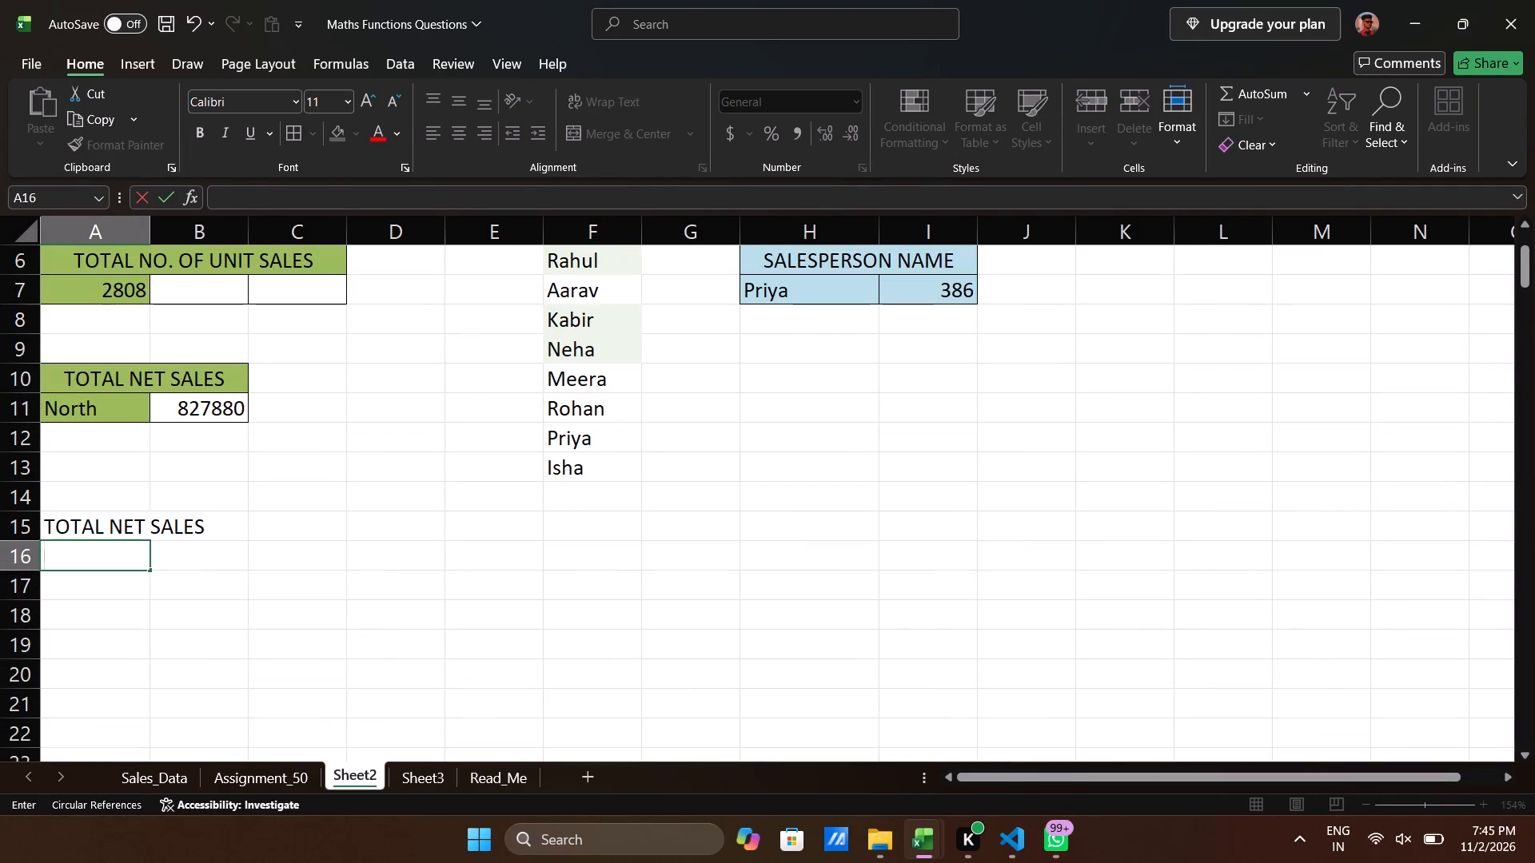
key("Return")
Add a list data validation to A16 of Sheet2, sourced from the PaymentMode cells L19:L22 on Sales_Data.
left_click(90, 556)
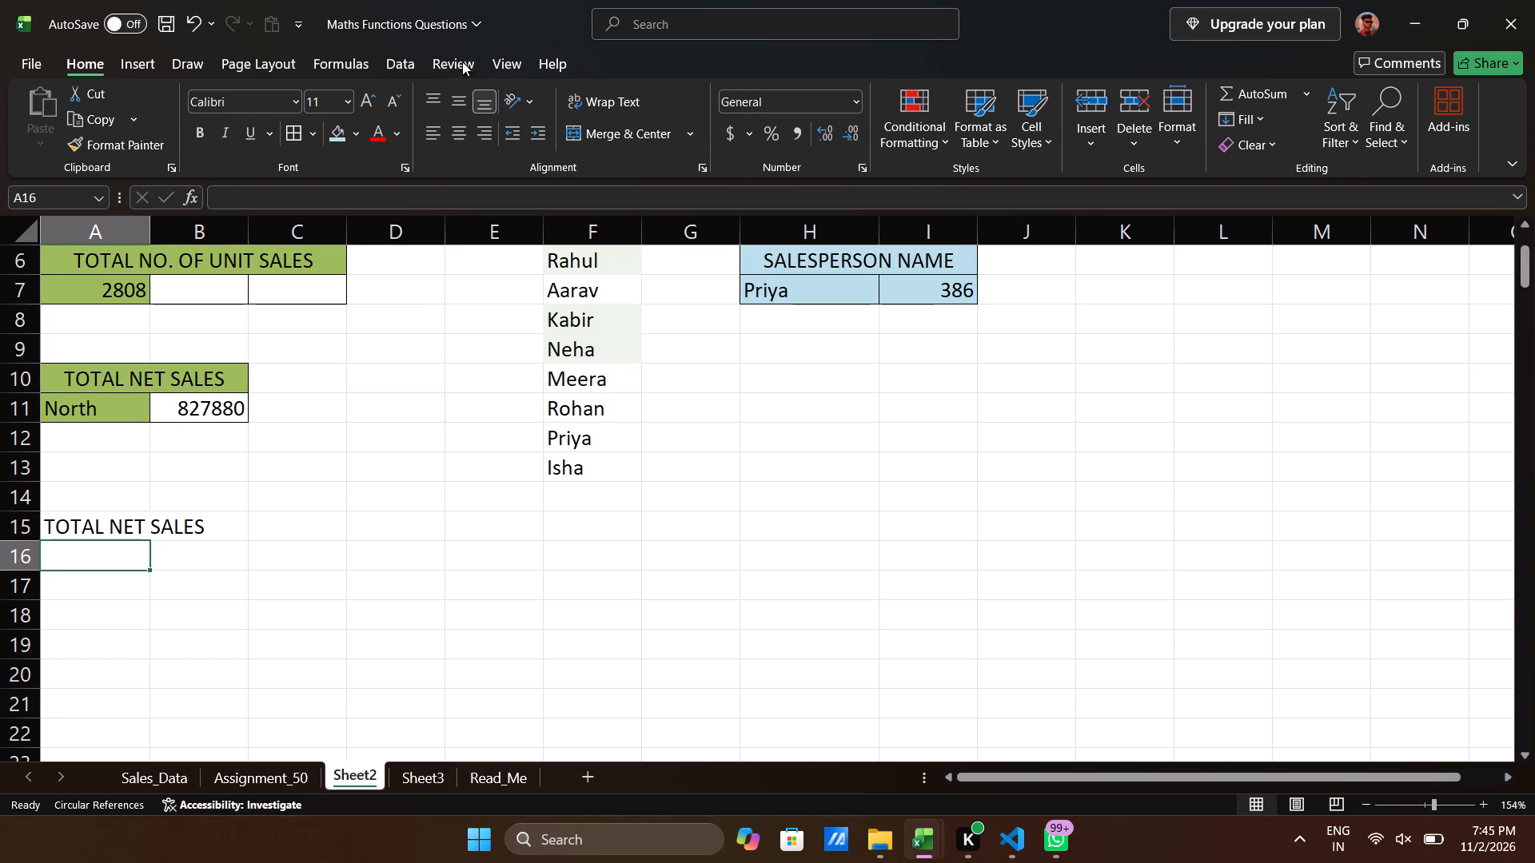
left_click(400, 56)
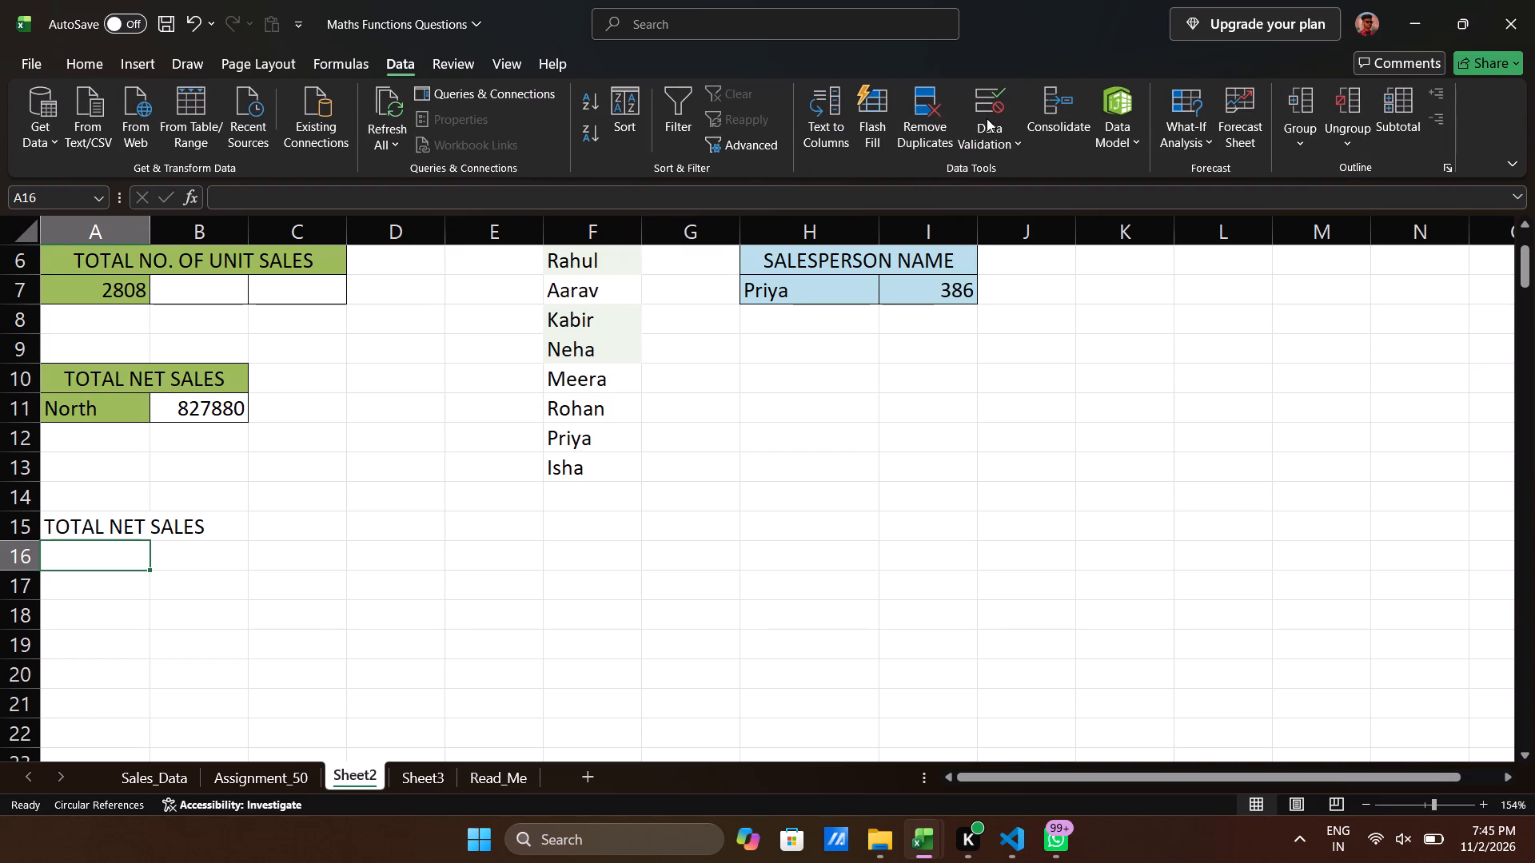
left_click(987, 118)
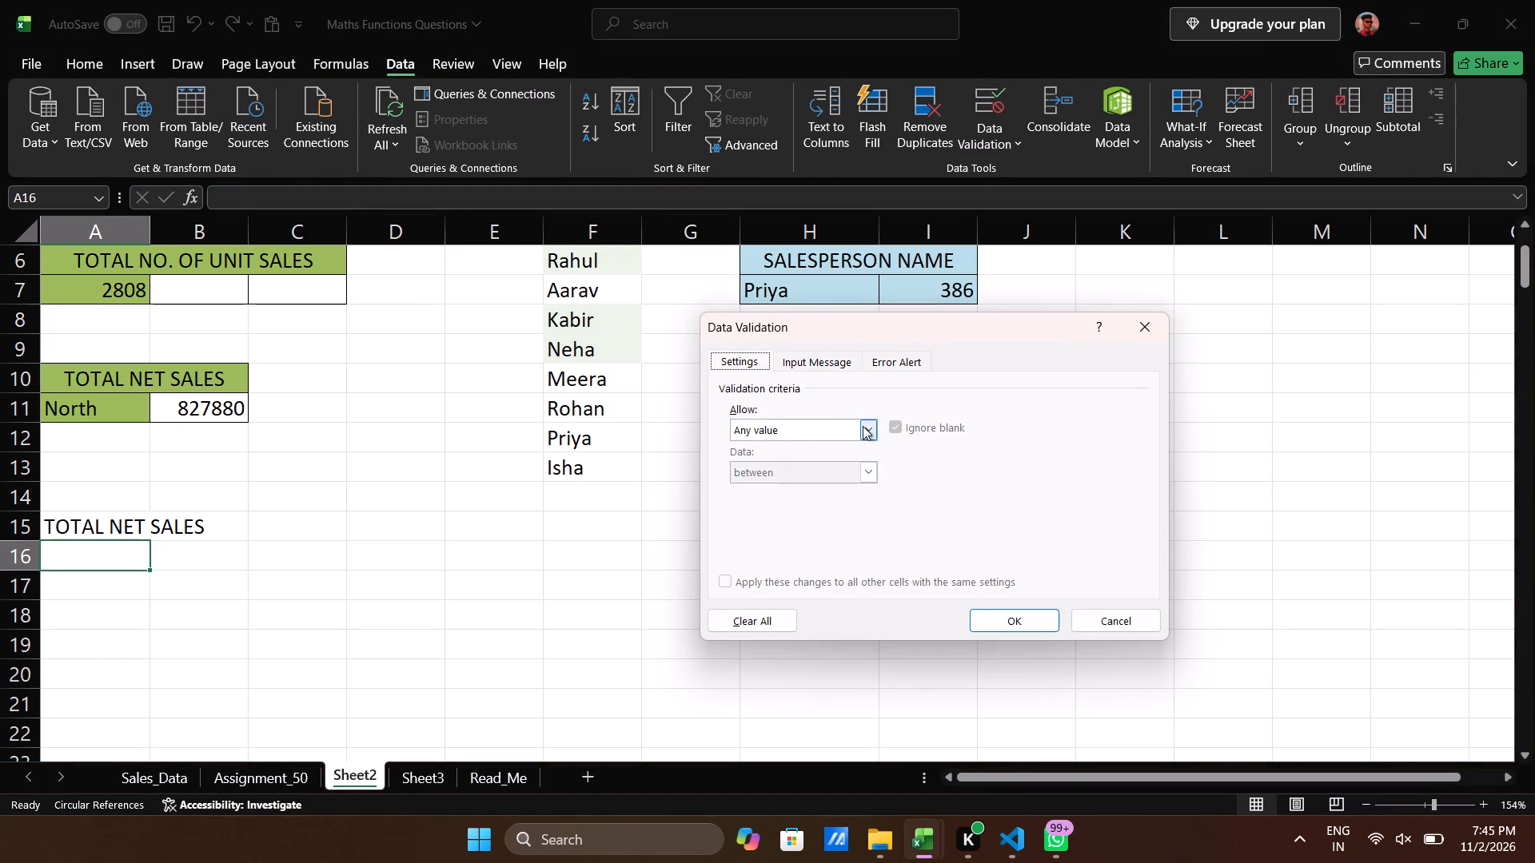
left_click(863, 426)
left_click(791, 488)
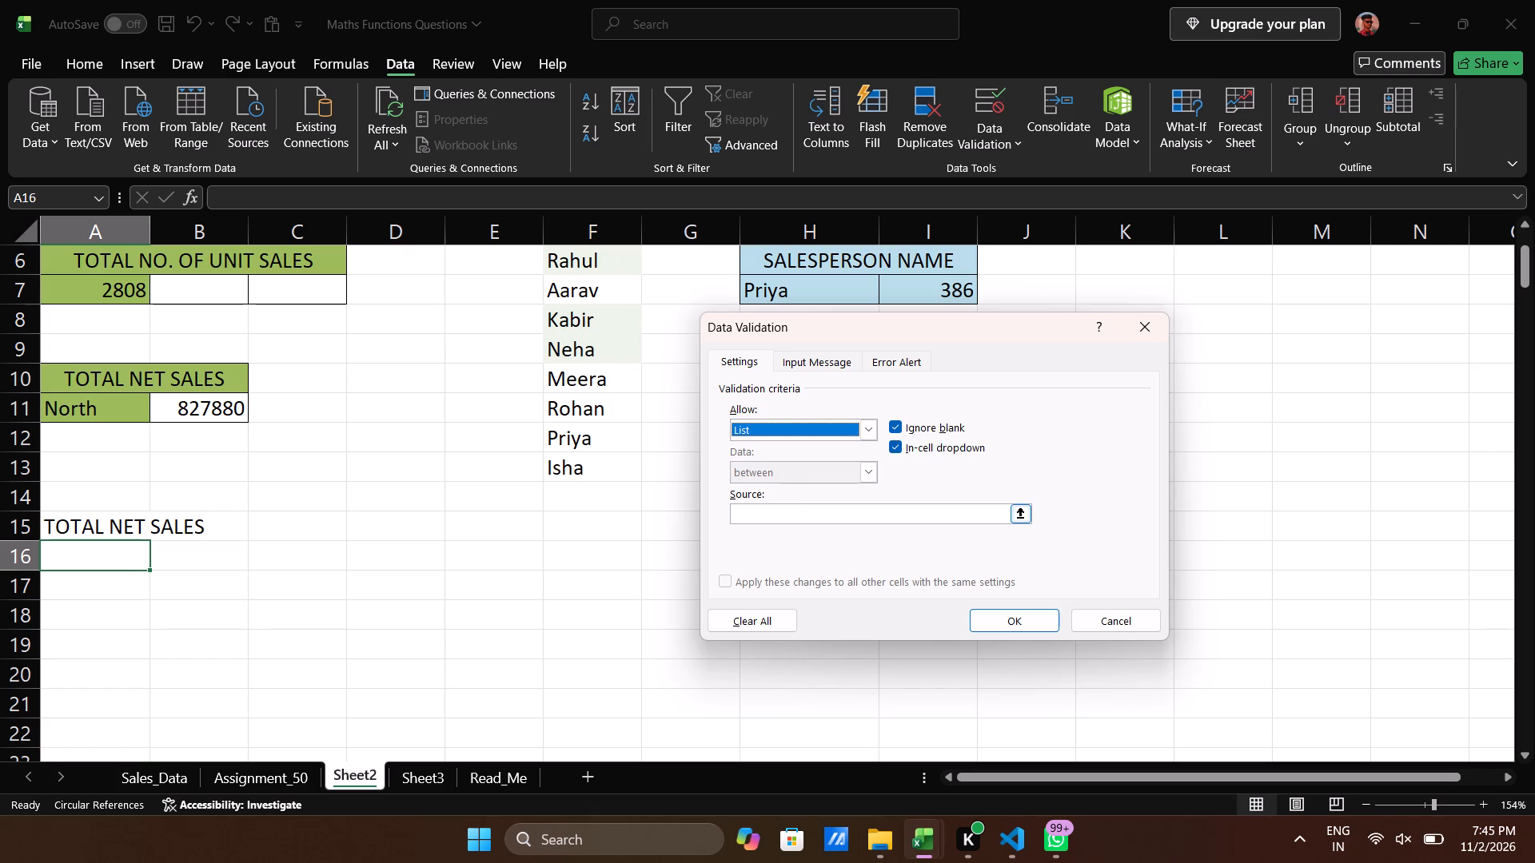
left_click(799, 516)
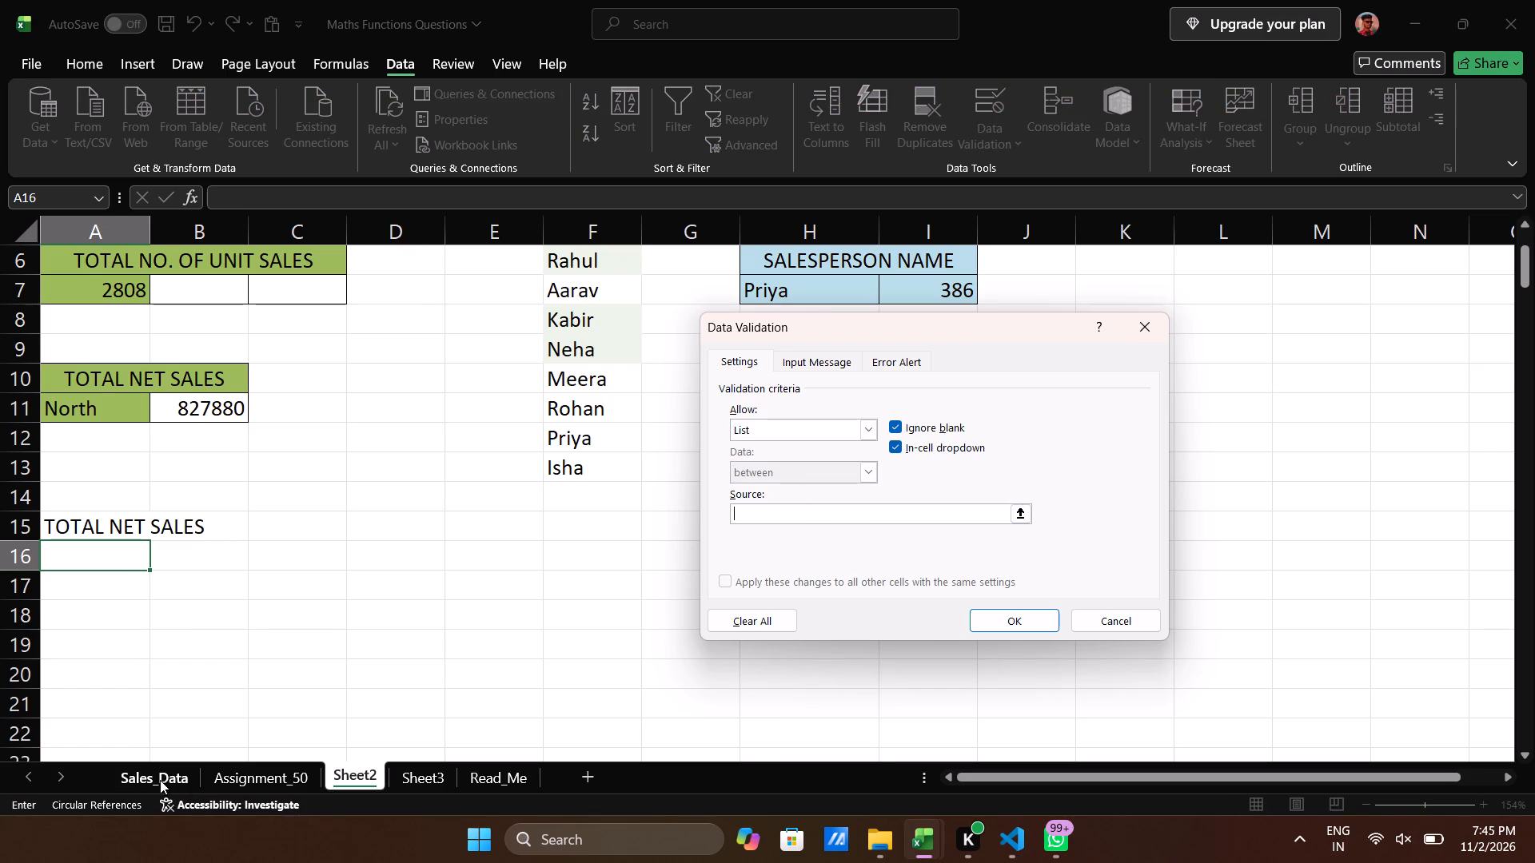
left_click(155, 780)
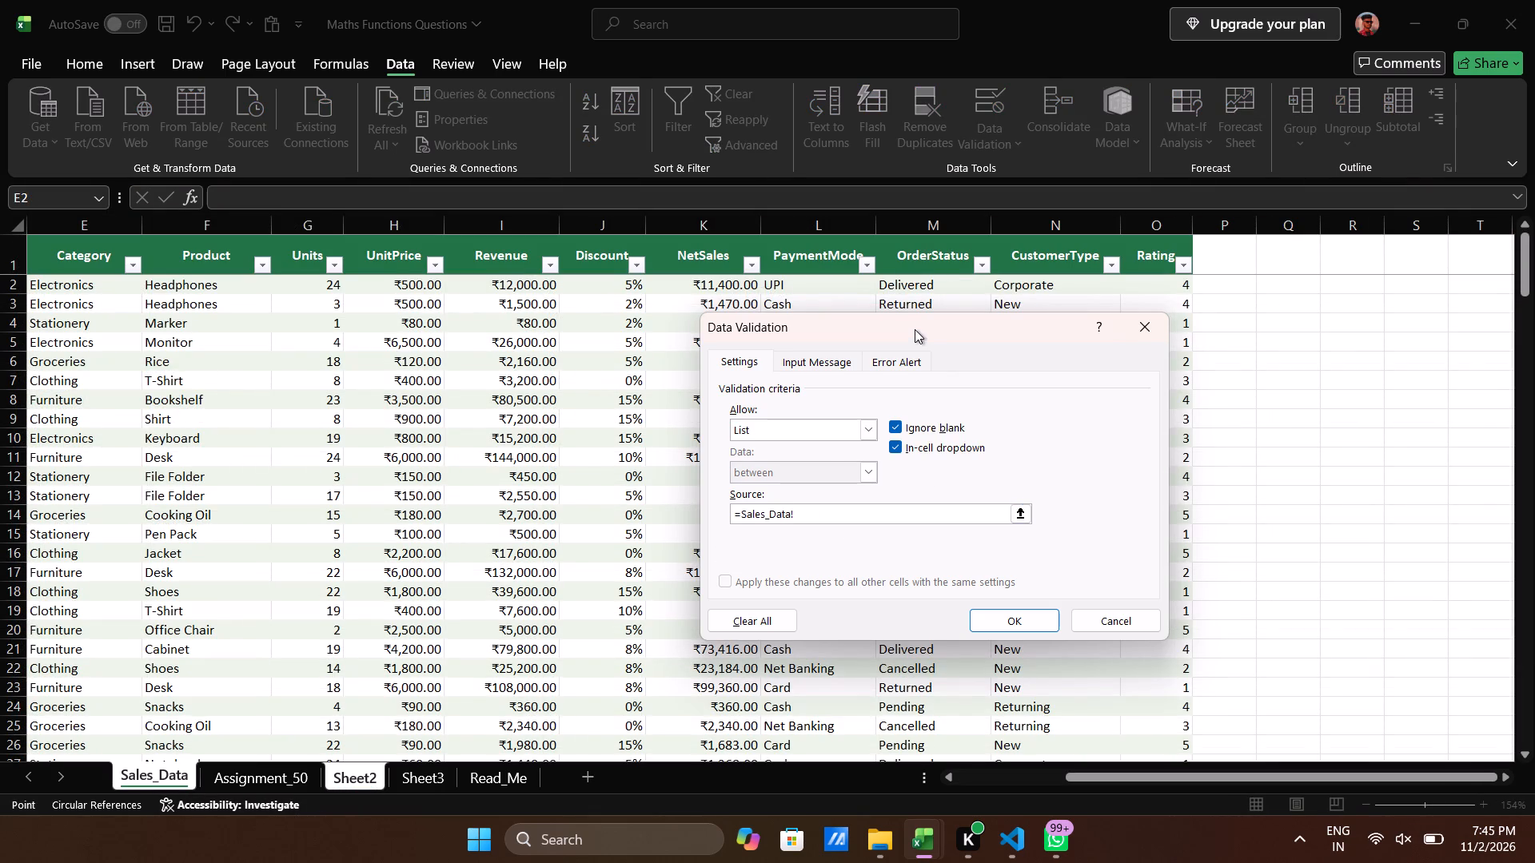
left_click_drag(915, 329, 1174, 352)
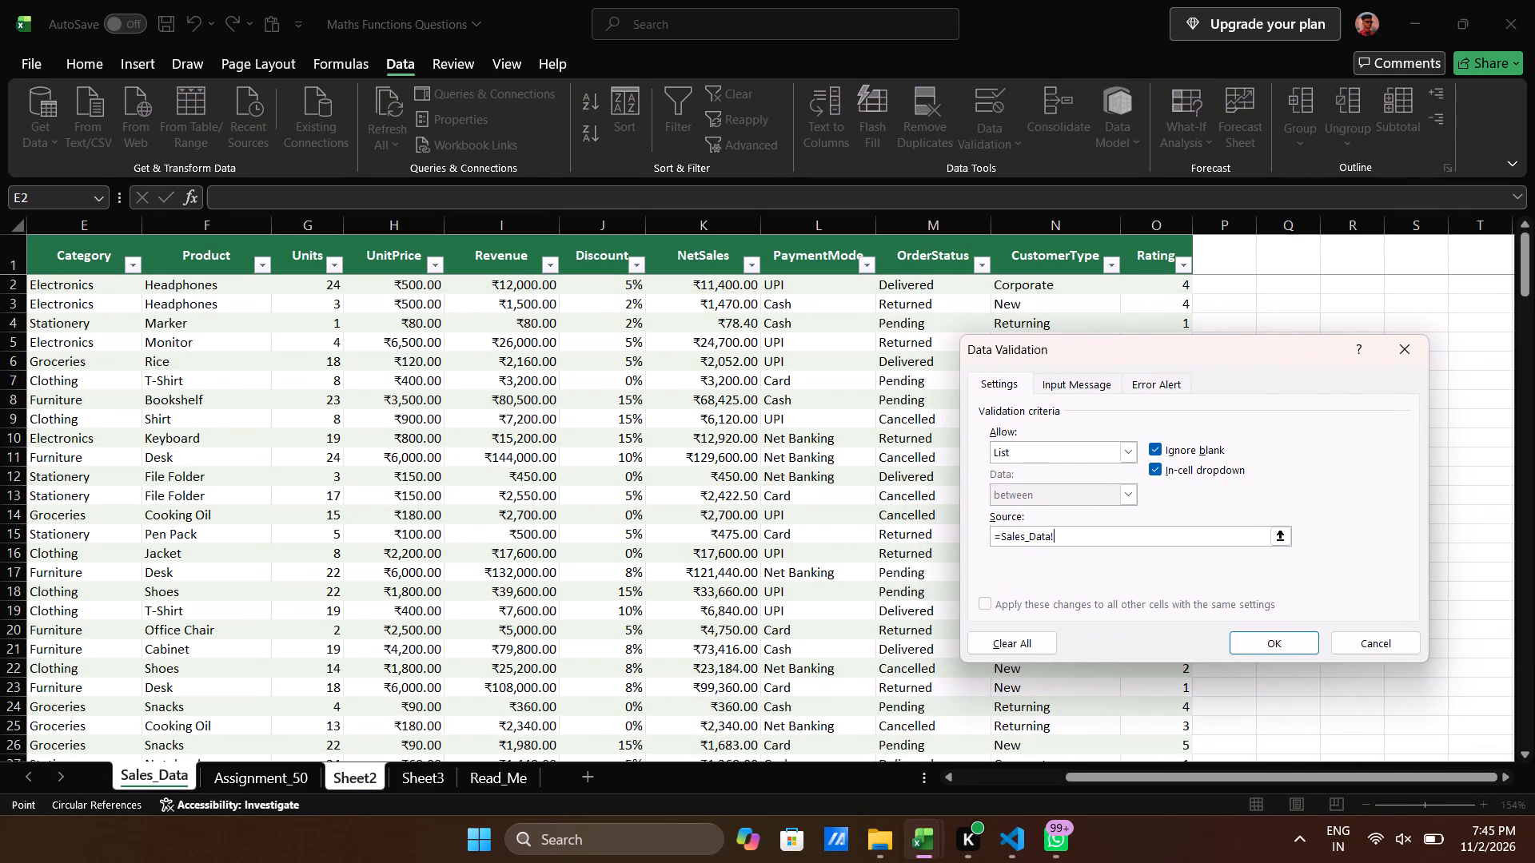
scroll(822, 281, "up", 4)
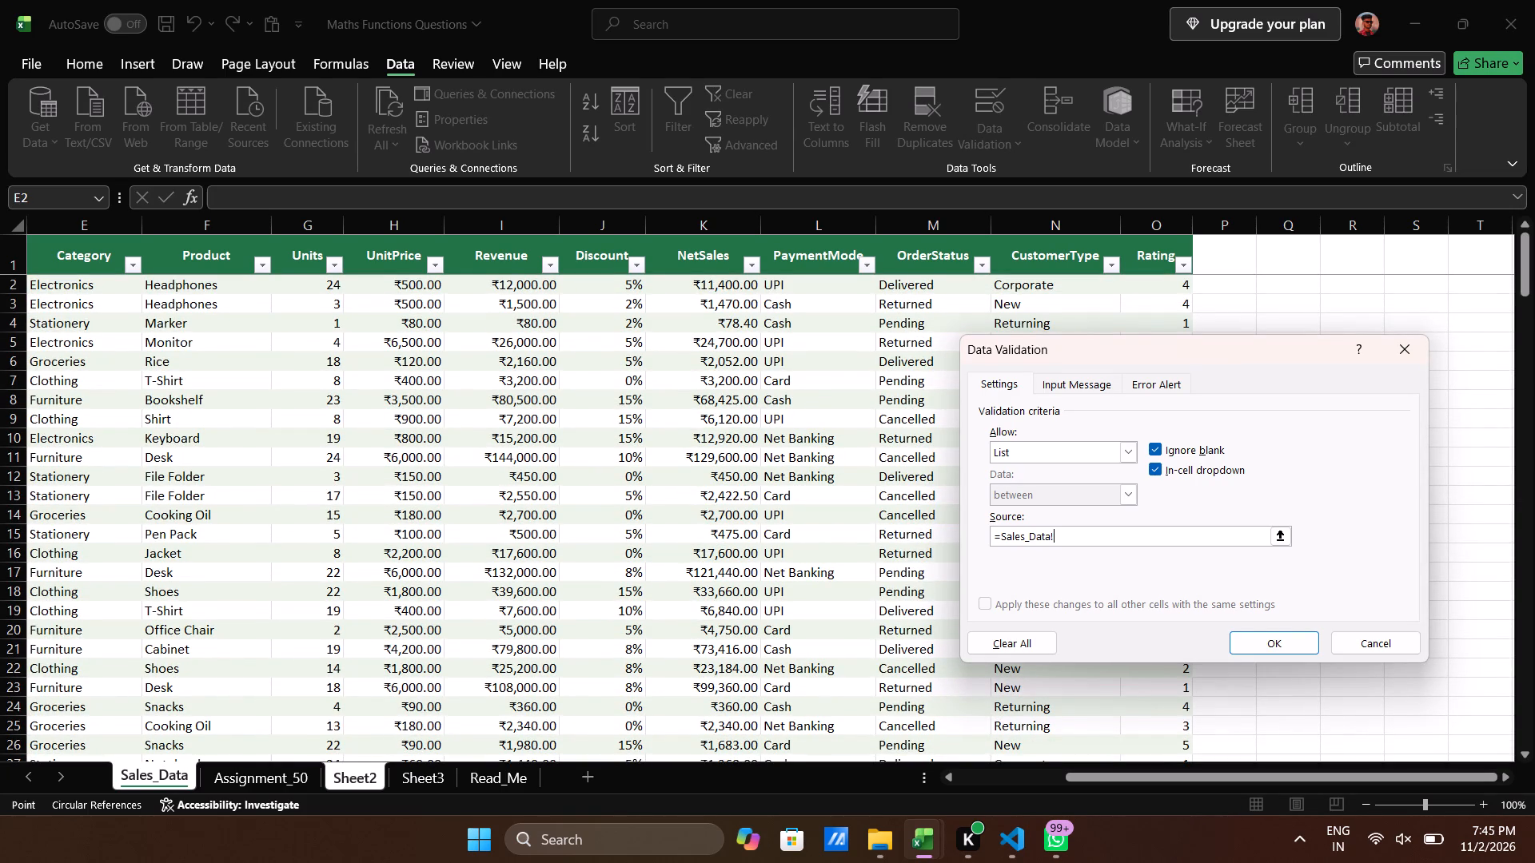
scroll(794, 608, "down", 1)
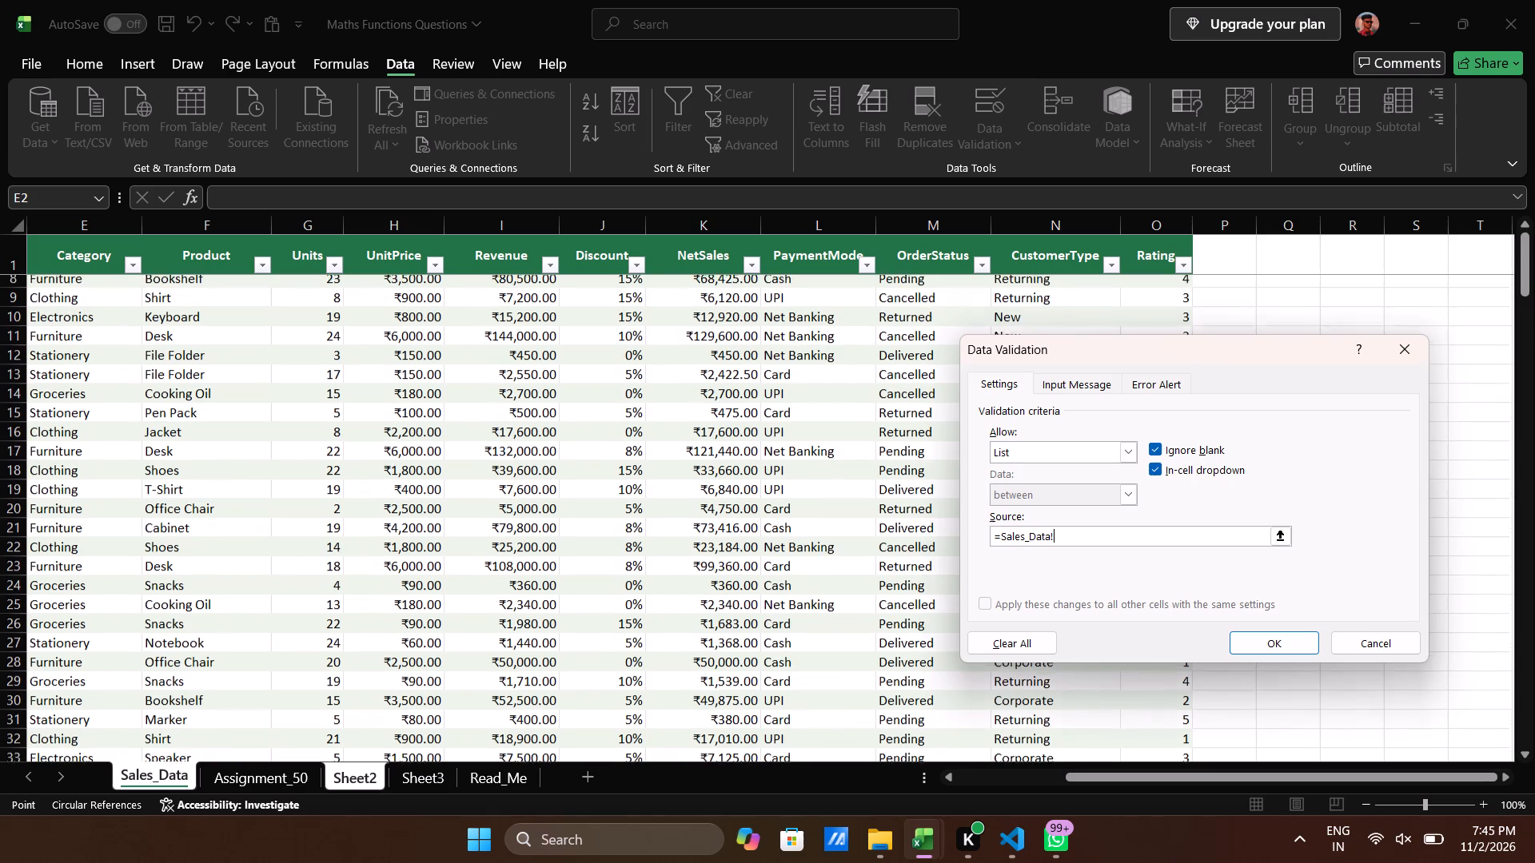
scroll(794, 608, "down", 1)
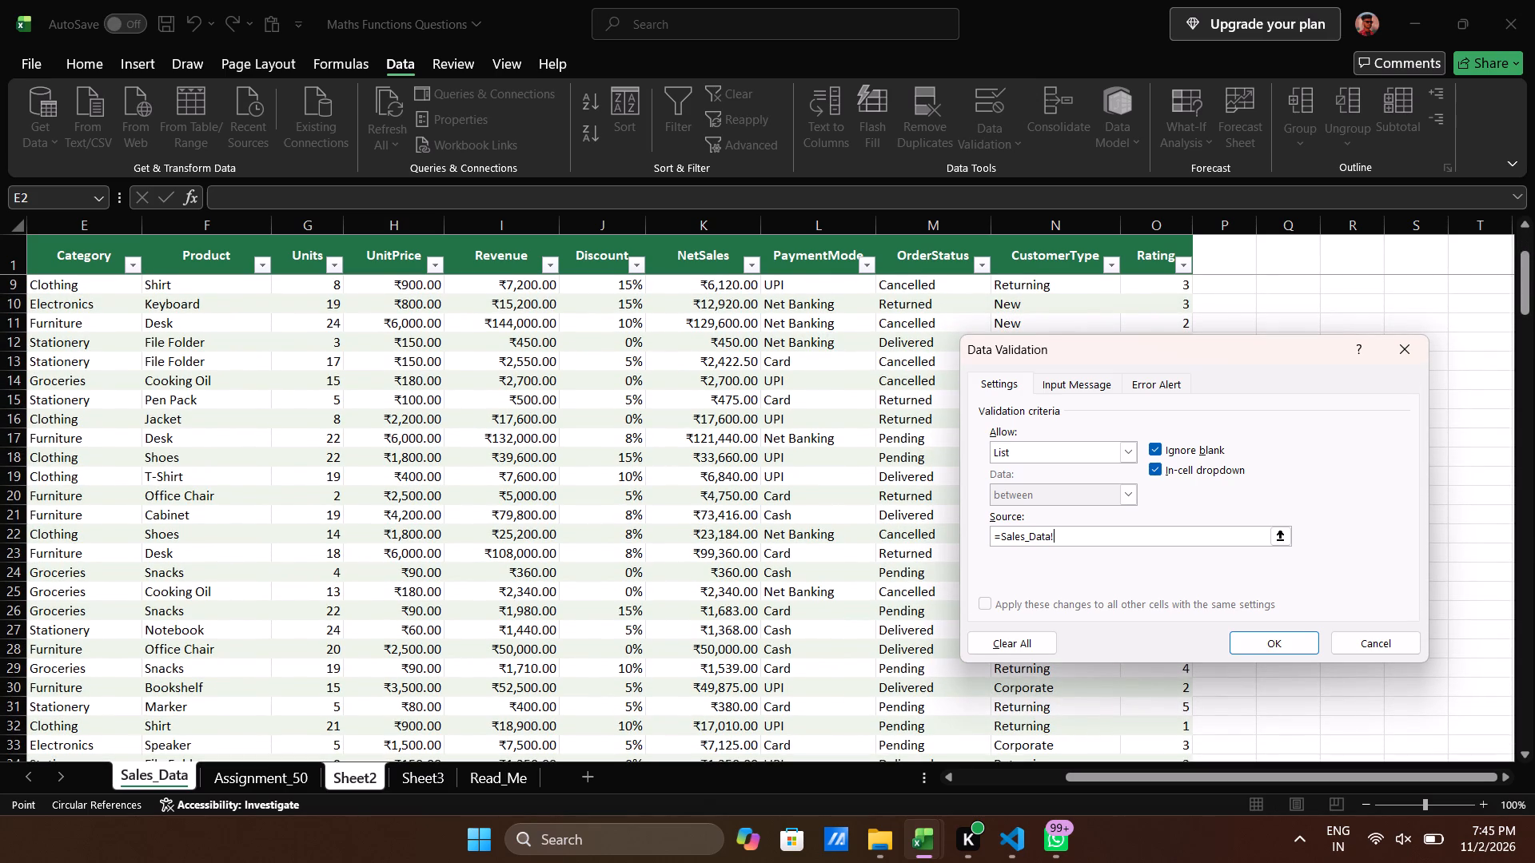
left_click(781, 479)
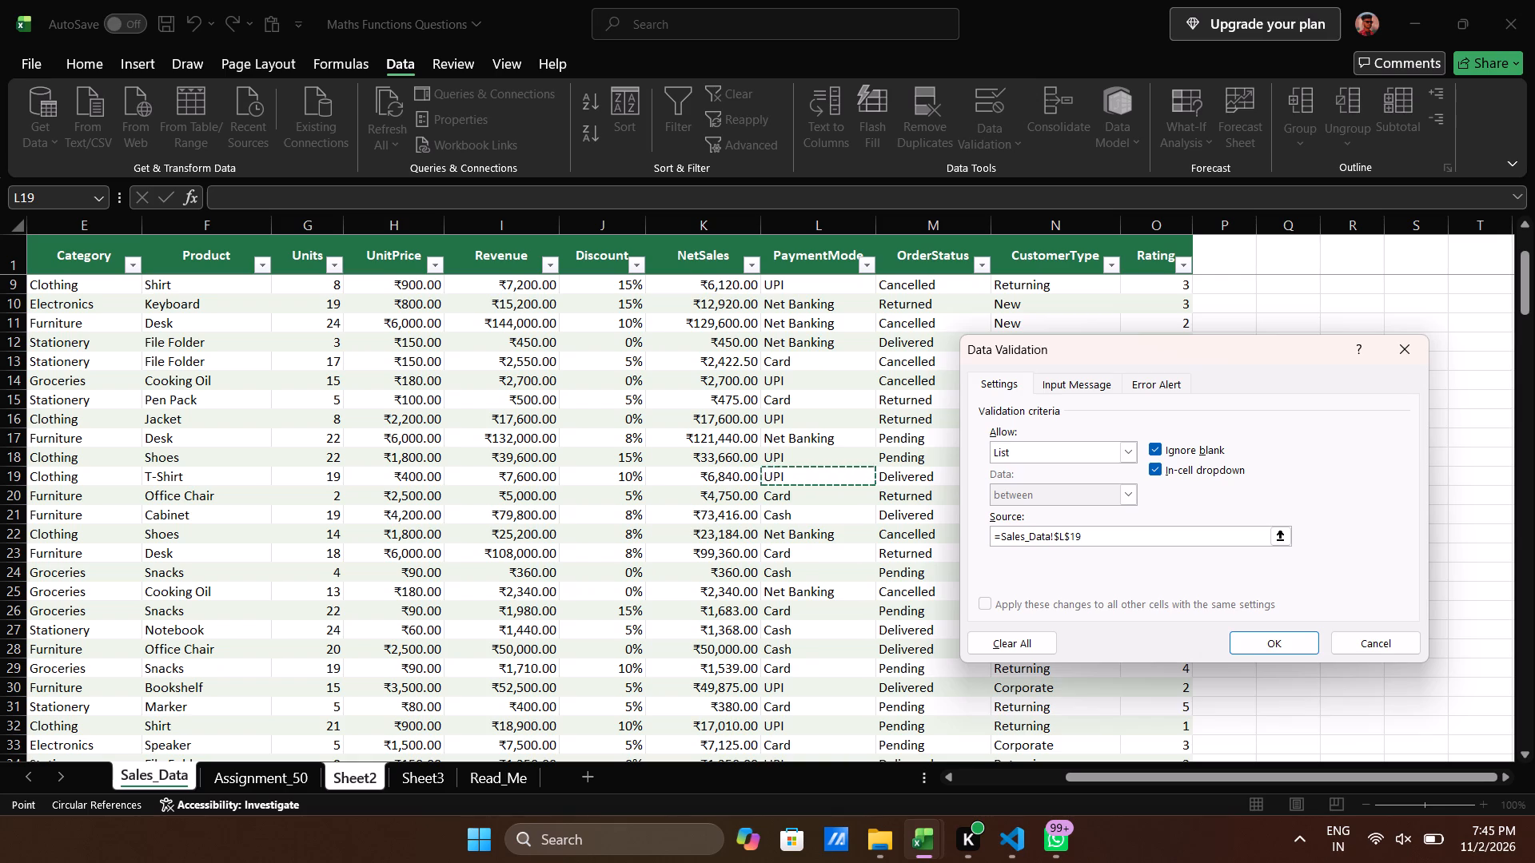
key("shift+Down")
key("shift+Down")
key("shift+Down")
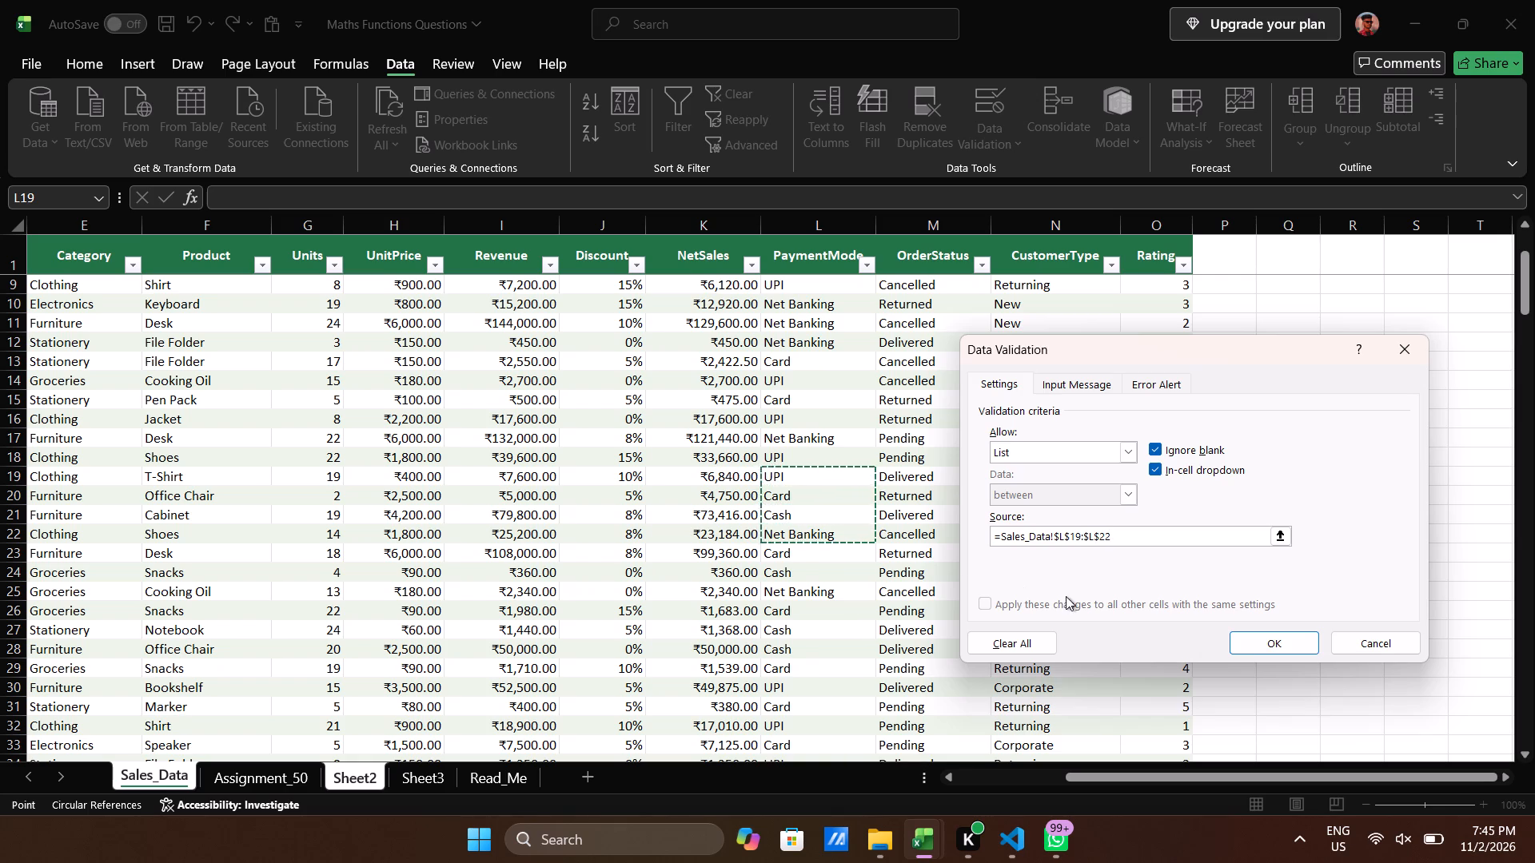
left_click(1264, 641)
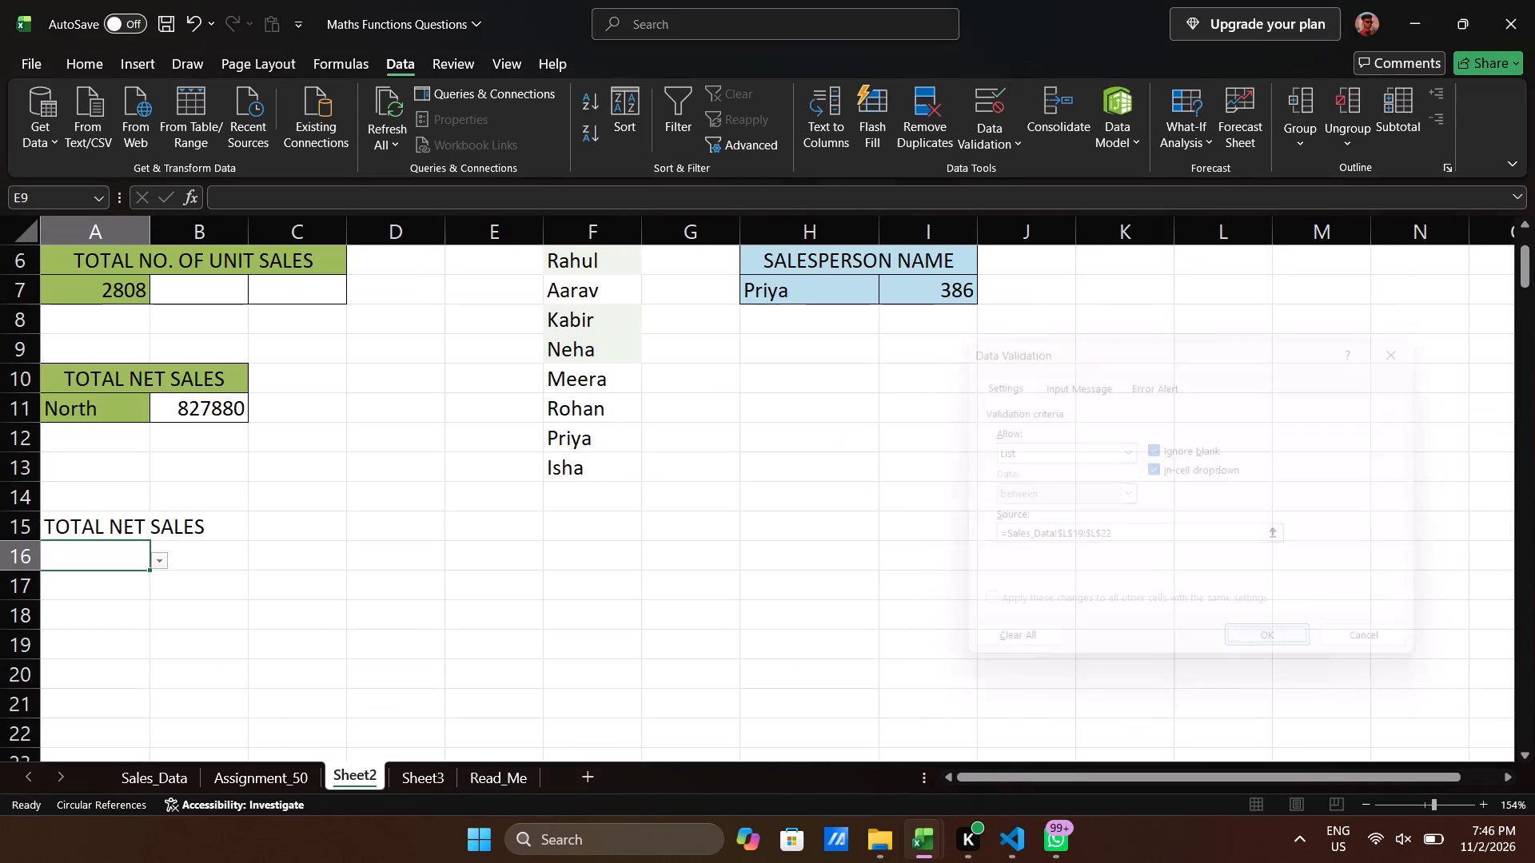
Choose UPI from the payment mode dropdown in A16.
left_click(98, 567)
left_click(164, 567)
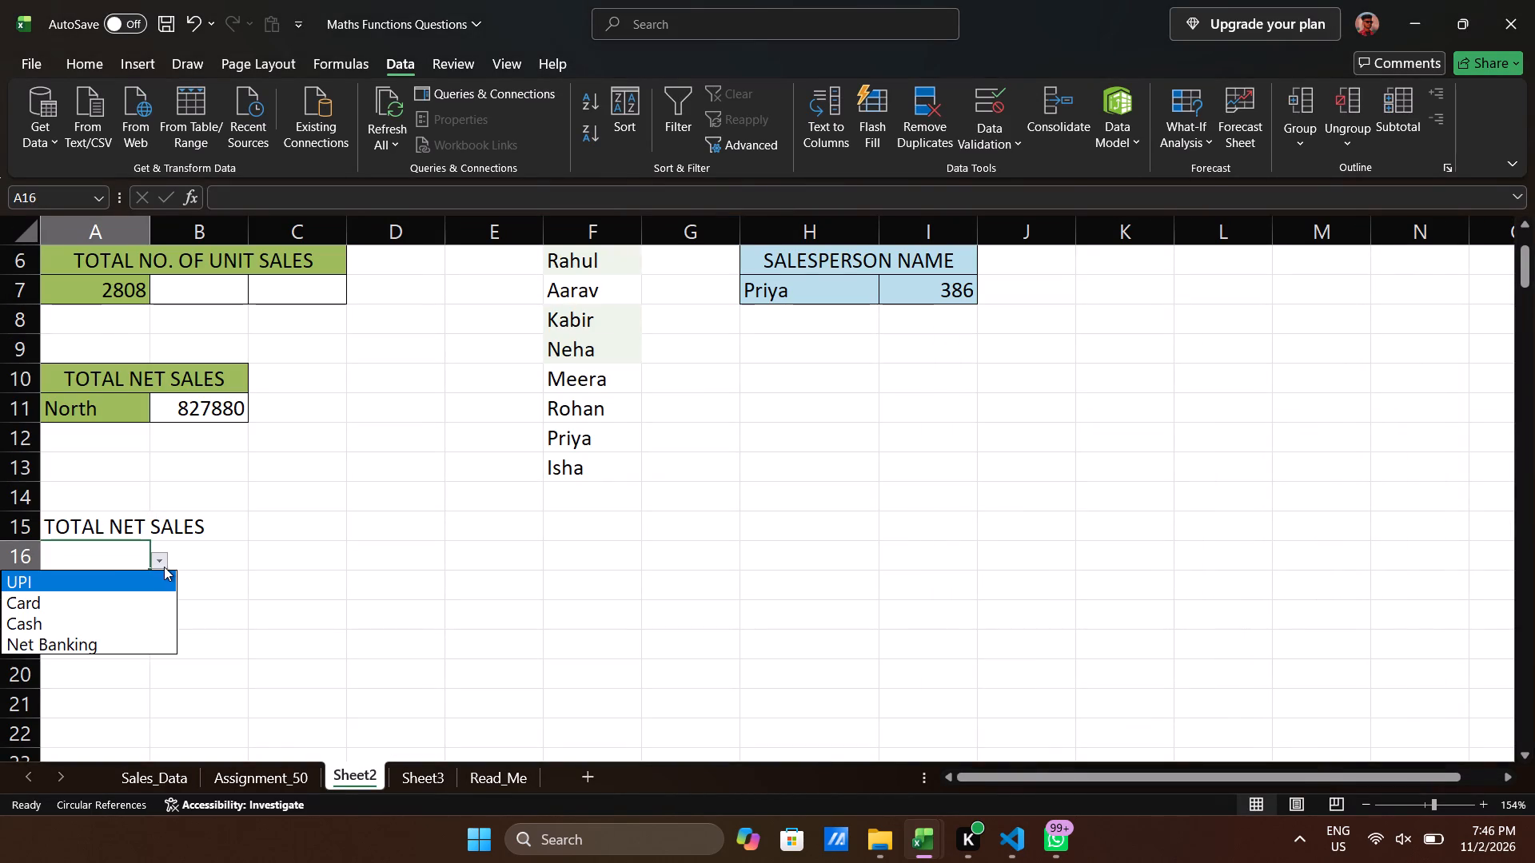
left_click(102, 574)
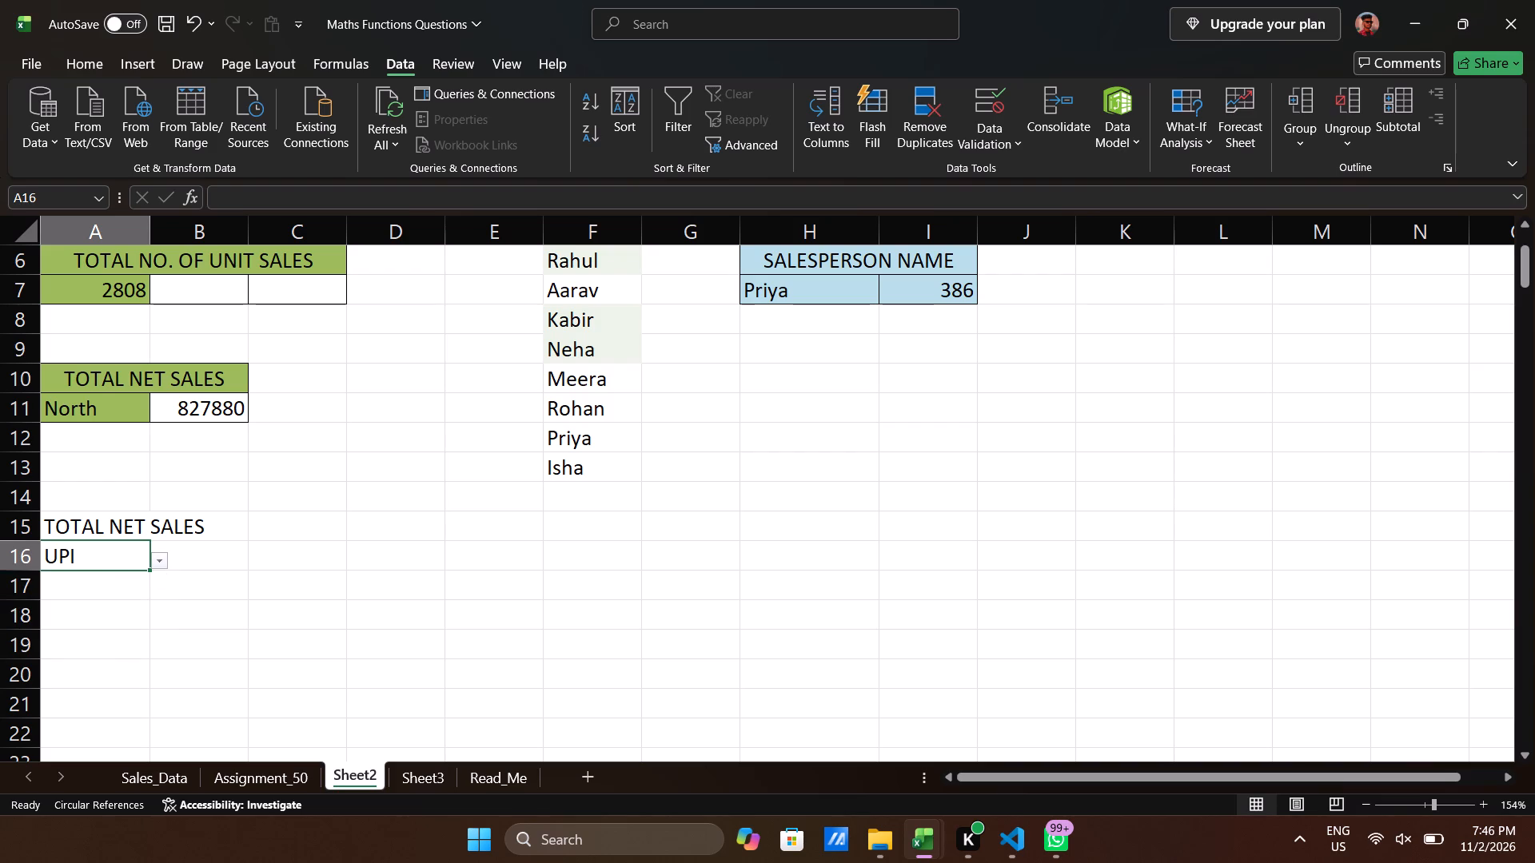
Start a SUMIF formula in B16, beside the UPI payment mode.
left_click(188, 558)
key("equal")
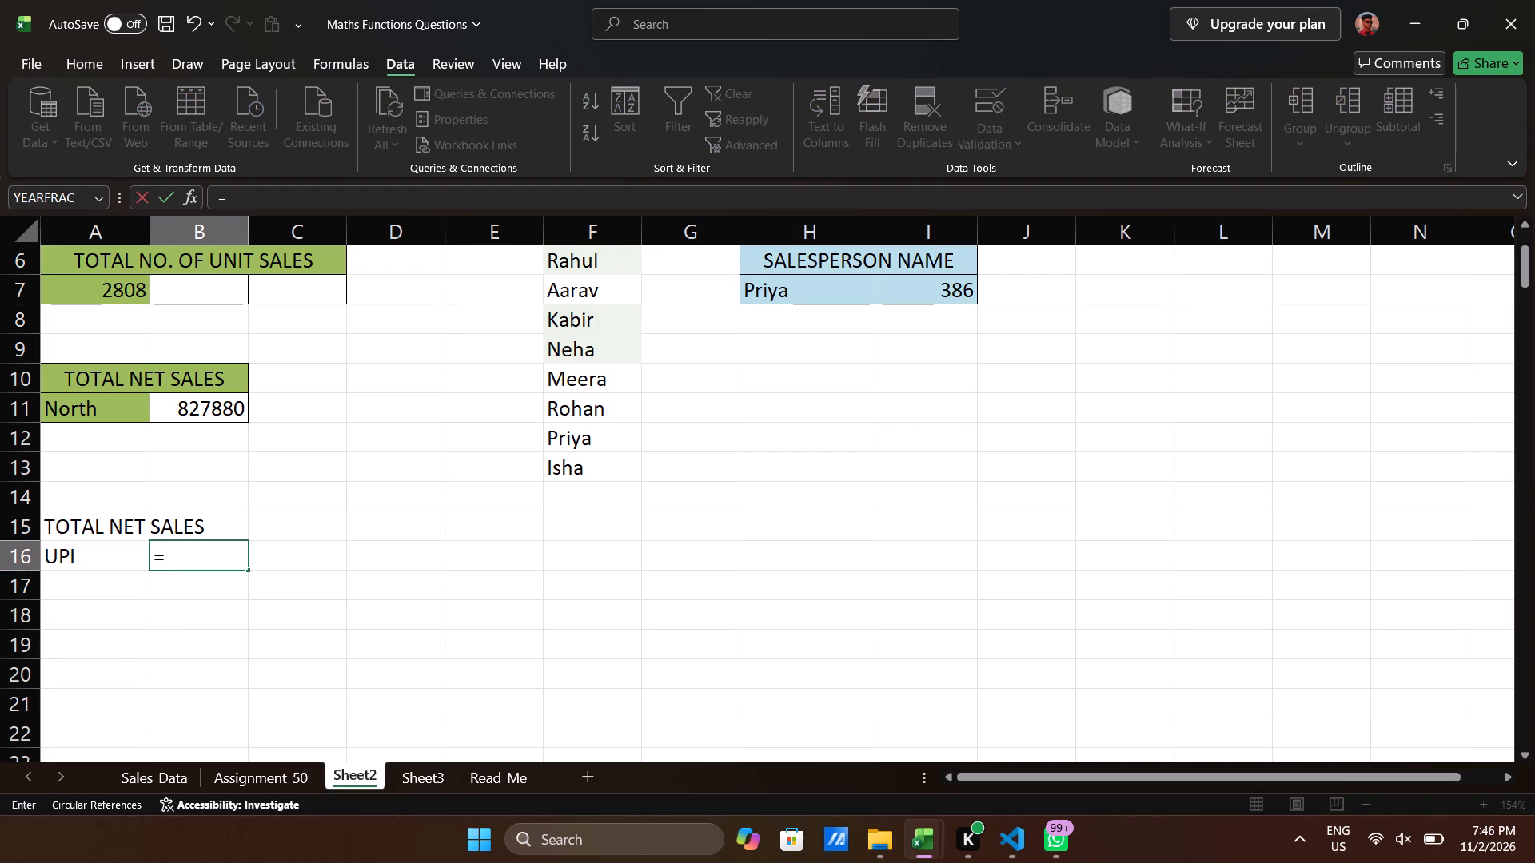
type("SUM")
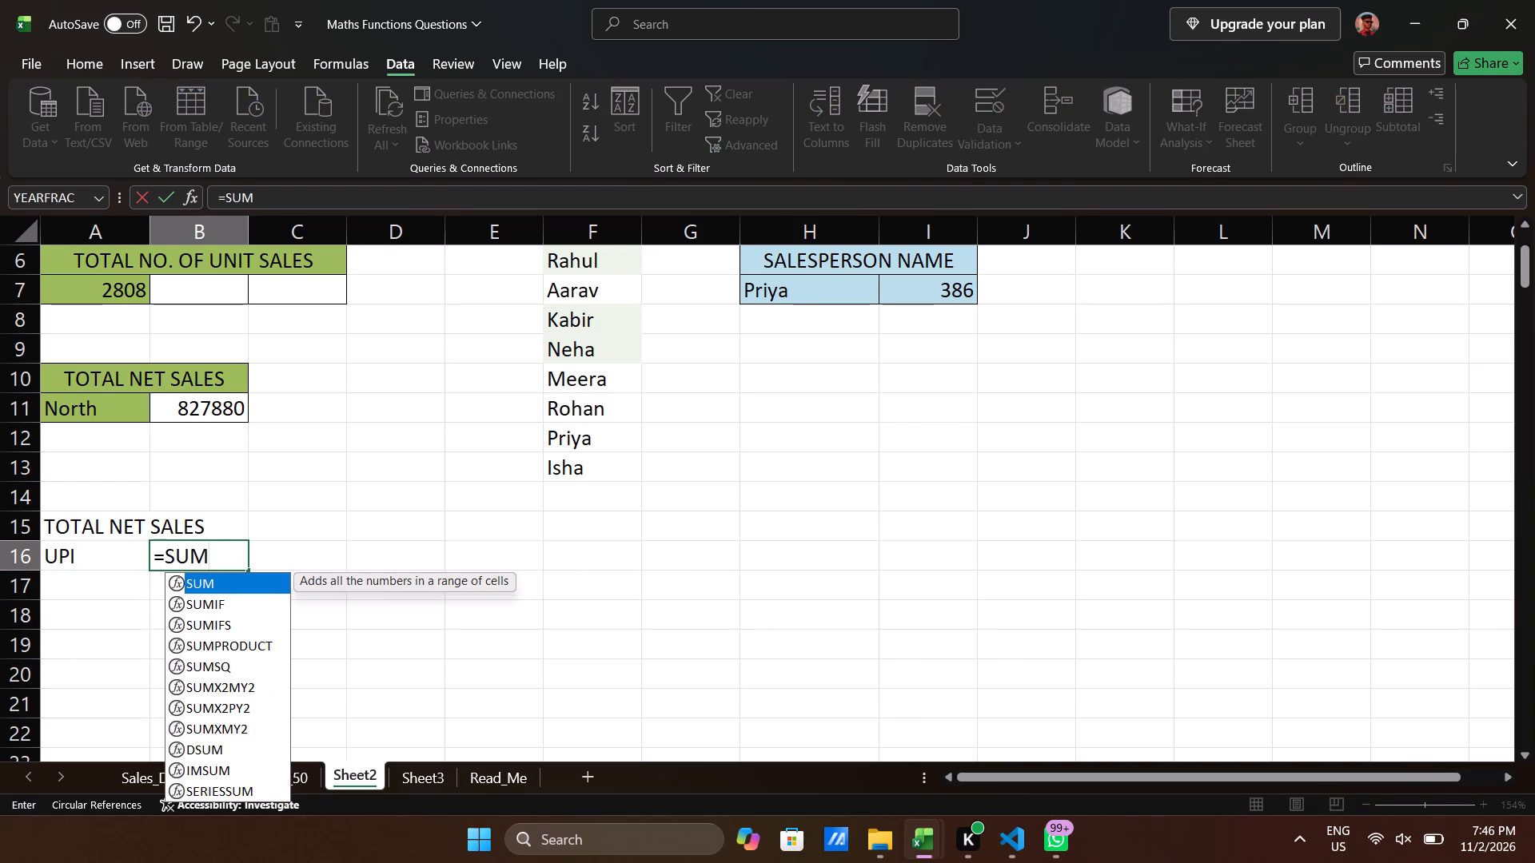
type("IF")
key("Tab")
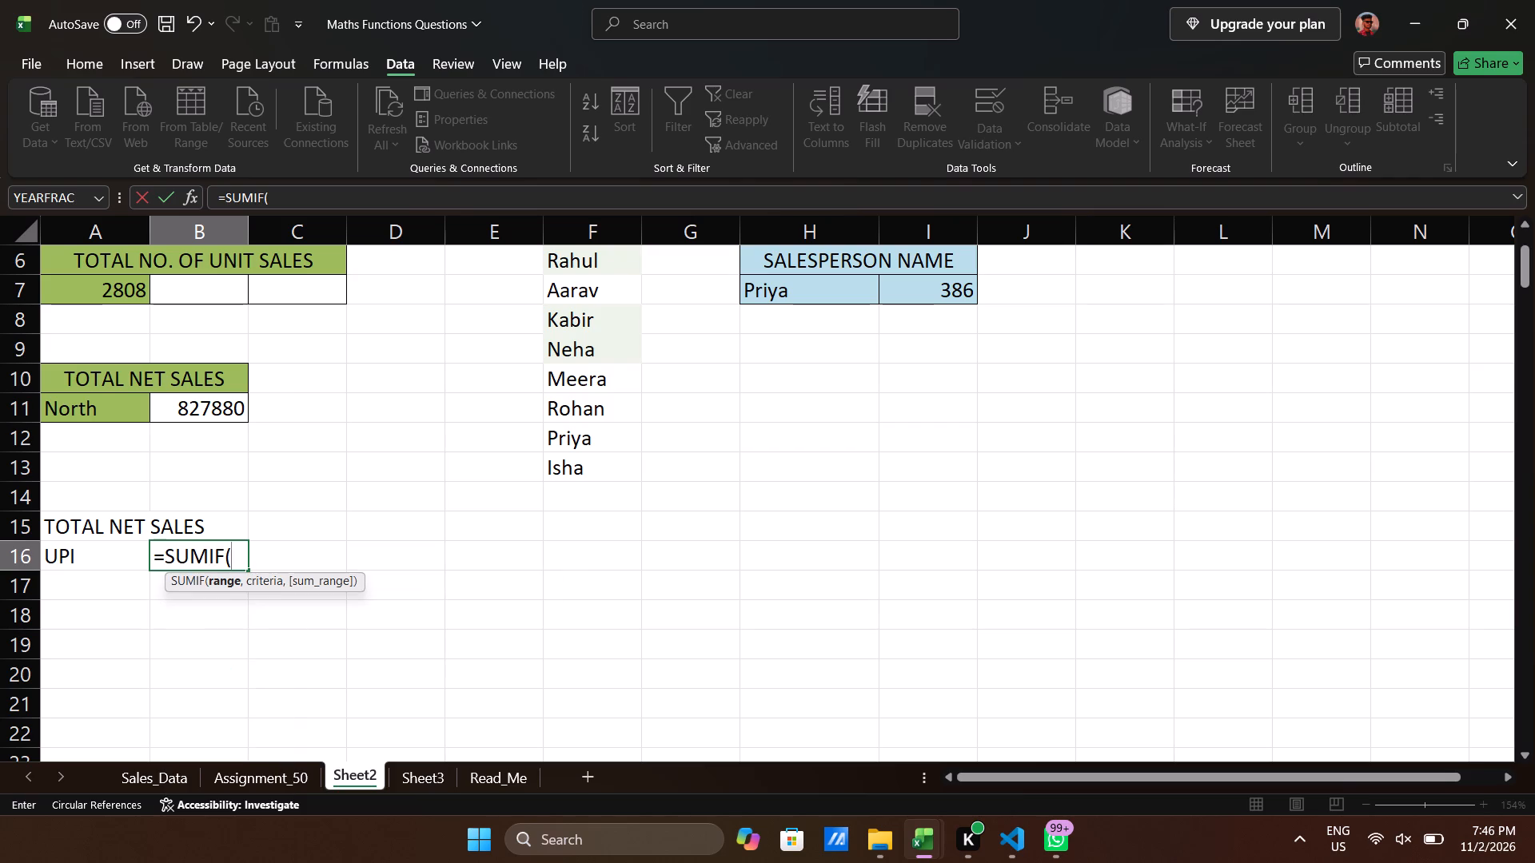
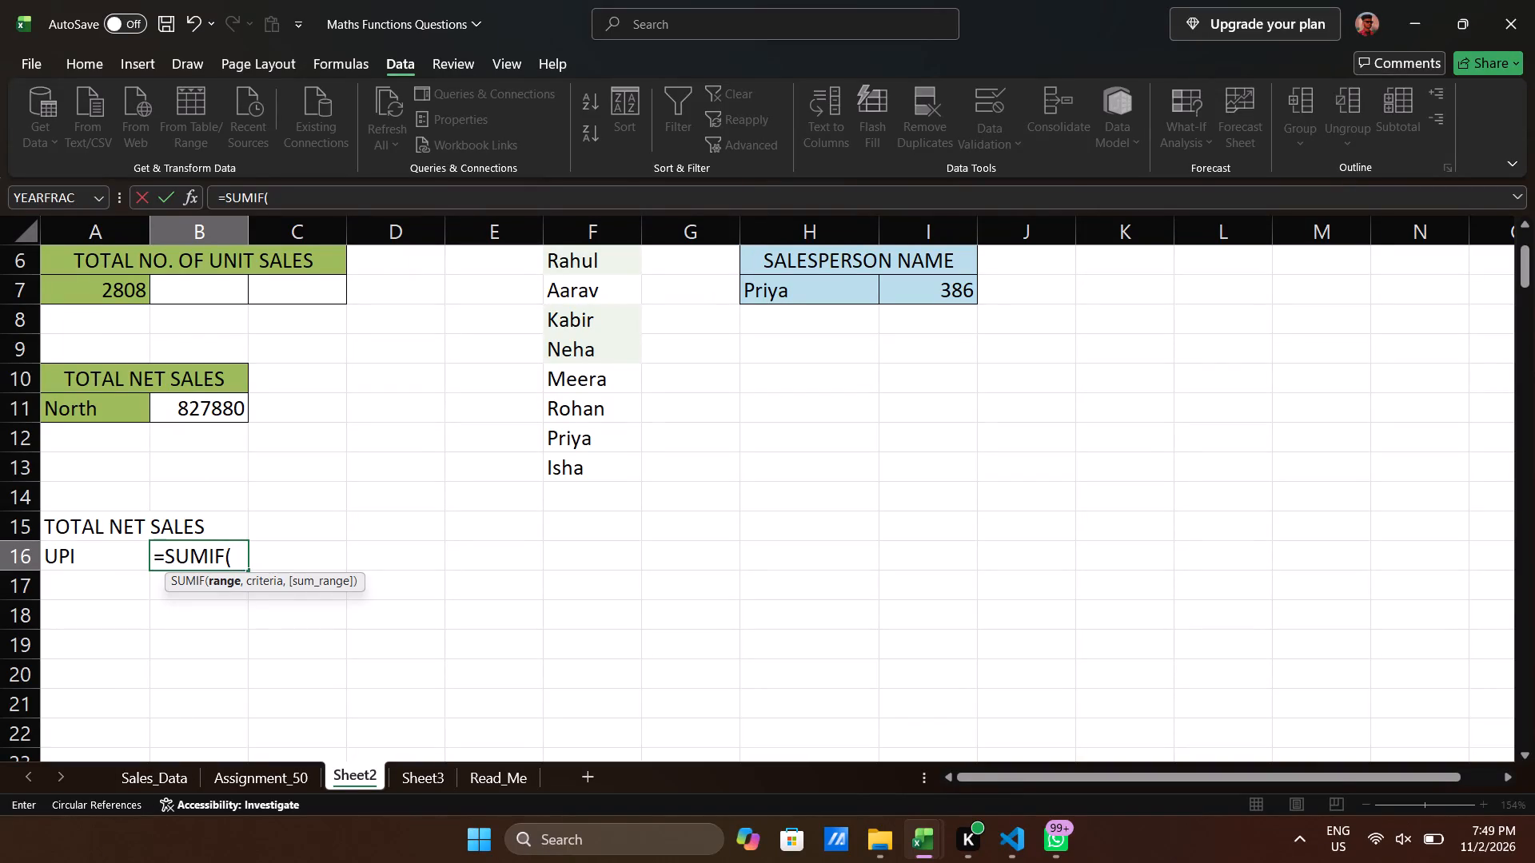
Set the SUMIF range to the PaymentMode cells L2:L201 on Sales_Data and the criteria to A16 on Sheet2.
left_click(154, 778)
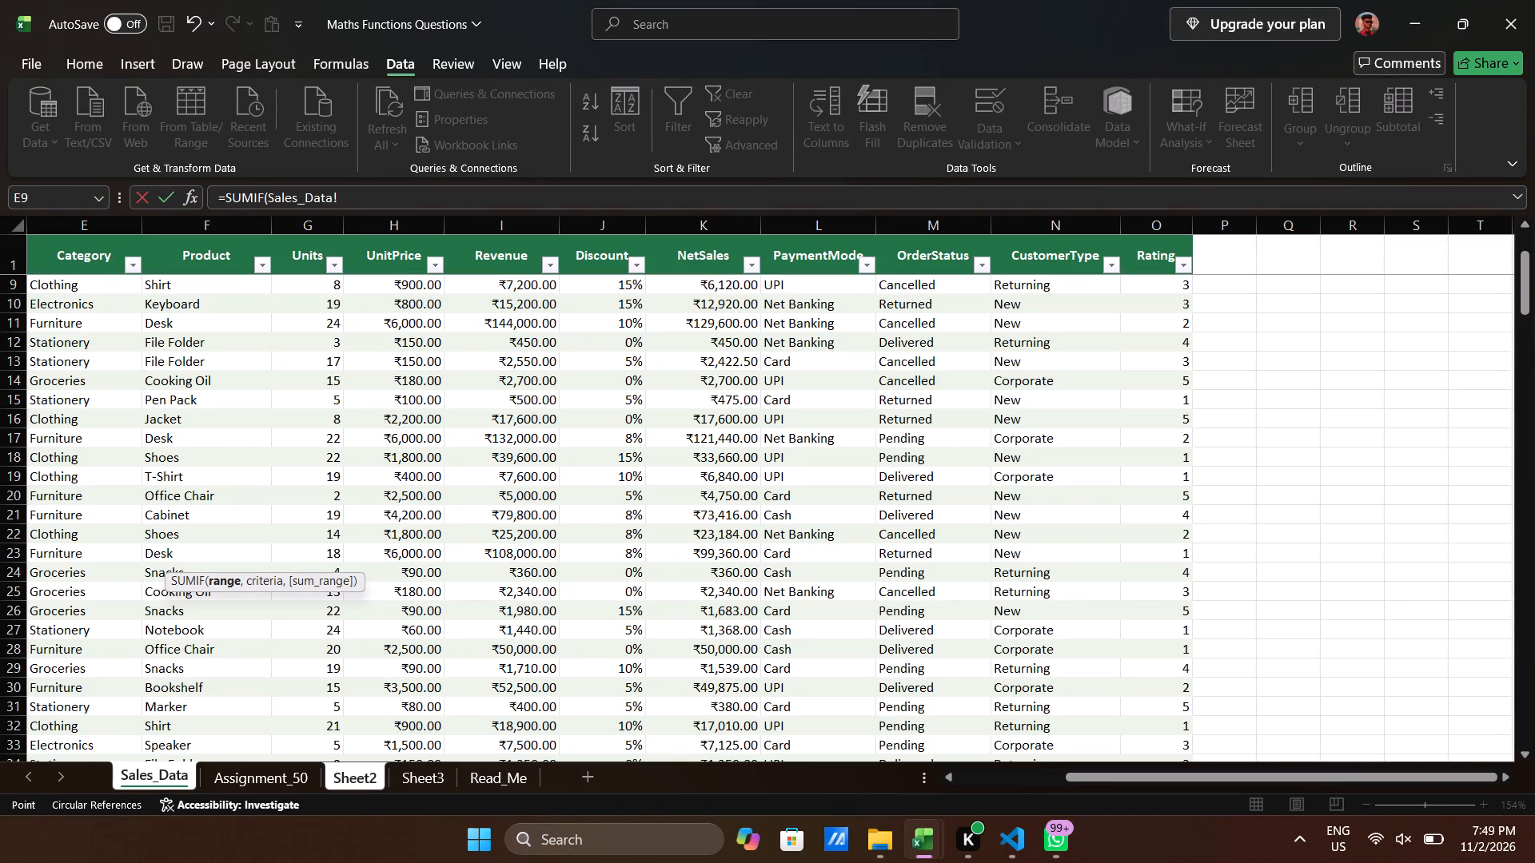
scroll(304, 393, "right", 1)
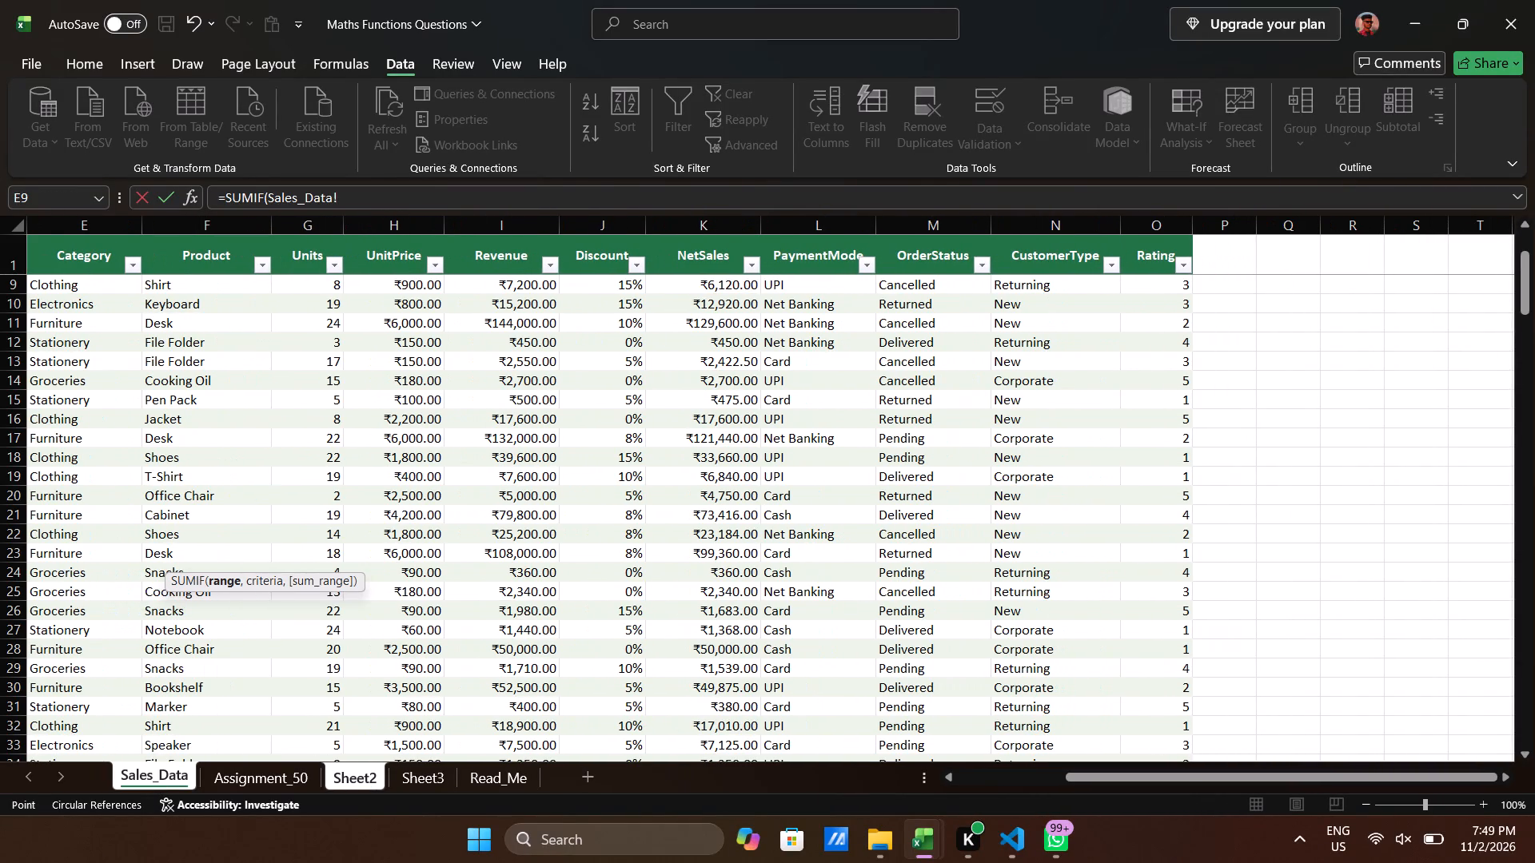
scroll(785, 288, "up", 5)
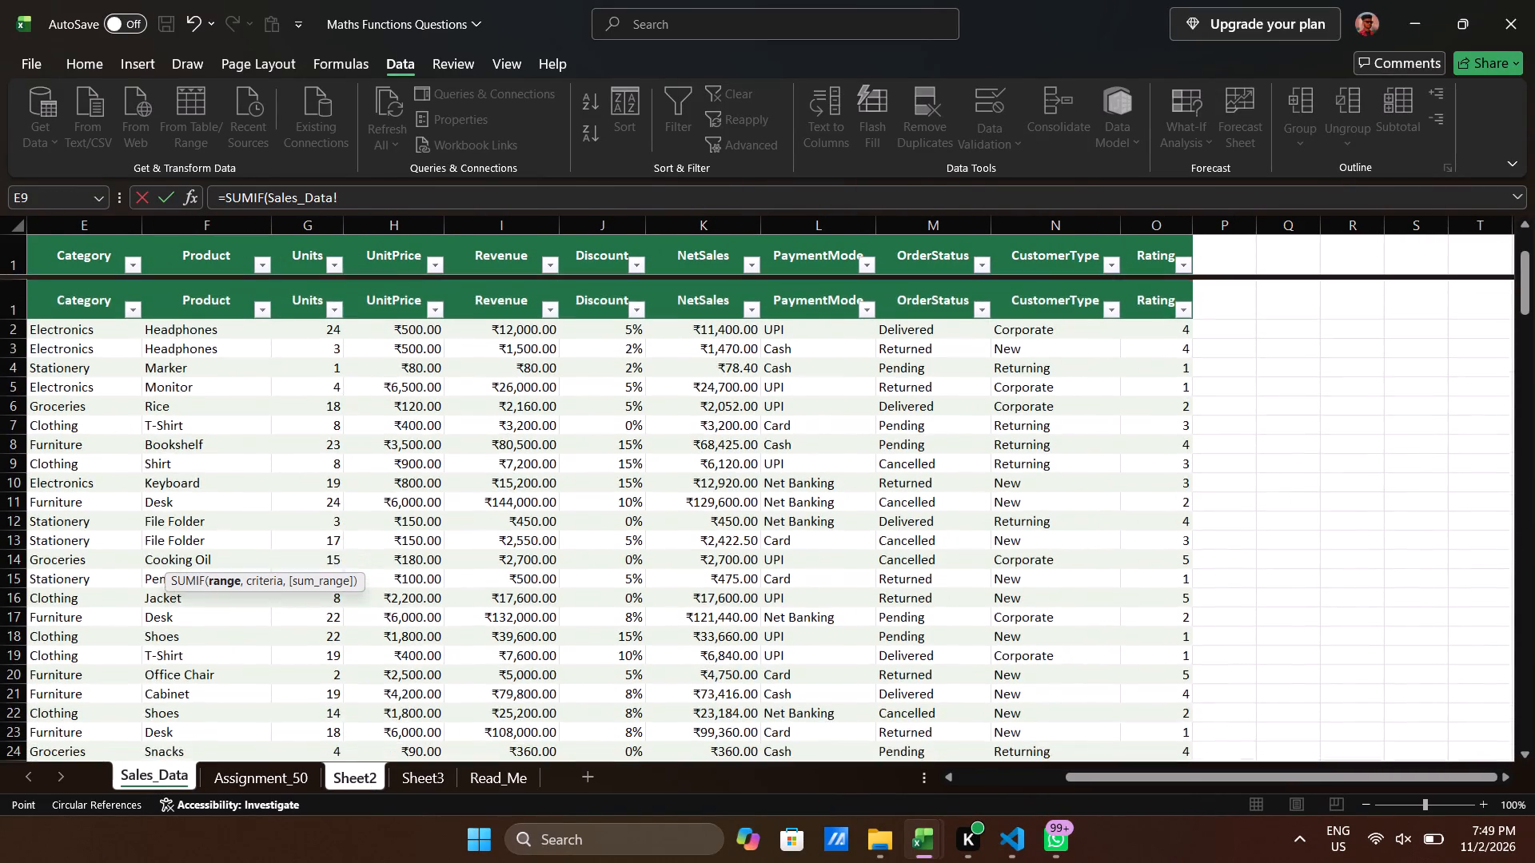
left_click(797, 289)
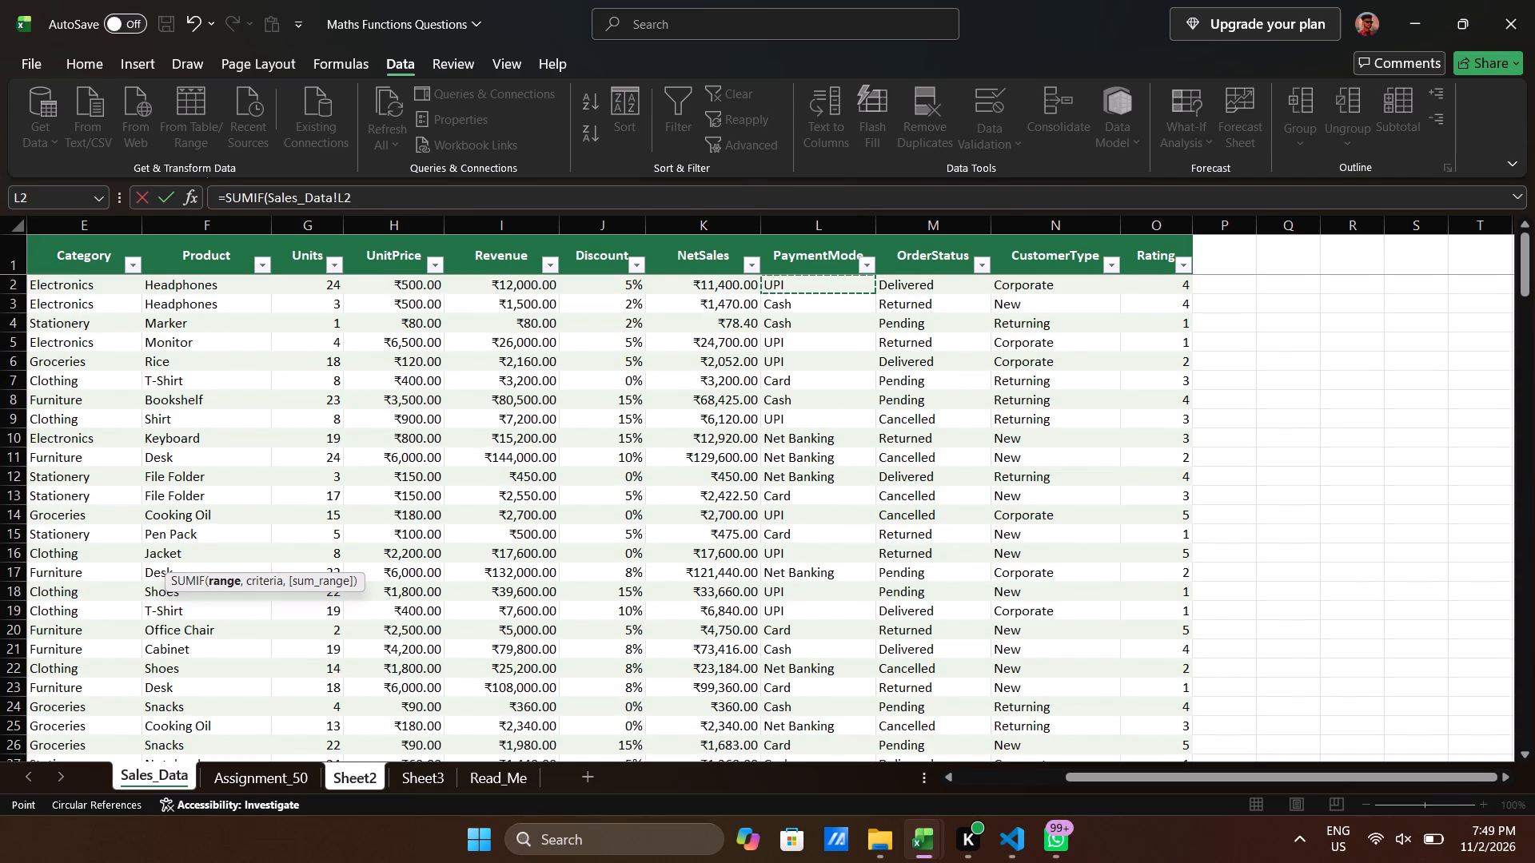
key("ctrl+shift+Down")
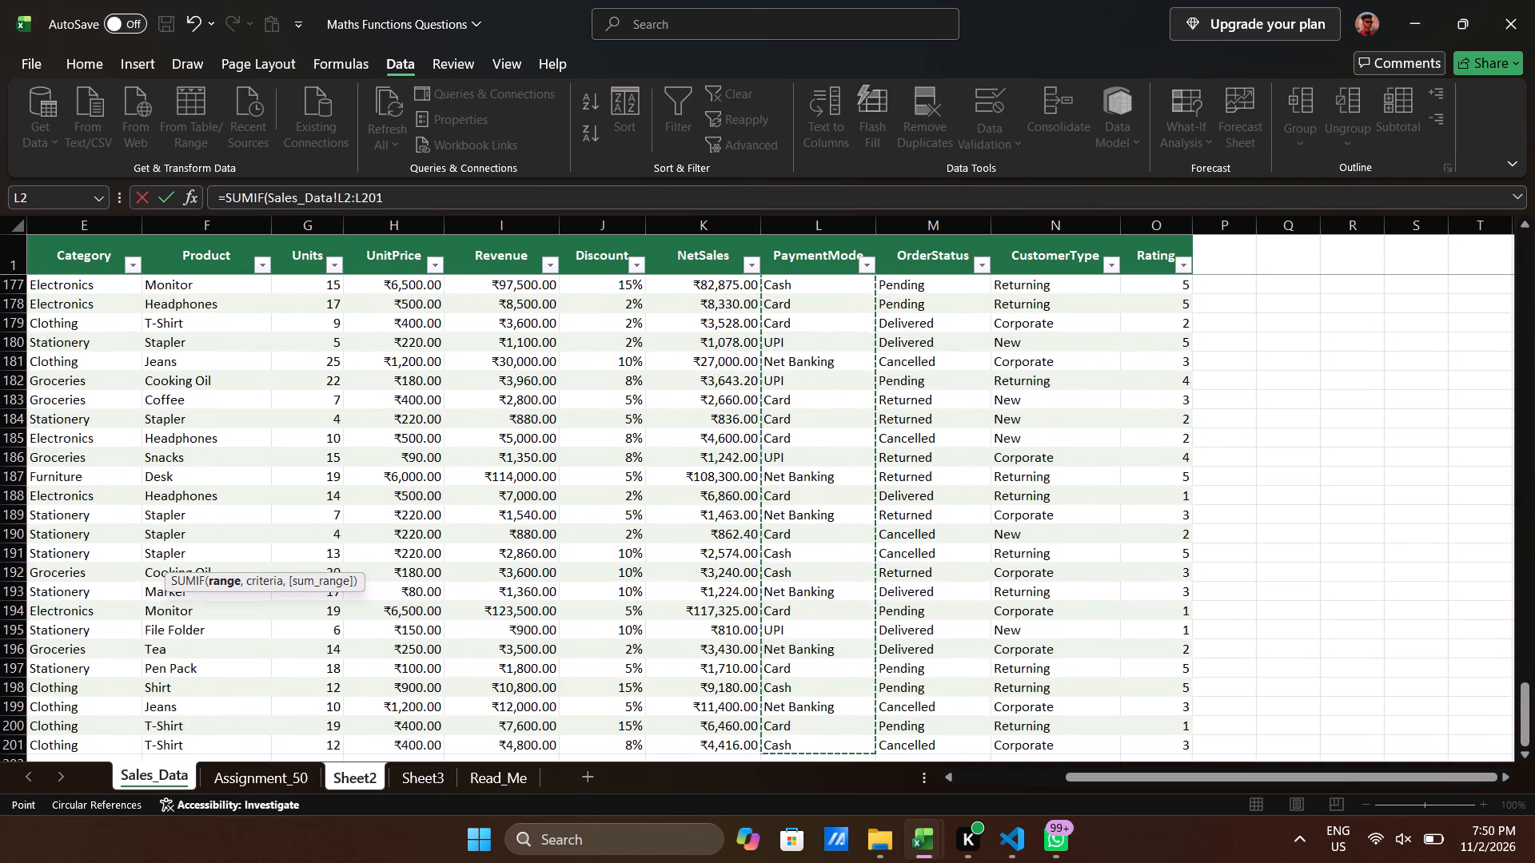
key("comma")
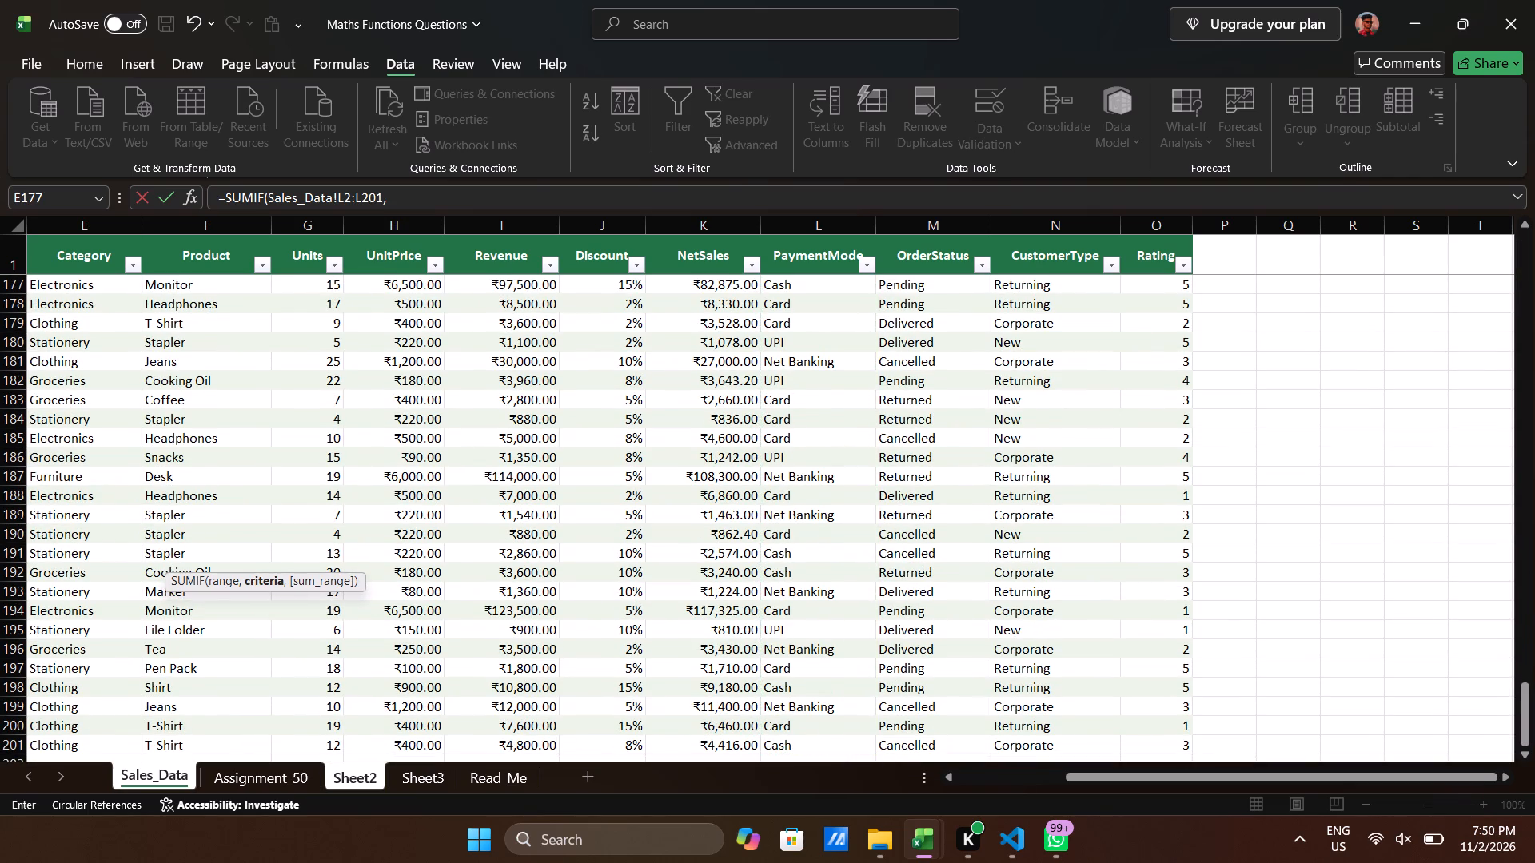
left_click(344, 775)
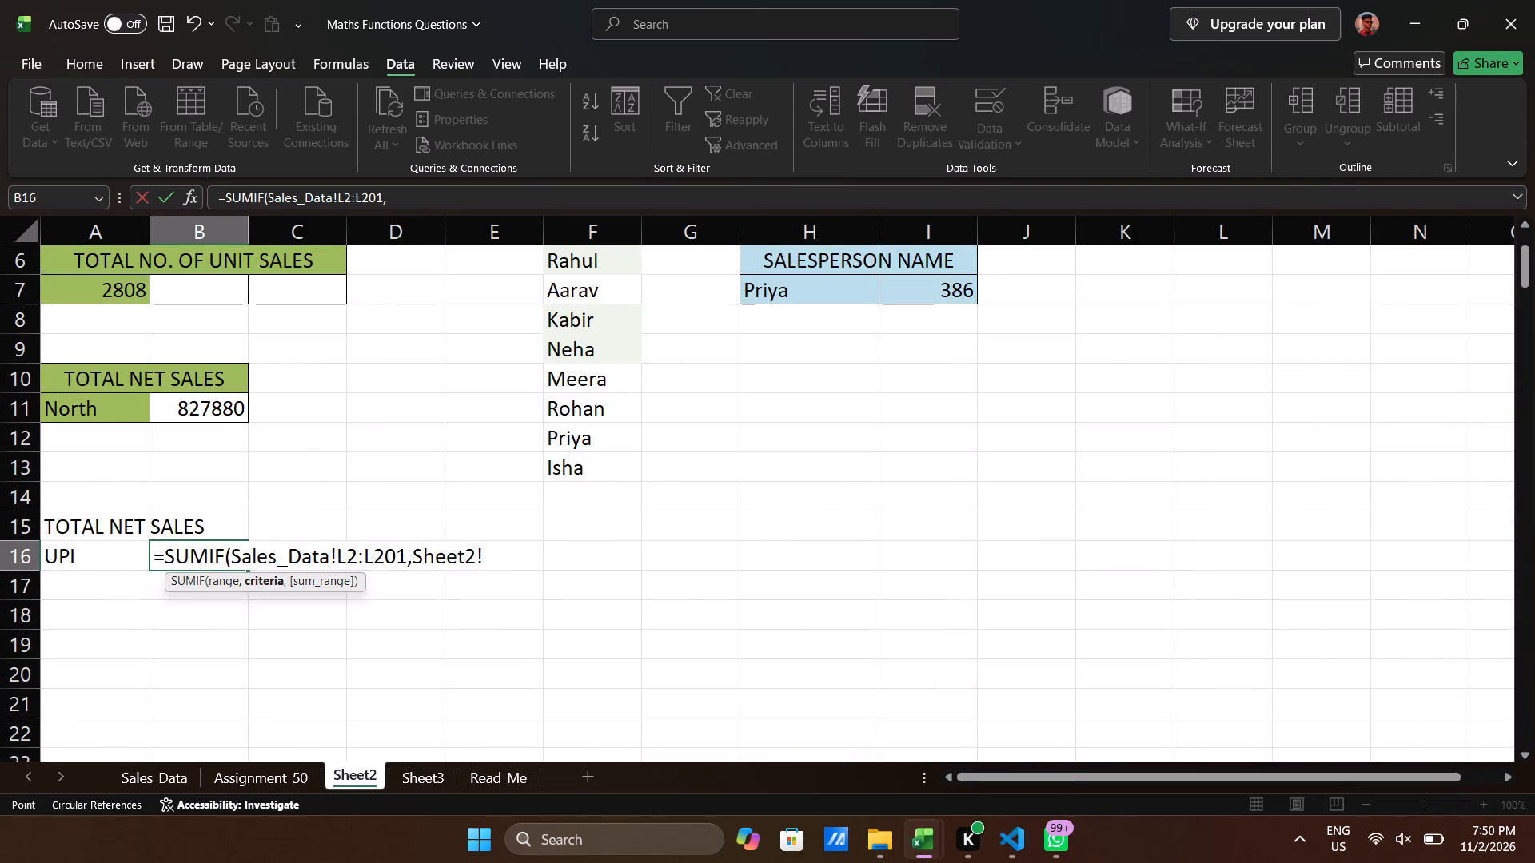
left_click(110, 558)
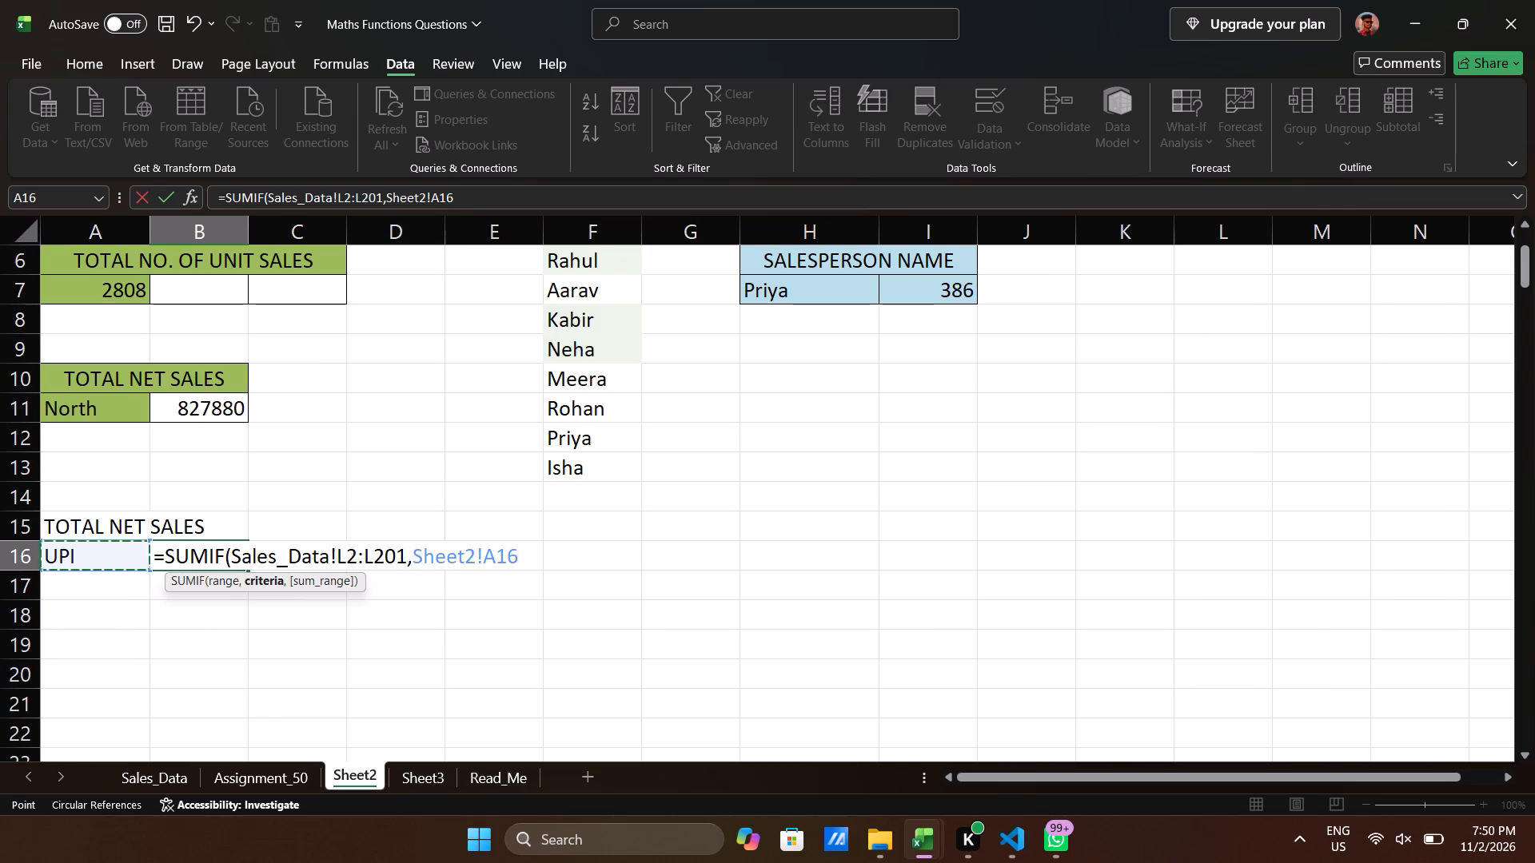
key("comma")
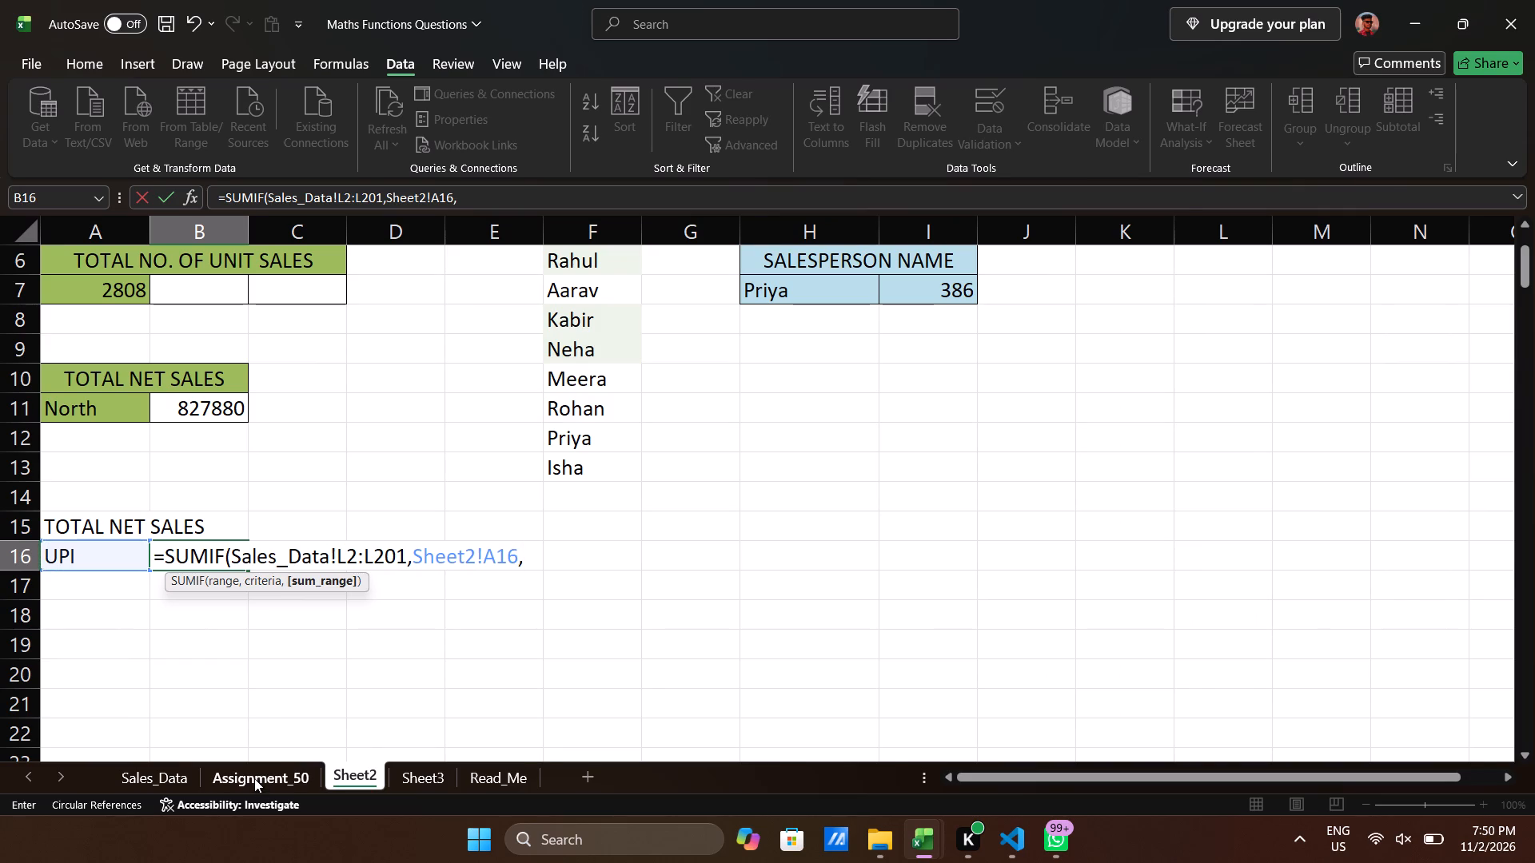
Complete the SUMIF formula with the NetSales cells K2:K201 on Sales_Data as the sum range.
left_click(254, 778)
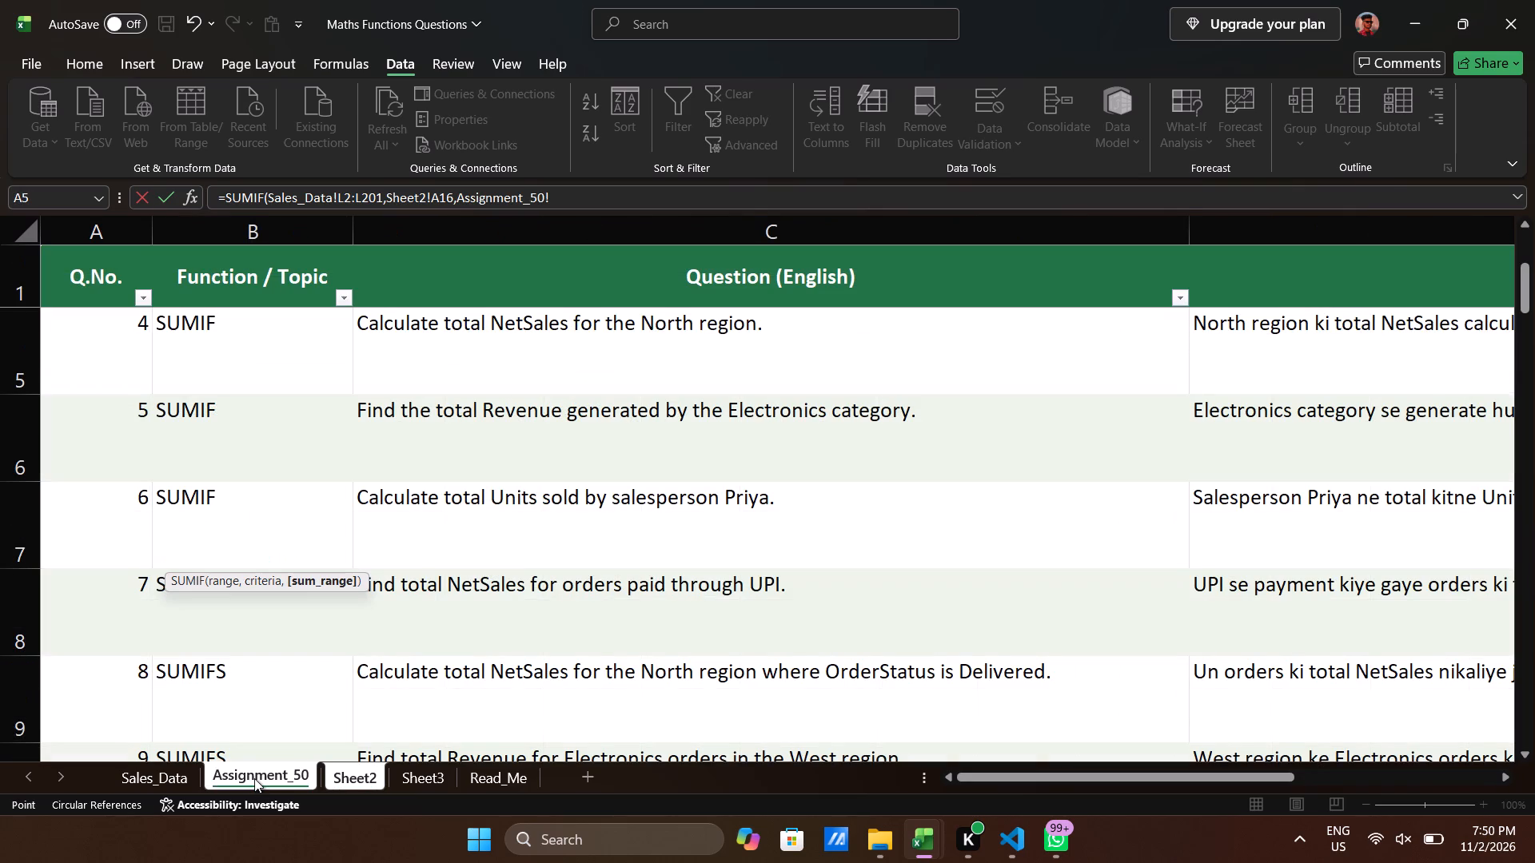
left_click(189, 774)
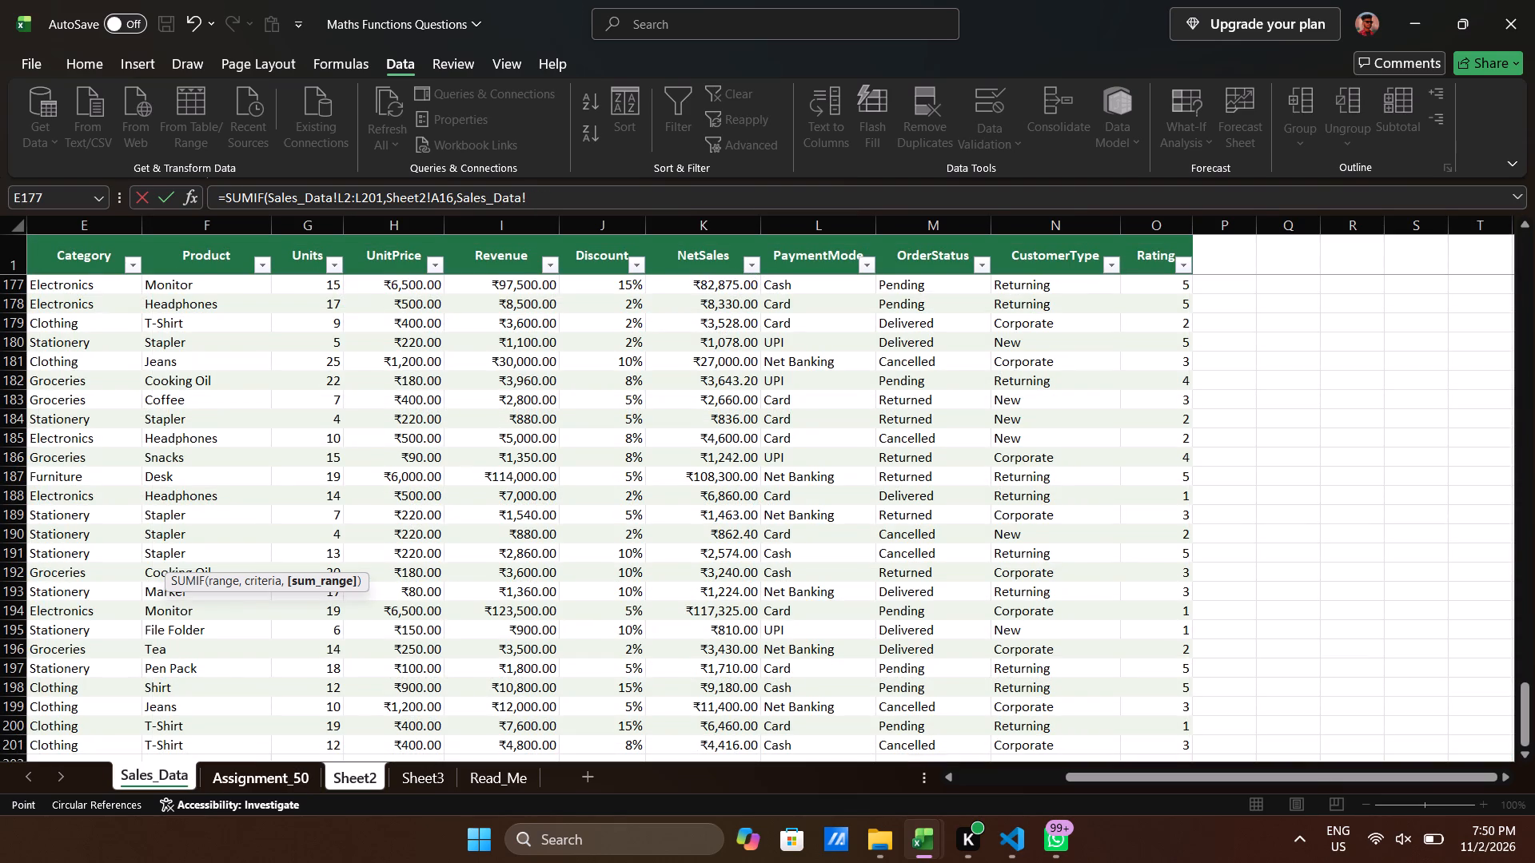
scroll(731, 300, "up", 6)
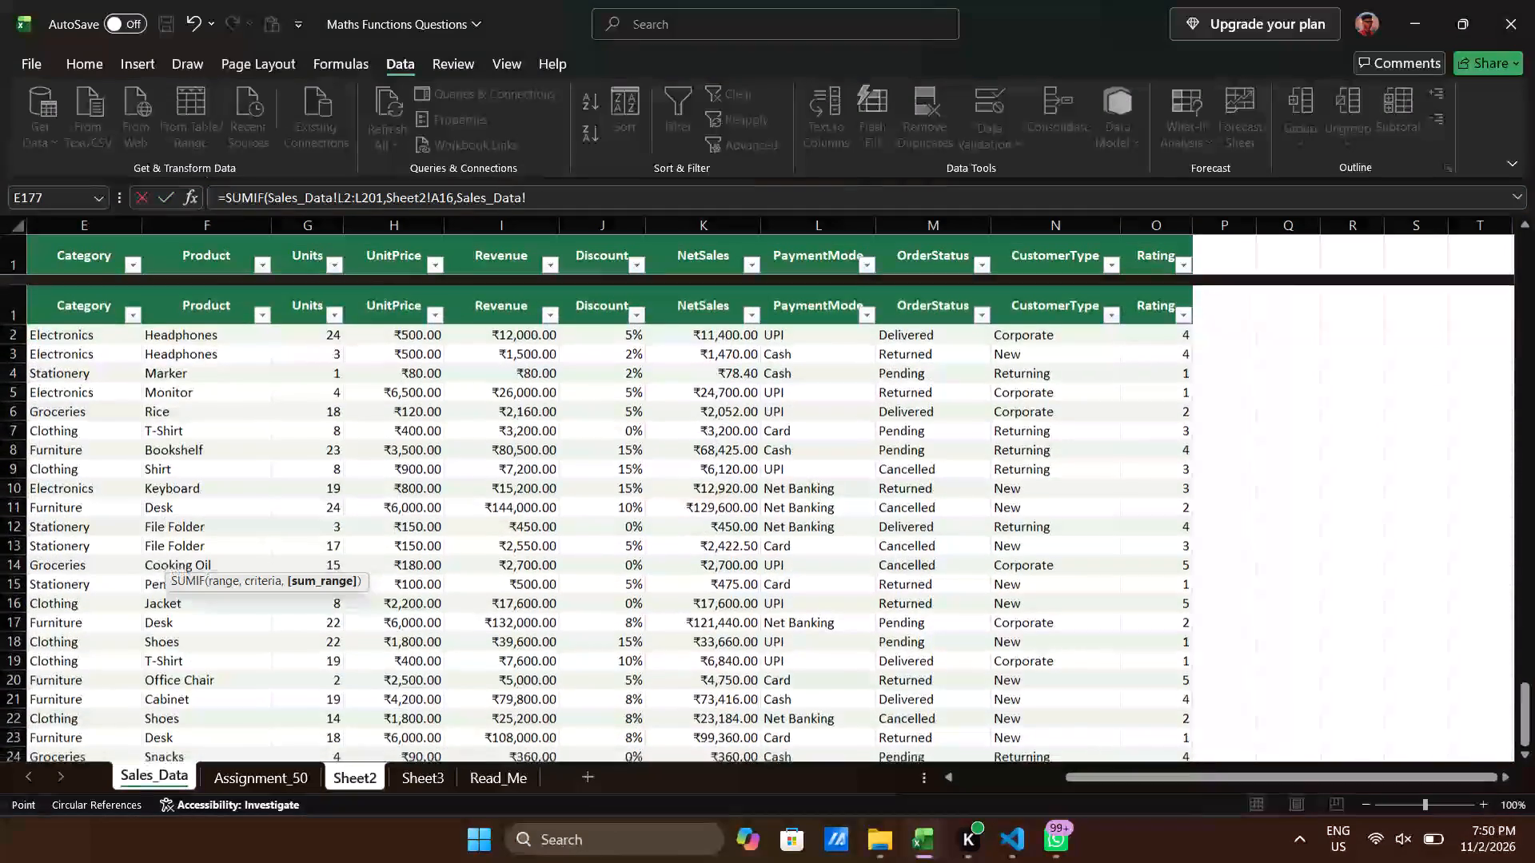
scroll(731, 300, "up", 1)
left_click(724, 288)
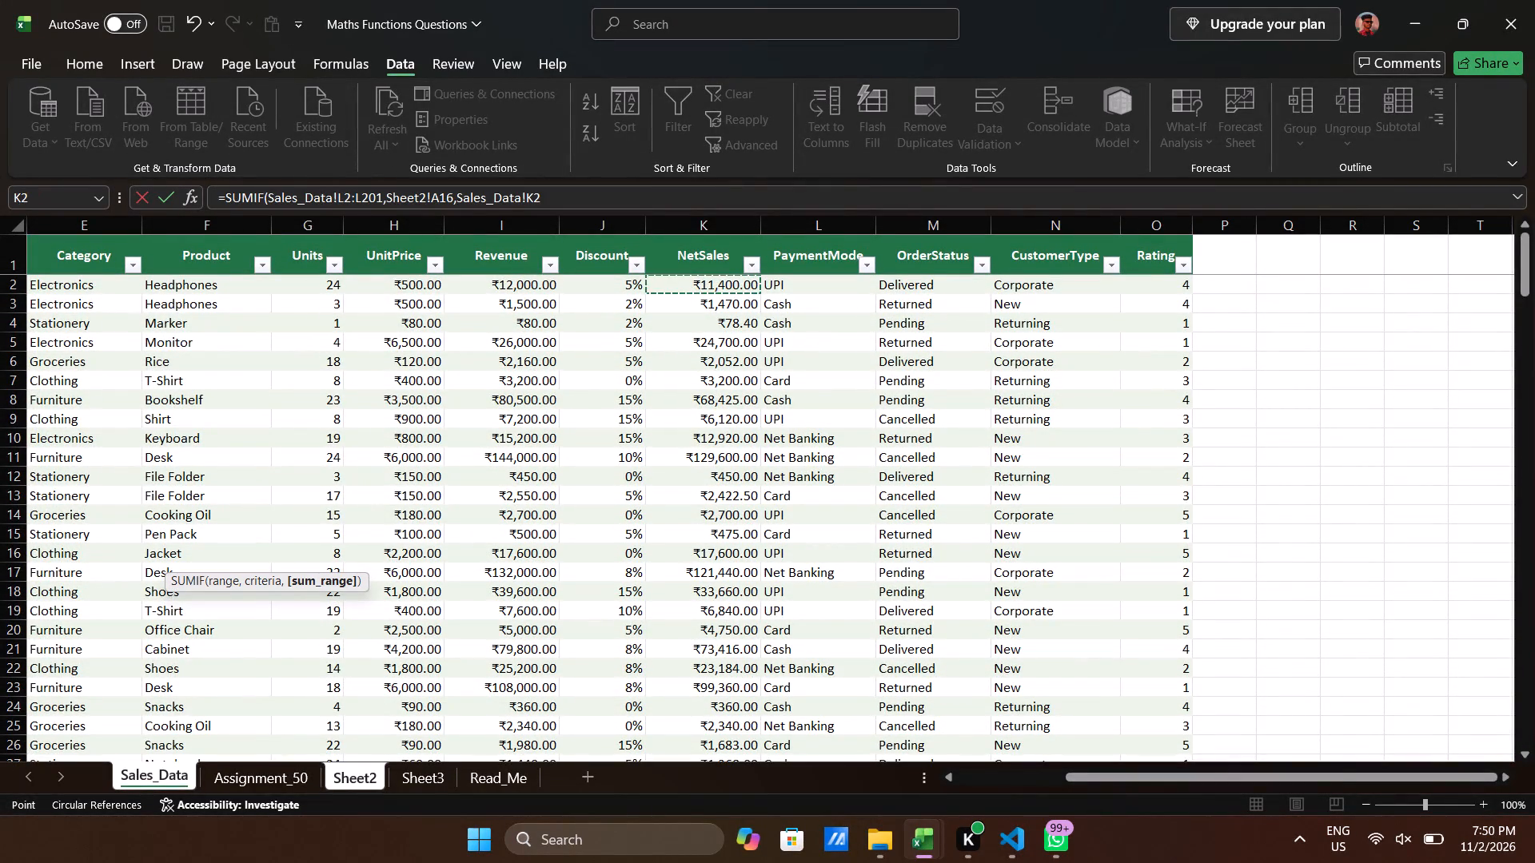
key("ctrl+shift+Down")
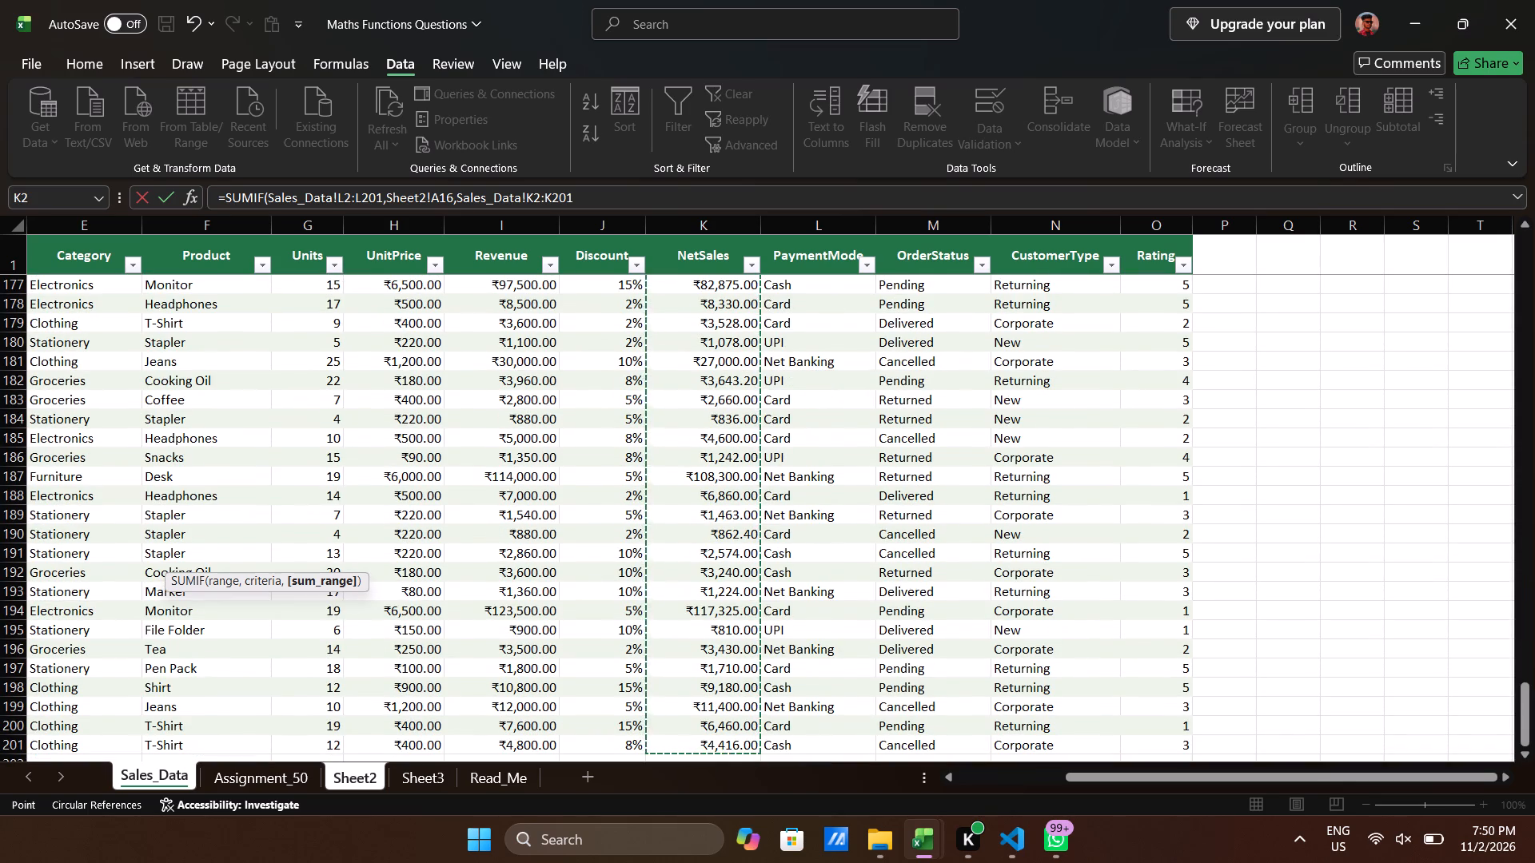
key("shift+parenright")
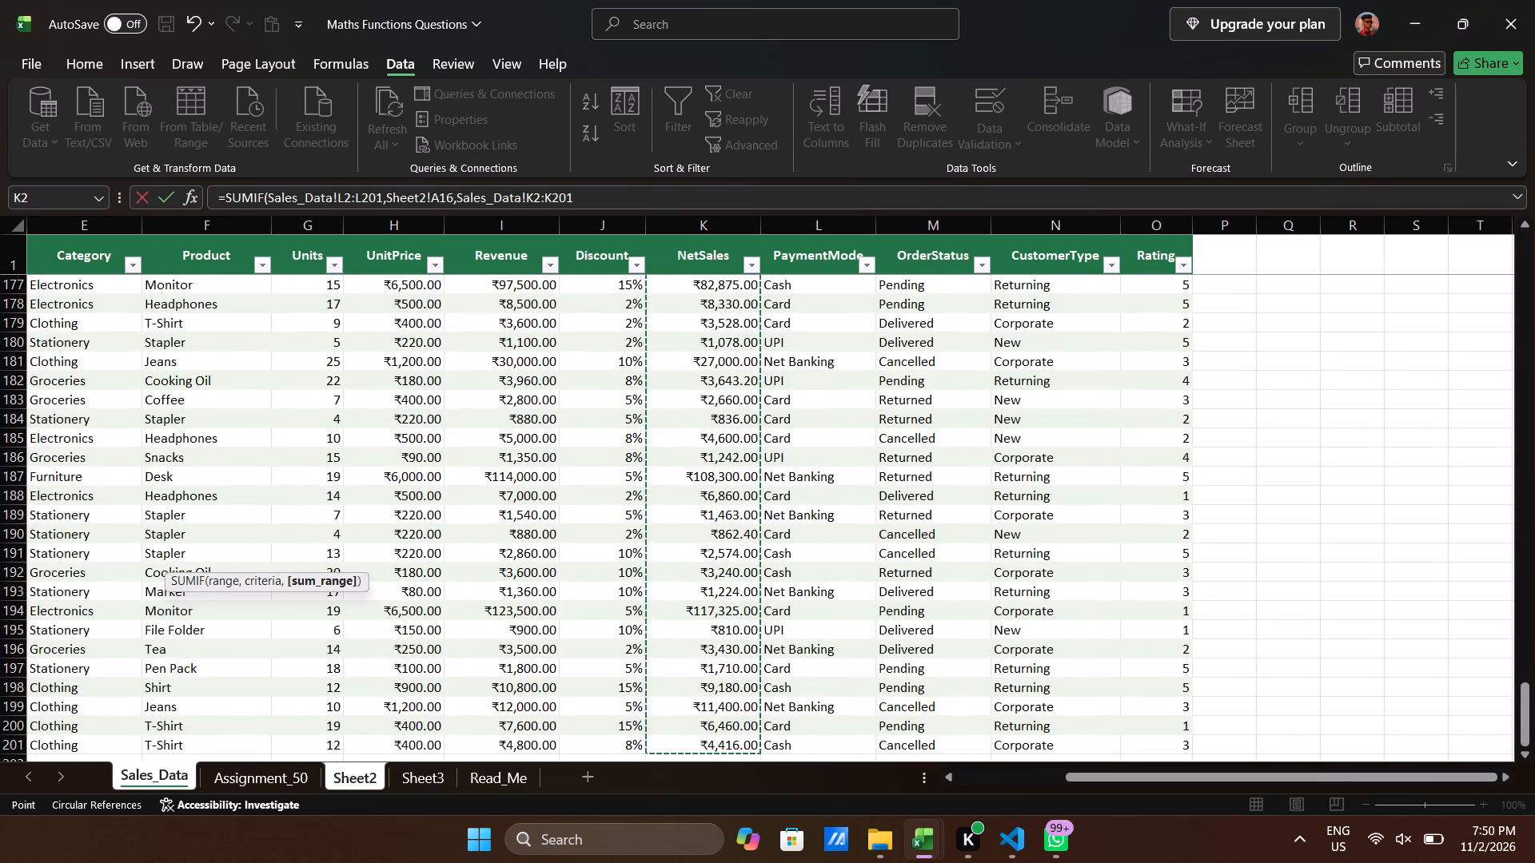
key("Return")
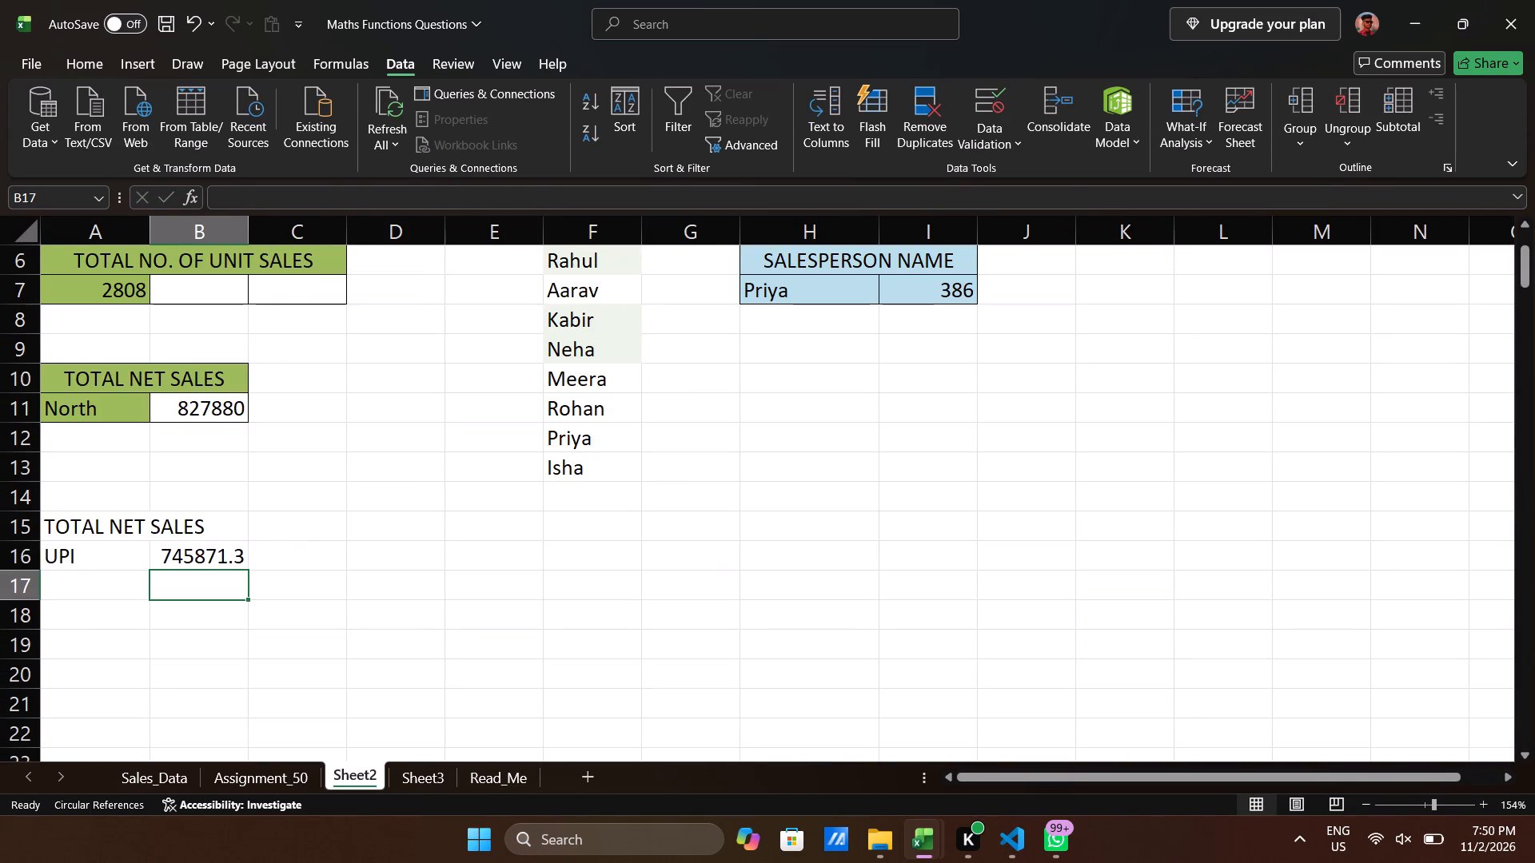
Test the A16 payment mode dropdown by choosing Card, Cash and finally Net Banking.
left_click(75, 555)
left_click(161, 563)
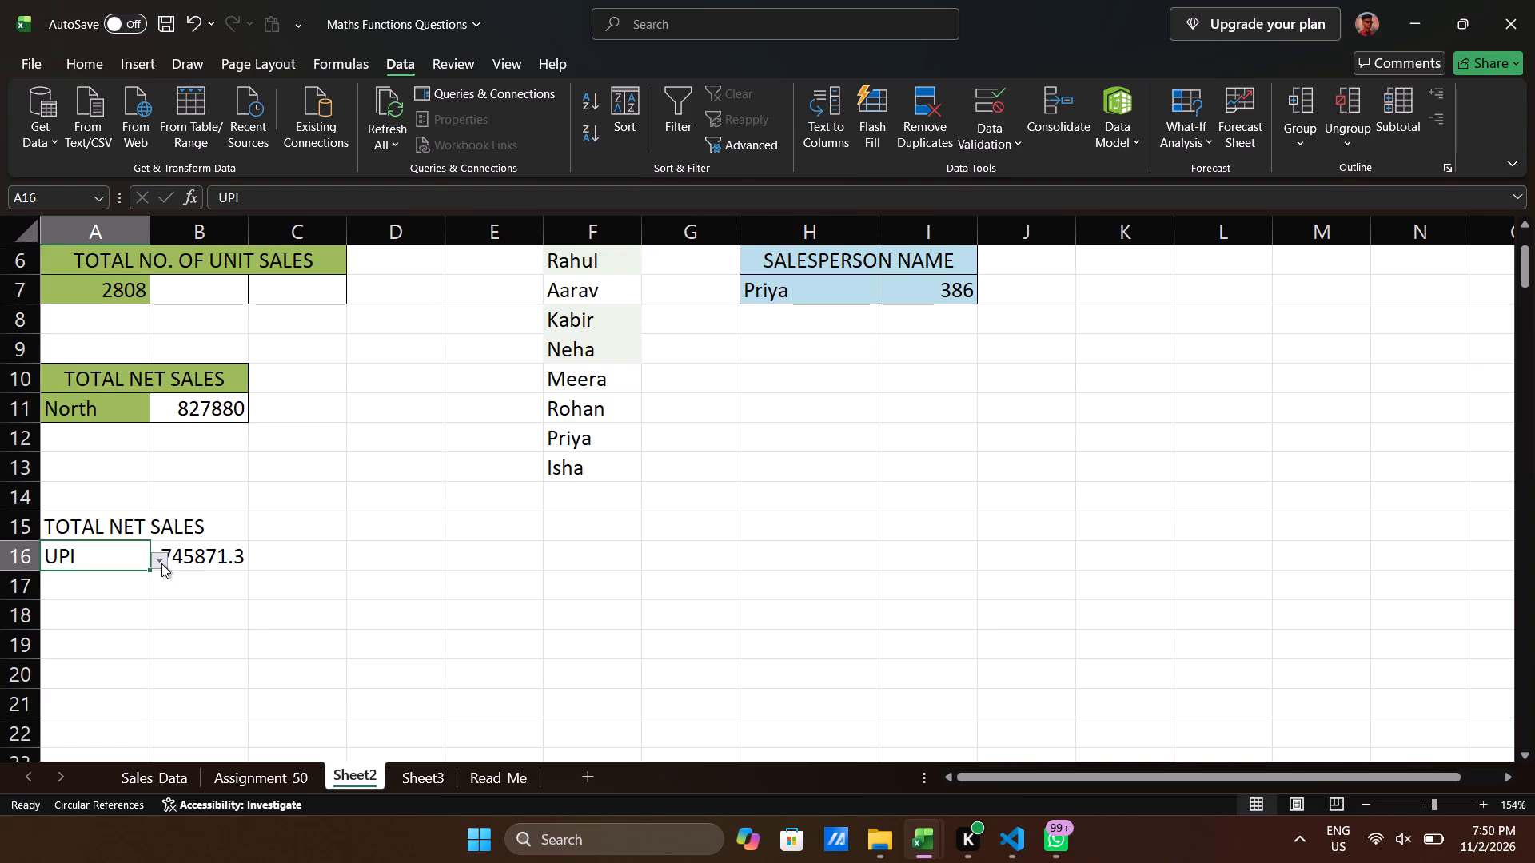
left_click(112, 596)
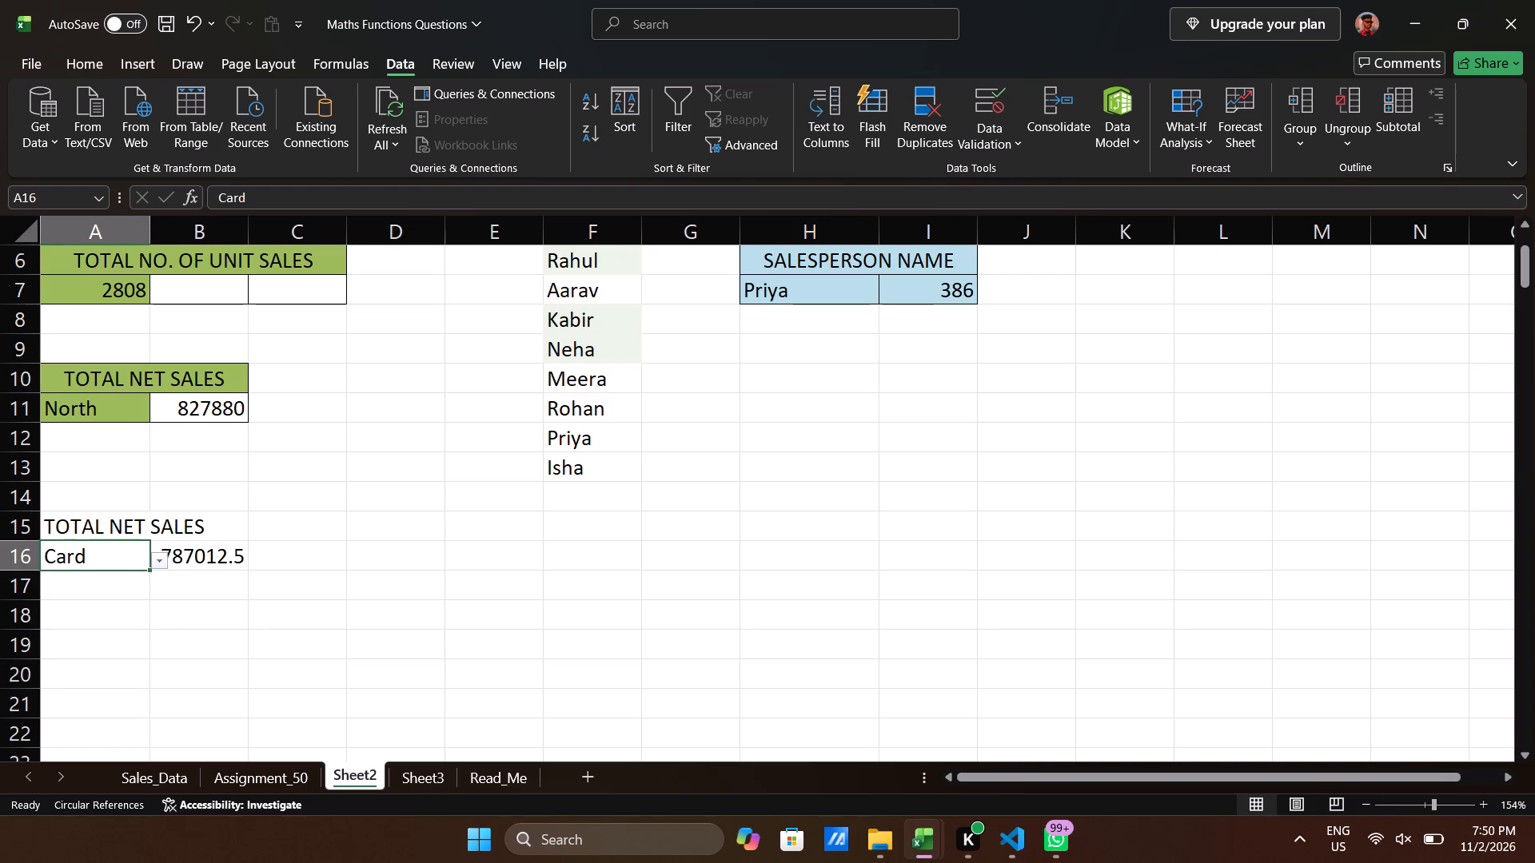
left_click(160, 563)
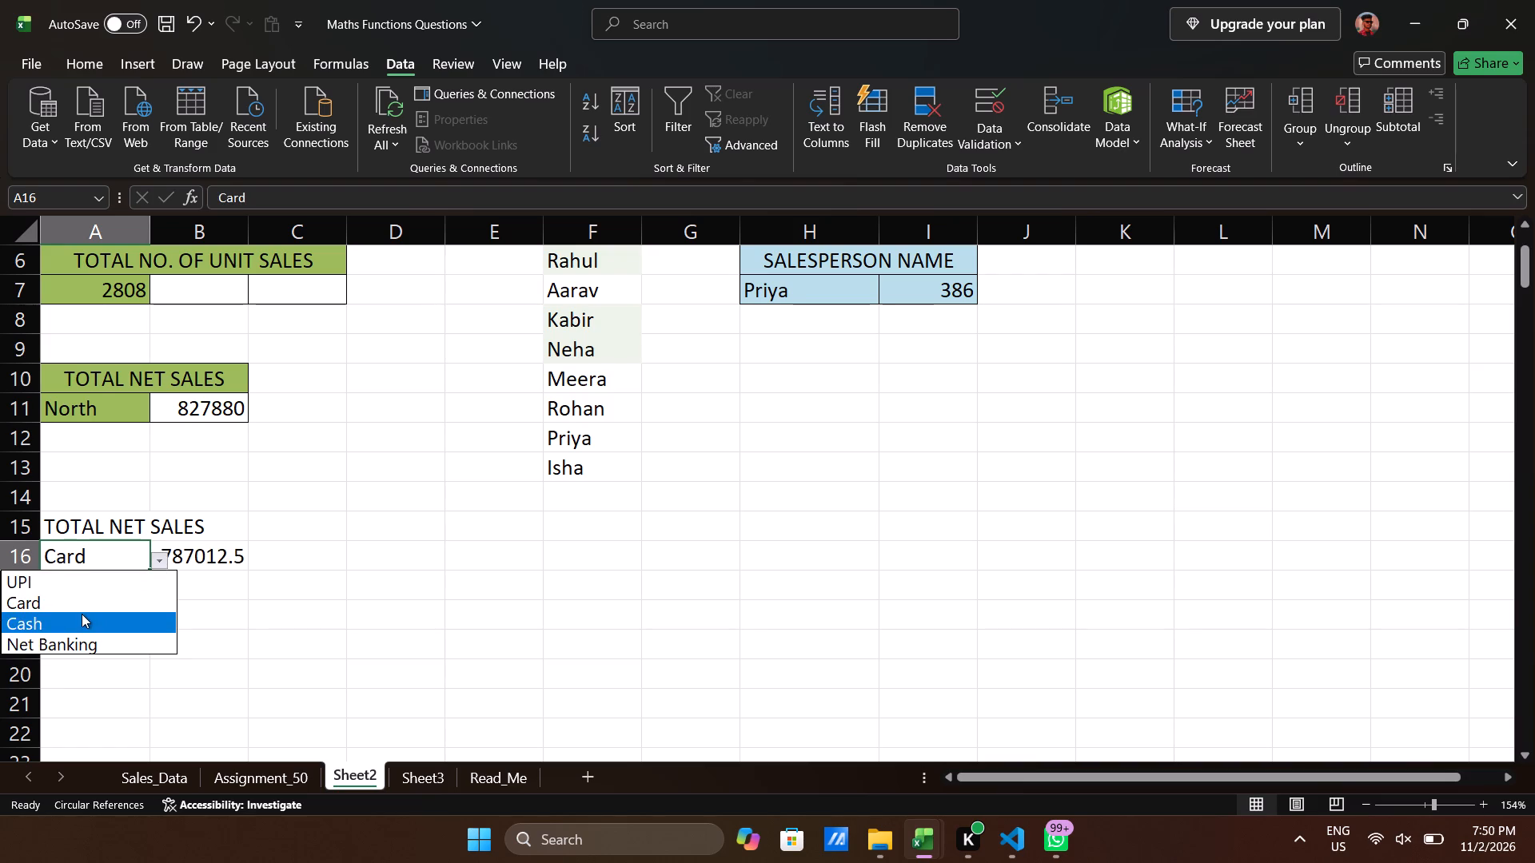
left_click(82, 614)
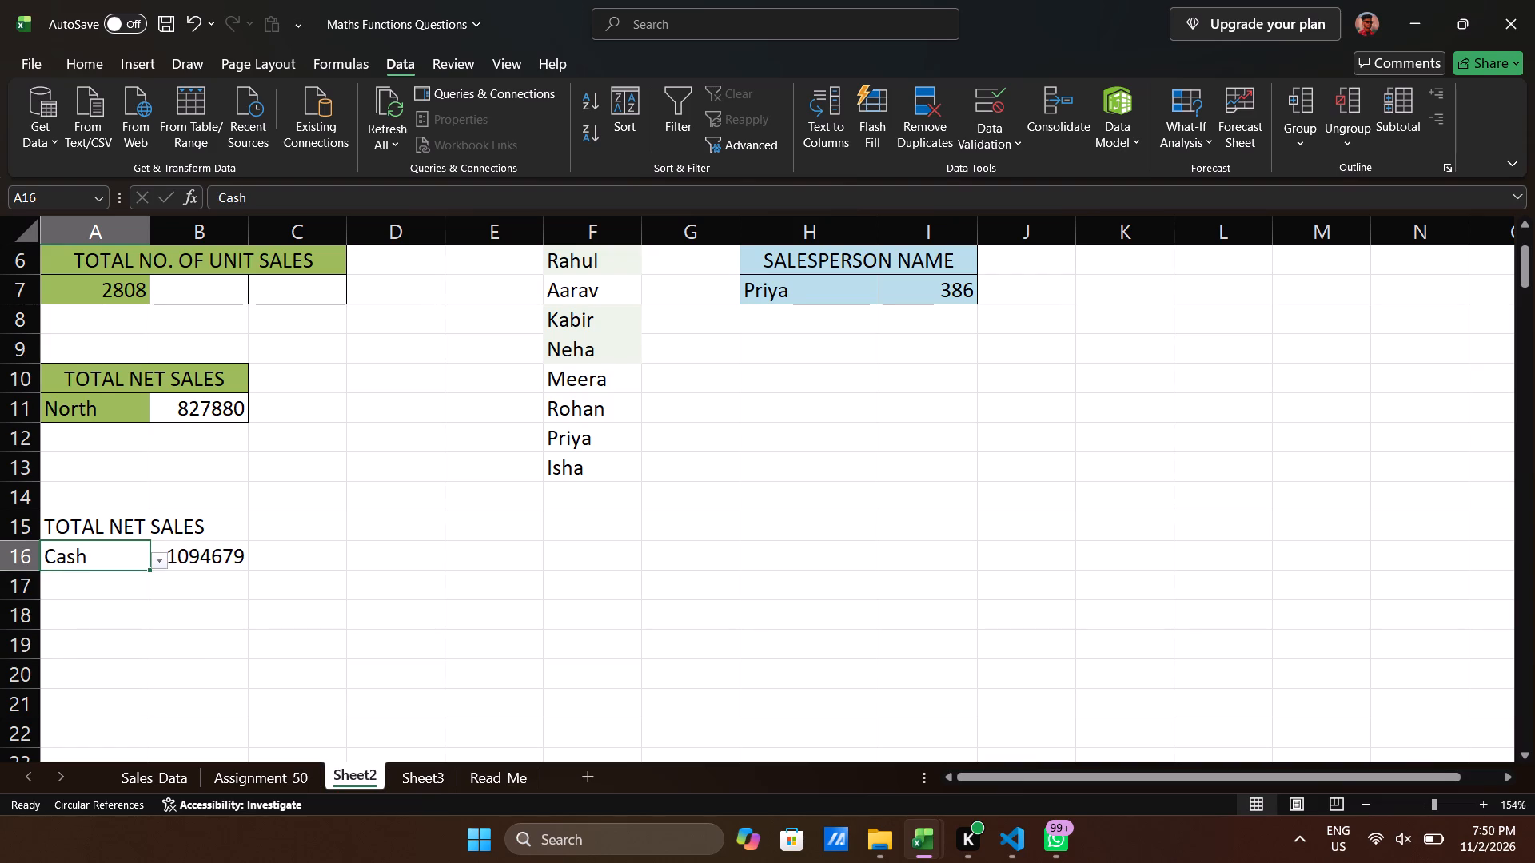
left_click_drag(159, 565, 97, 642)
left_click(97, 642)
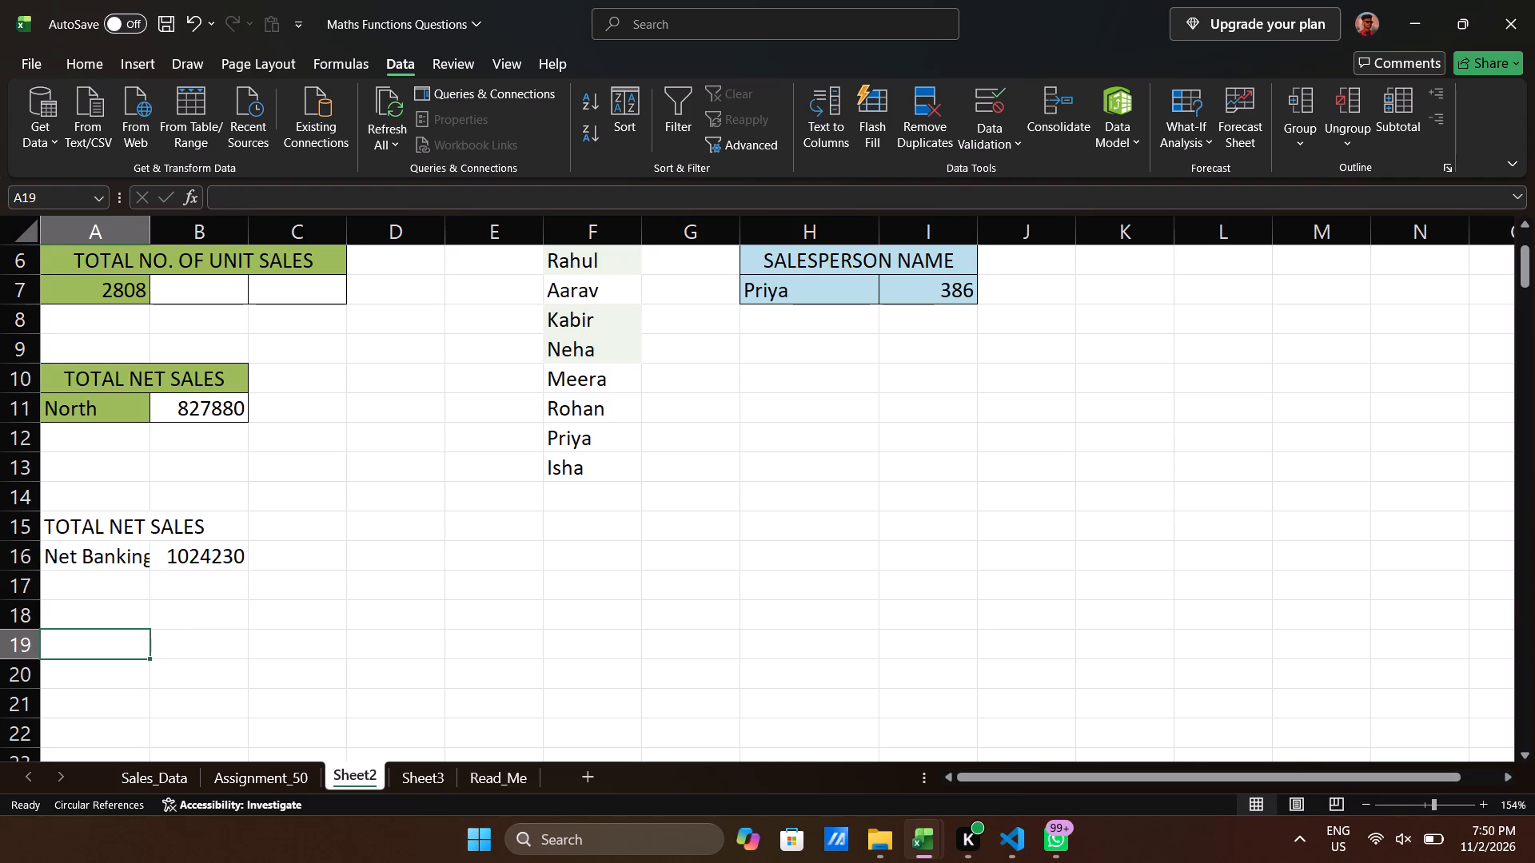
Merge and center the TOTAL NET SALES heading across A15:B15.
left_click_drag(65, 524, 201, 523)
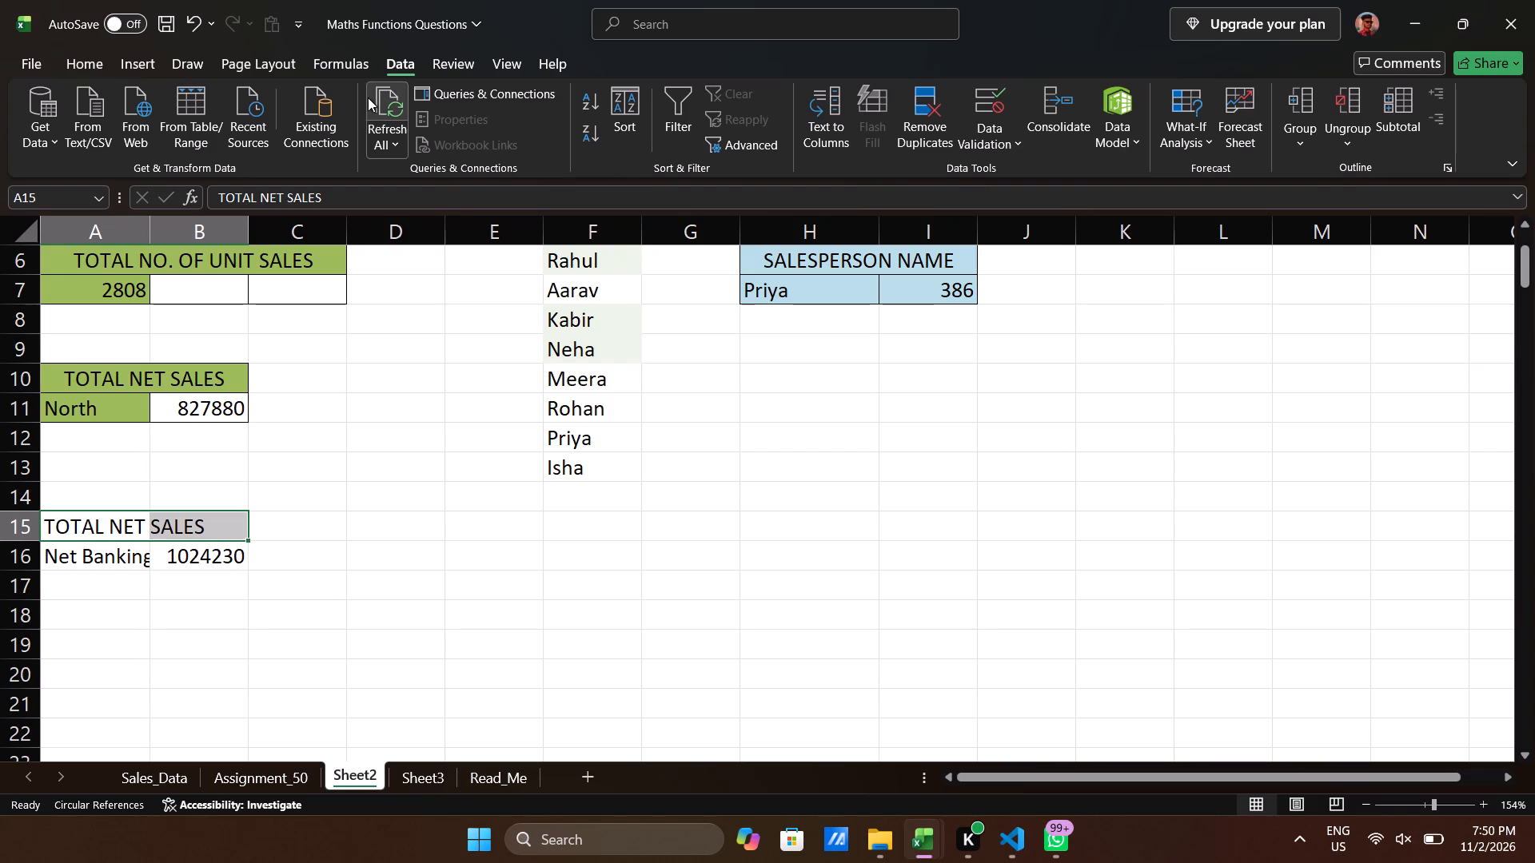
left_click(78, 68)
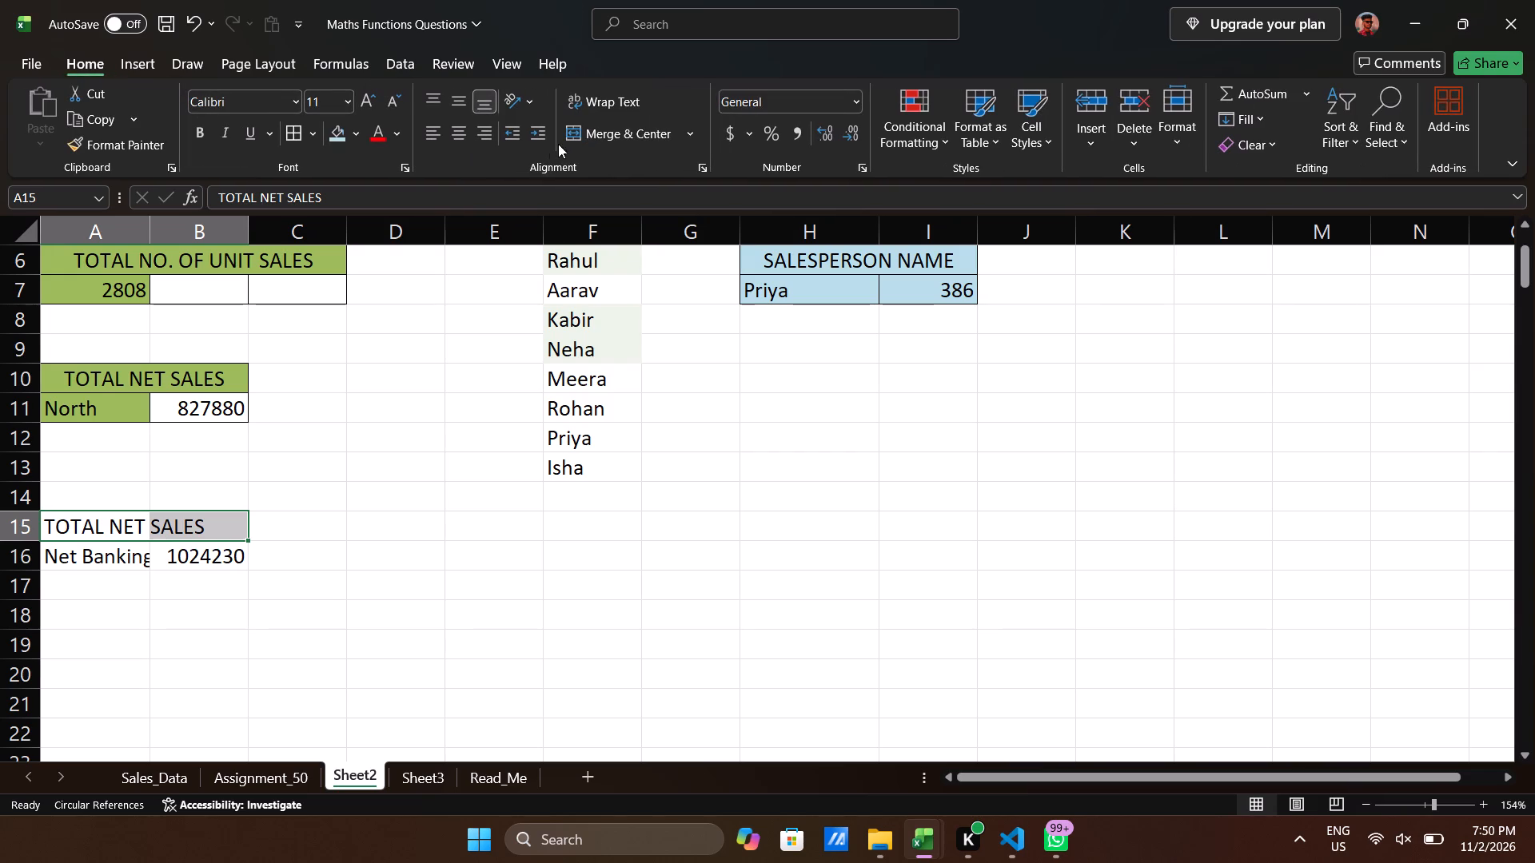
left_click(585, 141)
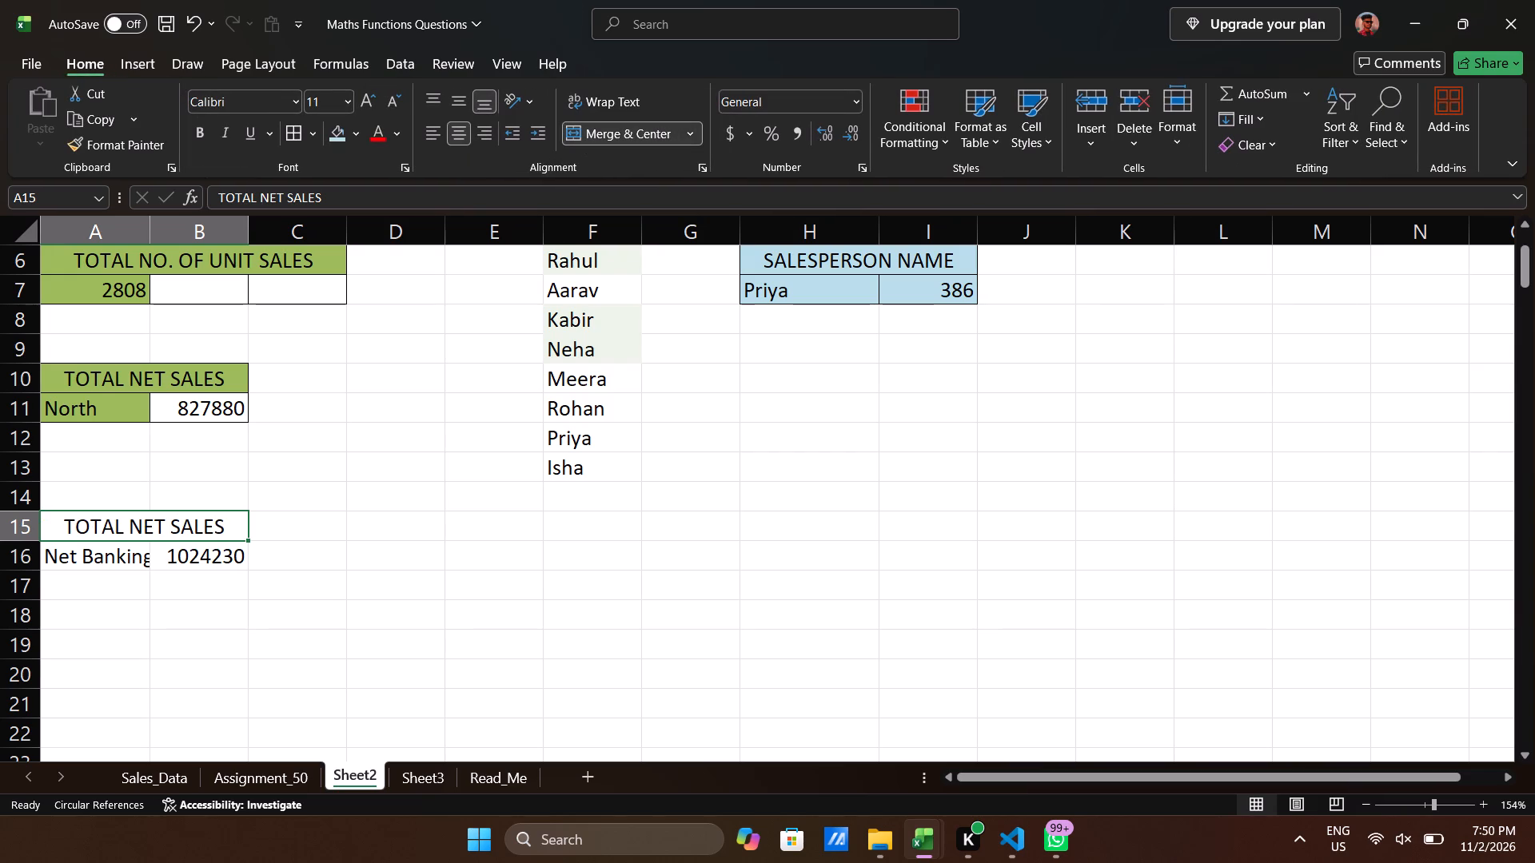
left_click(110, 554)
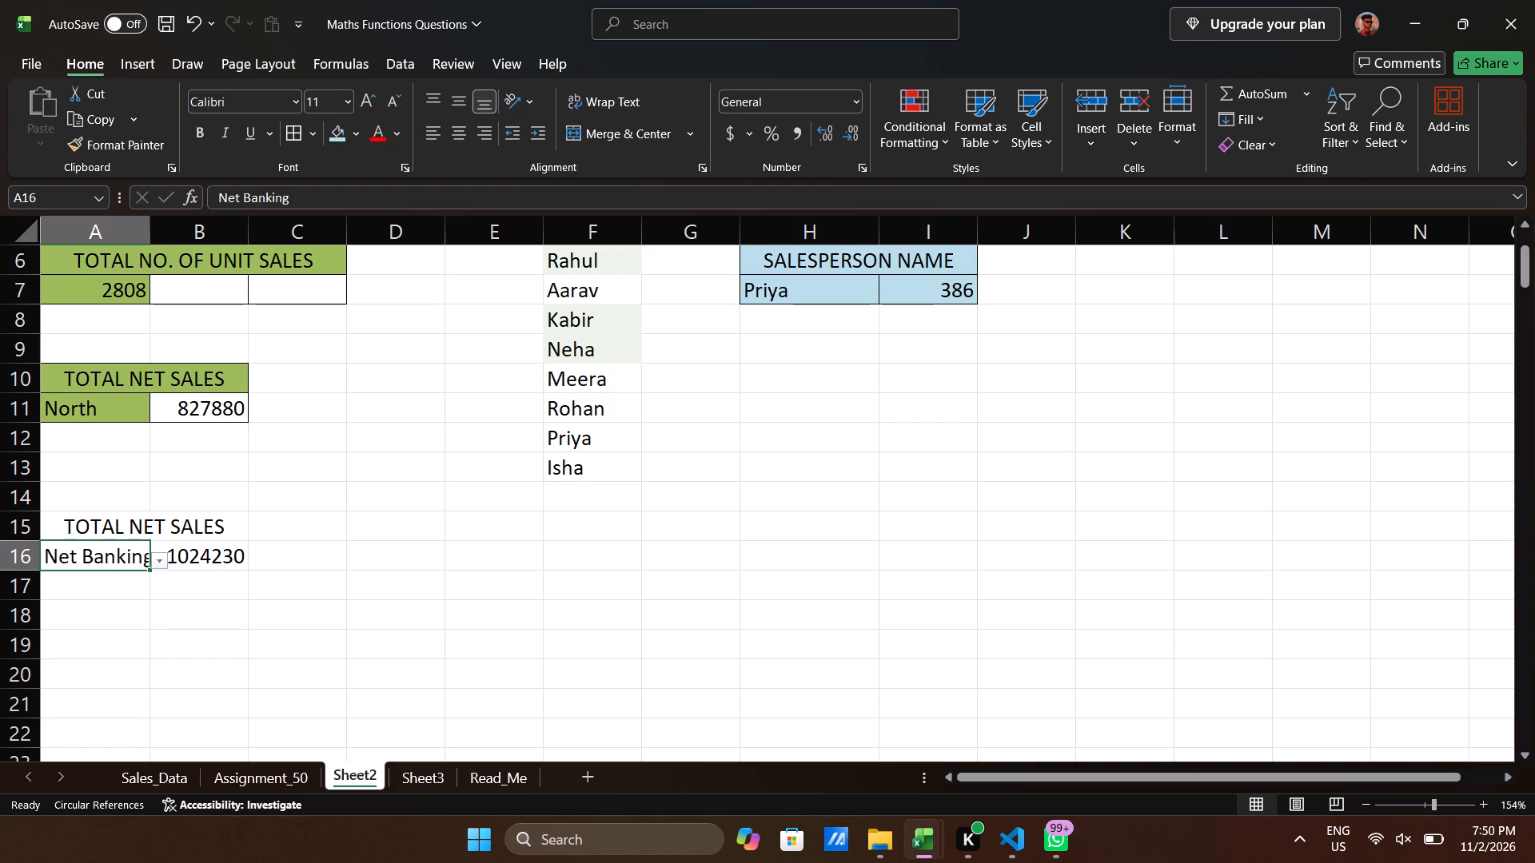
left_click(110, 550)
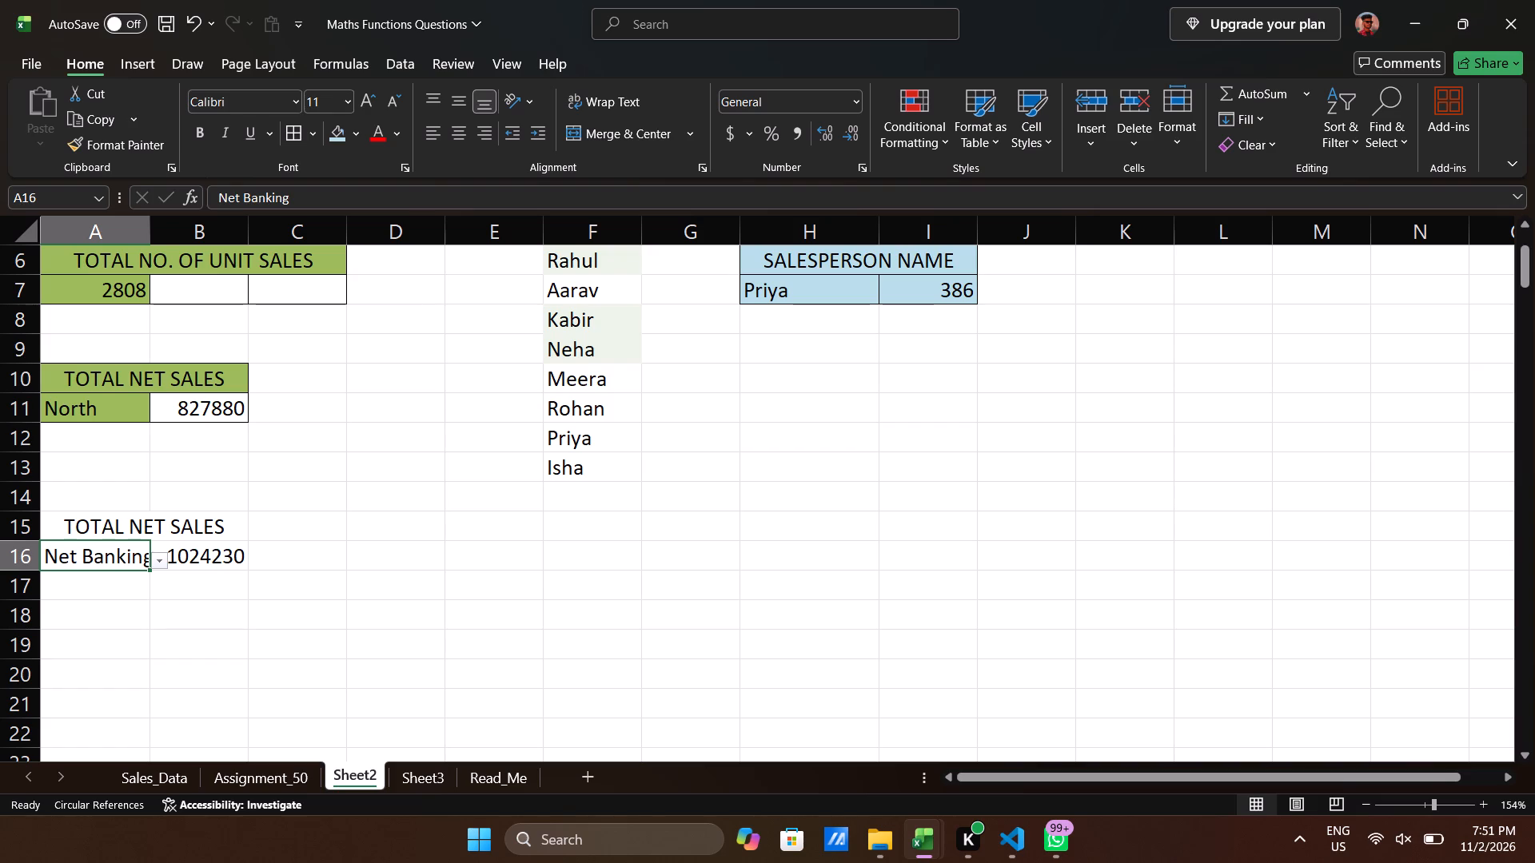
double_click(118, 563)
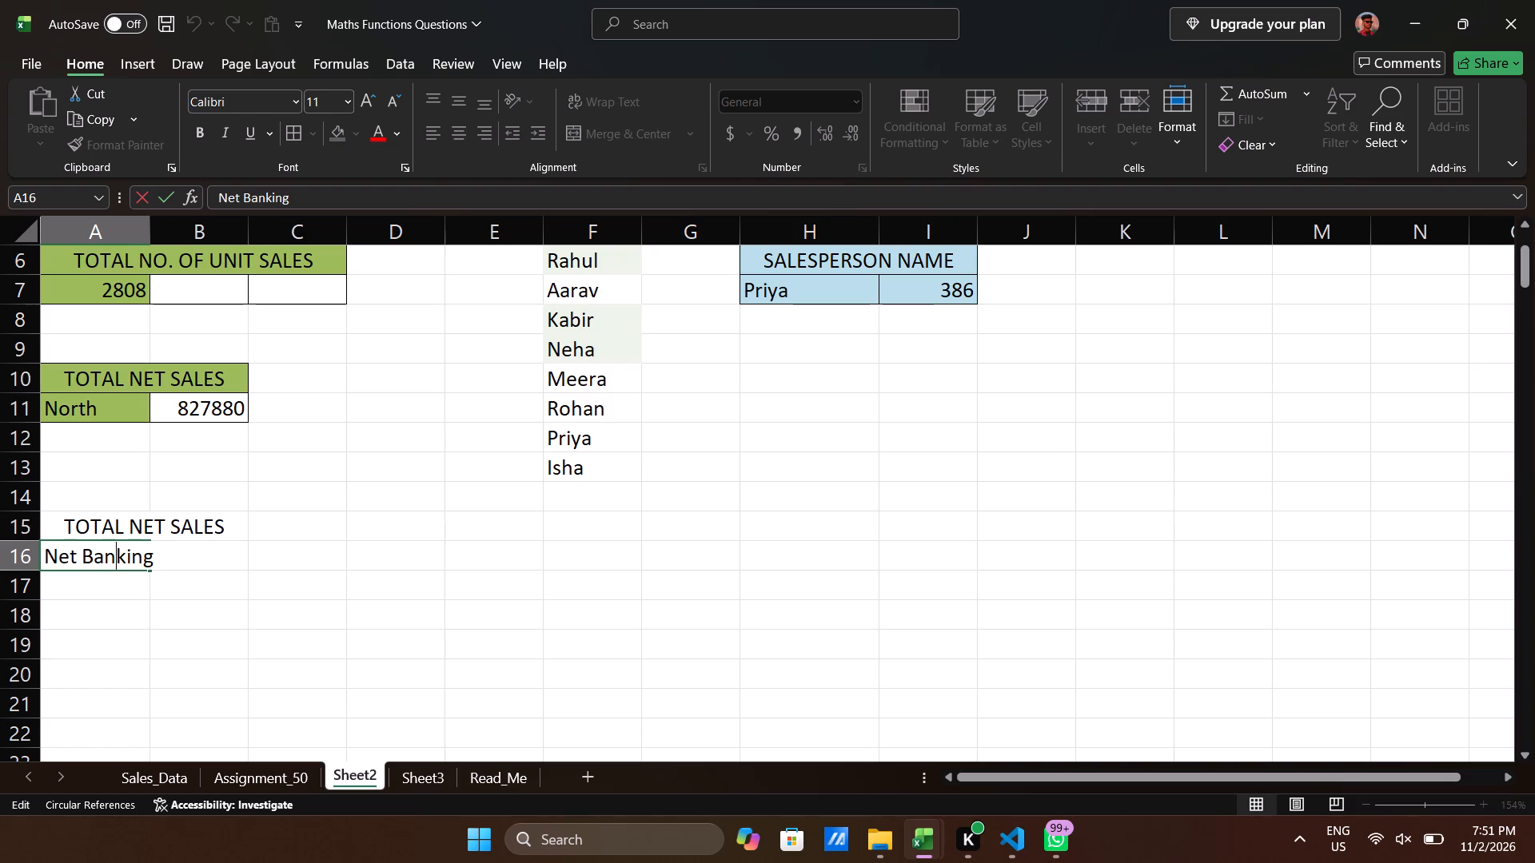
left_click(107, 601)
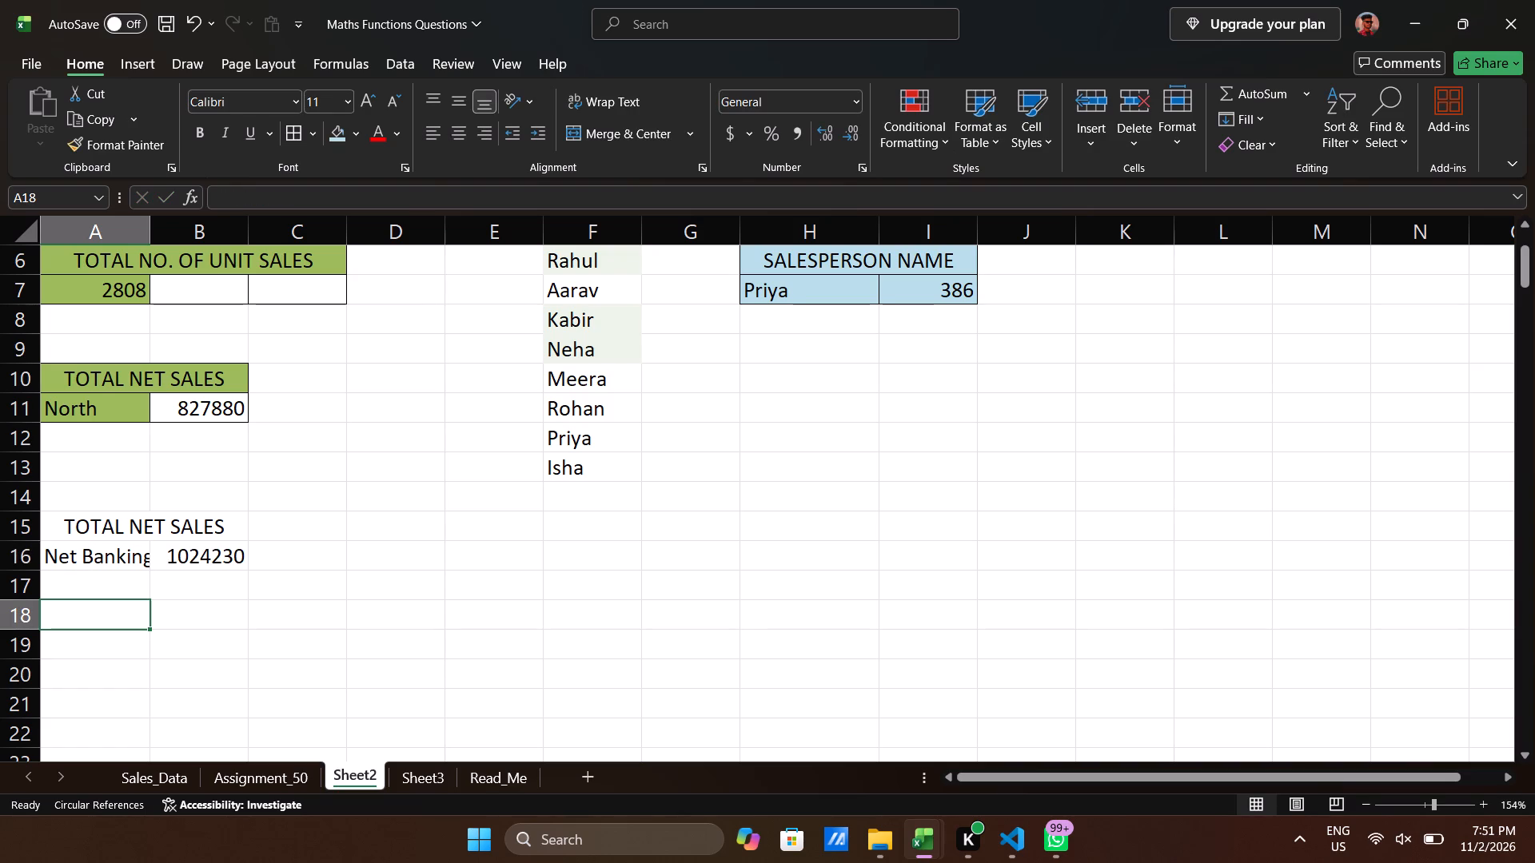
Fill the payment mode total block A15:B16 with light blue.
left_click_drag(79, 523, 133, 547)
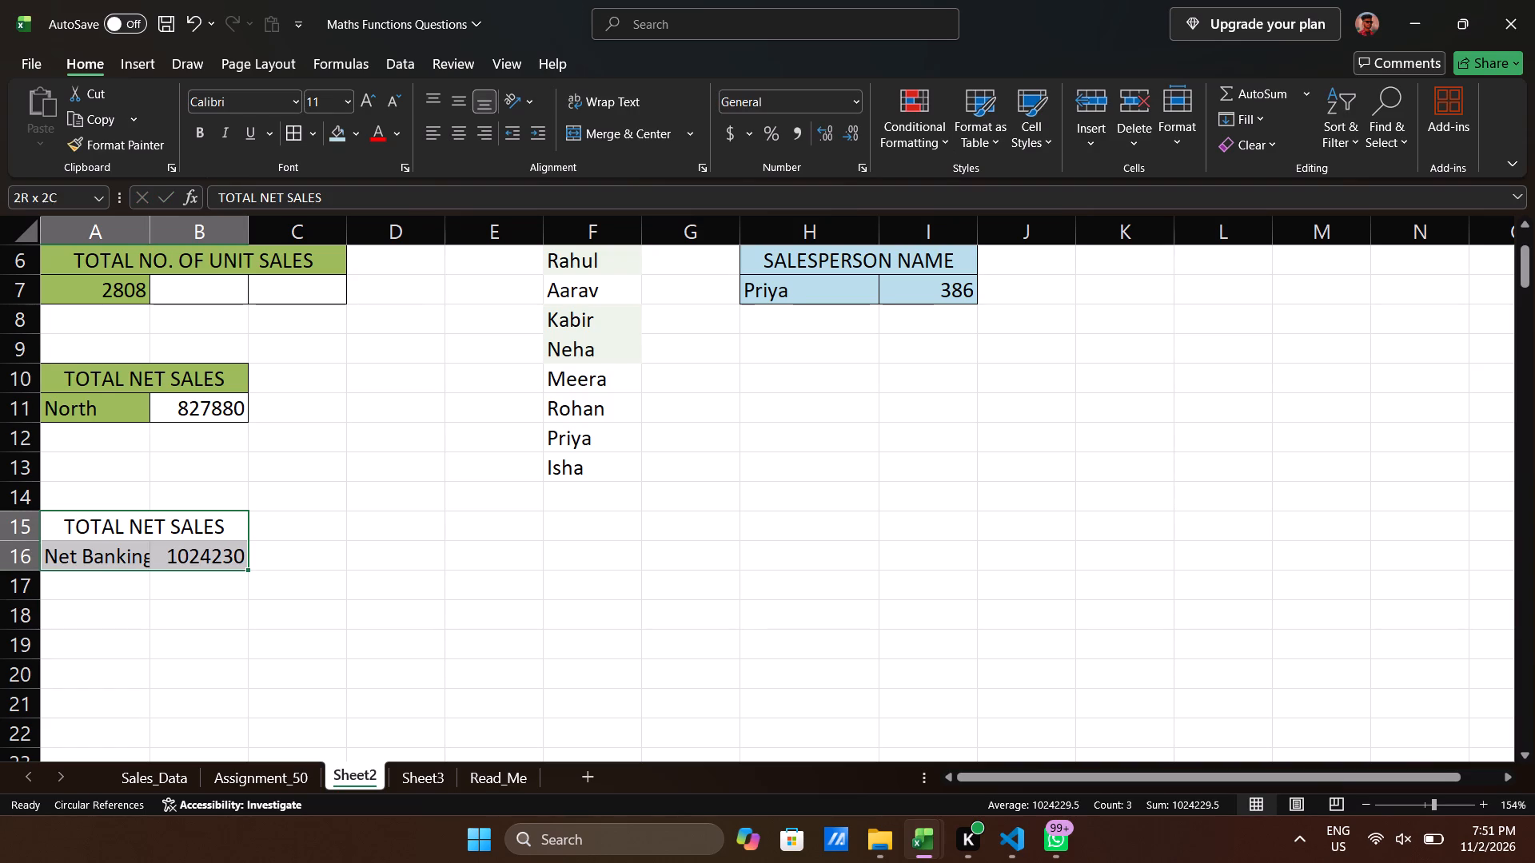
left_click_drag(133, 547, 150, 551)
left_click(332, 126)
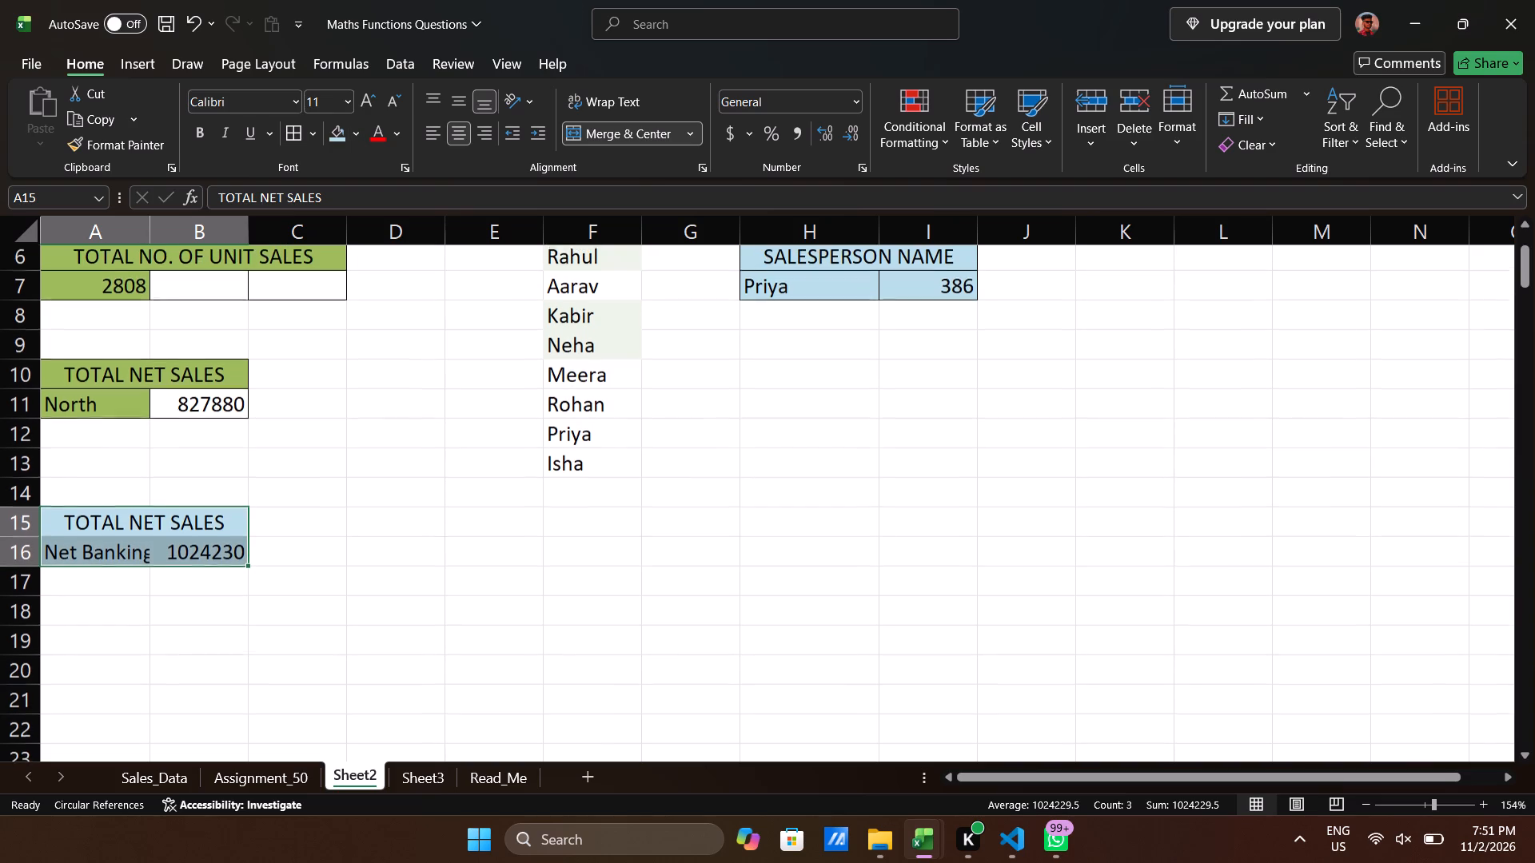
Review the SUM, SUMIF and SUMIFS questions on Assignment_50, then return to the answers on Sheet2.
left_click(269, 778)
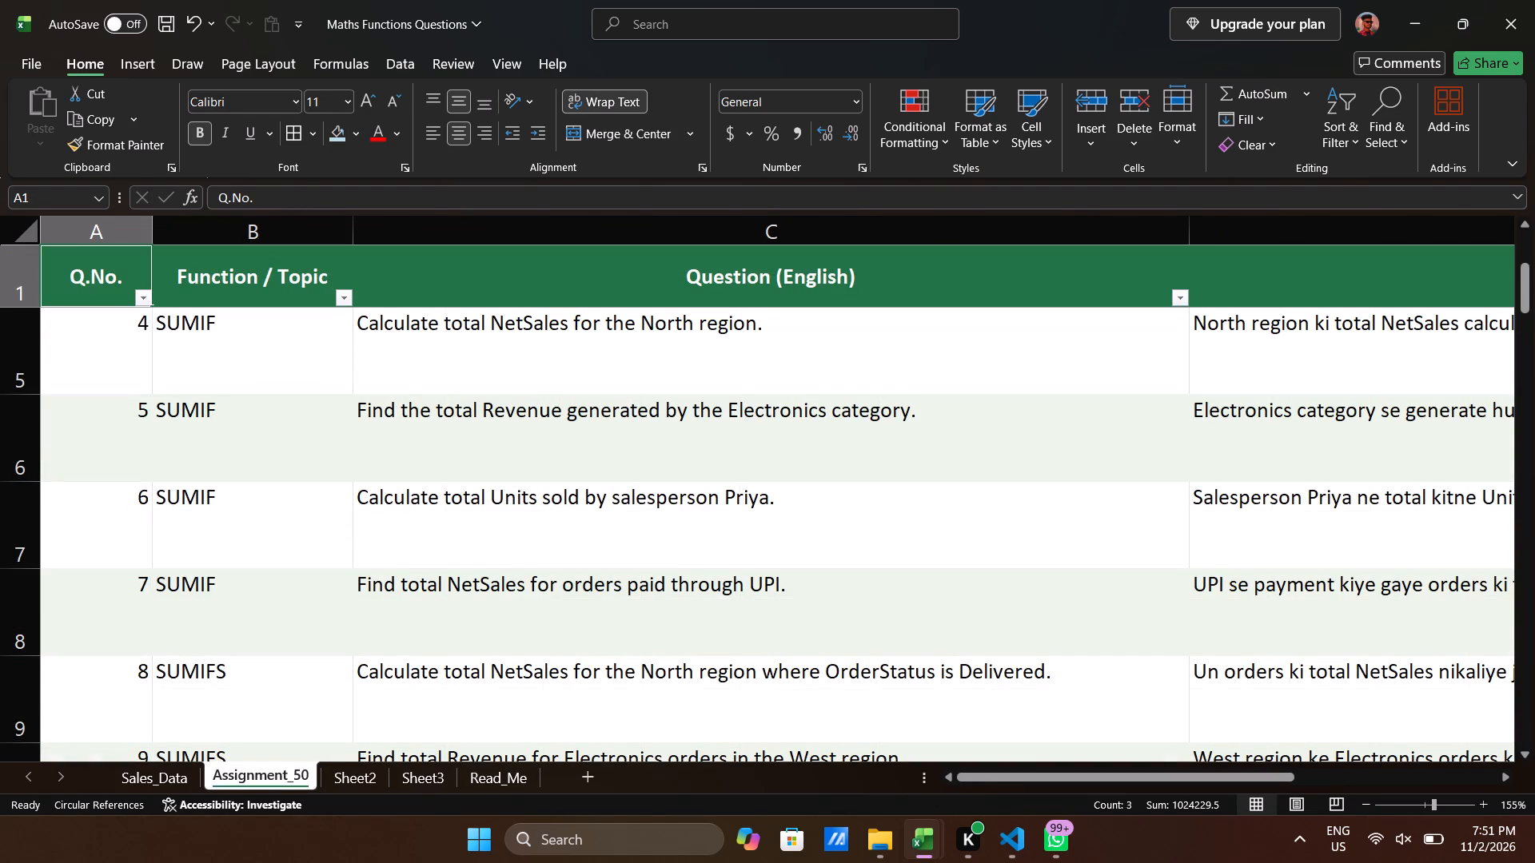
scroll(486, 634, "down", 1)
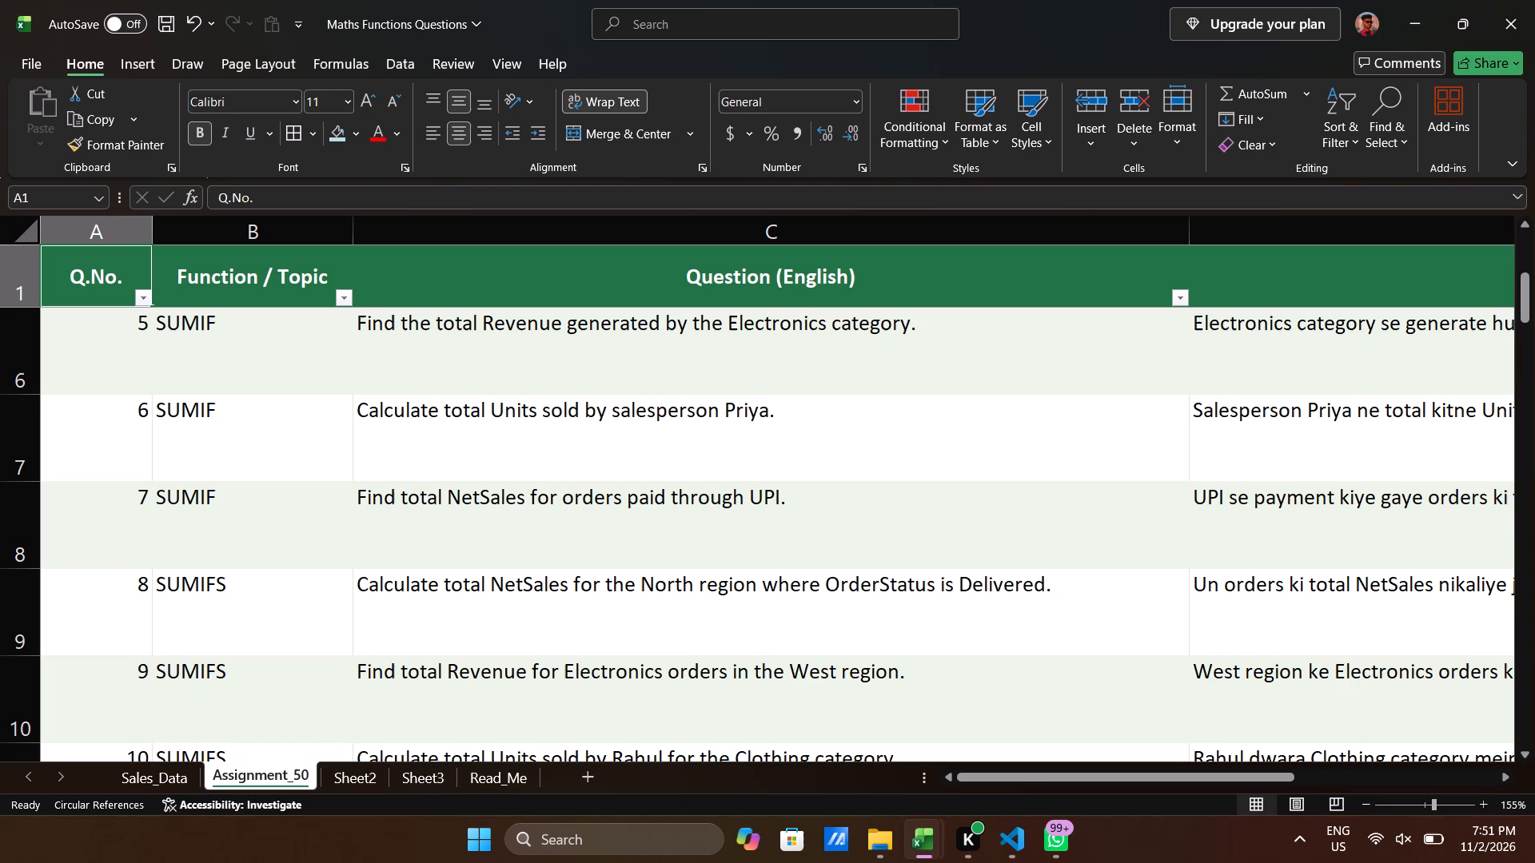
scroll(611, 610, "up", 1)
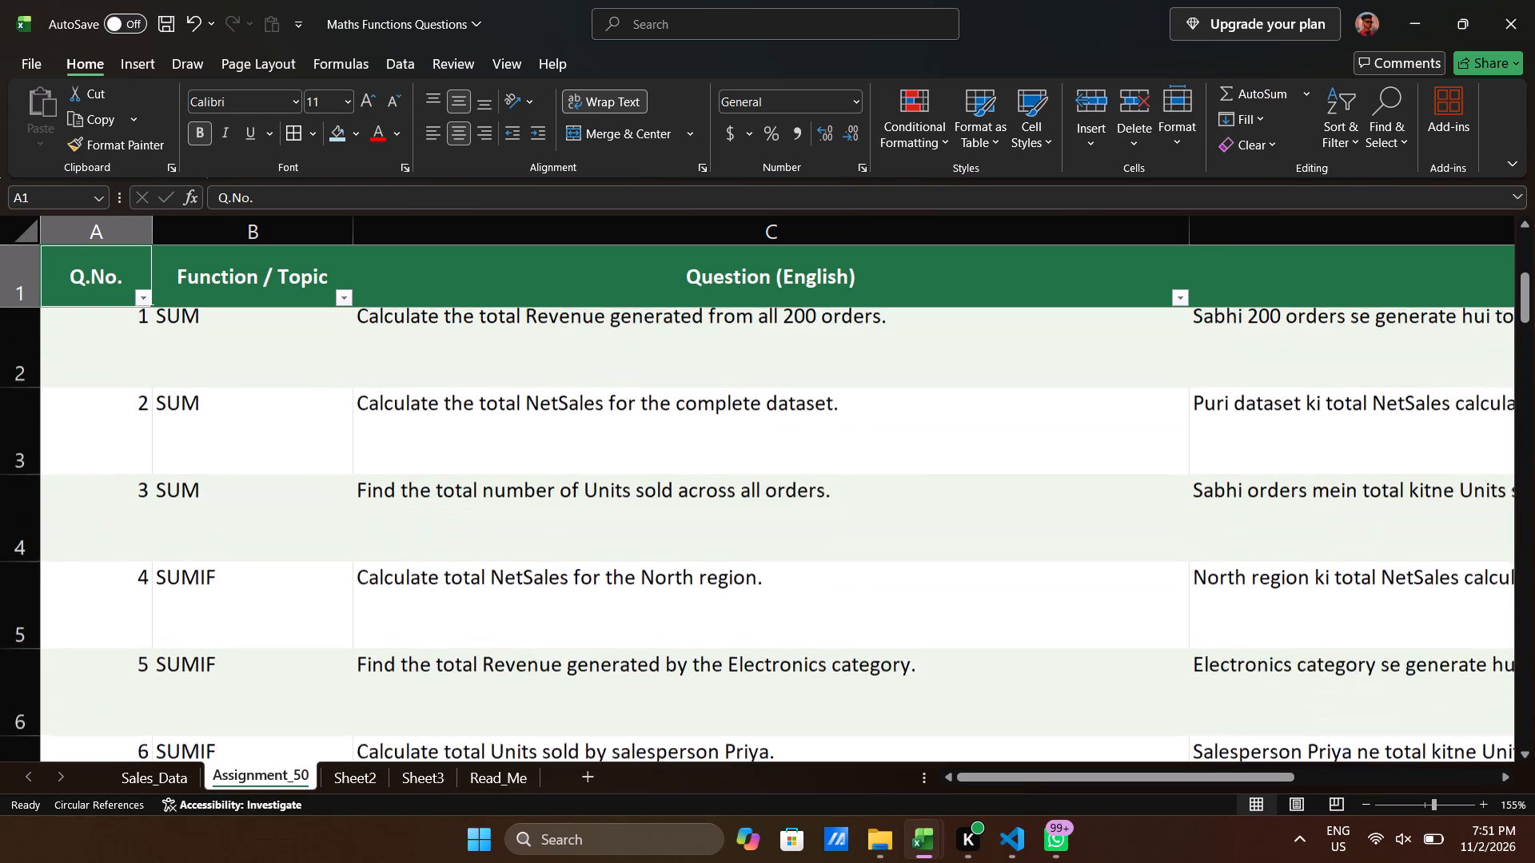
left_click(379, 777)
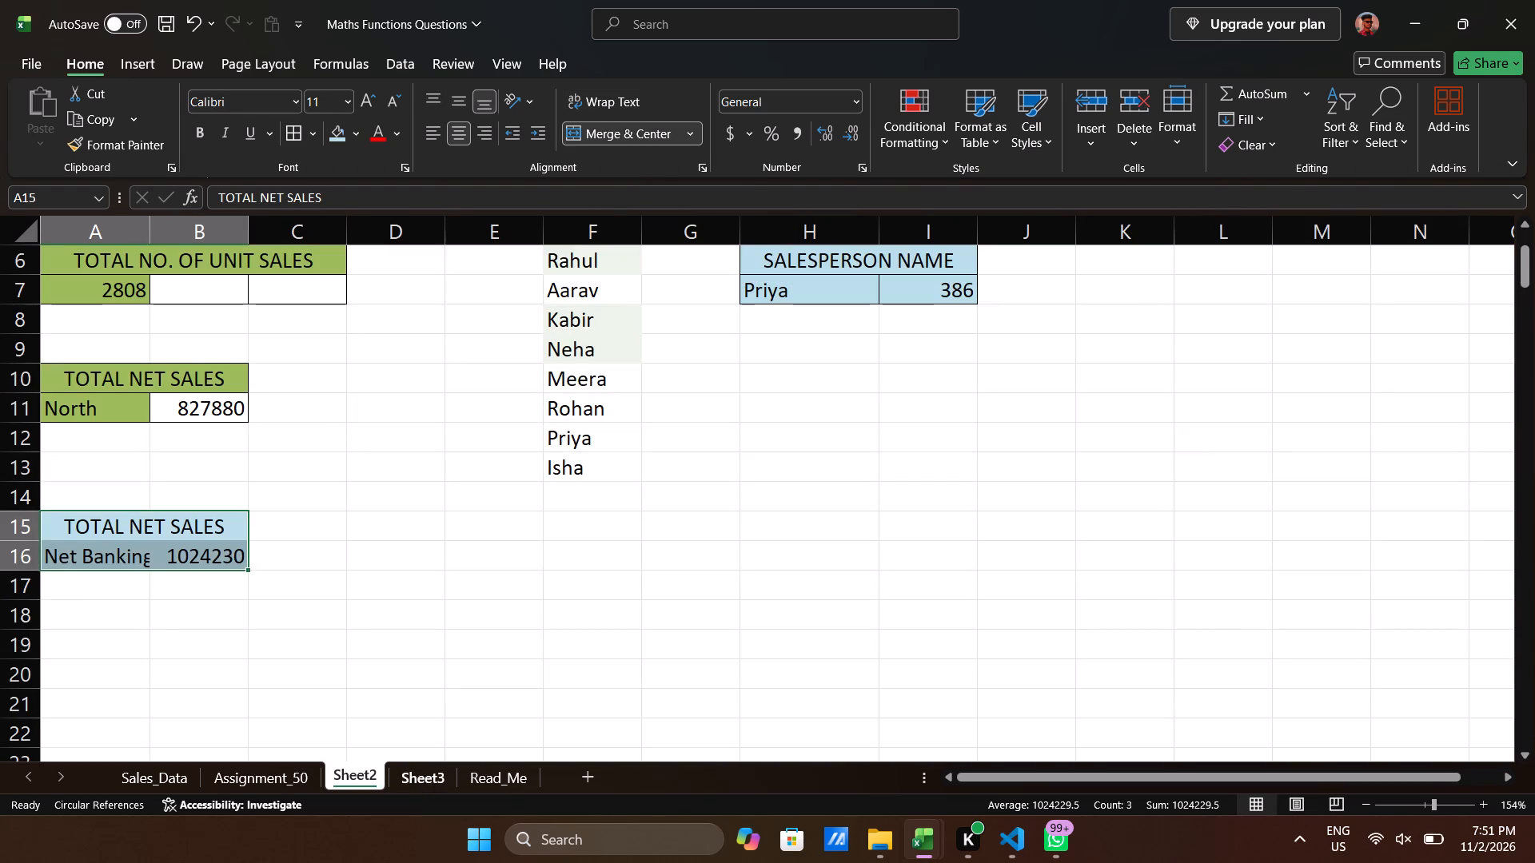
scroll(454, 579, "down", 2)
scroll(454, 579, "up", 1)
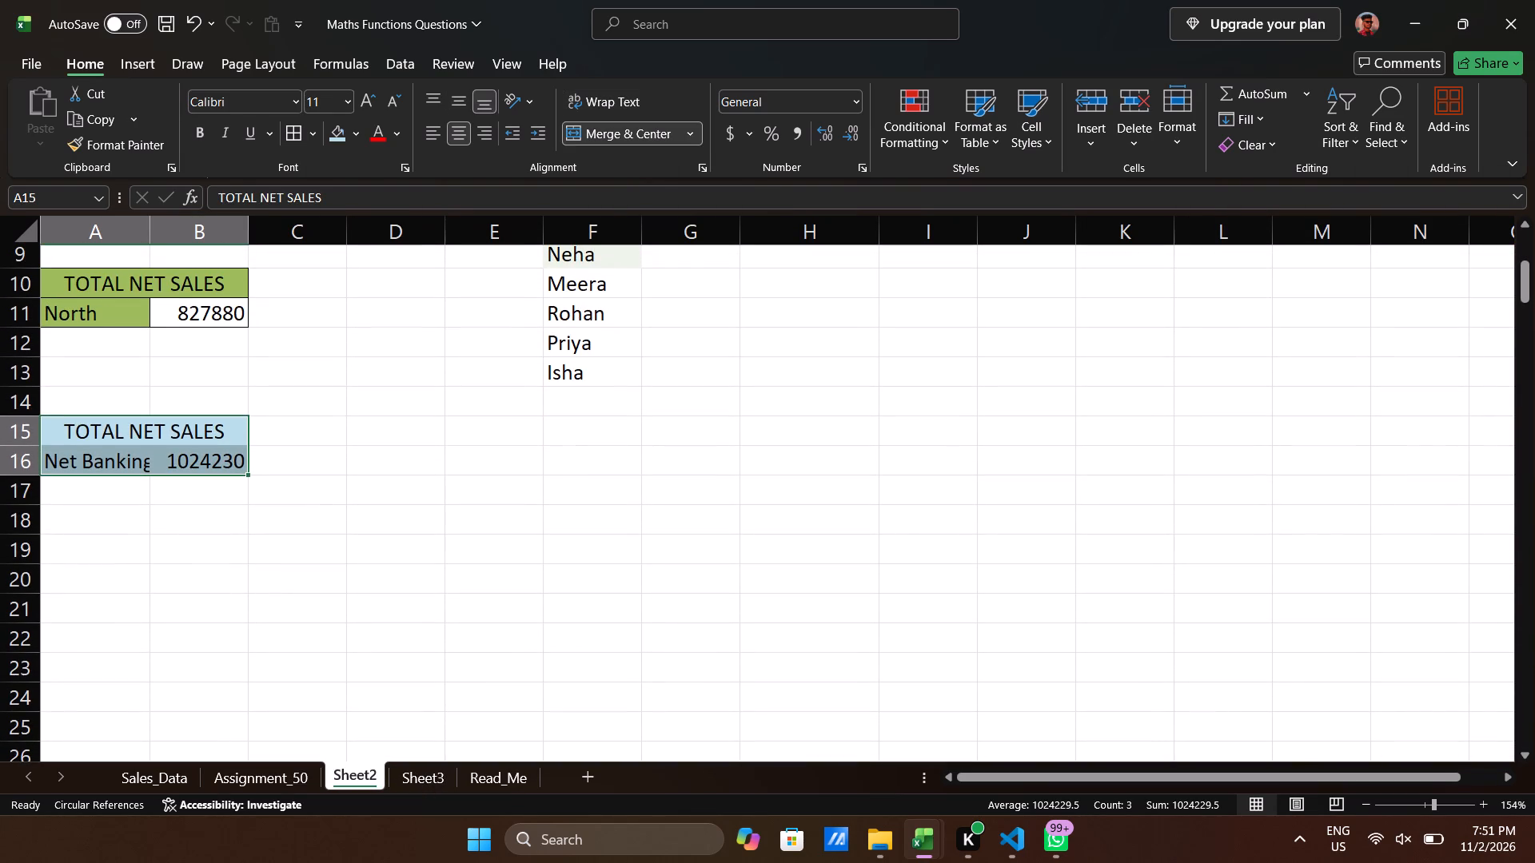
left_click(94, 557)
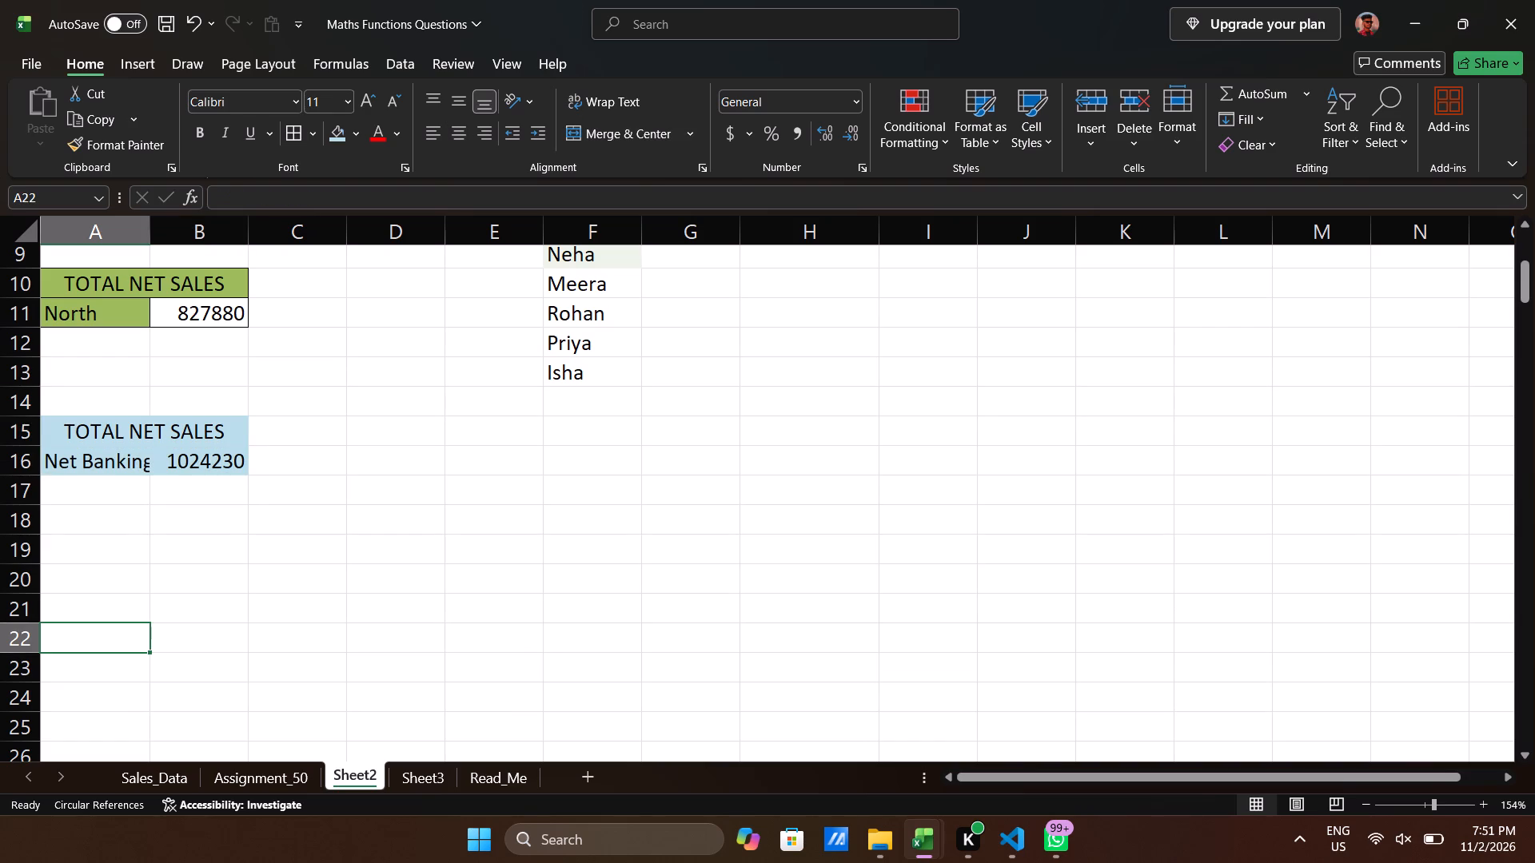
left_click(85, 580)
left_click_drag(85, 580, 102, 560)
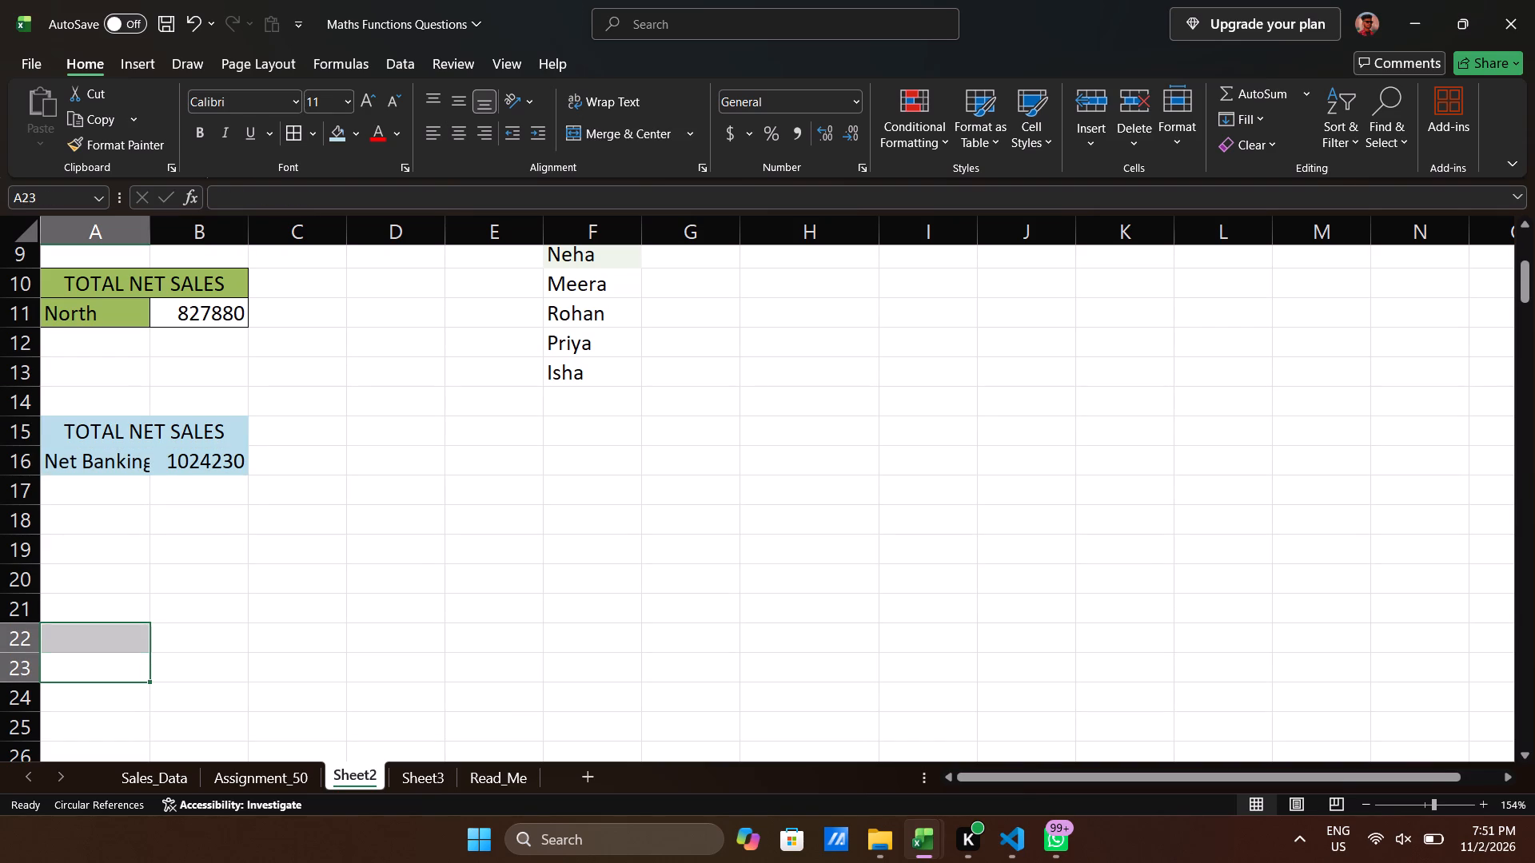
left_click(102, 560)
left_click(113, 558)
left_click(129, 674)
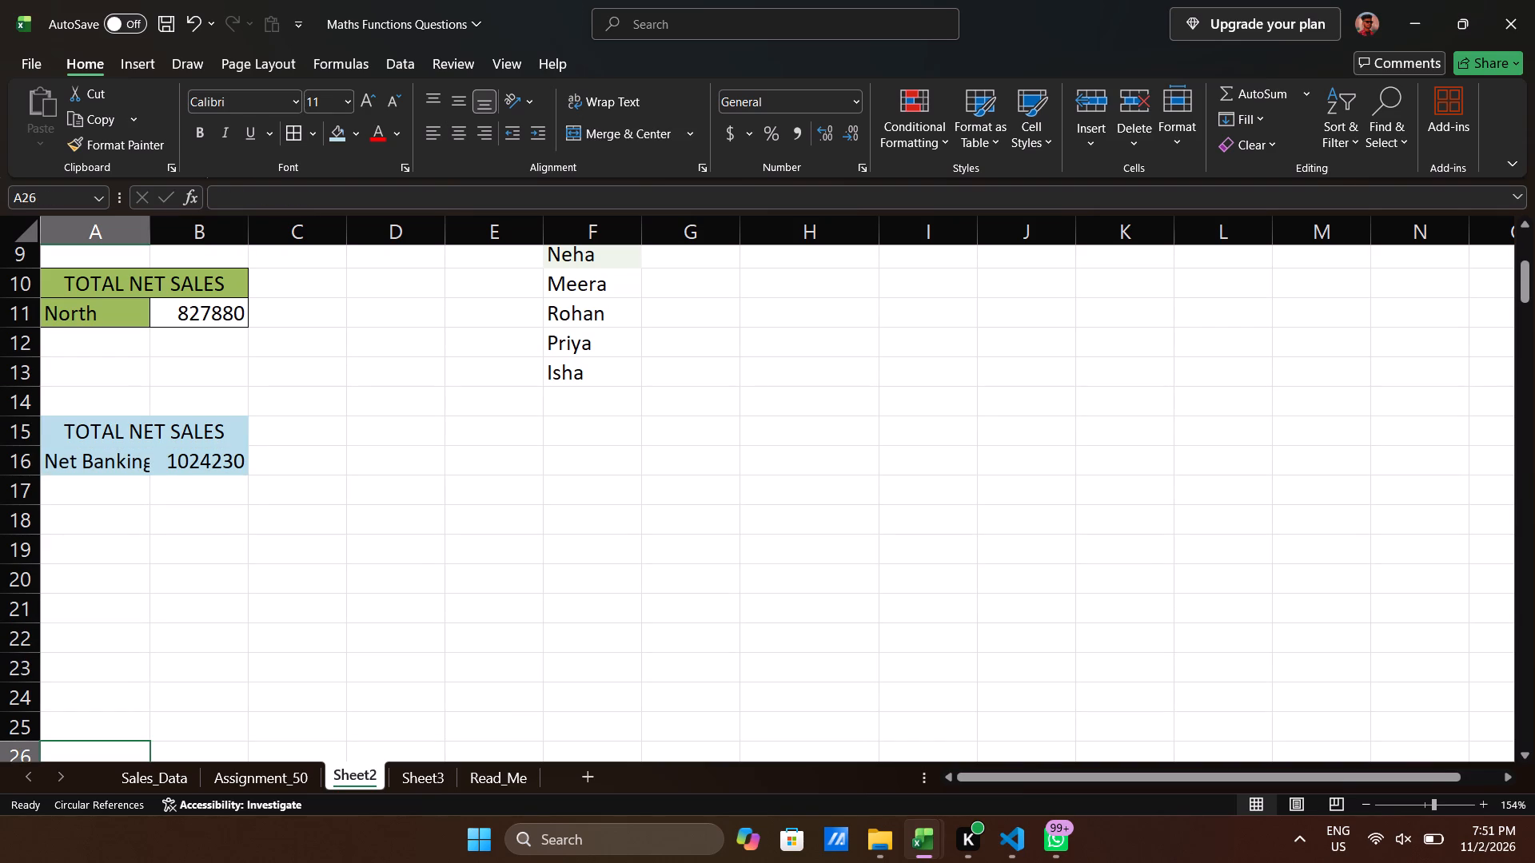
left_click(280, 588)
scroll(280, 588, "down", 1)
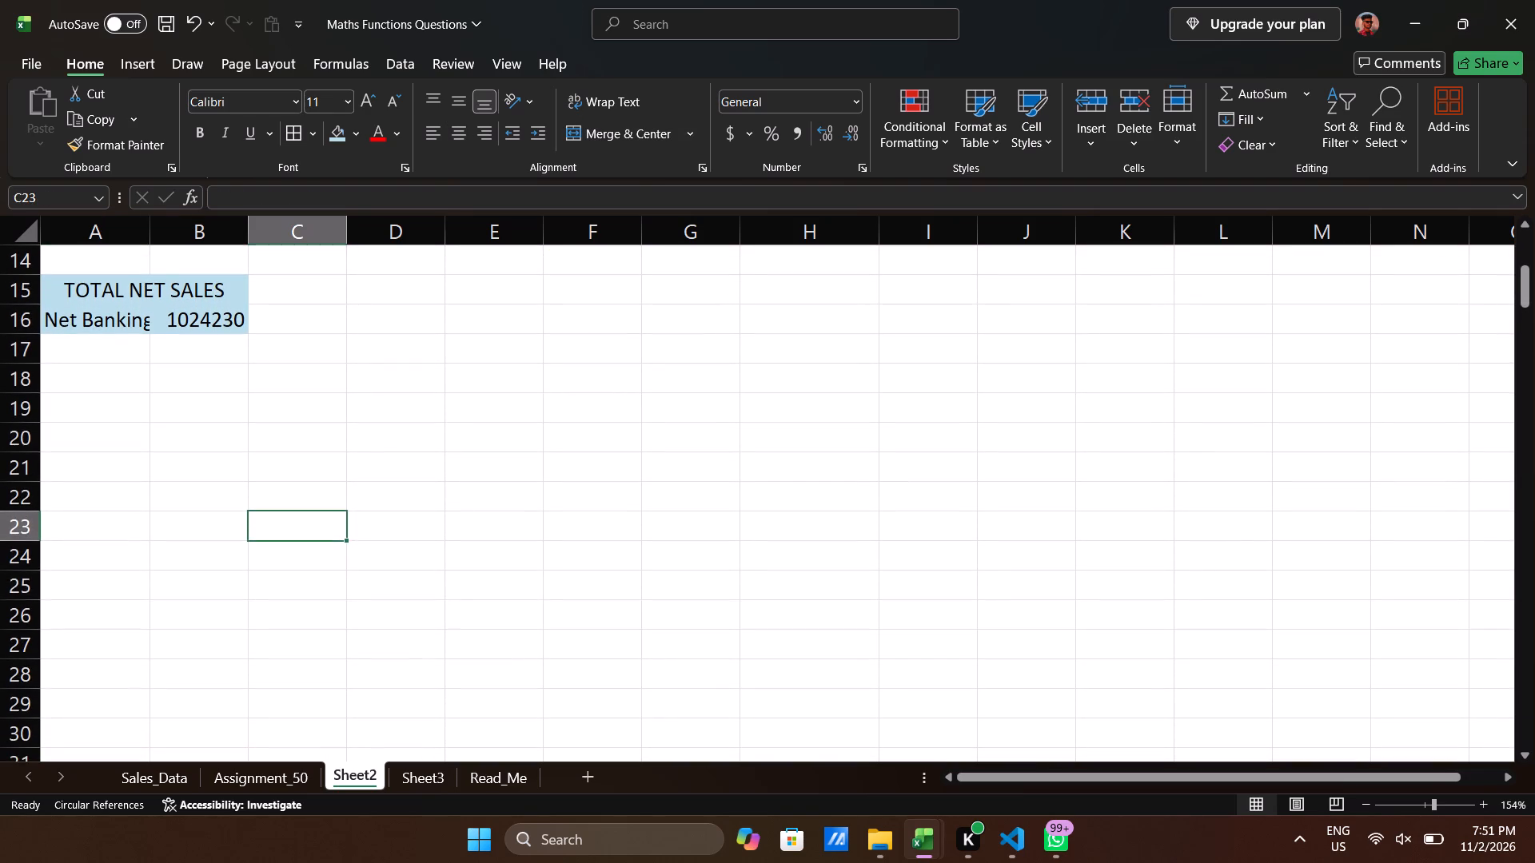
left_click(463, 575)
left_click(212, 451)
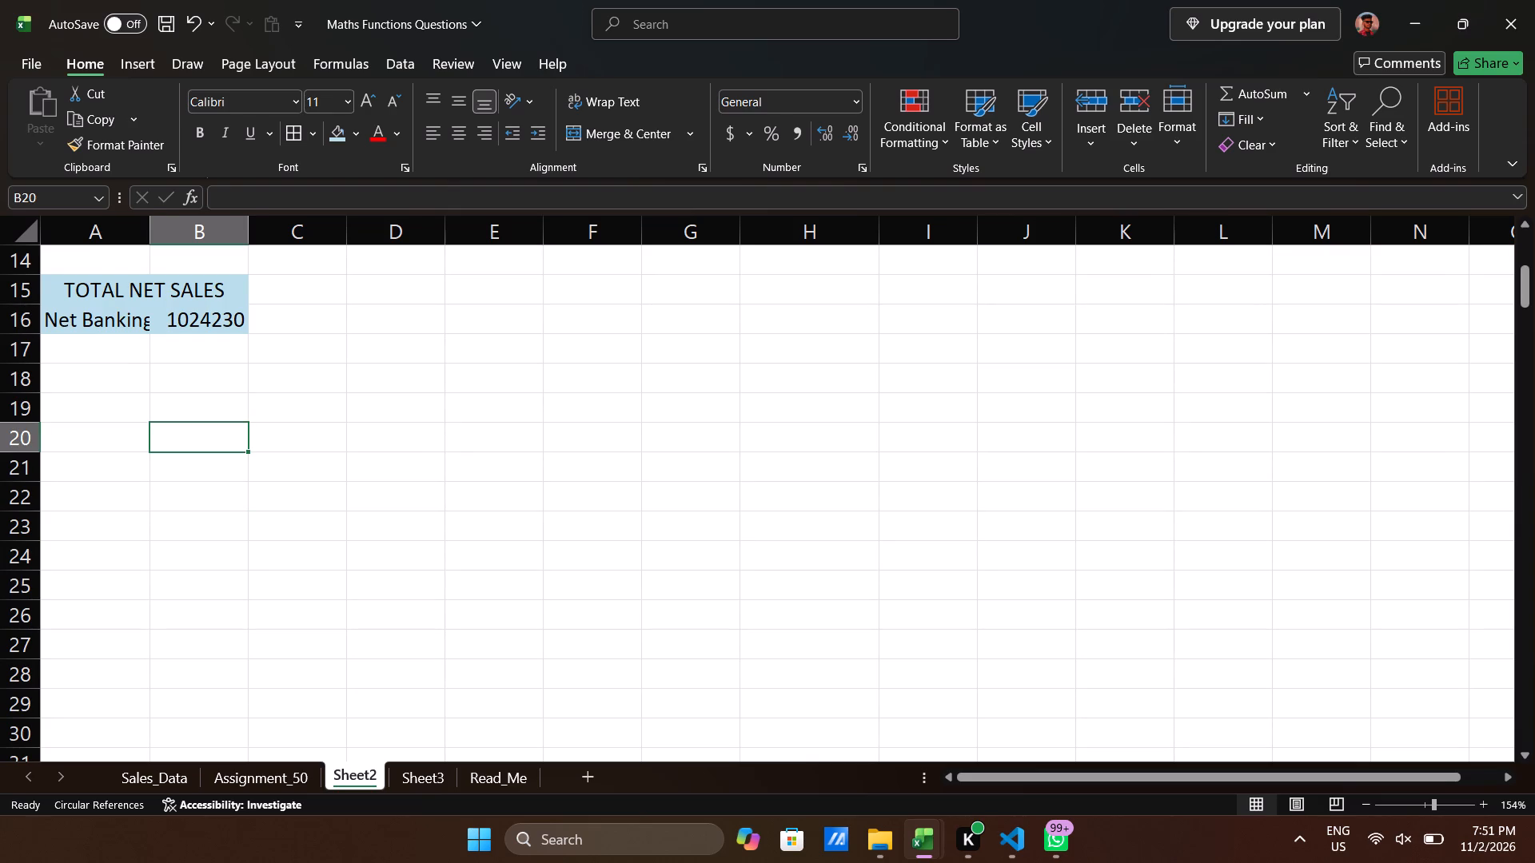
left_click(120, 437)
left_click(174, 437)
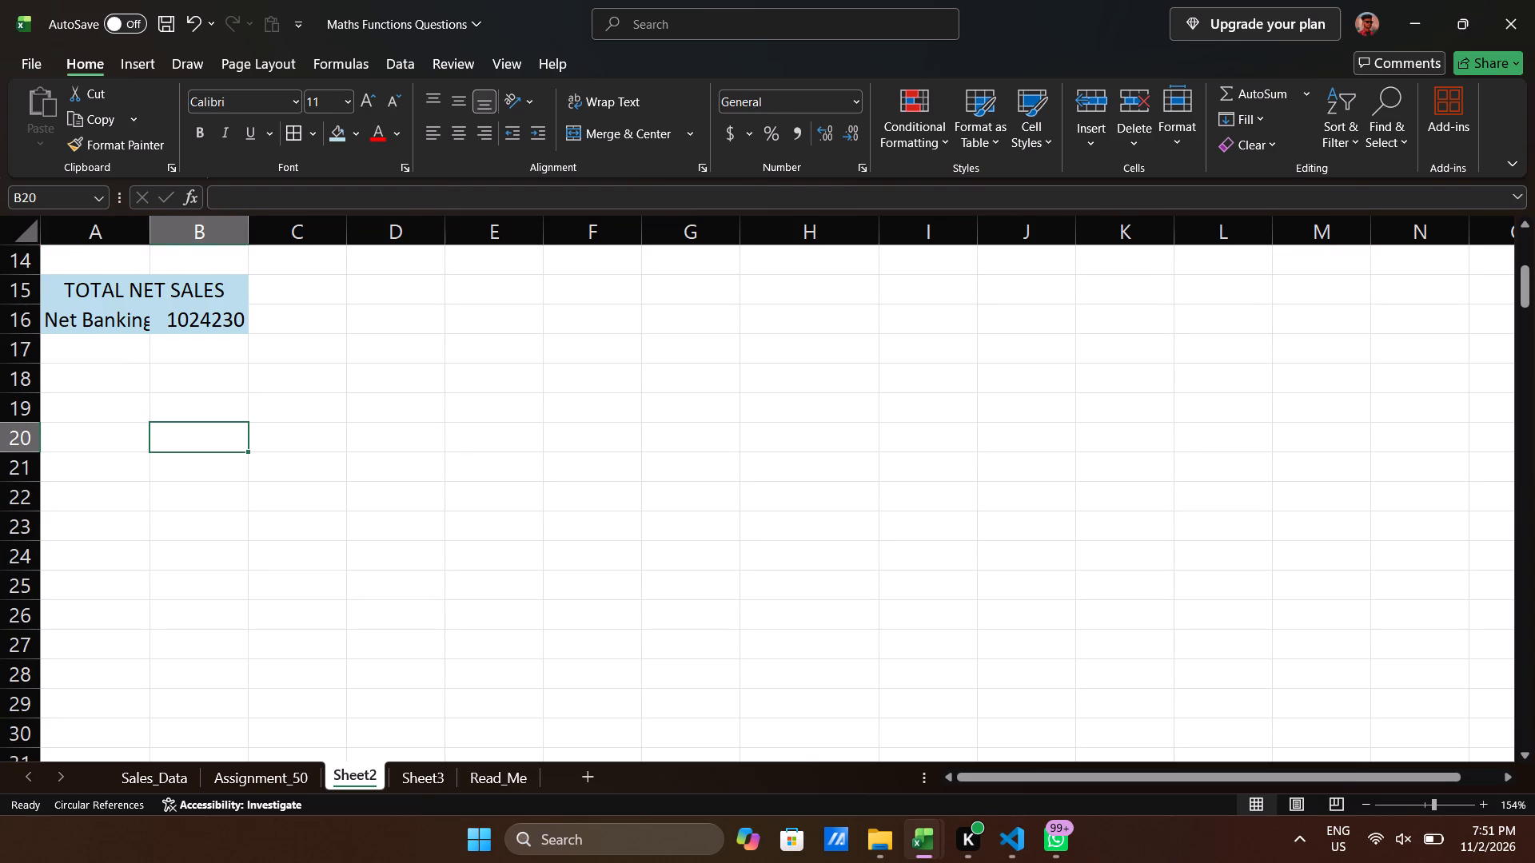
Start the heading for the first SUMIFS answer in A20 with the word TOTAL.
left_click(98, 435)
scroll(98, 435, "up", 1)
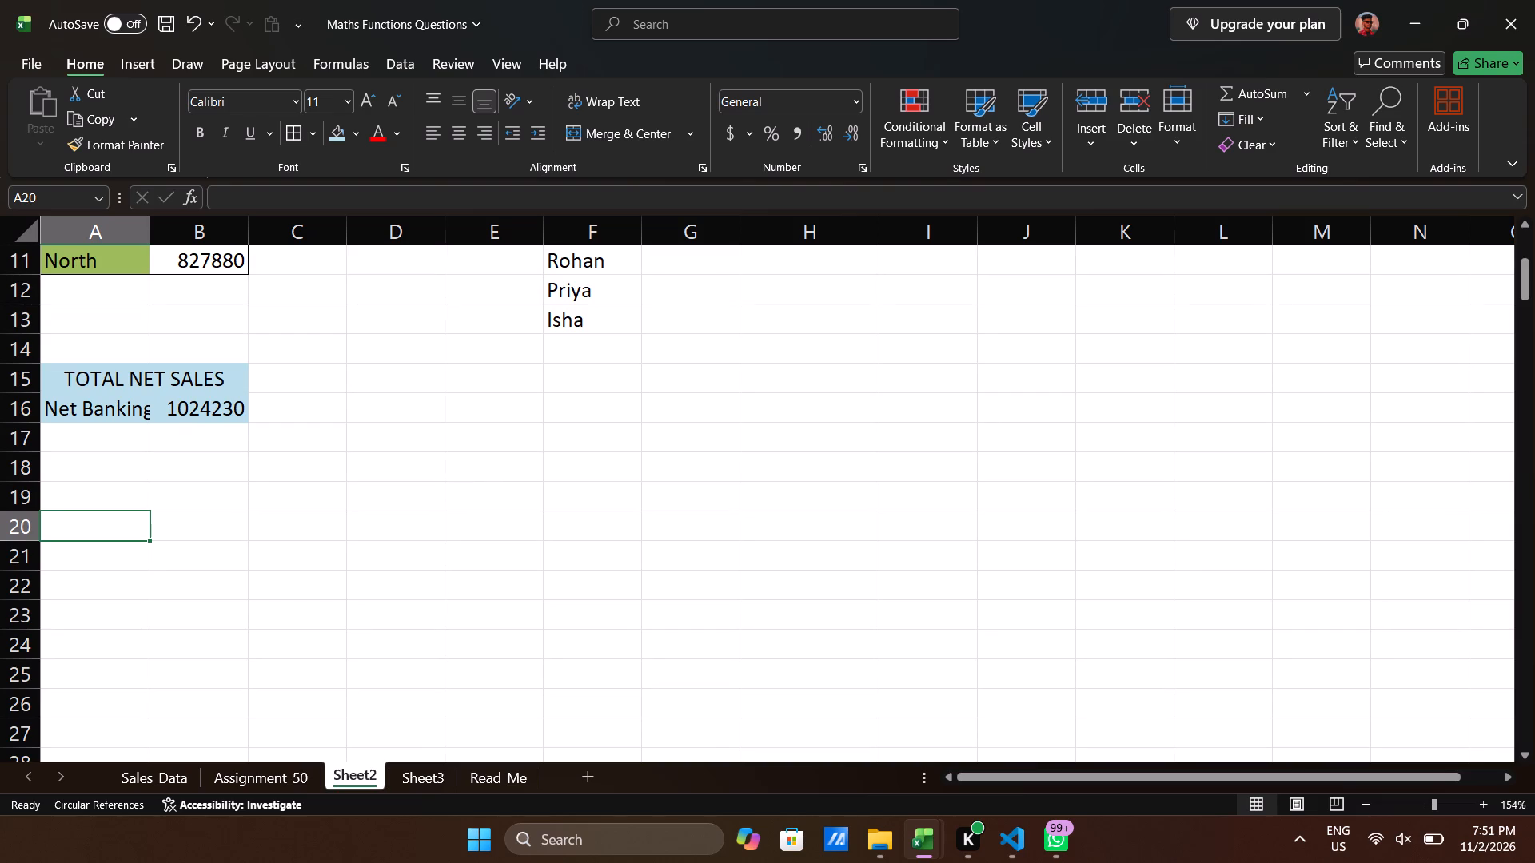
type("TOTAL")
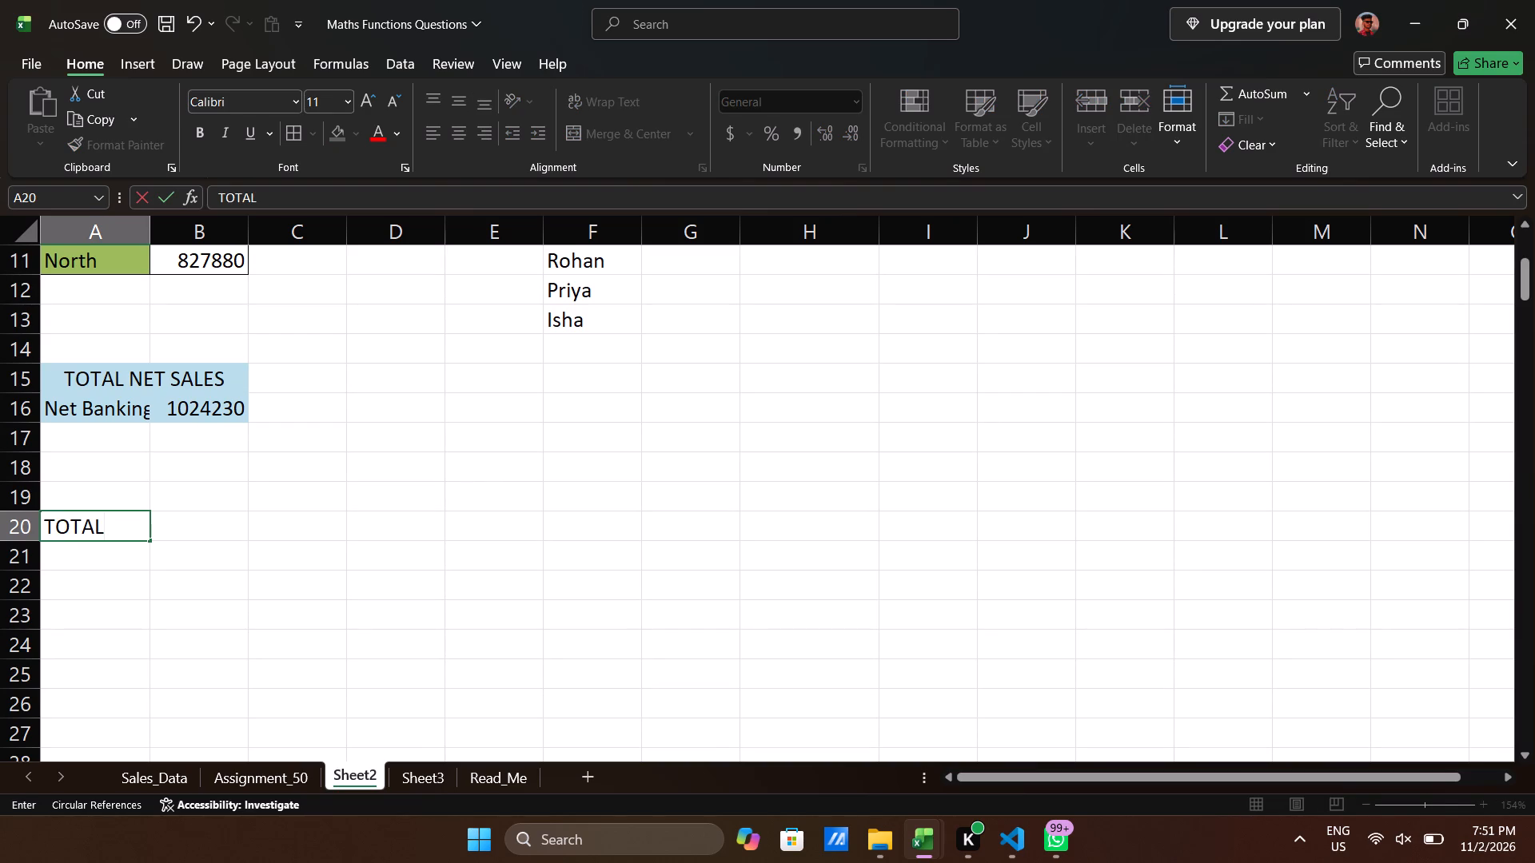
key("space")
Read the wording of the first SUMIFS question, number 8, on Assignment_50, and return to Sheet2.
left_click(242, 770)
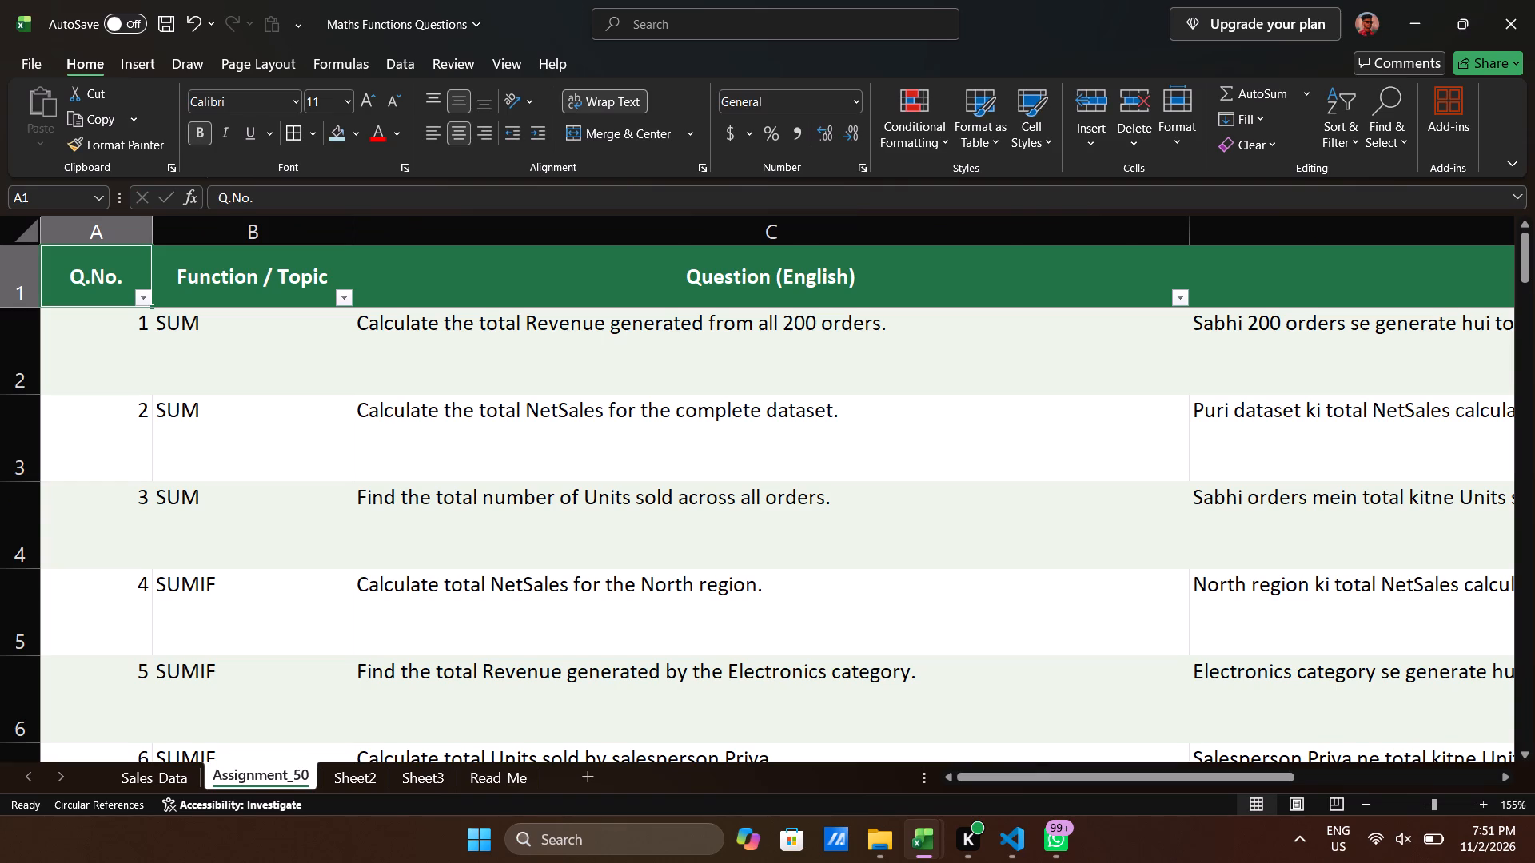
scroll(530, 663, "down", 1)
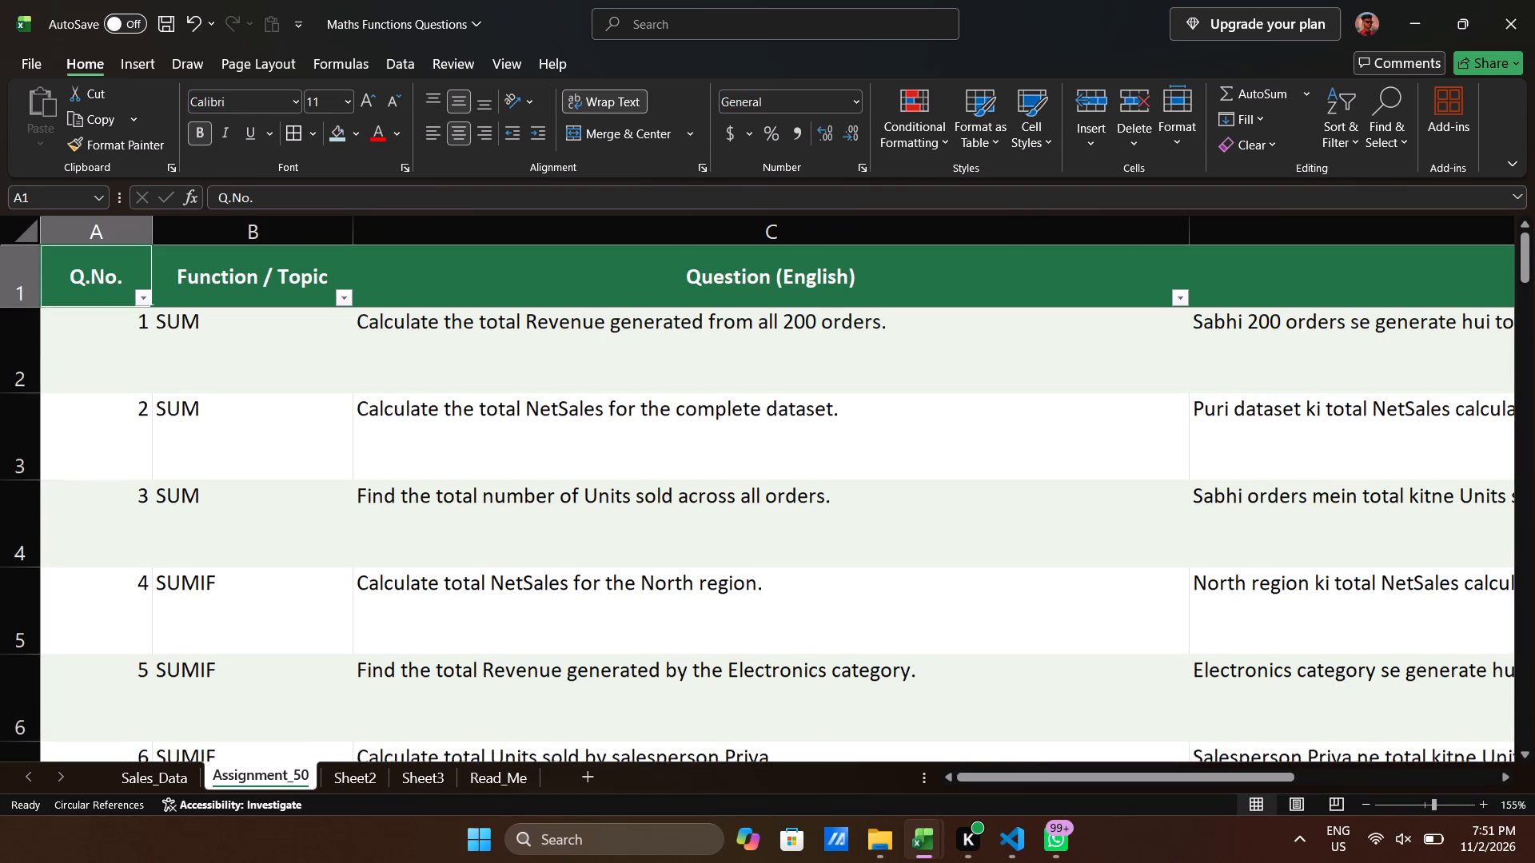
scroll(530, 663, "down", 3)
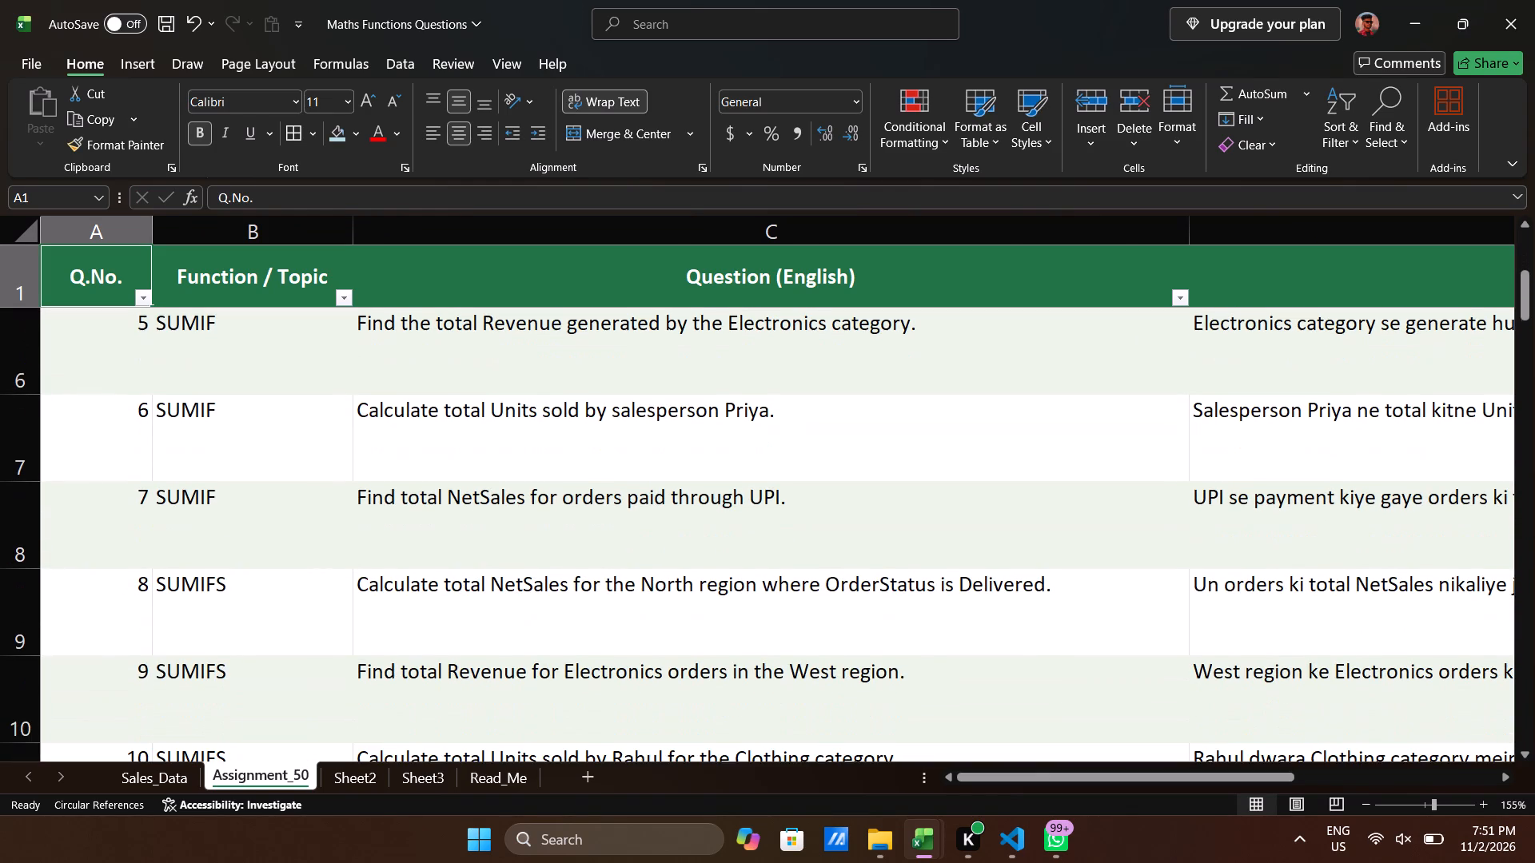
scroll(427, 697, "down", 2)
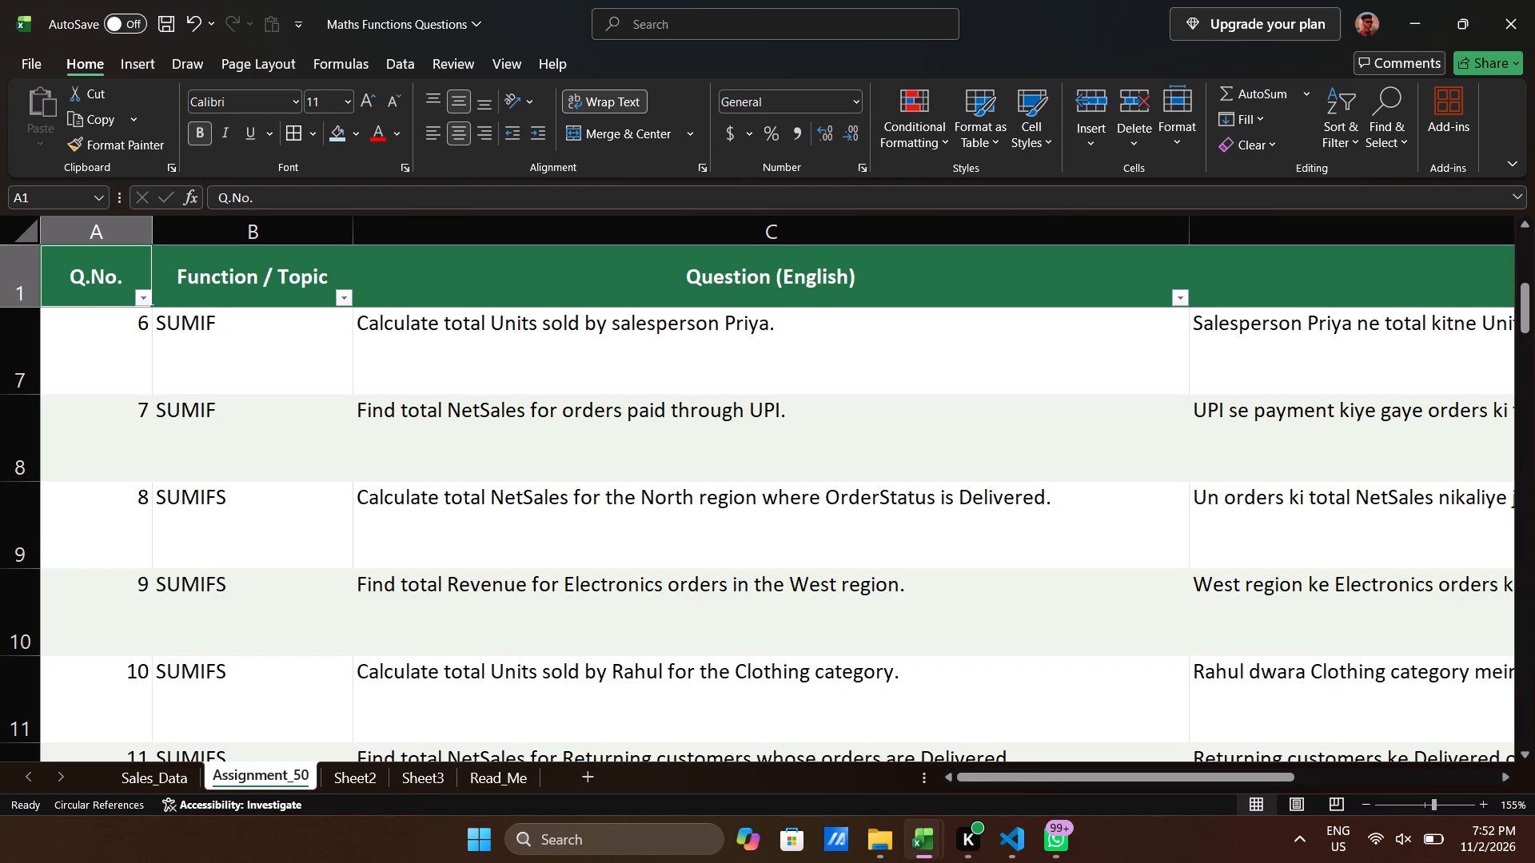
left_click(363, 773)
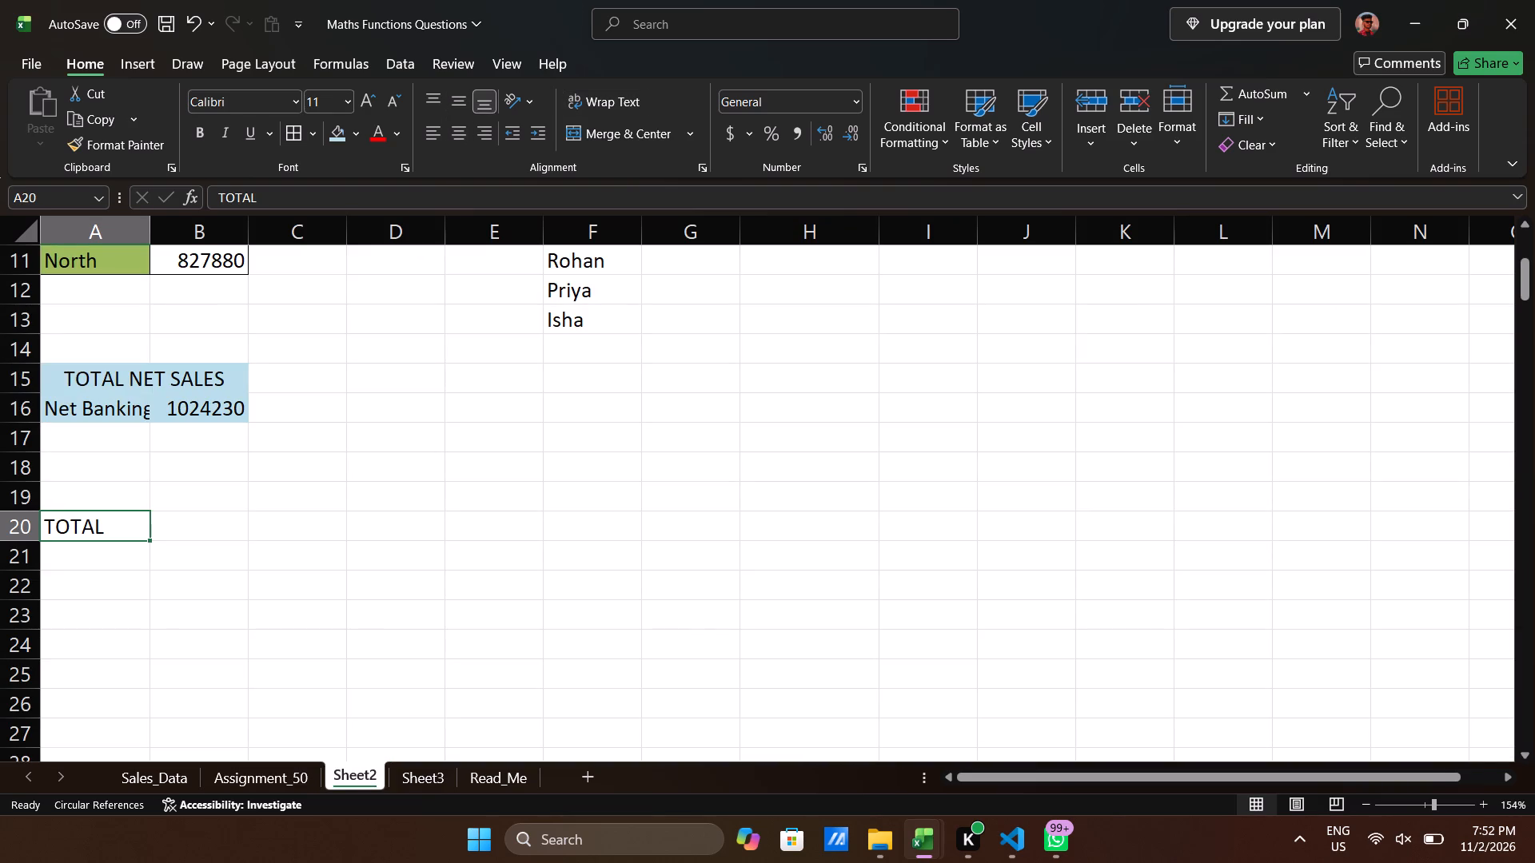
Complete the heading in A20 as TOTAL NET SALES IN NORTH REGION.
double_click(116, 536)
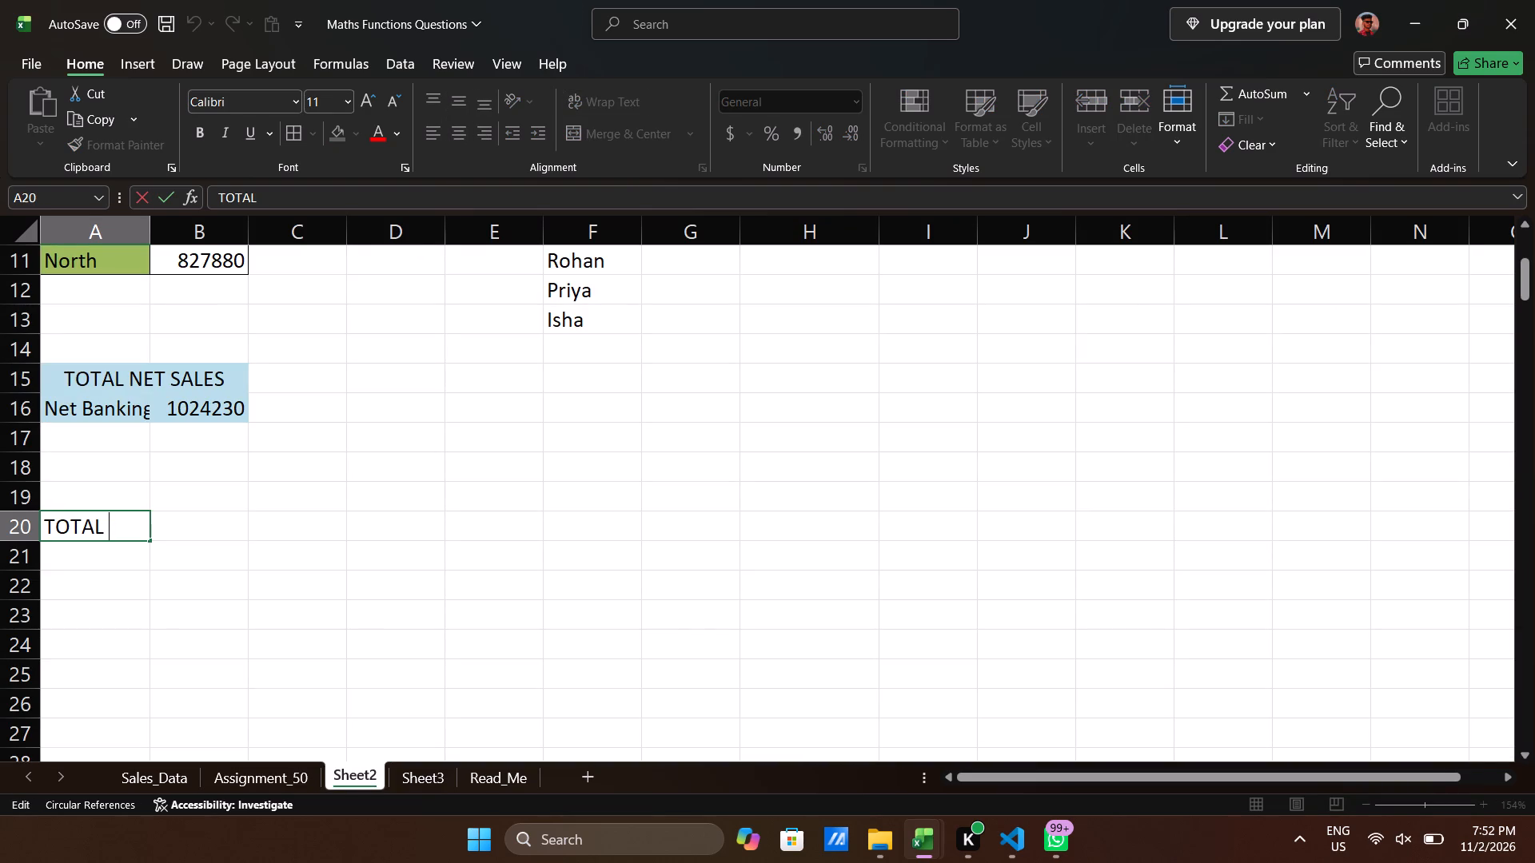
type("NET")
key("s")
key("BackSpace")
key("space")
type("SALES")
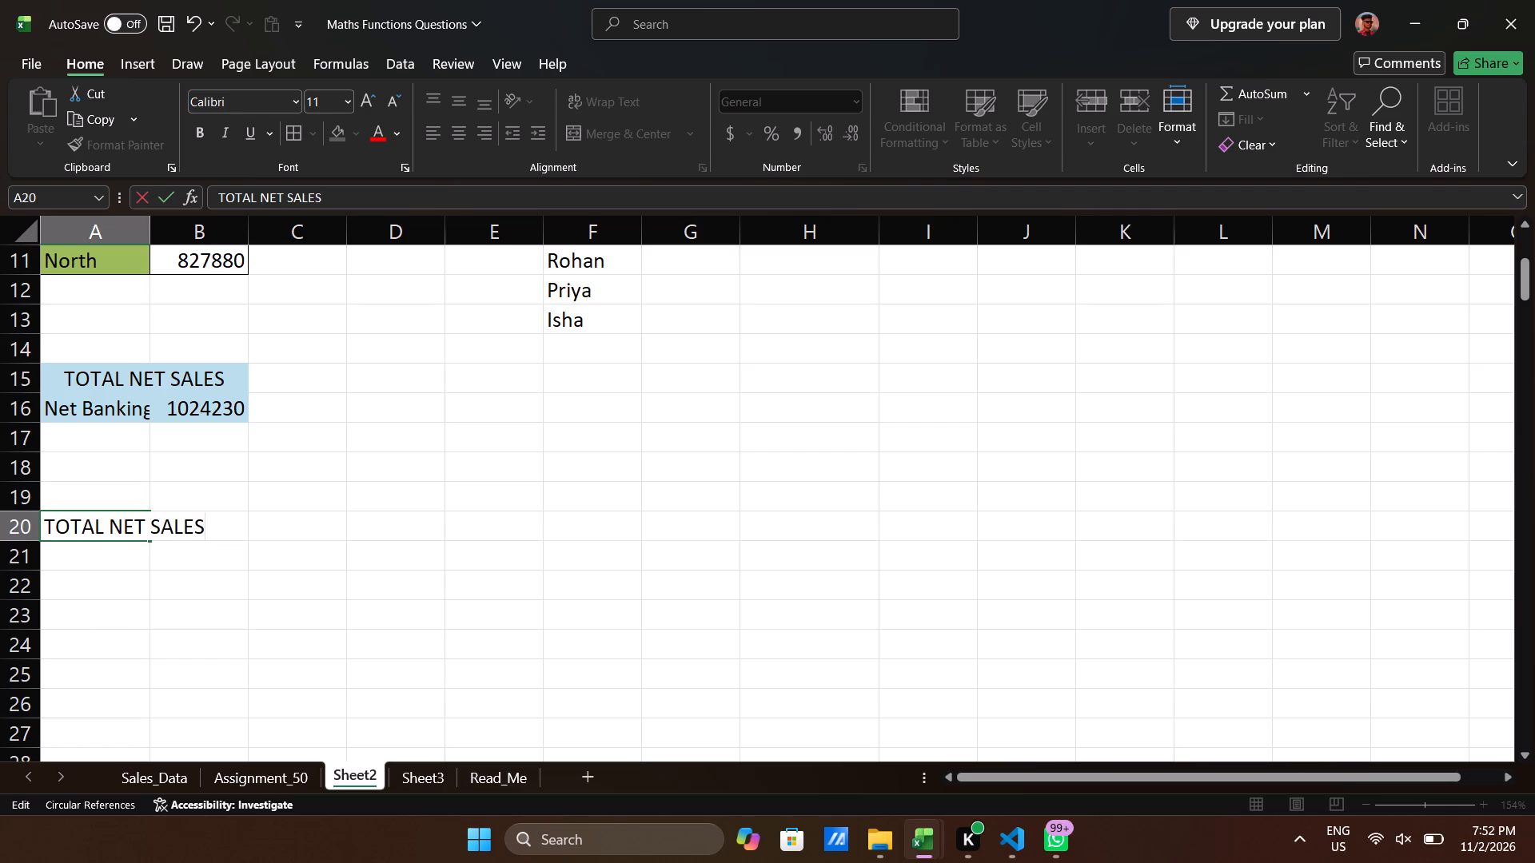
key("space")
type("IN")
key("space")
type("NO")
type("RTH")
key("space")
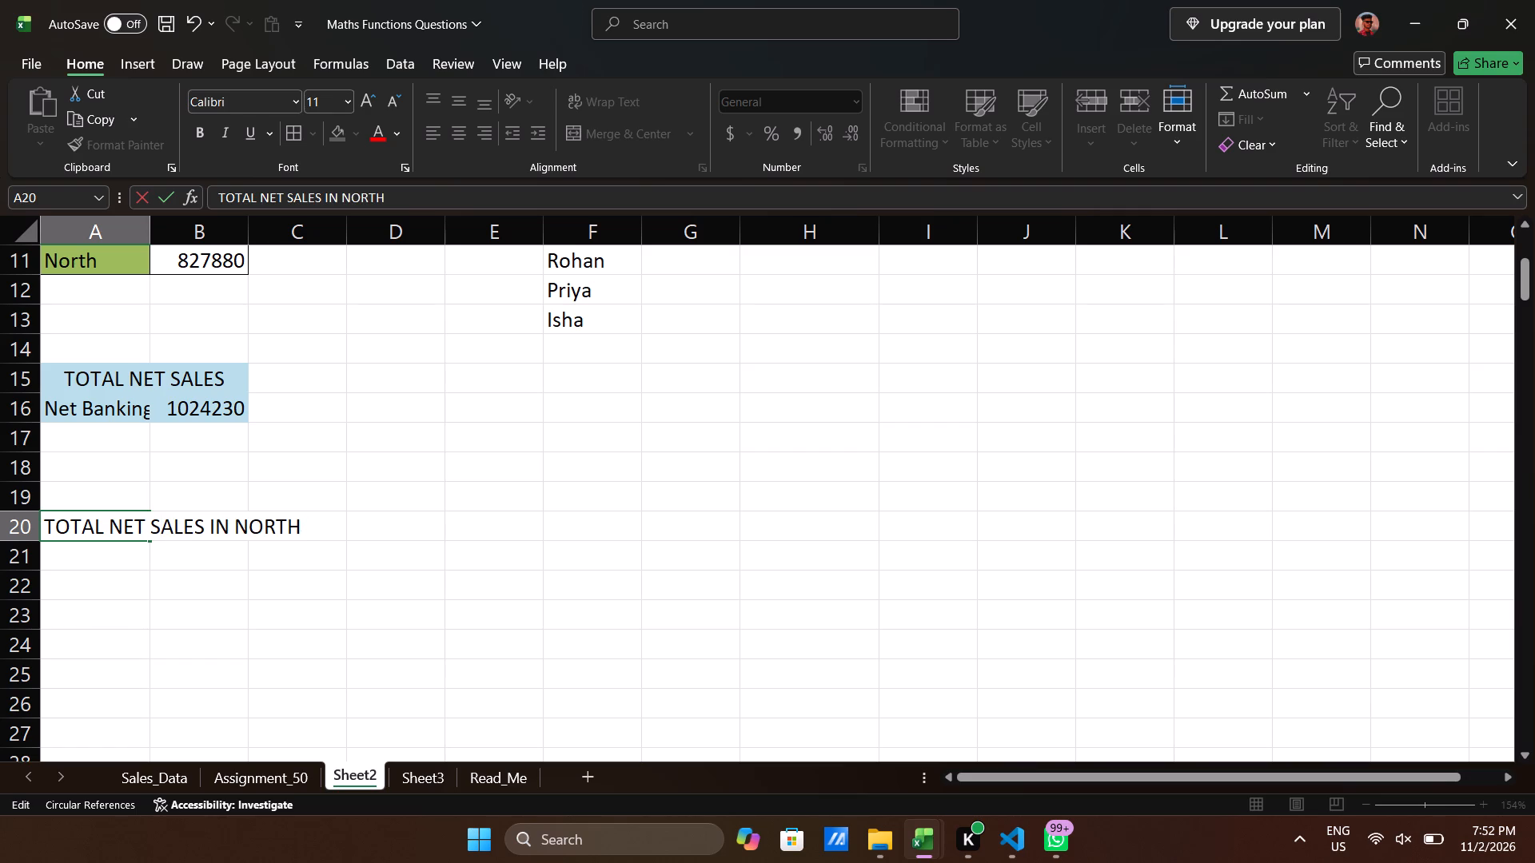
type("REGION")
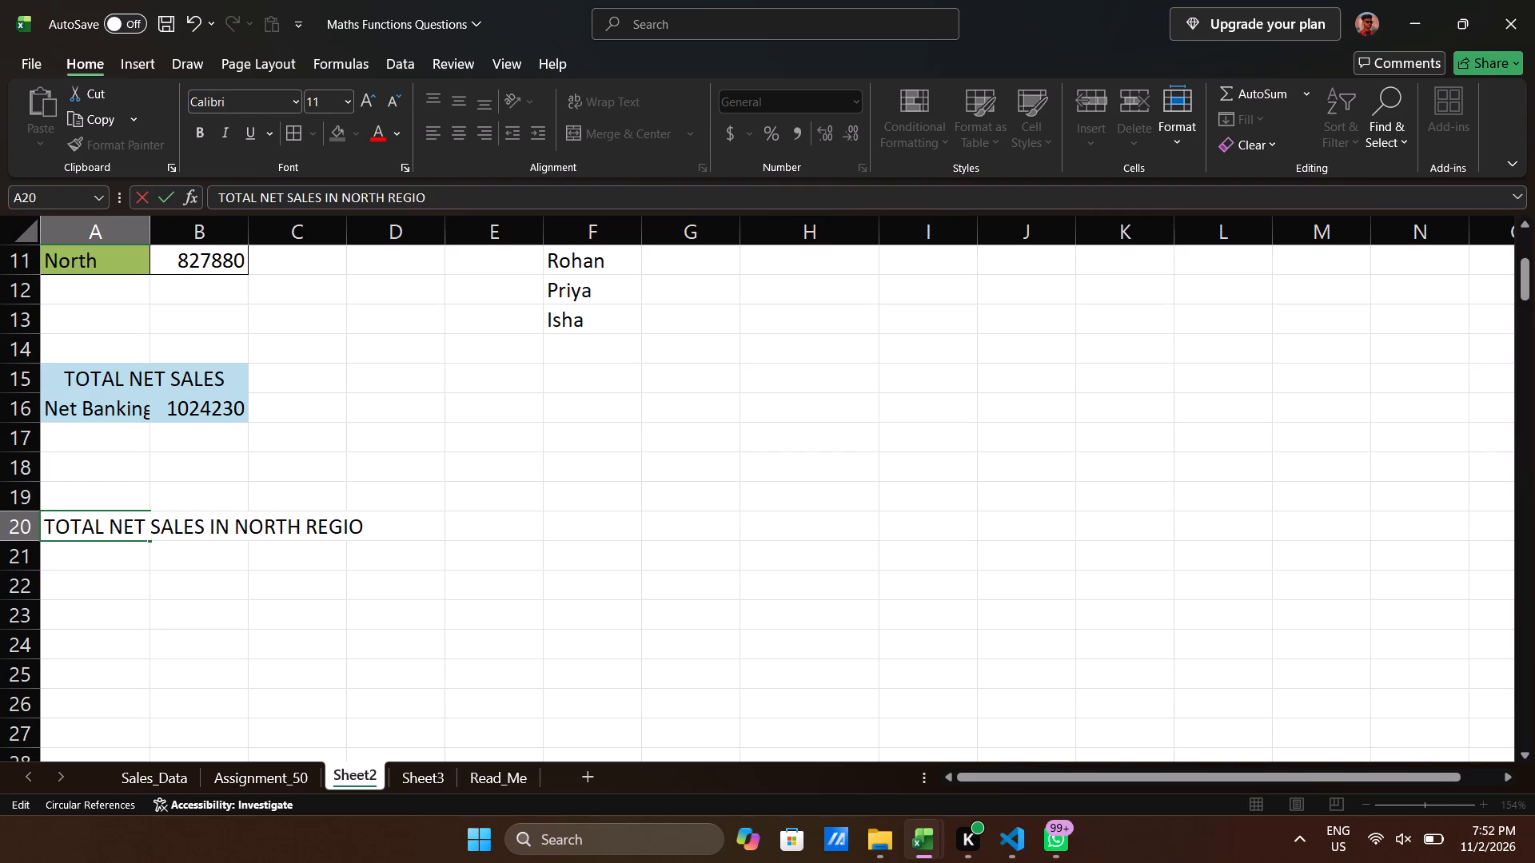
key("space")
key("Return")
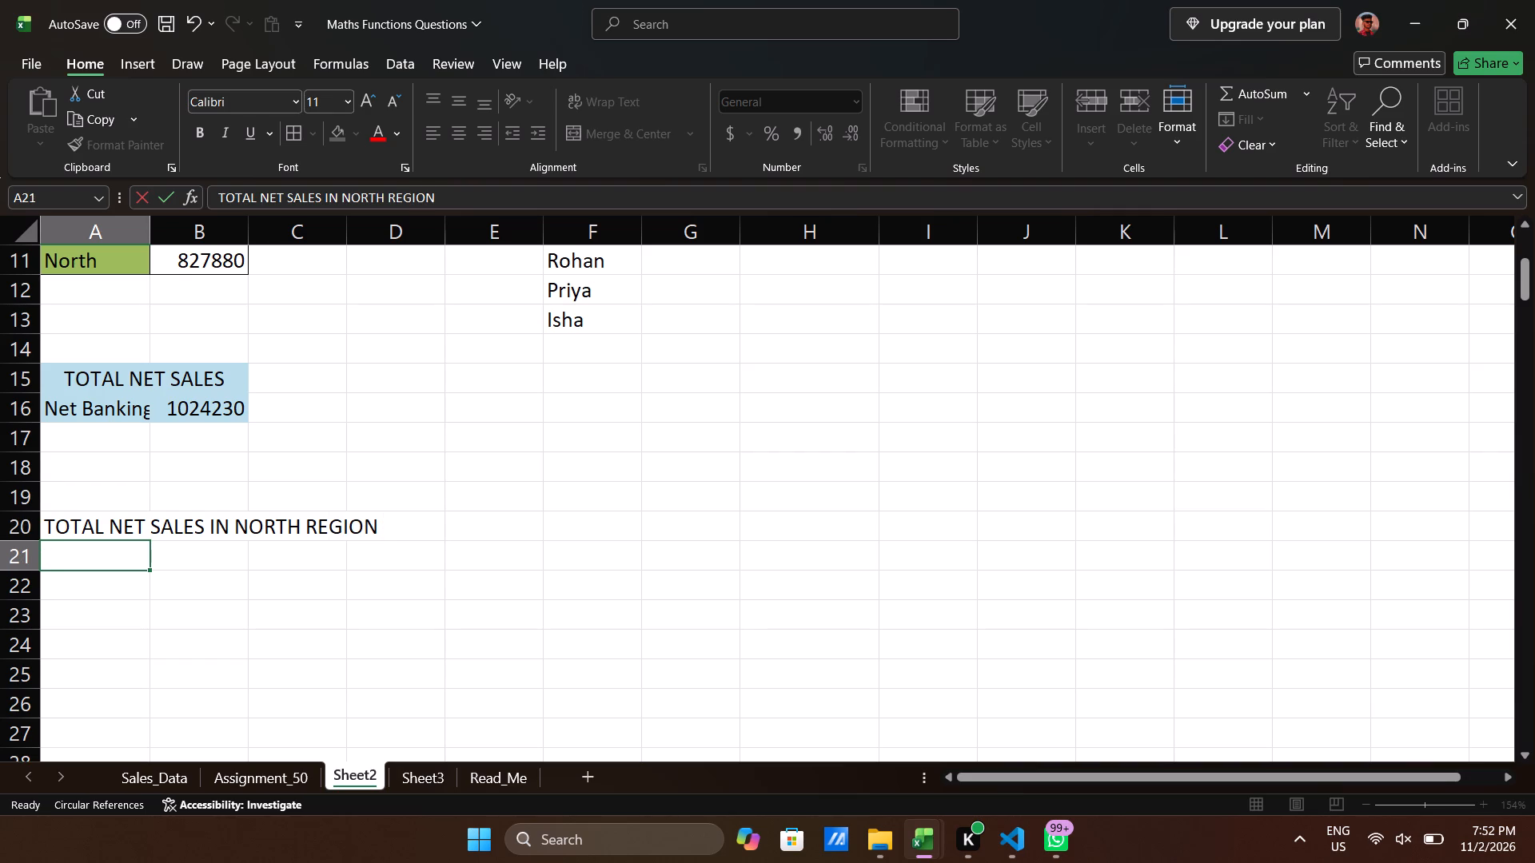
Merge and center the TOTAL NET SALES IN NORTH REGION heading across A20:D20.
left_click_drag(74, 530, 366, 529)
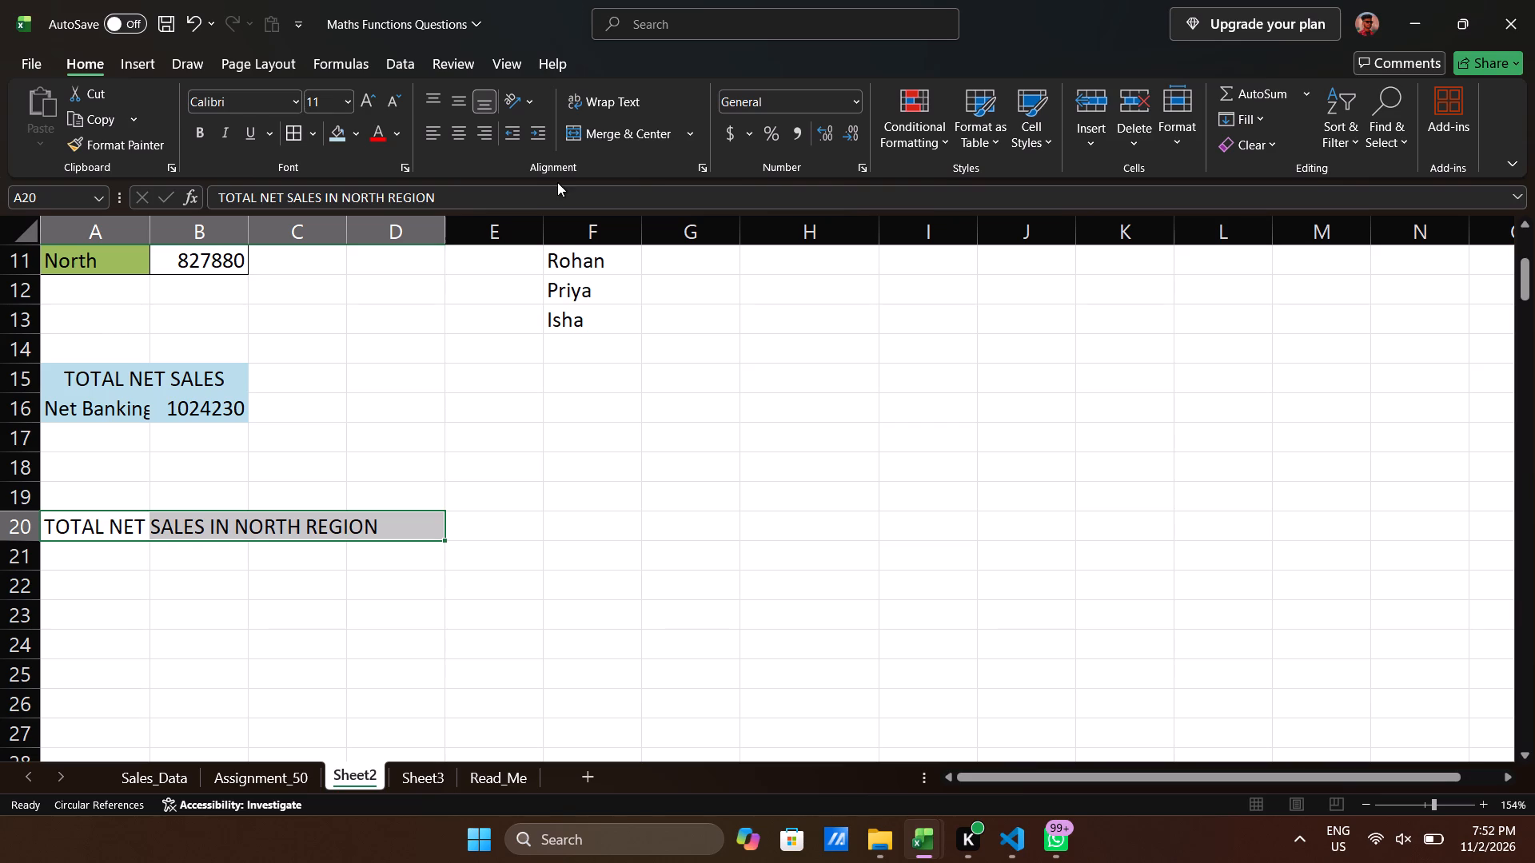
left_click(622, 135)
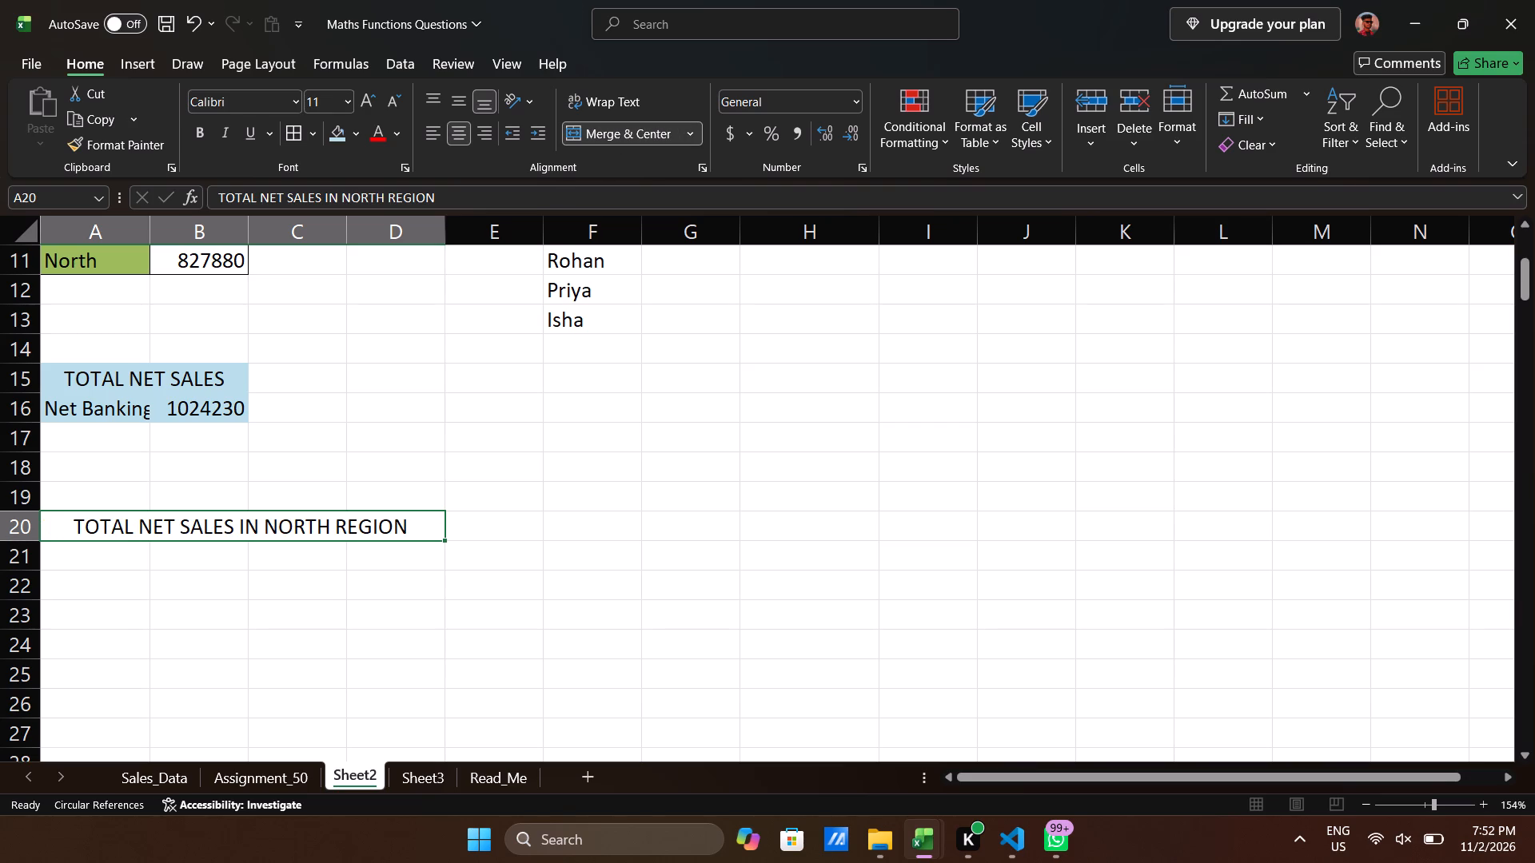
Examine the OrderStatus column on Sales_Data for the status values it uses, and return to Sheet2.
left_click(128, 547)
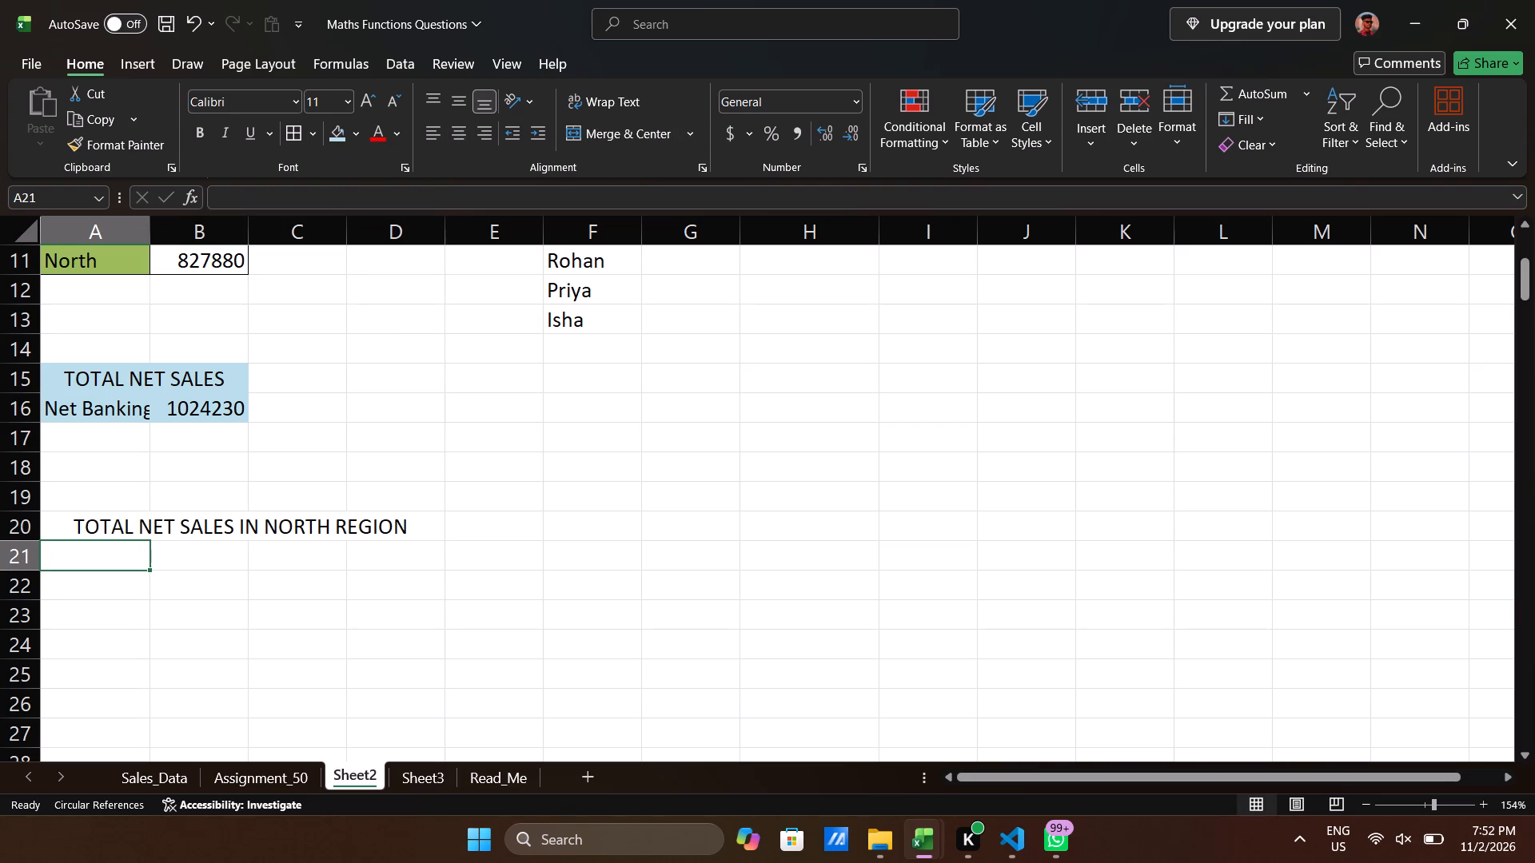
left_click(131, 773)
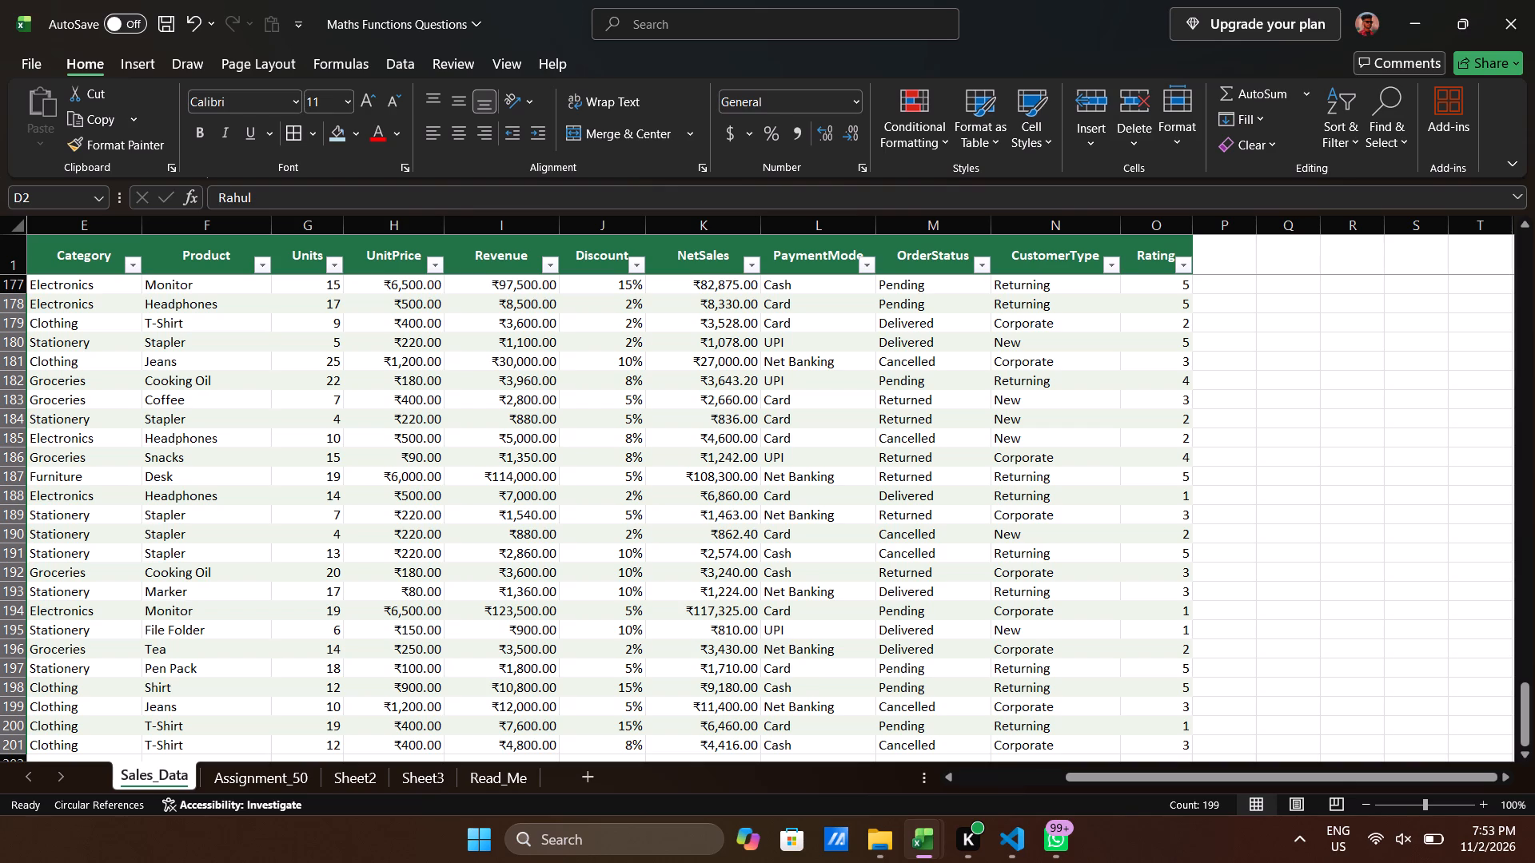
left_click_drag(890, 287, 908, 401)
left_click(910, 416)
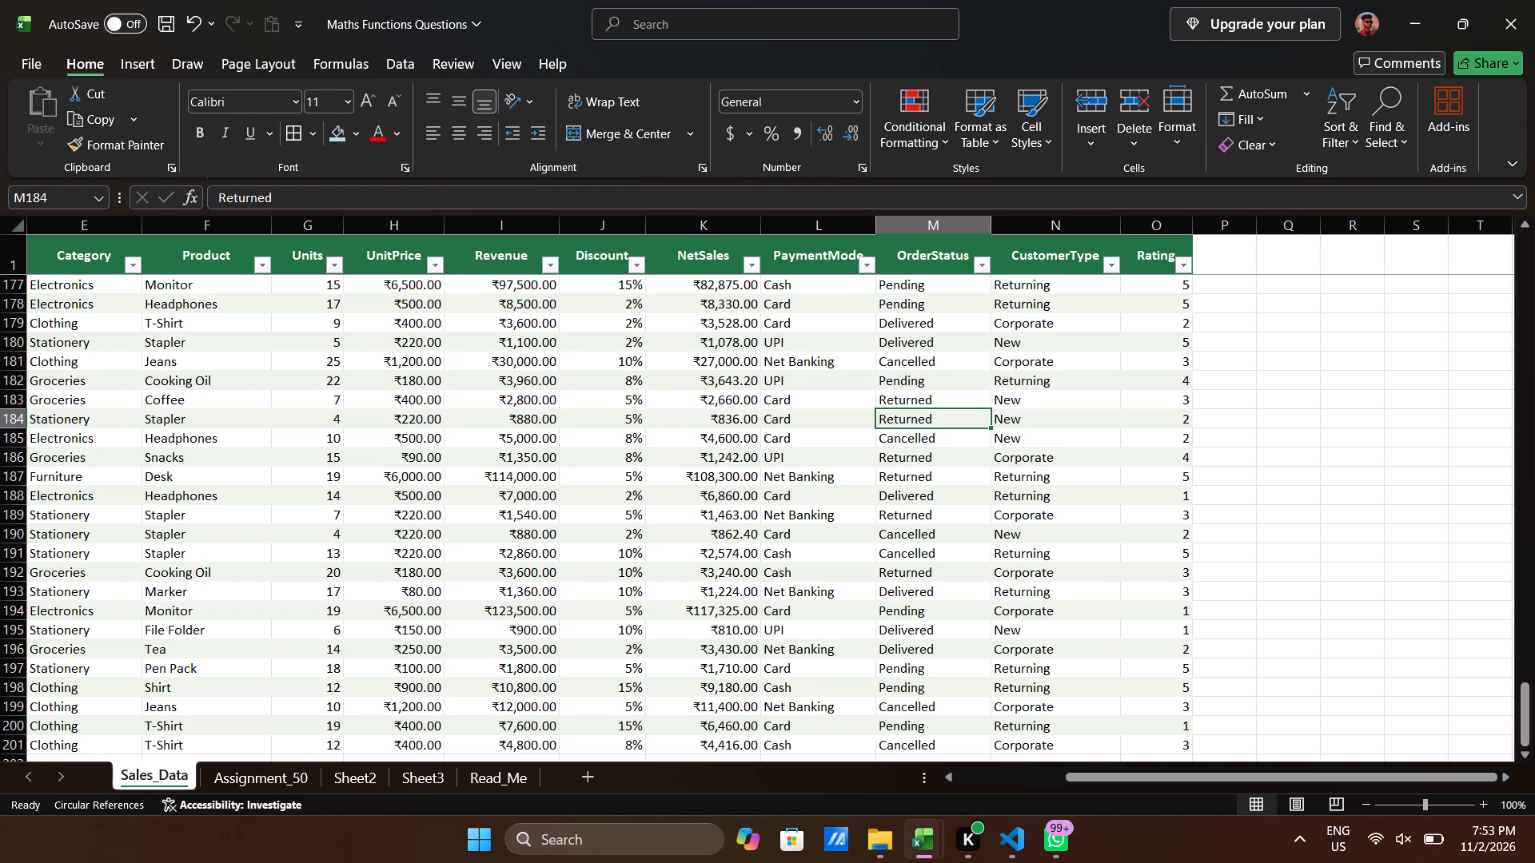
scroll(910, 416, "down", 2)
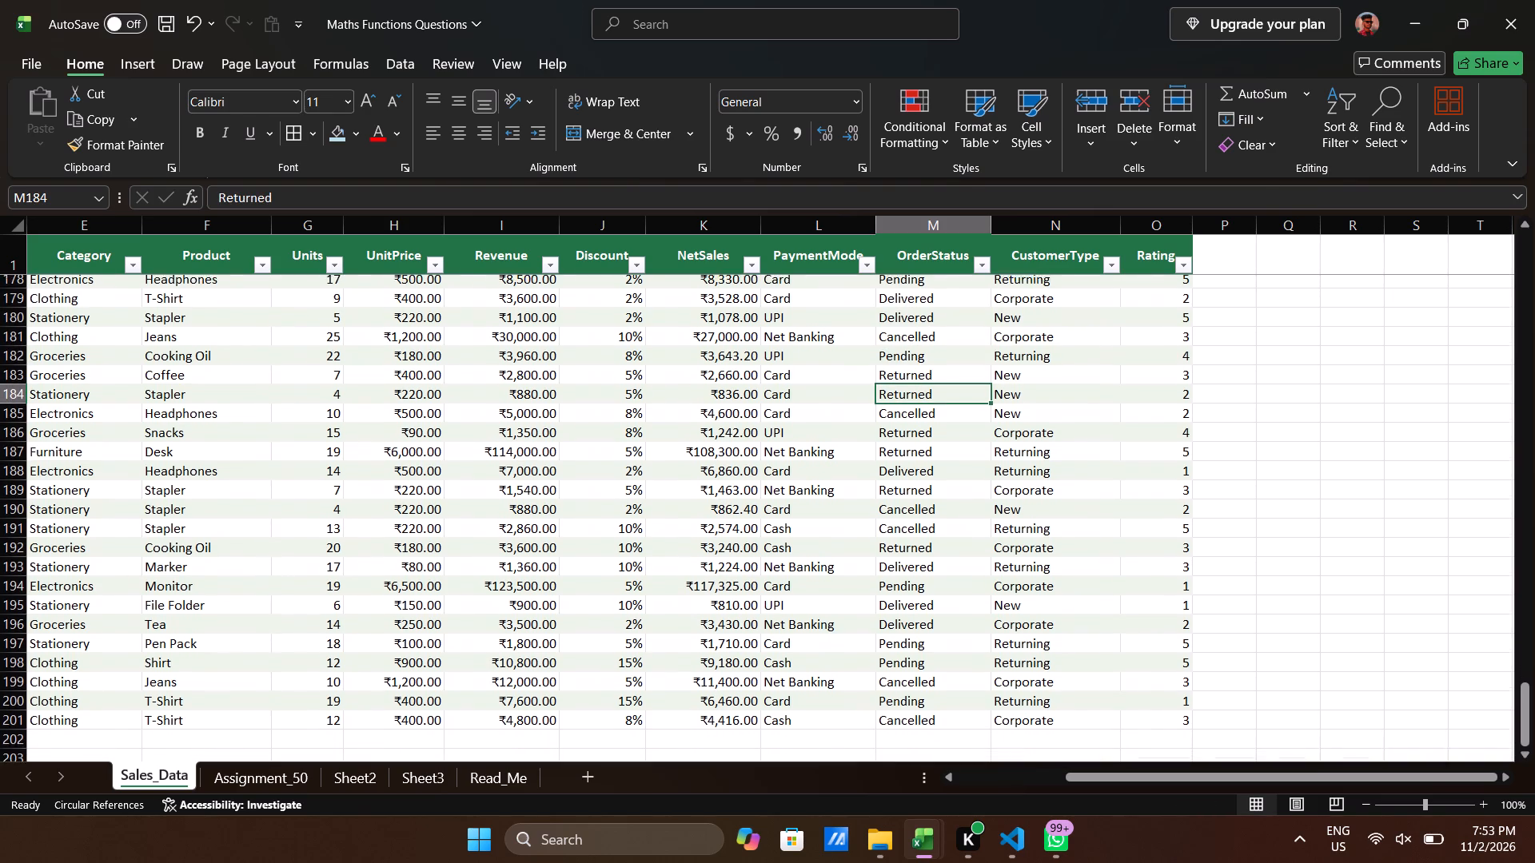
scroll(910, 416, "down", 3)
scroll(910, 416, "up", 5)
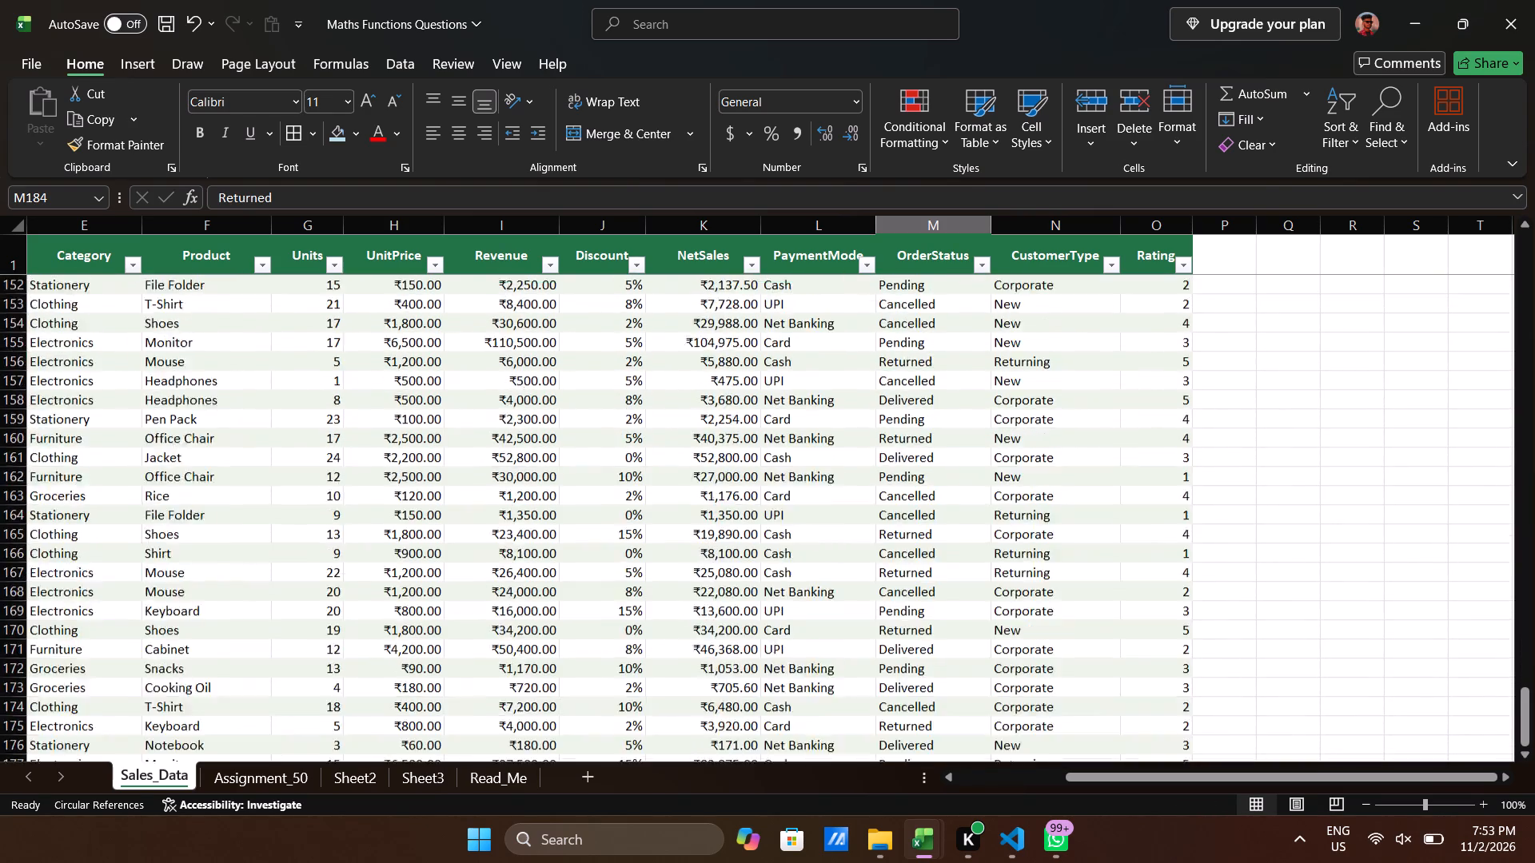
scroll(910, 416, "up", 5)
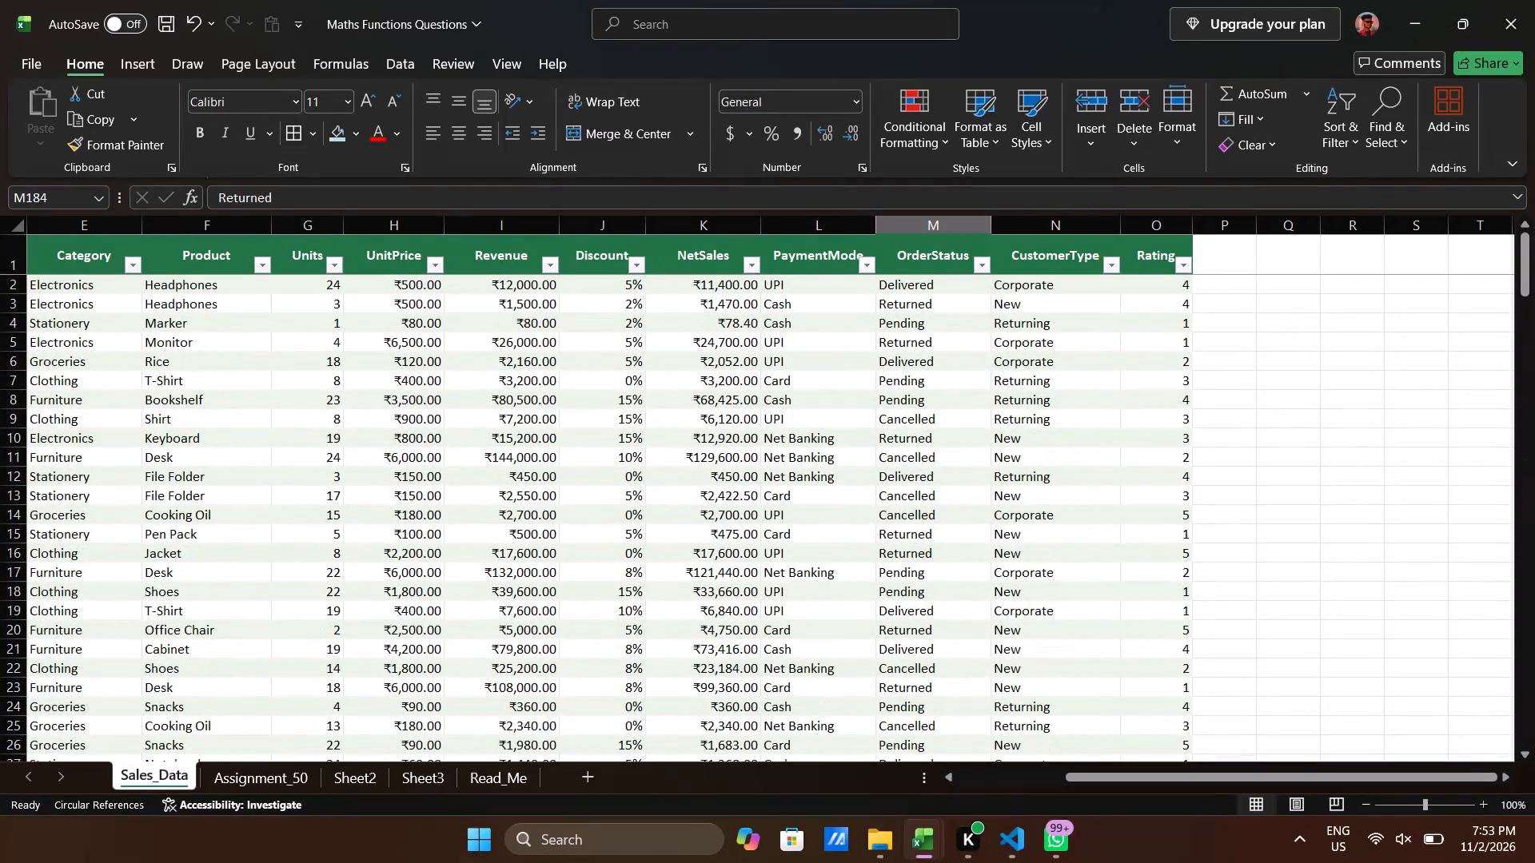
scroll(907, 612, "down", 1)
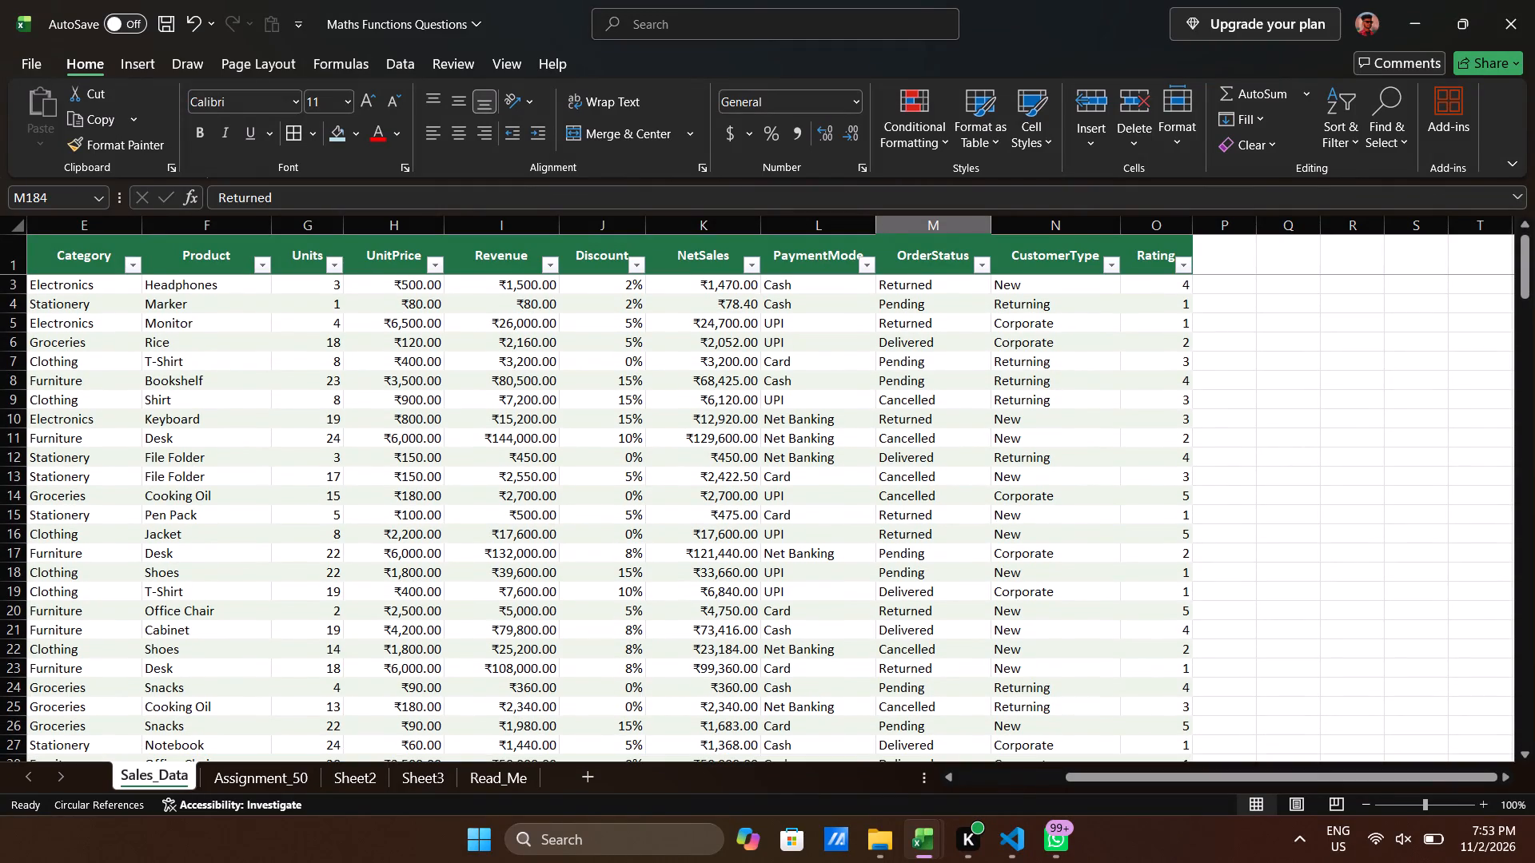
scroll(908, 720, "down", 2)
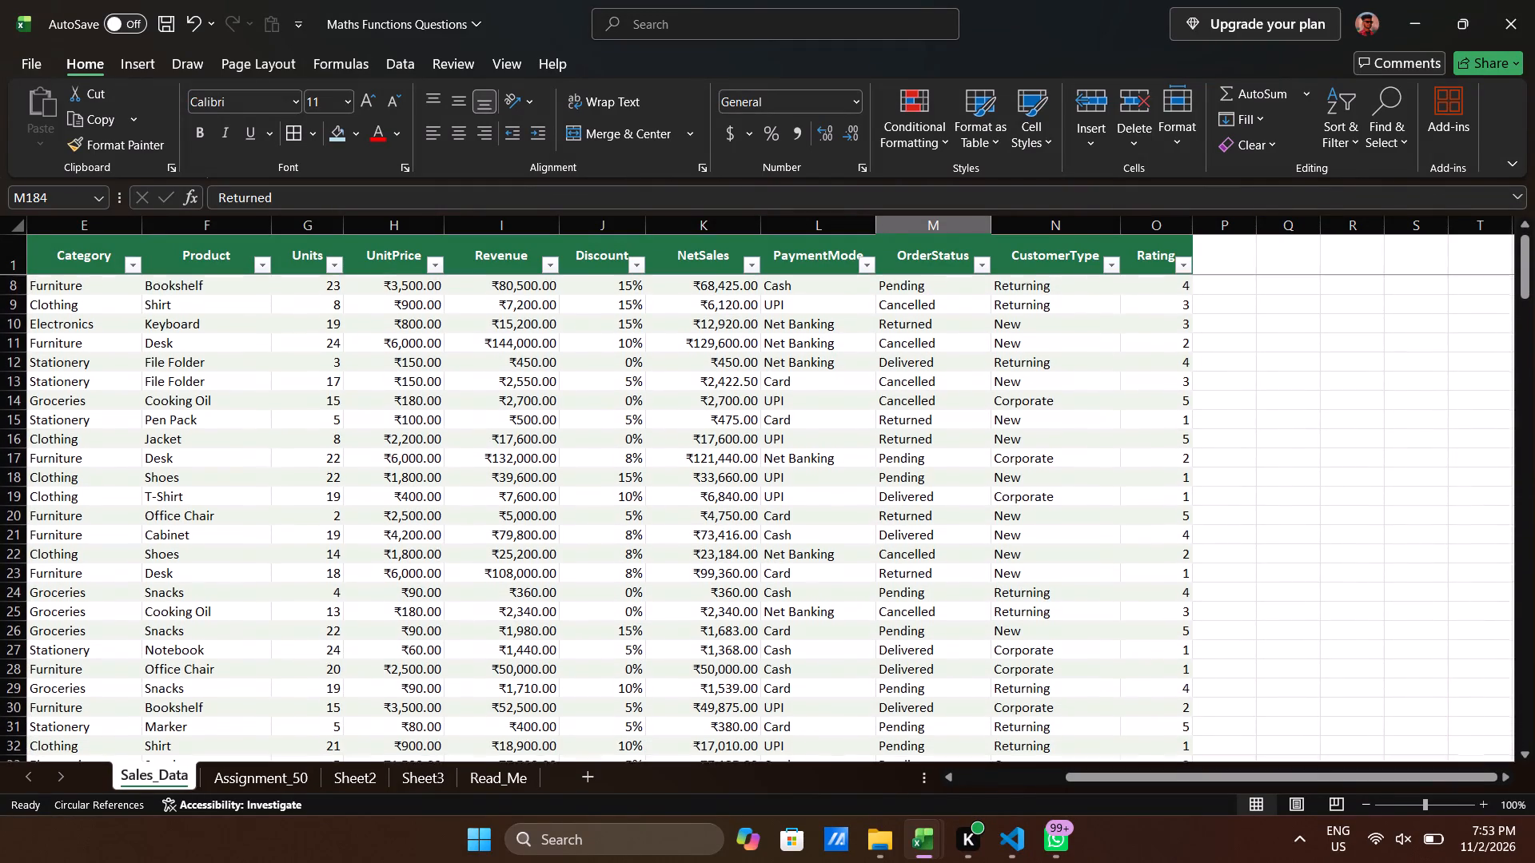
scroll(908, 720, "down", 1)
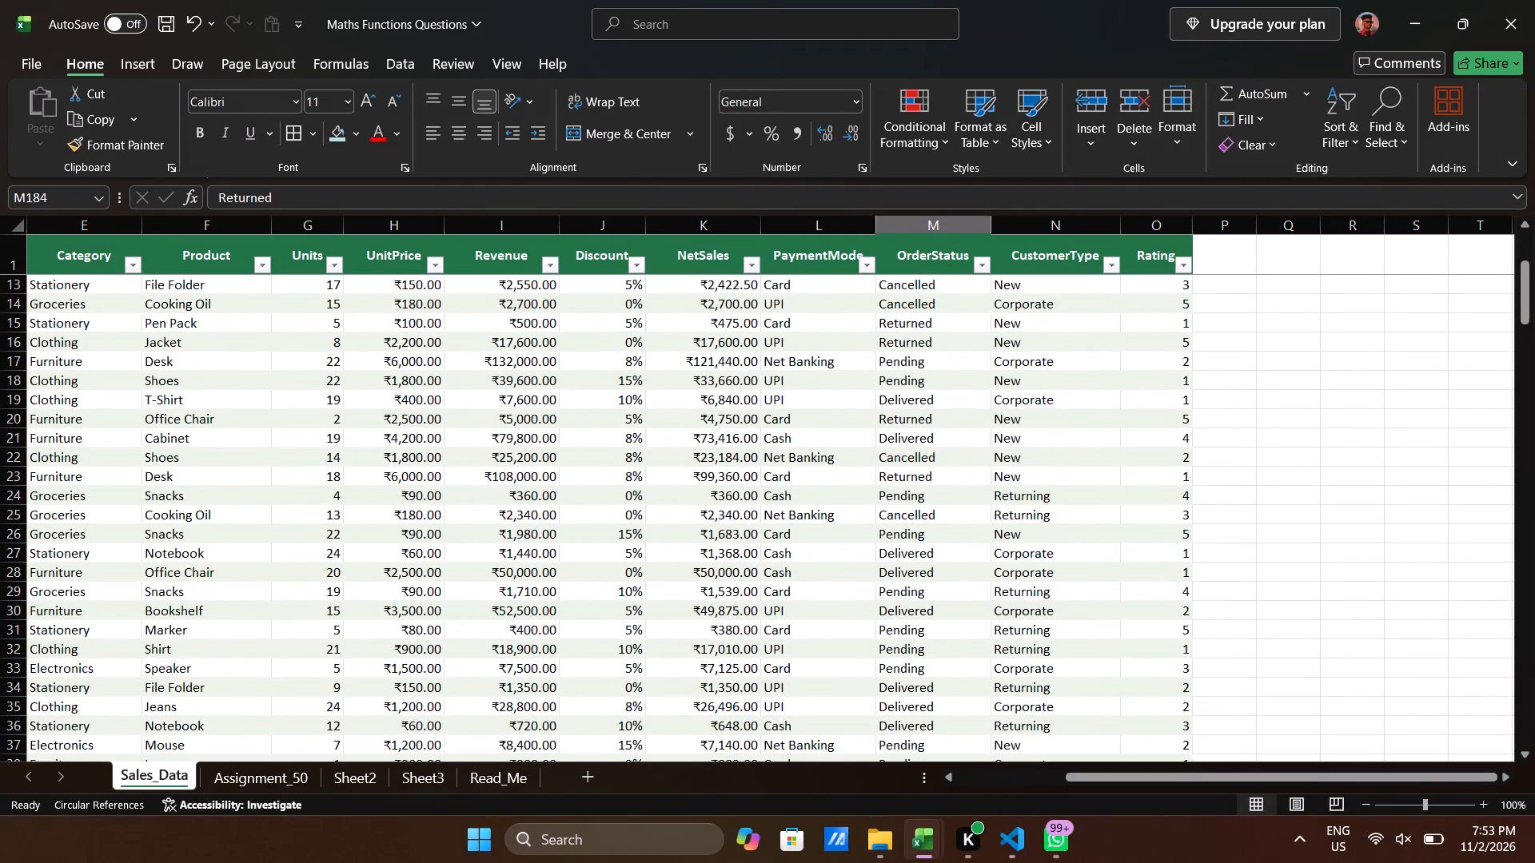
left_click(353, 772)
Set the payment mode in A16 on Sheet2 to UPI.
scroll(588, 528, "up", 1)
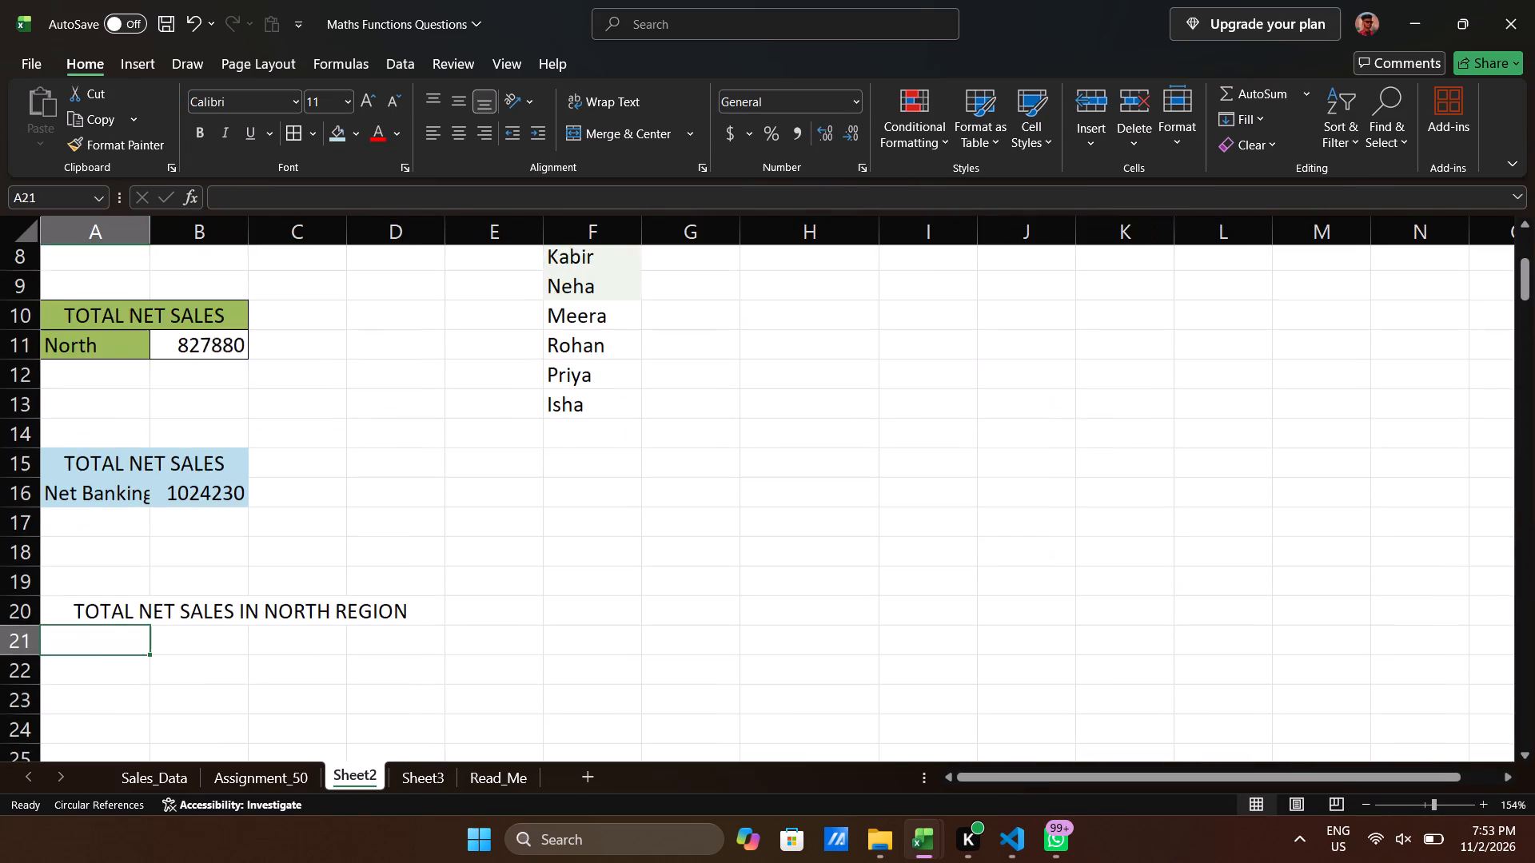
scroll(588, 528, "up", 1)
scroll(588, 528, "right", 1)
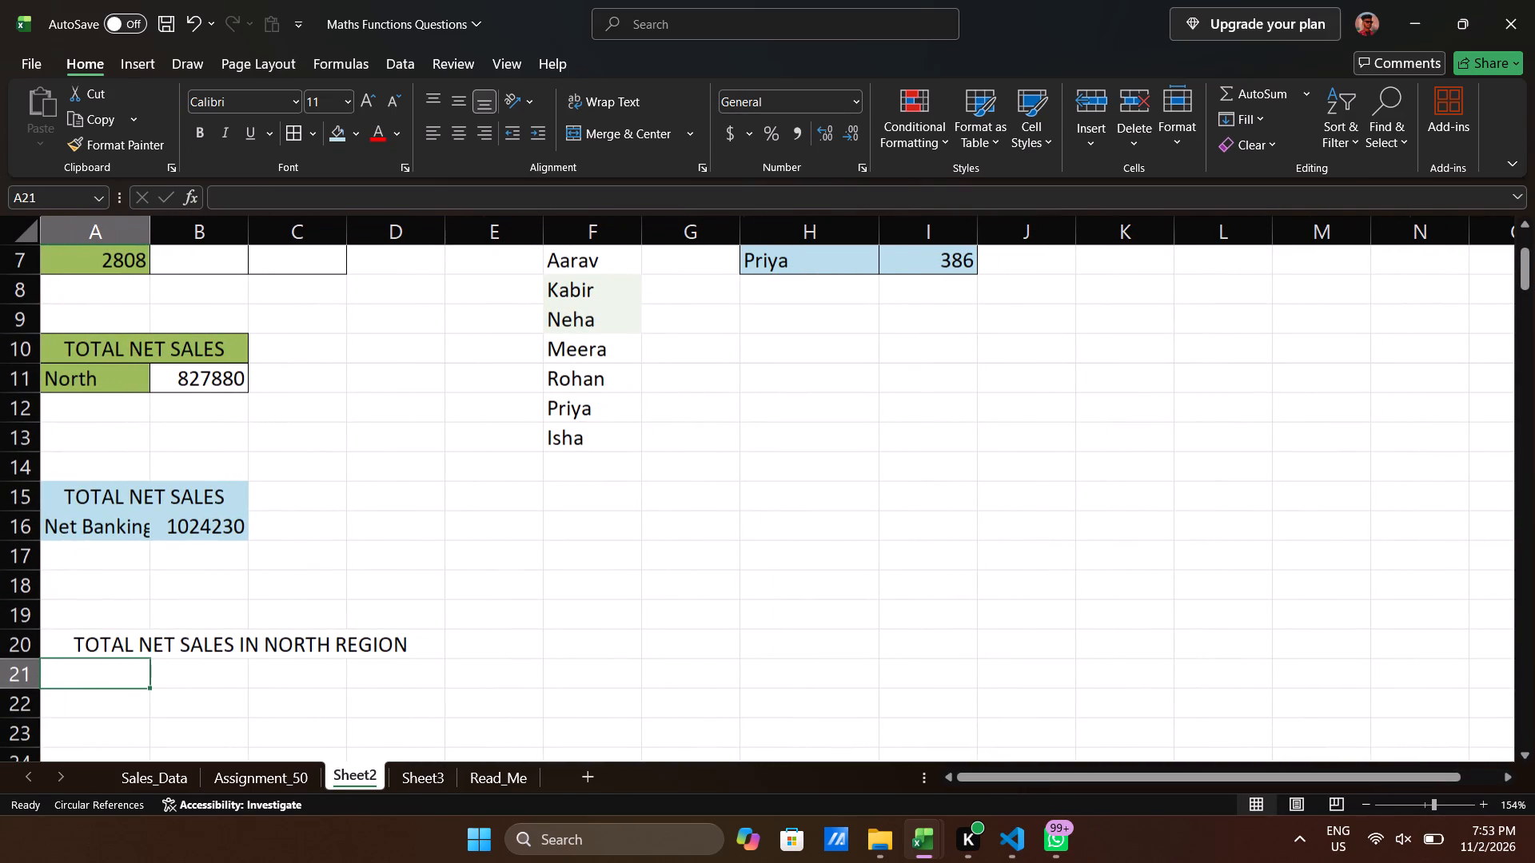
left_click(114, 526)
left_click(161, 526)
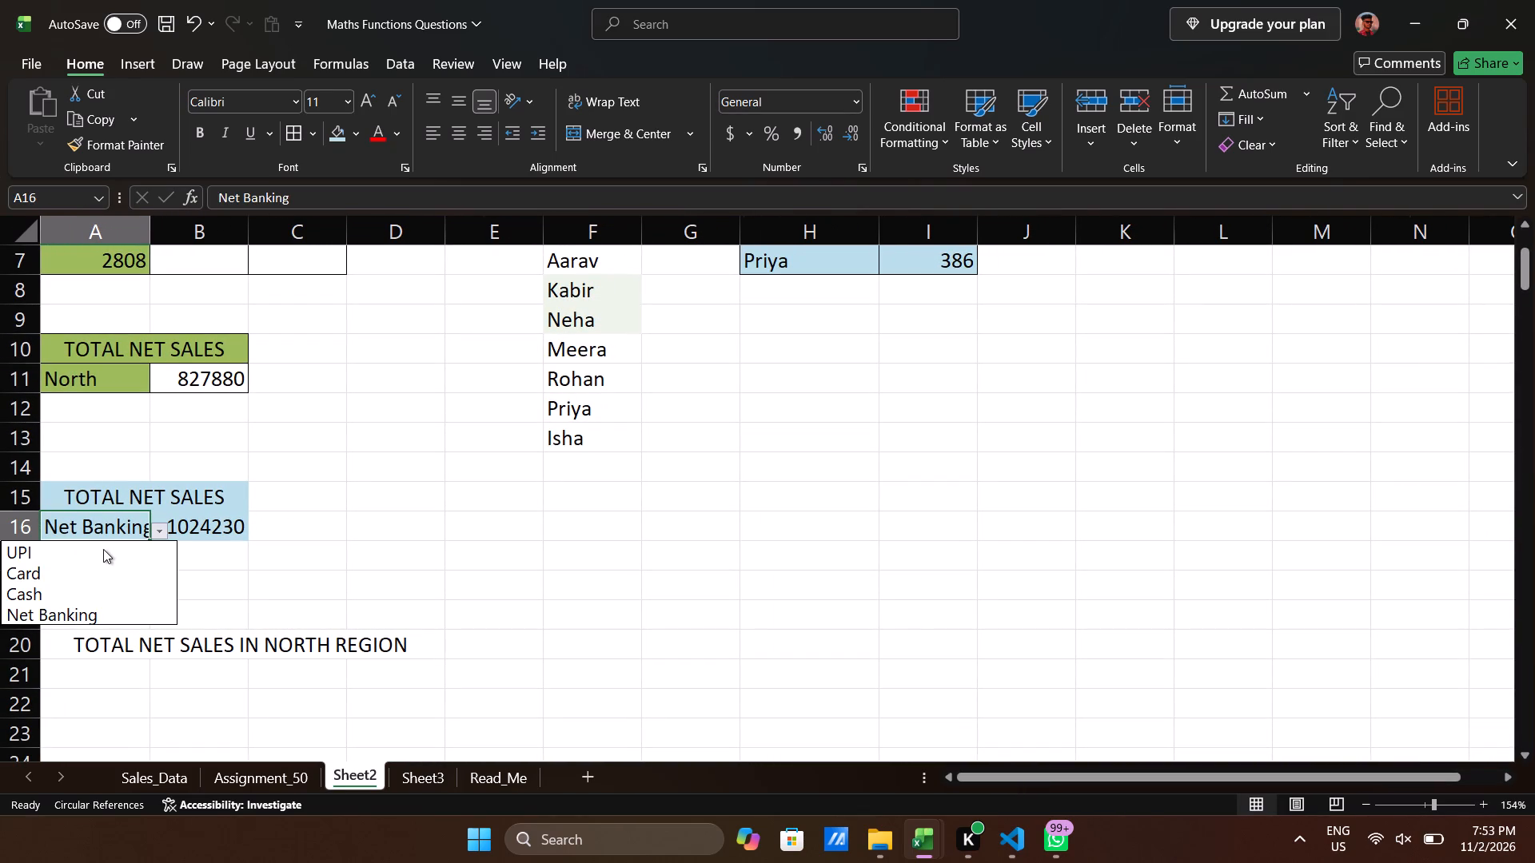
left_click(102, 548)
left_click(219, 567)
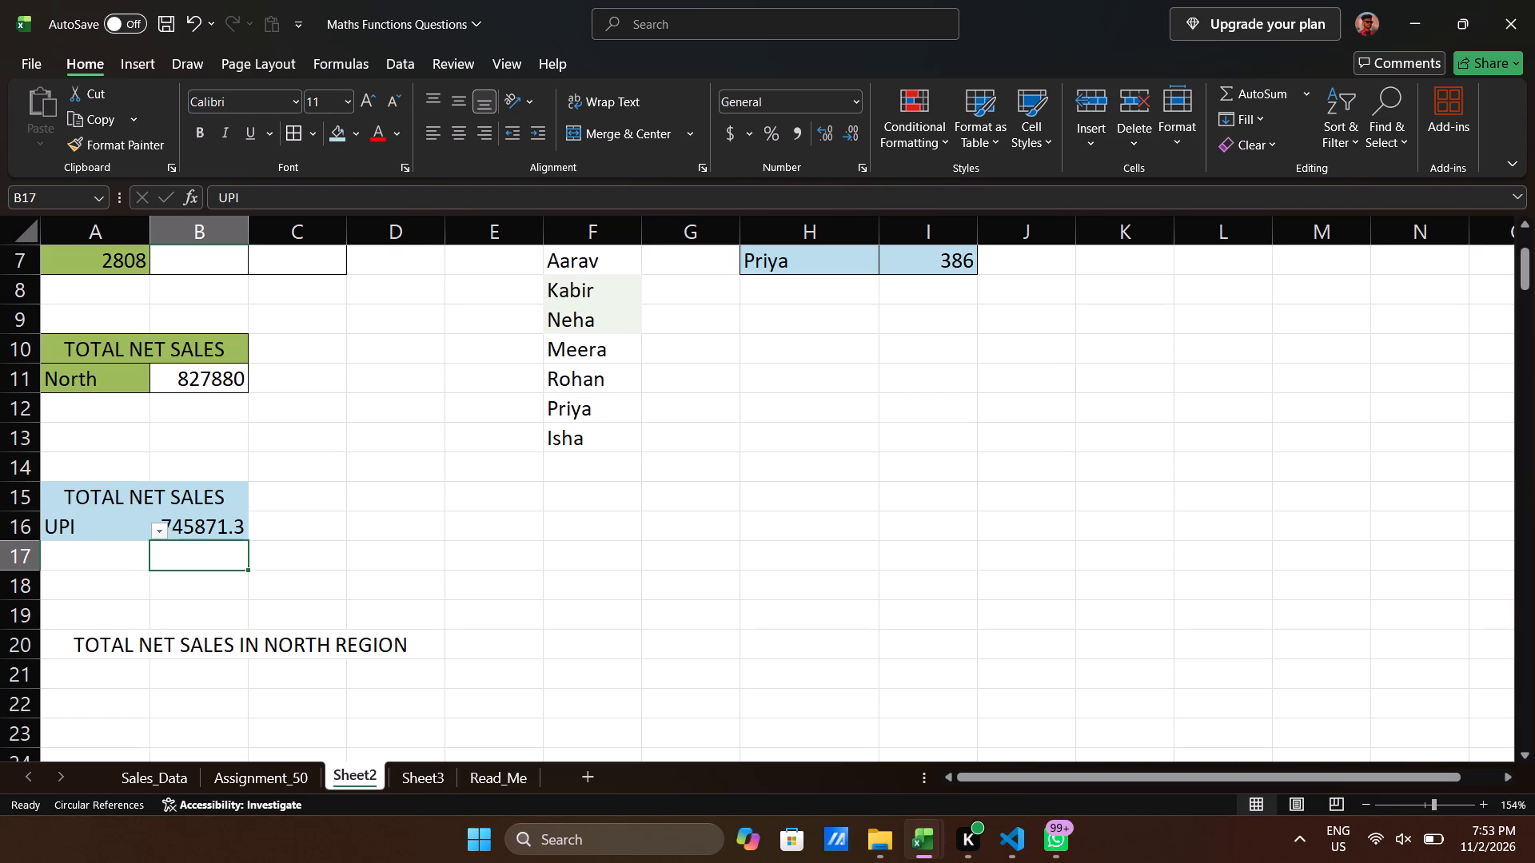
Review the SUMIF formula in B16 as a reference, leaving it as it is.
left_click(196, 528)
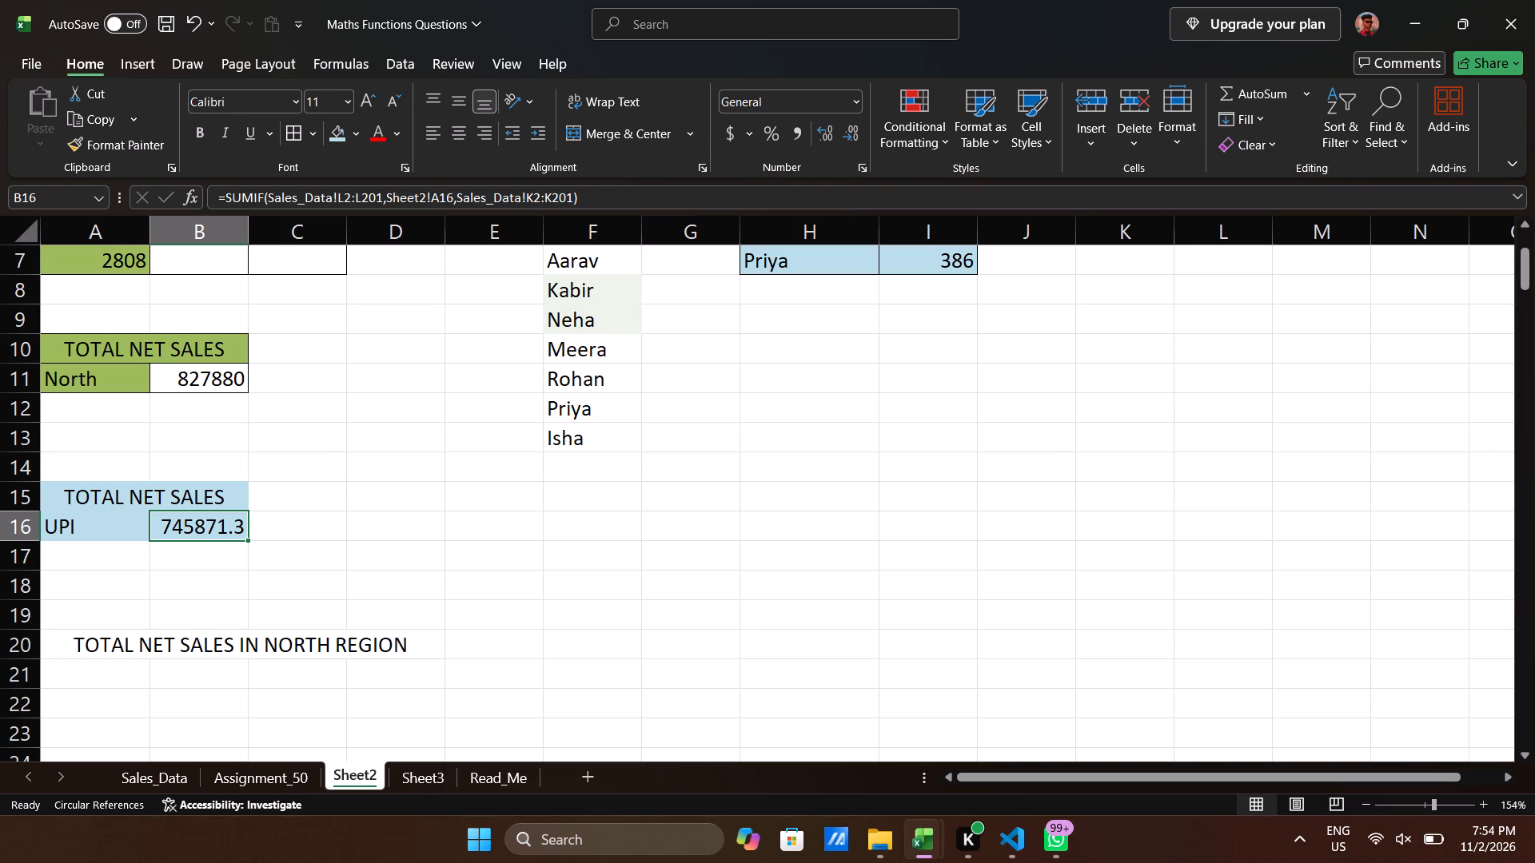
double_click(191, 524)
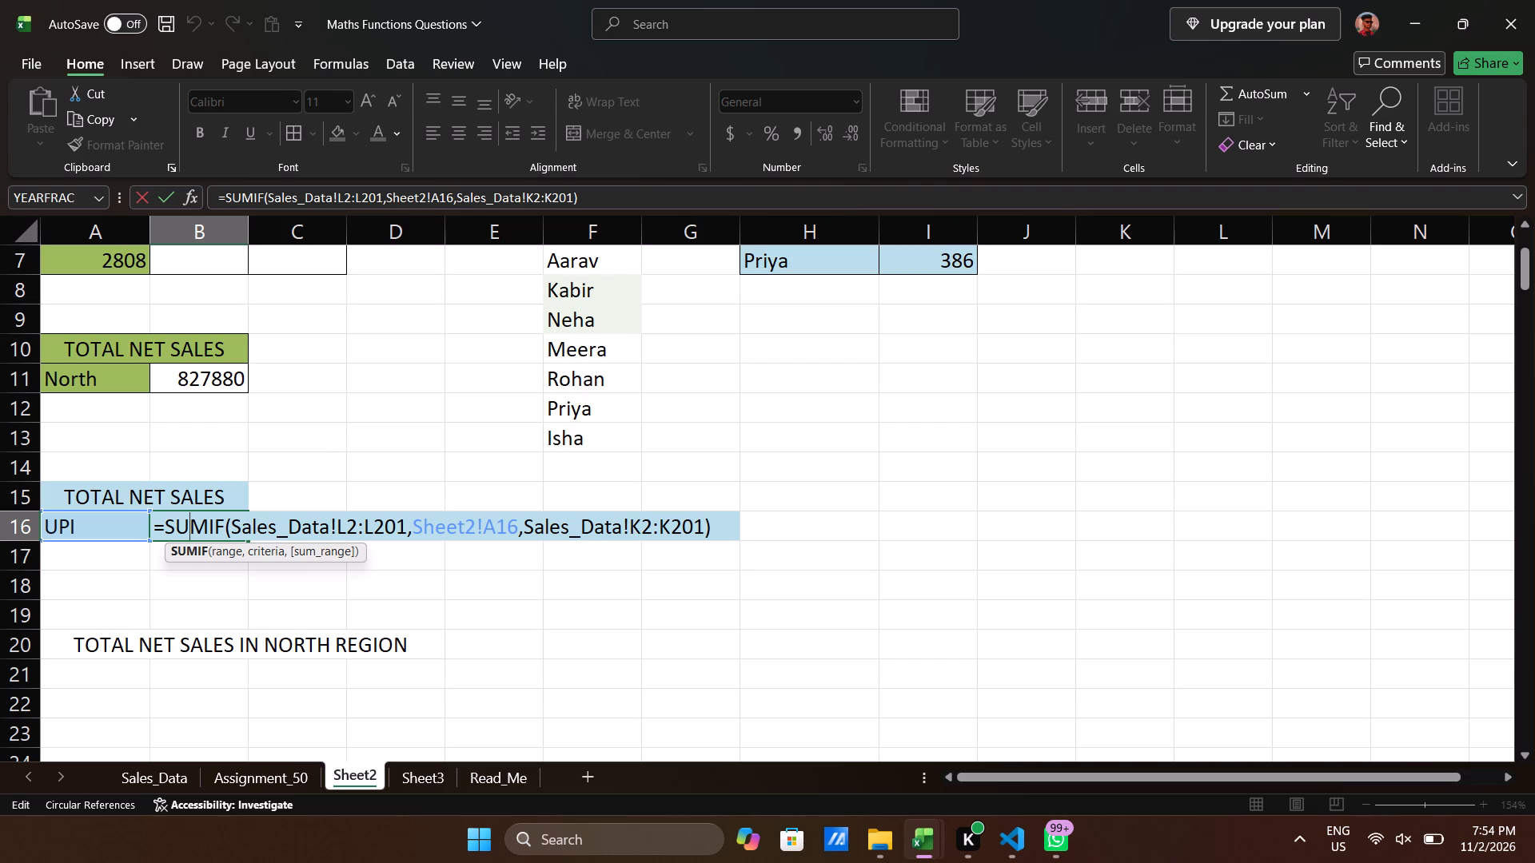
key("Return")
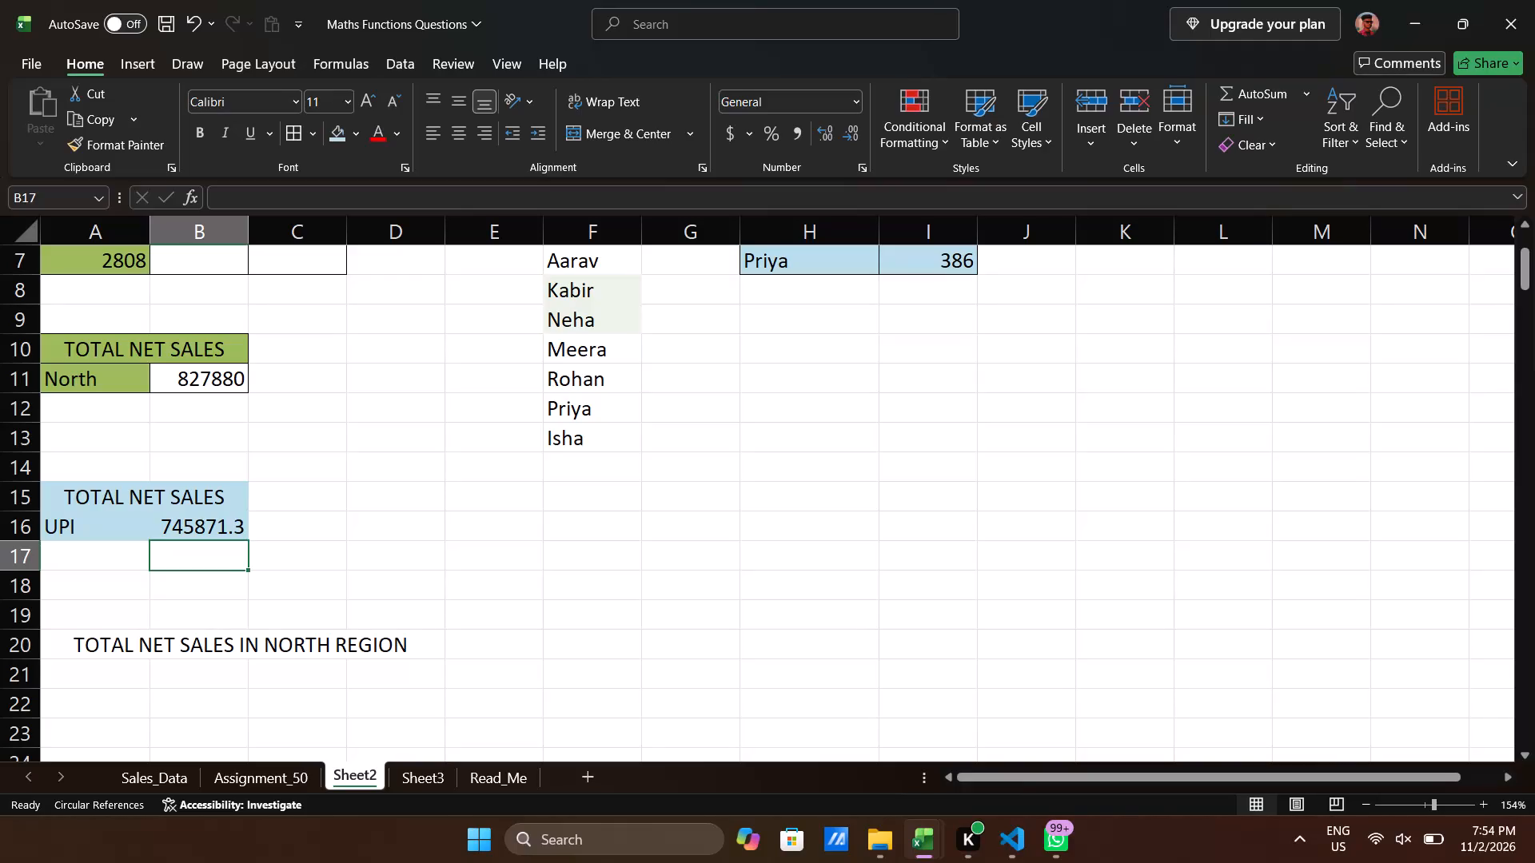
Enter the criteria under the TOTAL NET SALES IN NORTH REGION heading: DELIVERED in A21 and NORTH in B21.
left_click(117, 670)
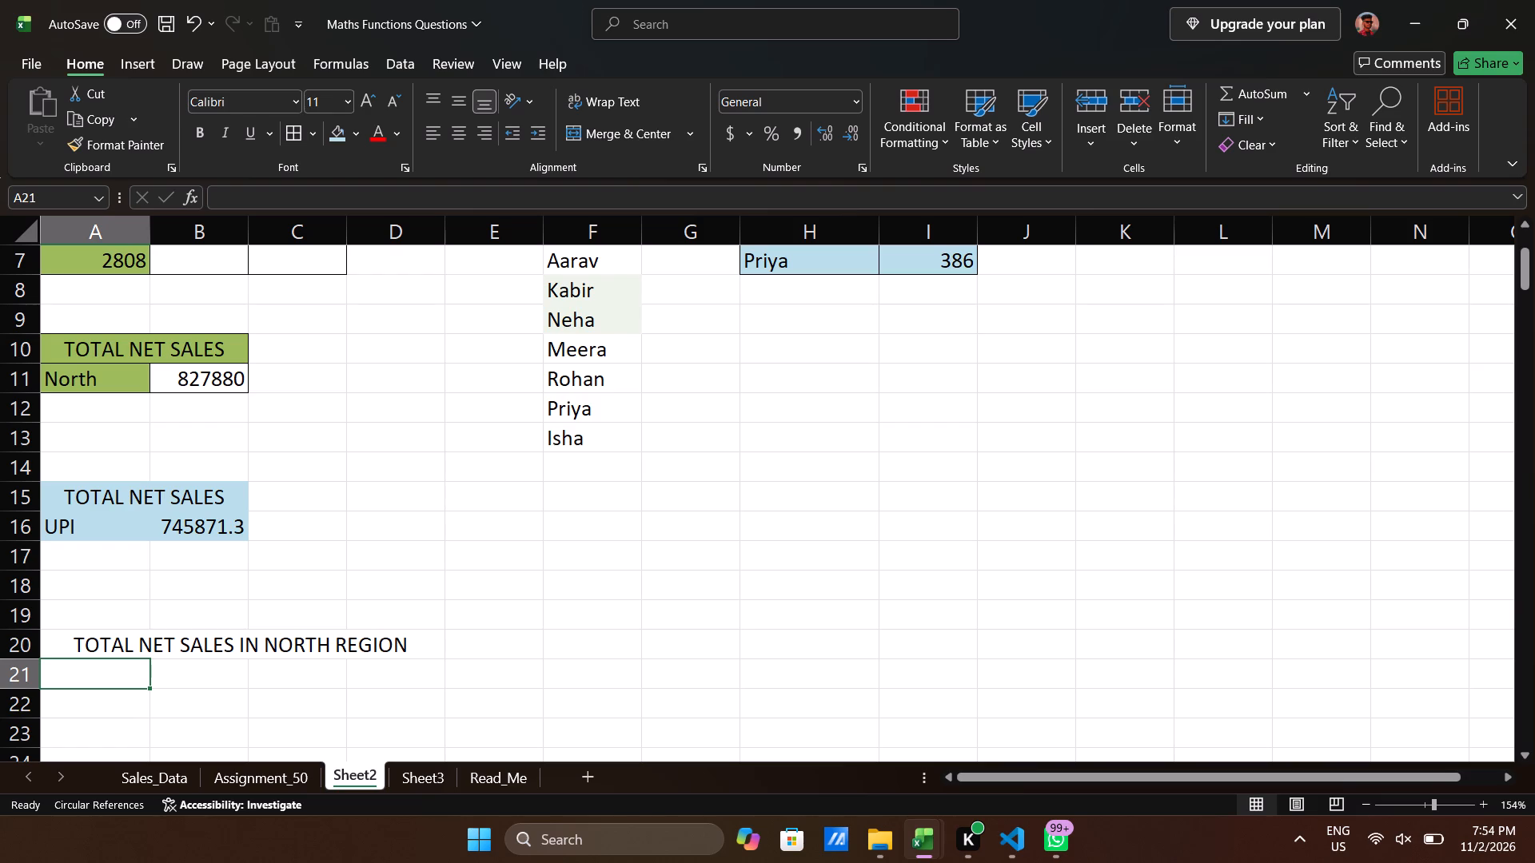
type("DEL")
type("IVE")
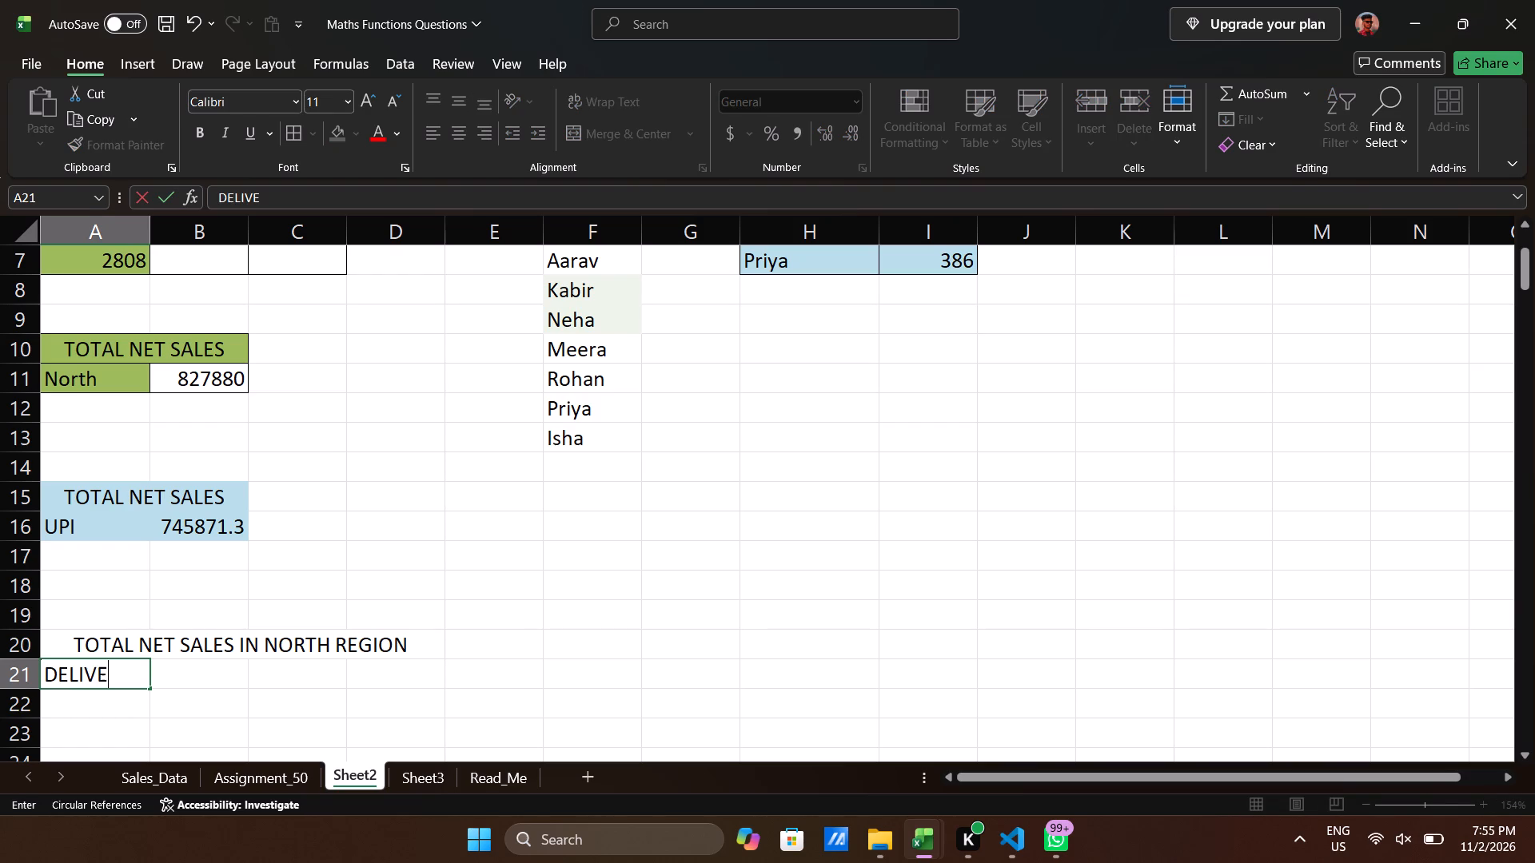
type("RED")
key("Return")
left_click(206, 675)
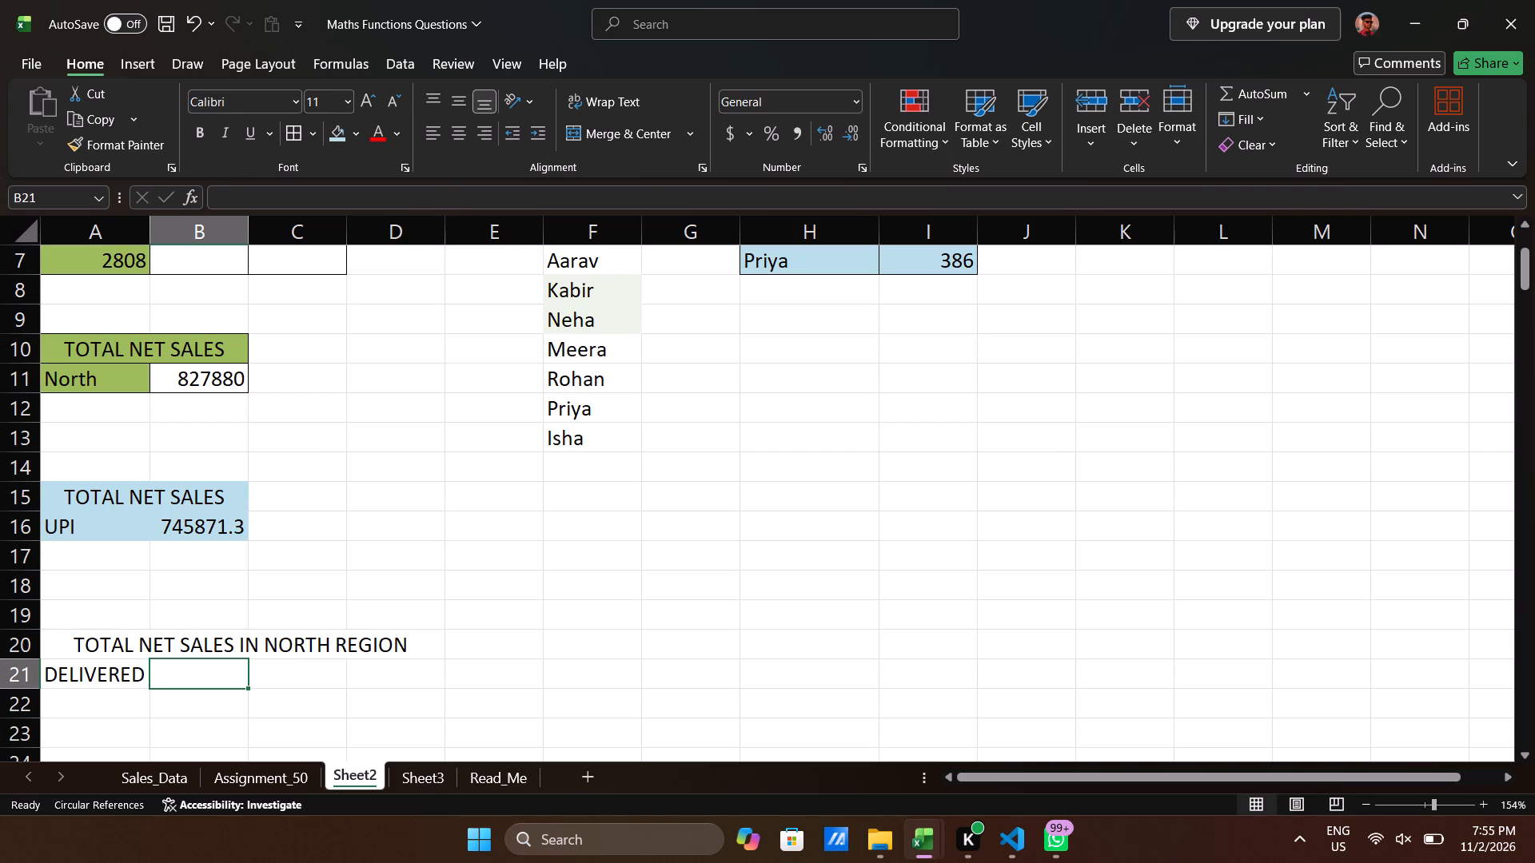
left_click(99, 702)
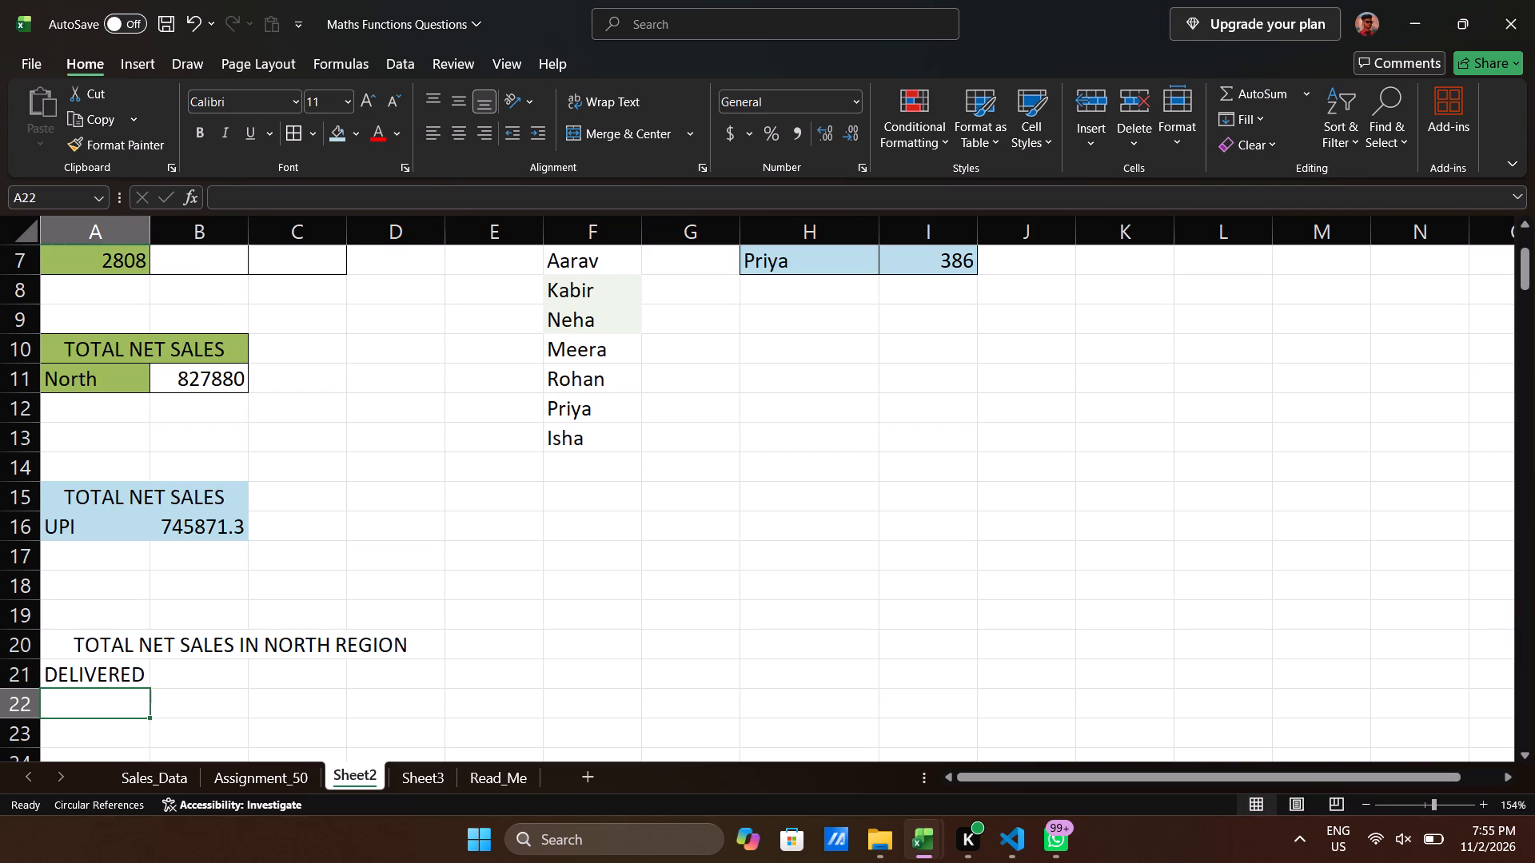
left_click(201, 675)
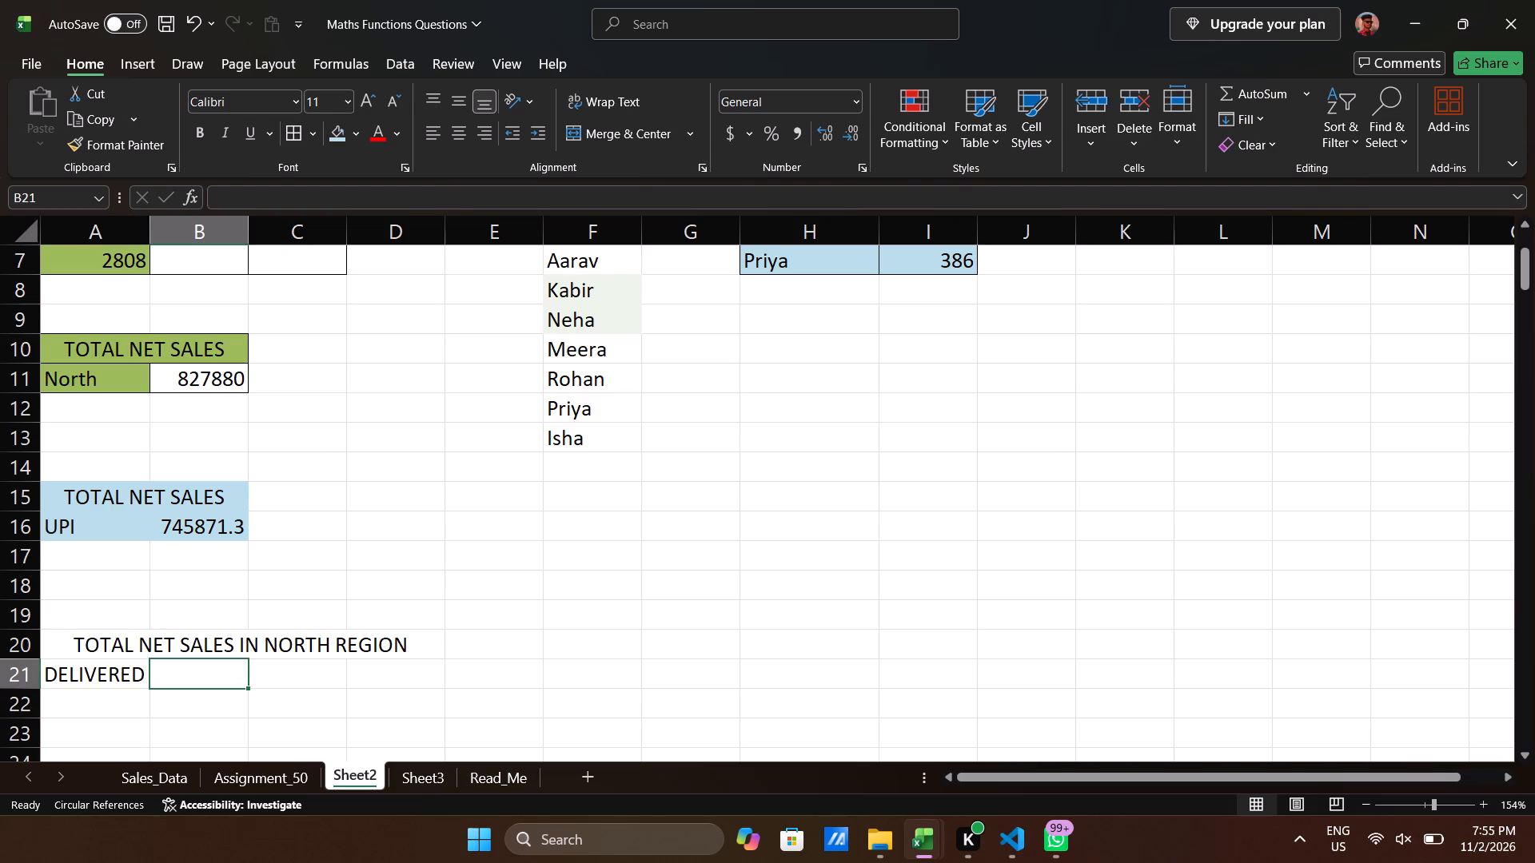
type("NORTH")
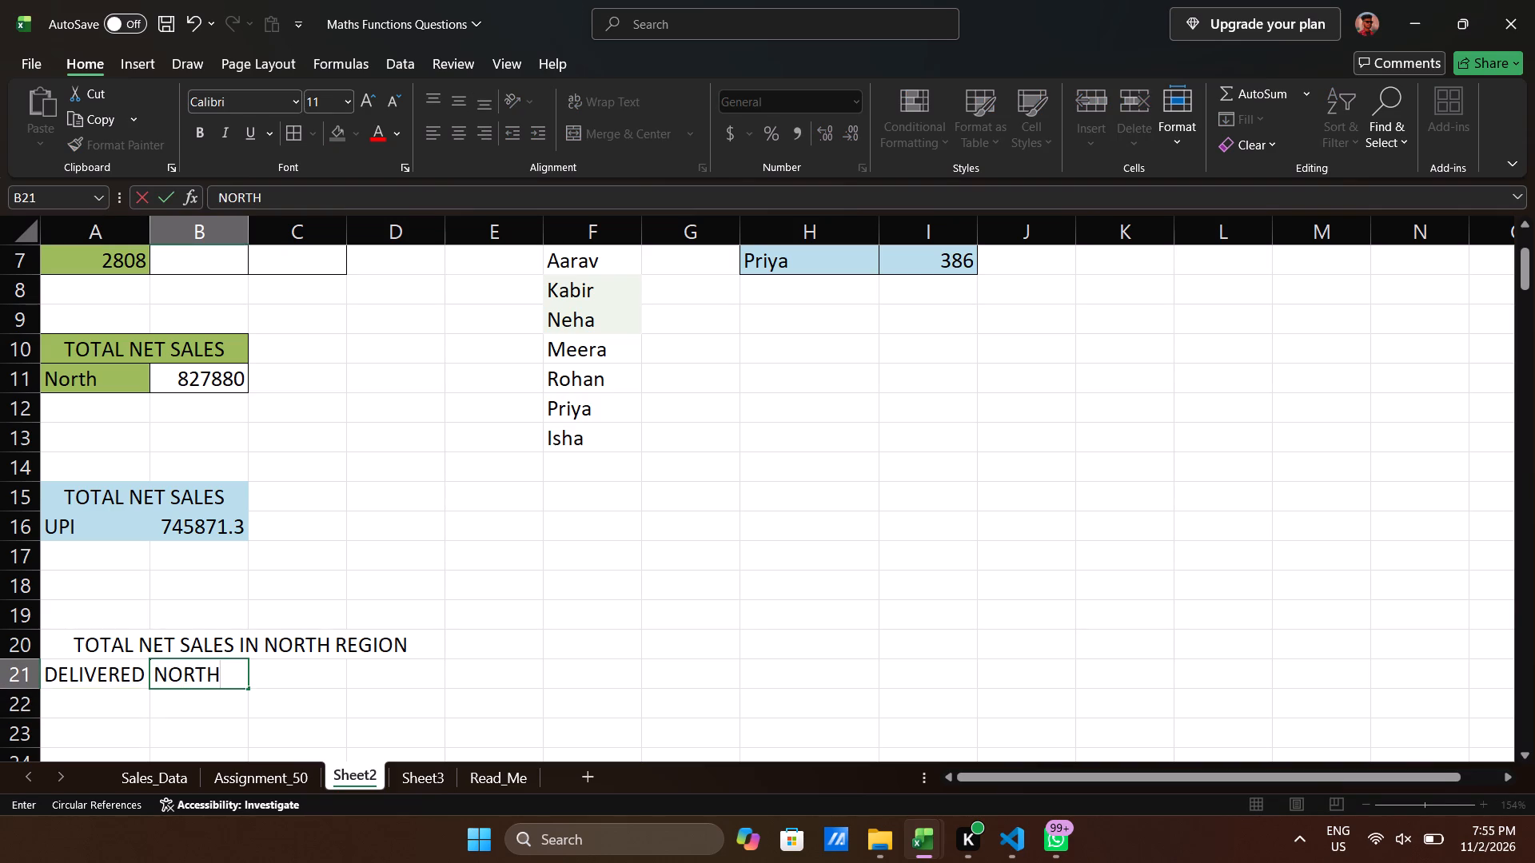
key("Return")
Start a SUMIFS formula in A22 with the NetSales data Sales_Data!K2:K201 as its sum range.
scroll(202, 674, "down", 1)
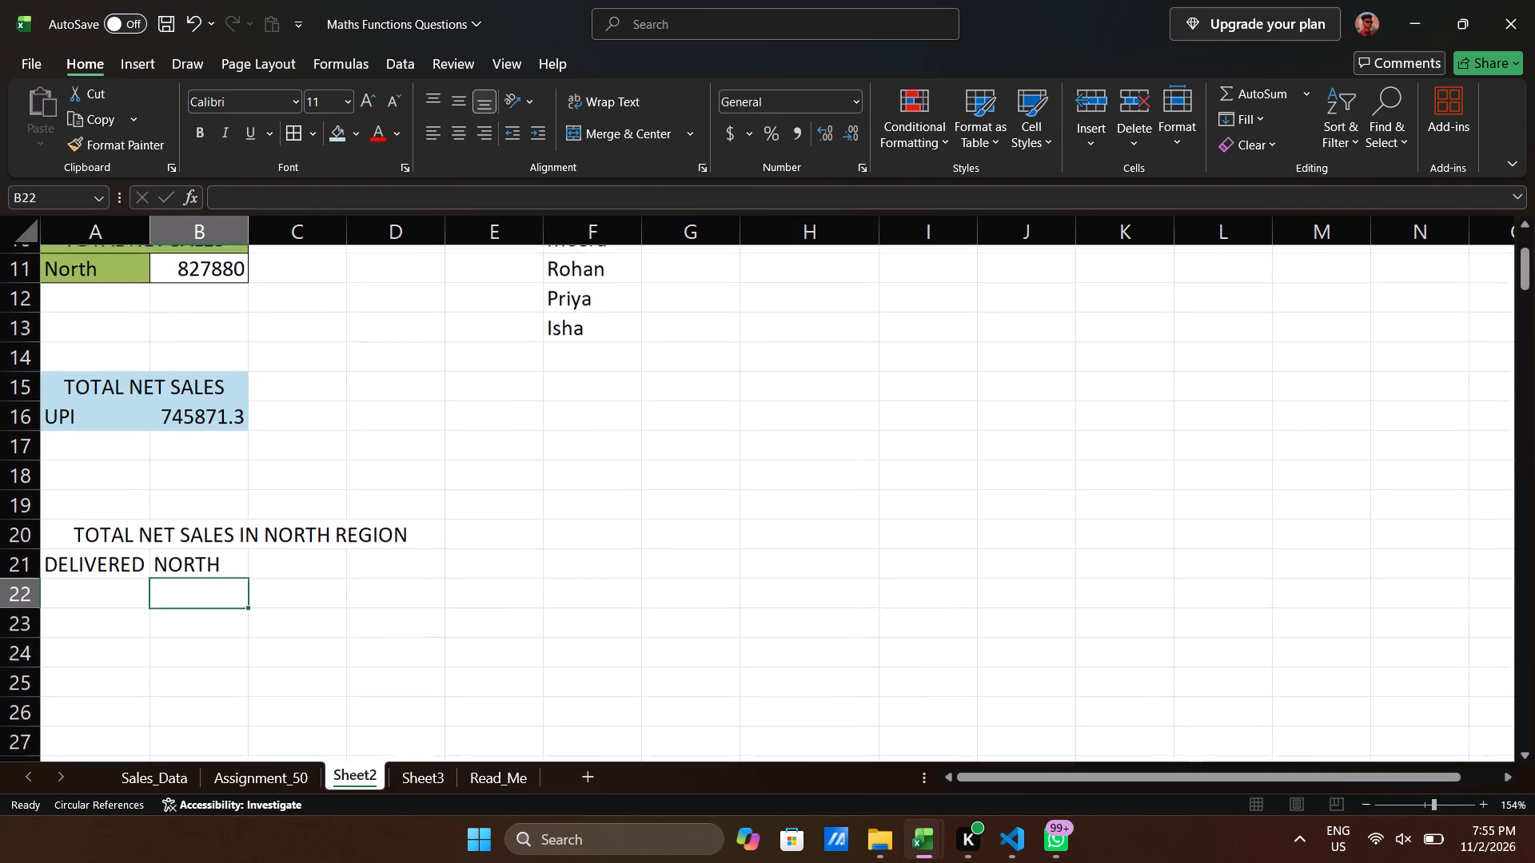
left_click(89, 586)
type("=S")
type("UMIFS")
key("Tab")
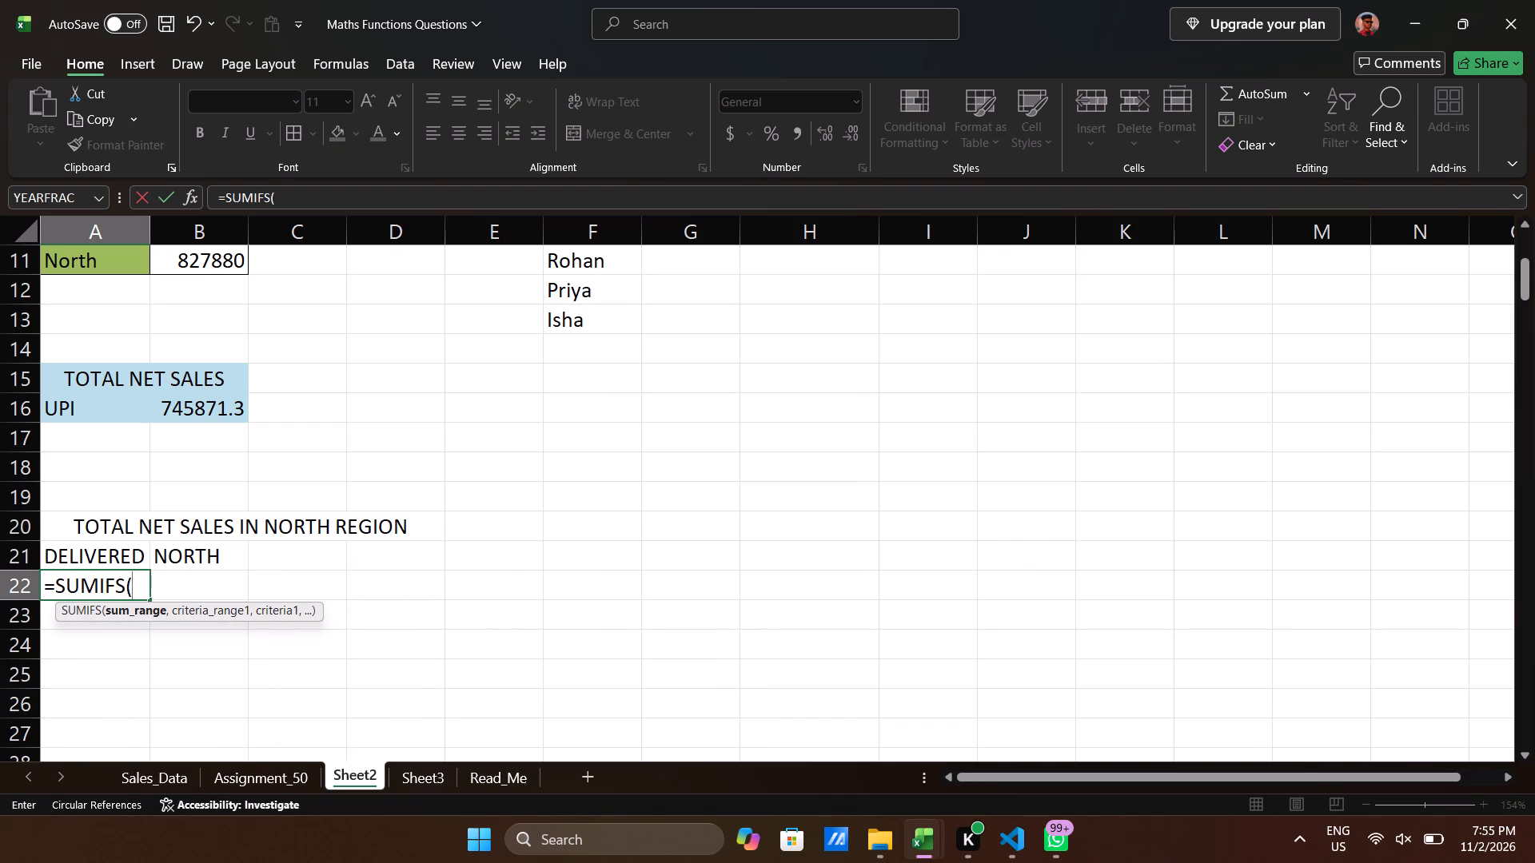
left_click(148, 780)
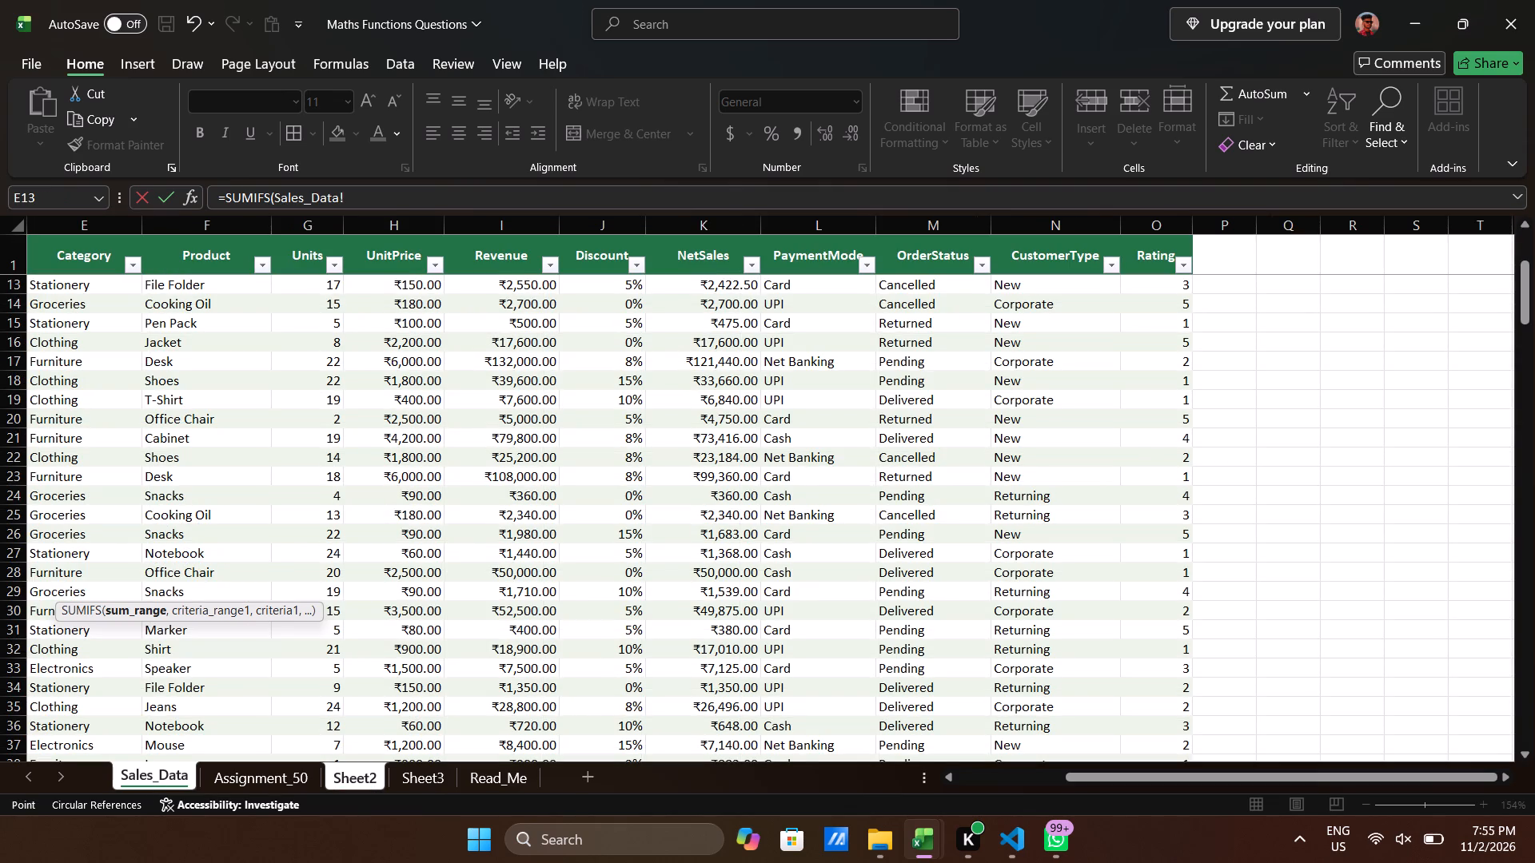
scroll(721, 287, "up", 5)
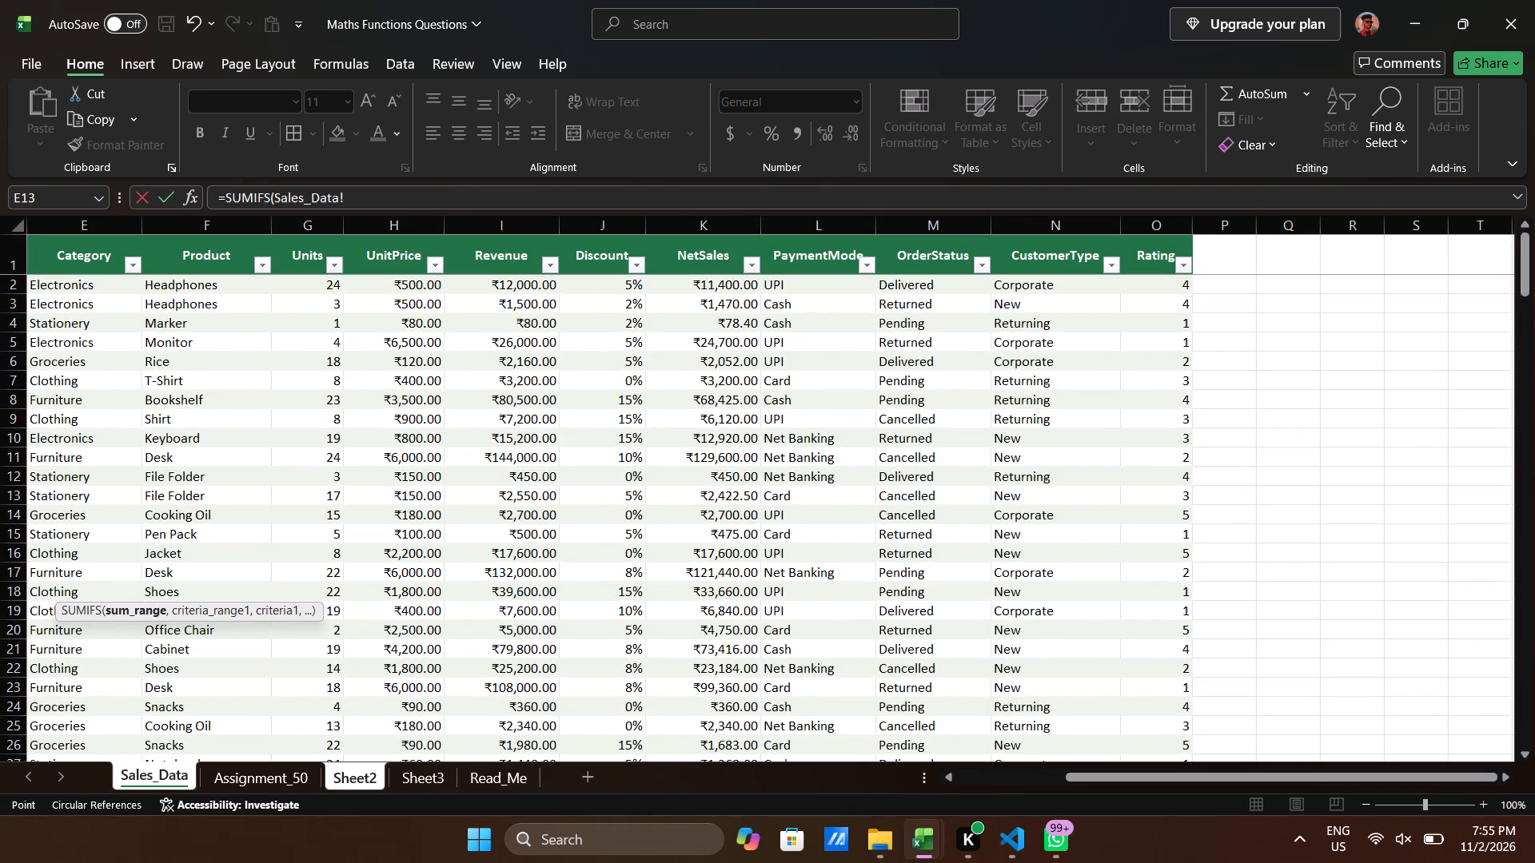
left_click(716, 284)
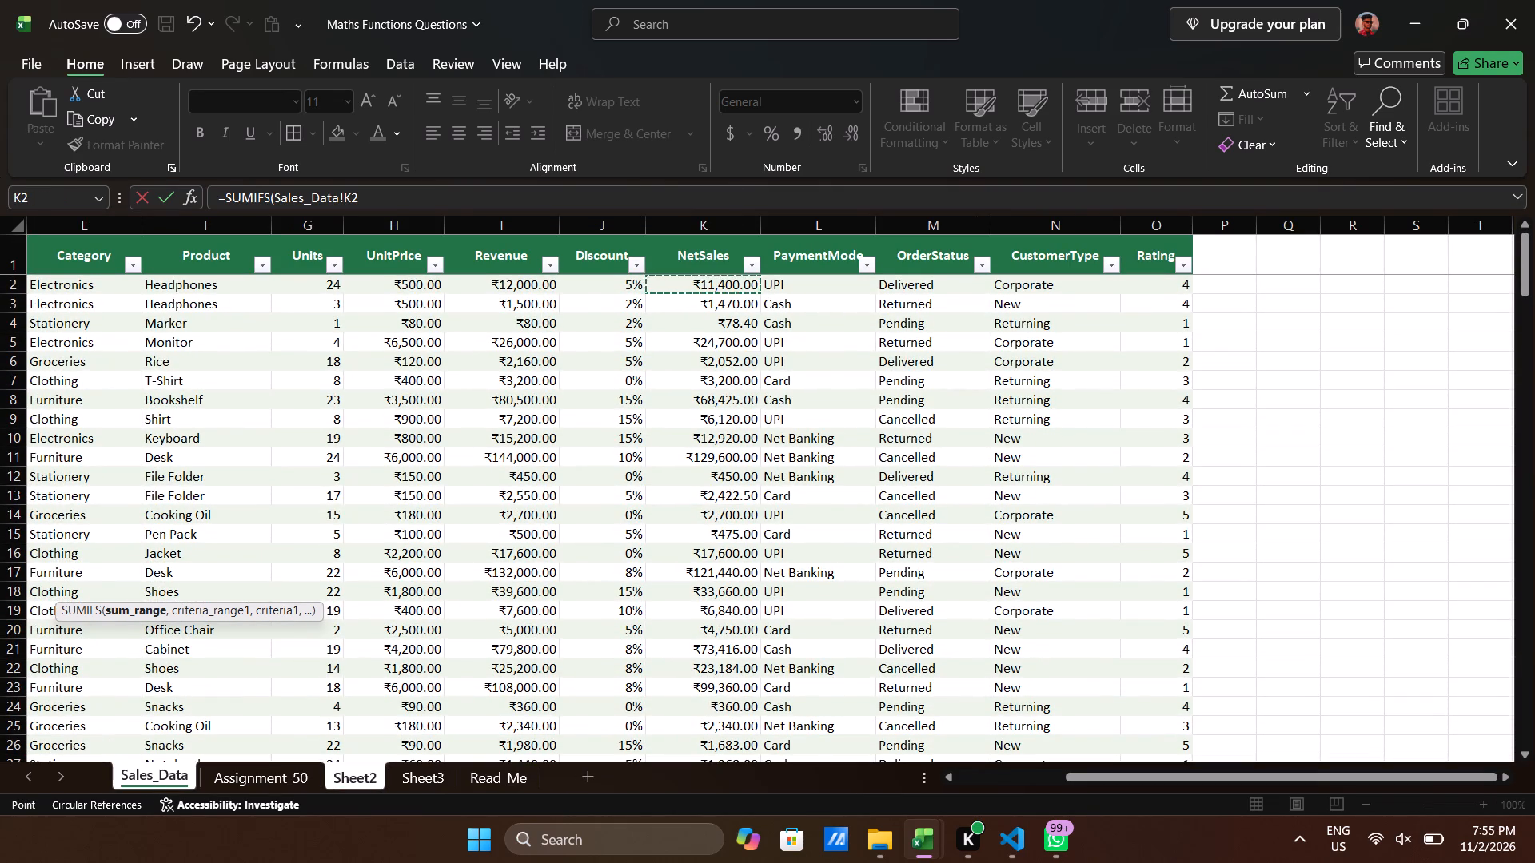
key("ctrl+shift+Down")
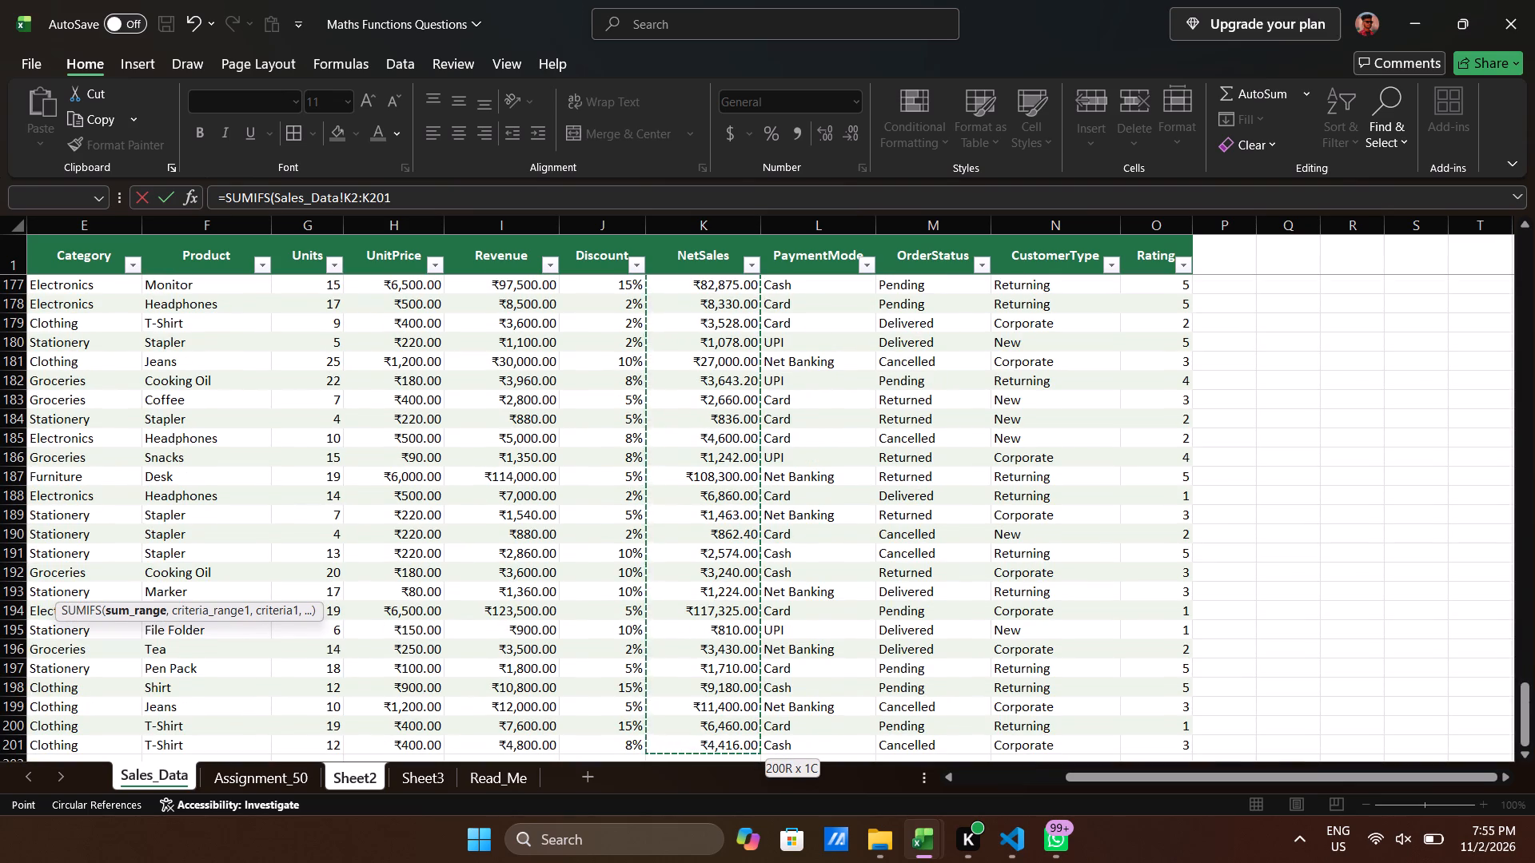
key("comma")
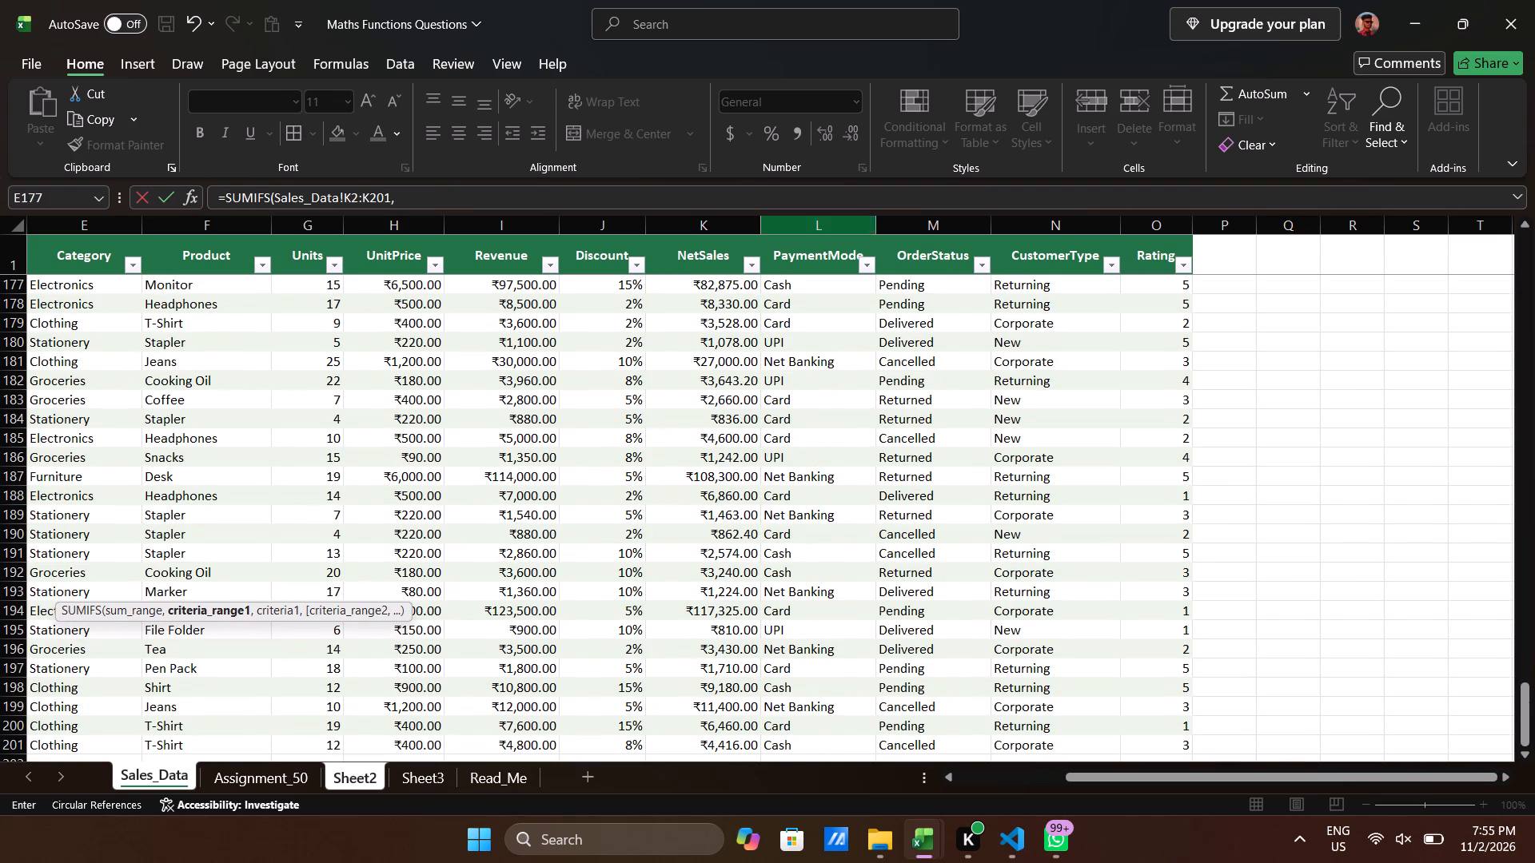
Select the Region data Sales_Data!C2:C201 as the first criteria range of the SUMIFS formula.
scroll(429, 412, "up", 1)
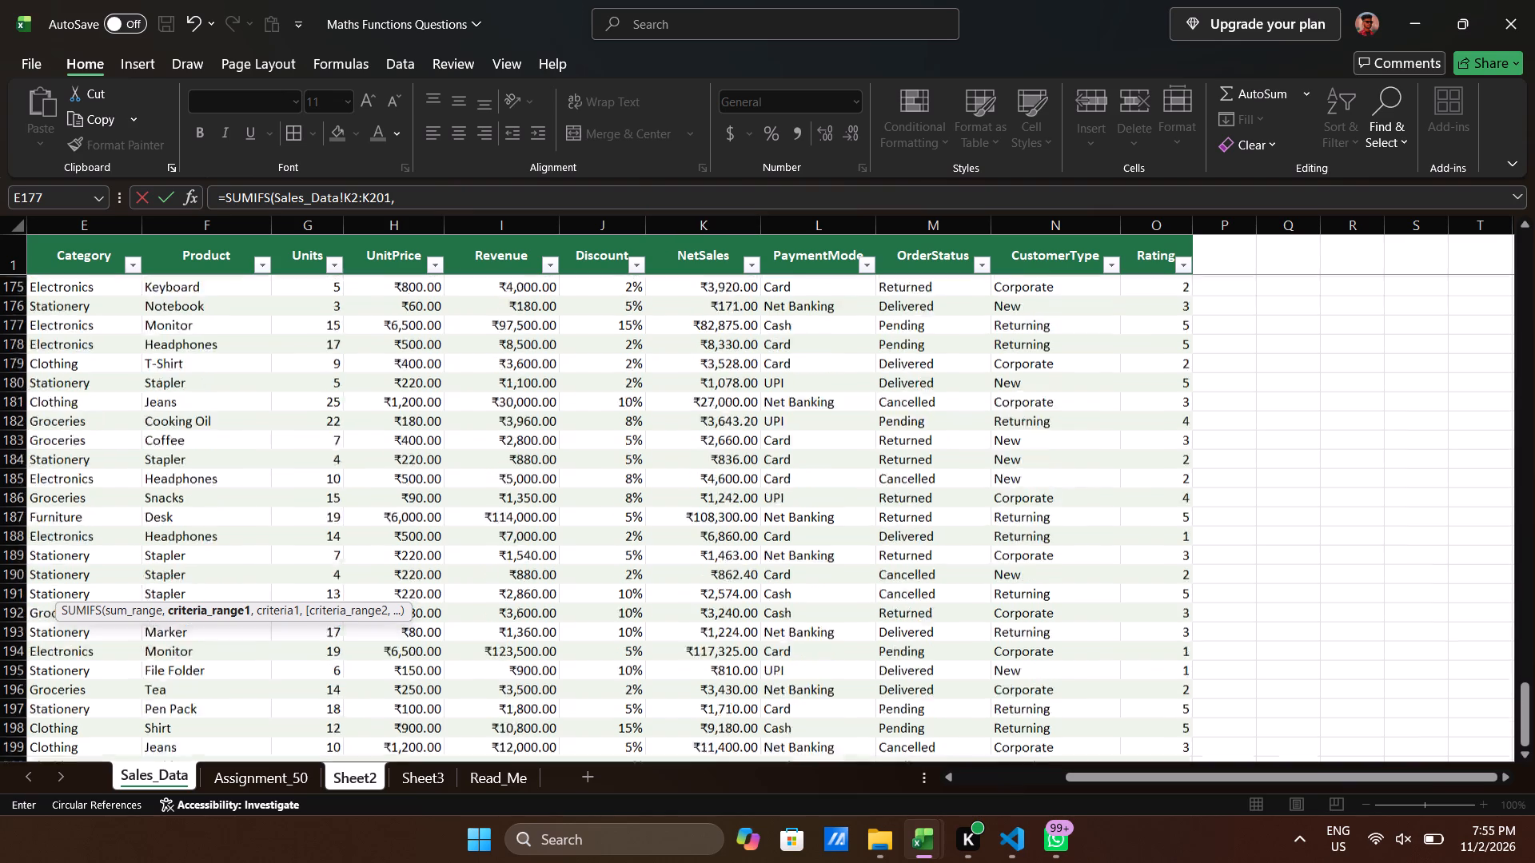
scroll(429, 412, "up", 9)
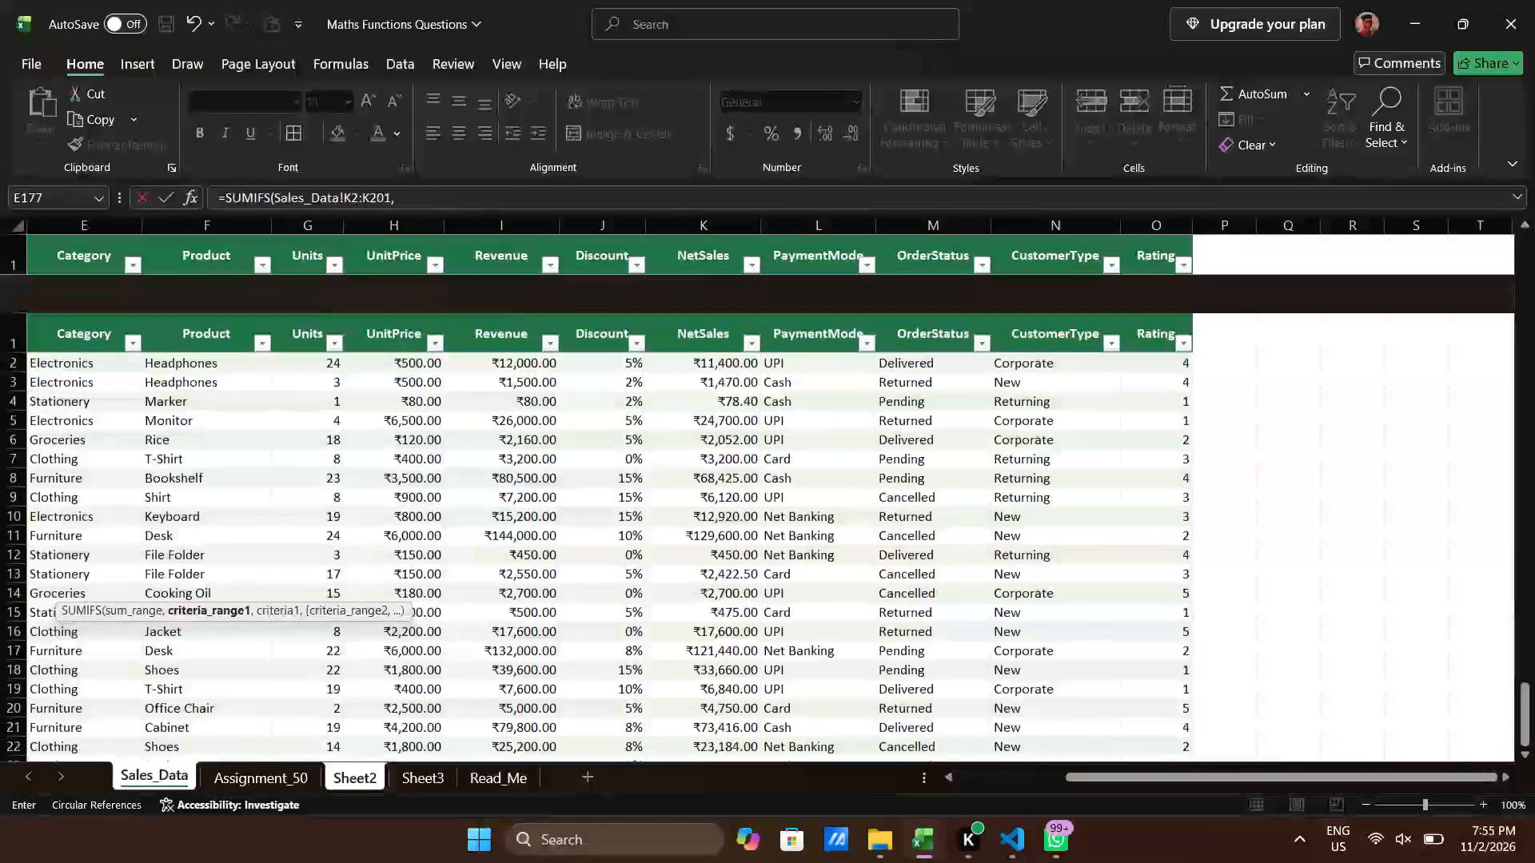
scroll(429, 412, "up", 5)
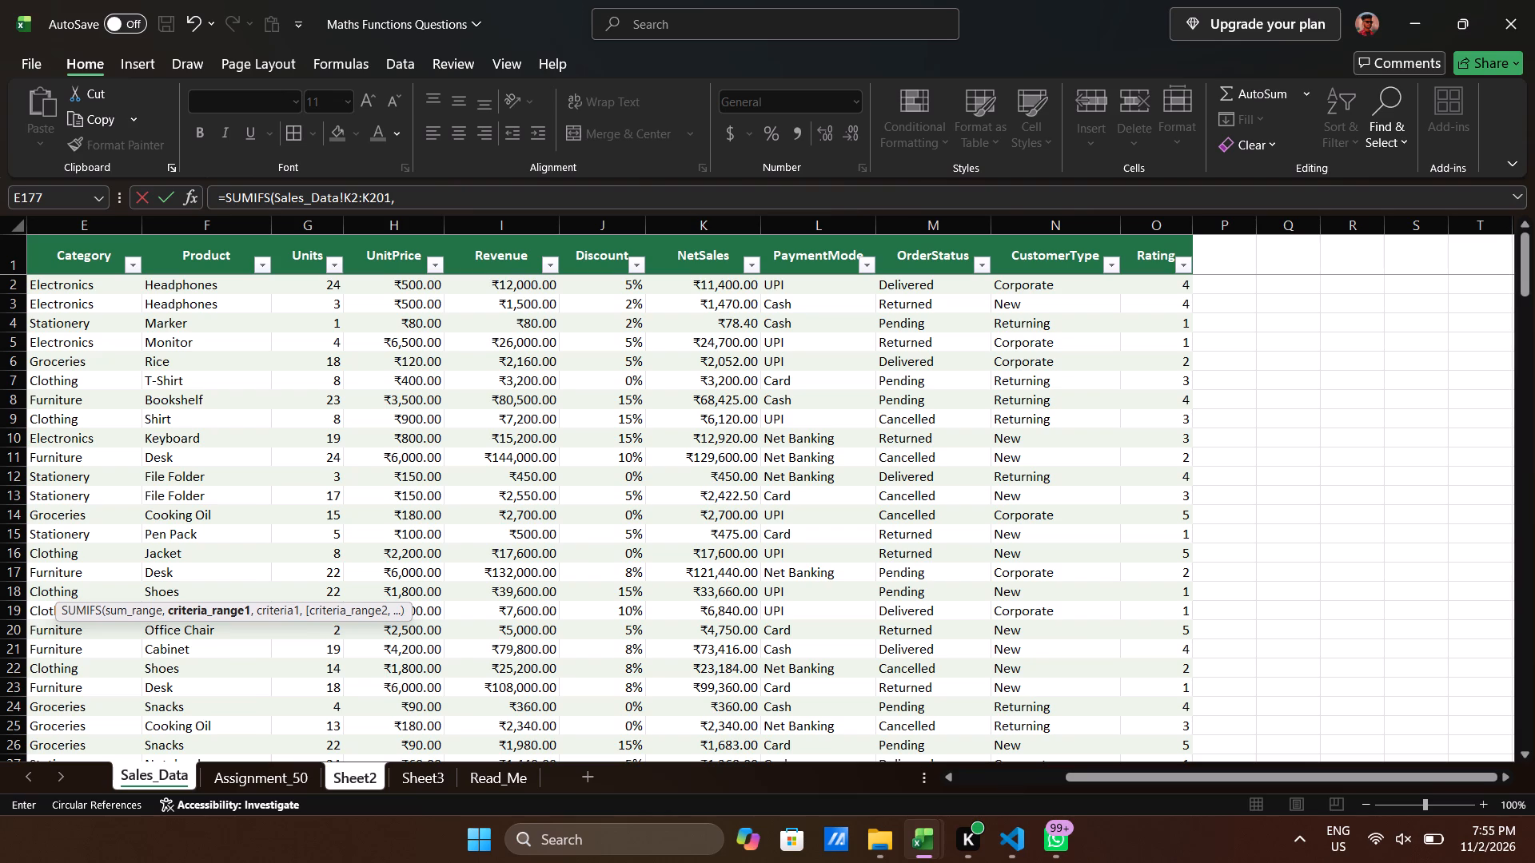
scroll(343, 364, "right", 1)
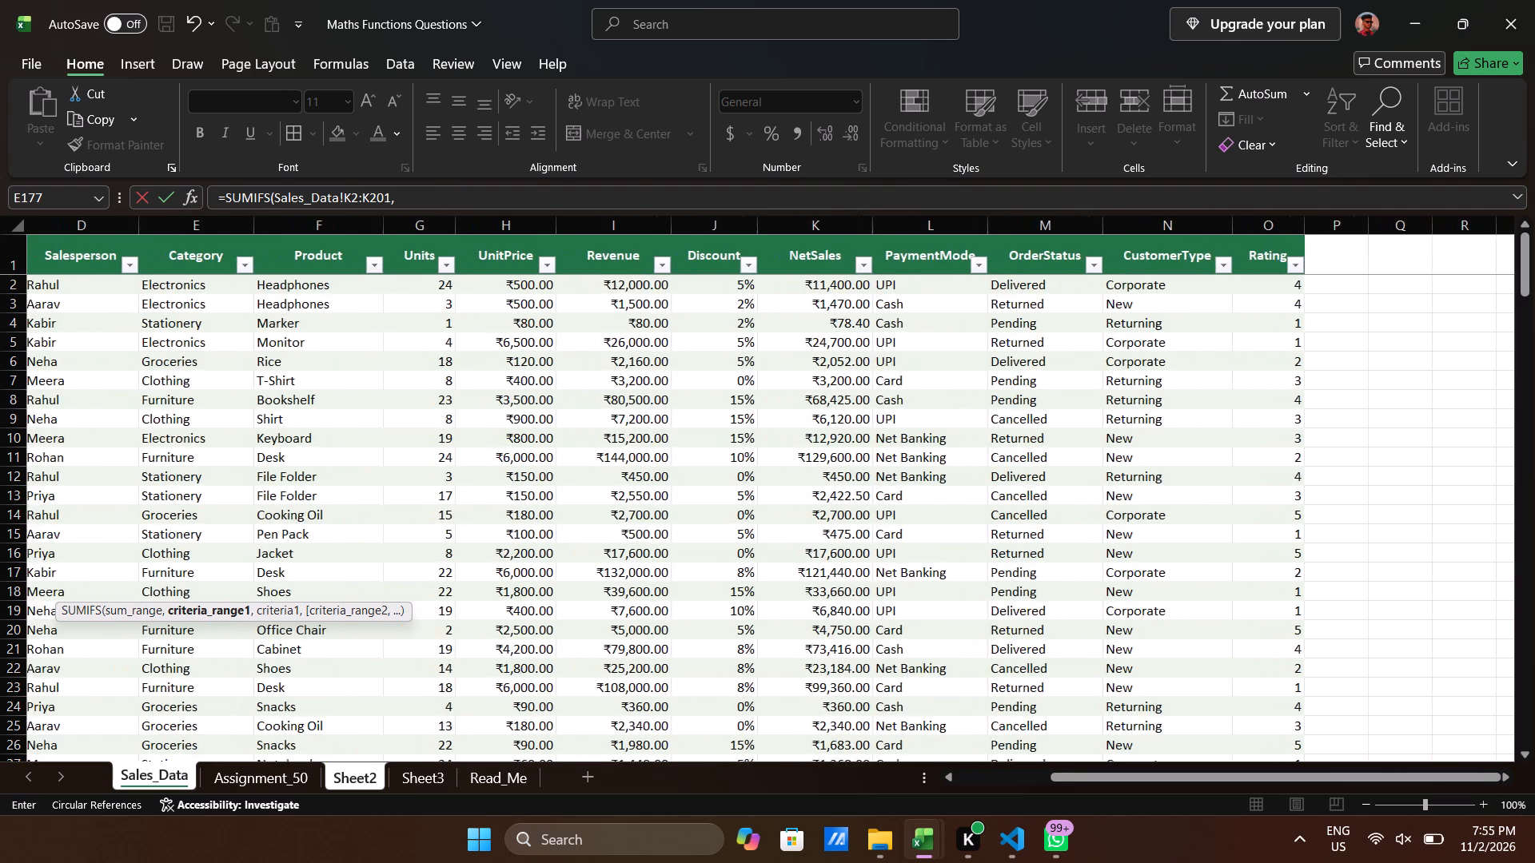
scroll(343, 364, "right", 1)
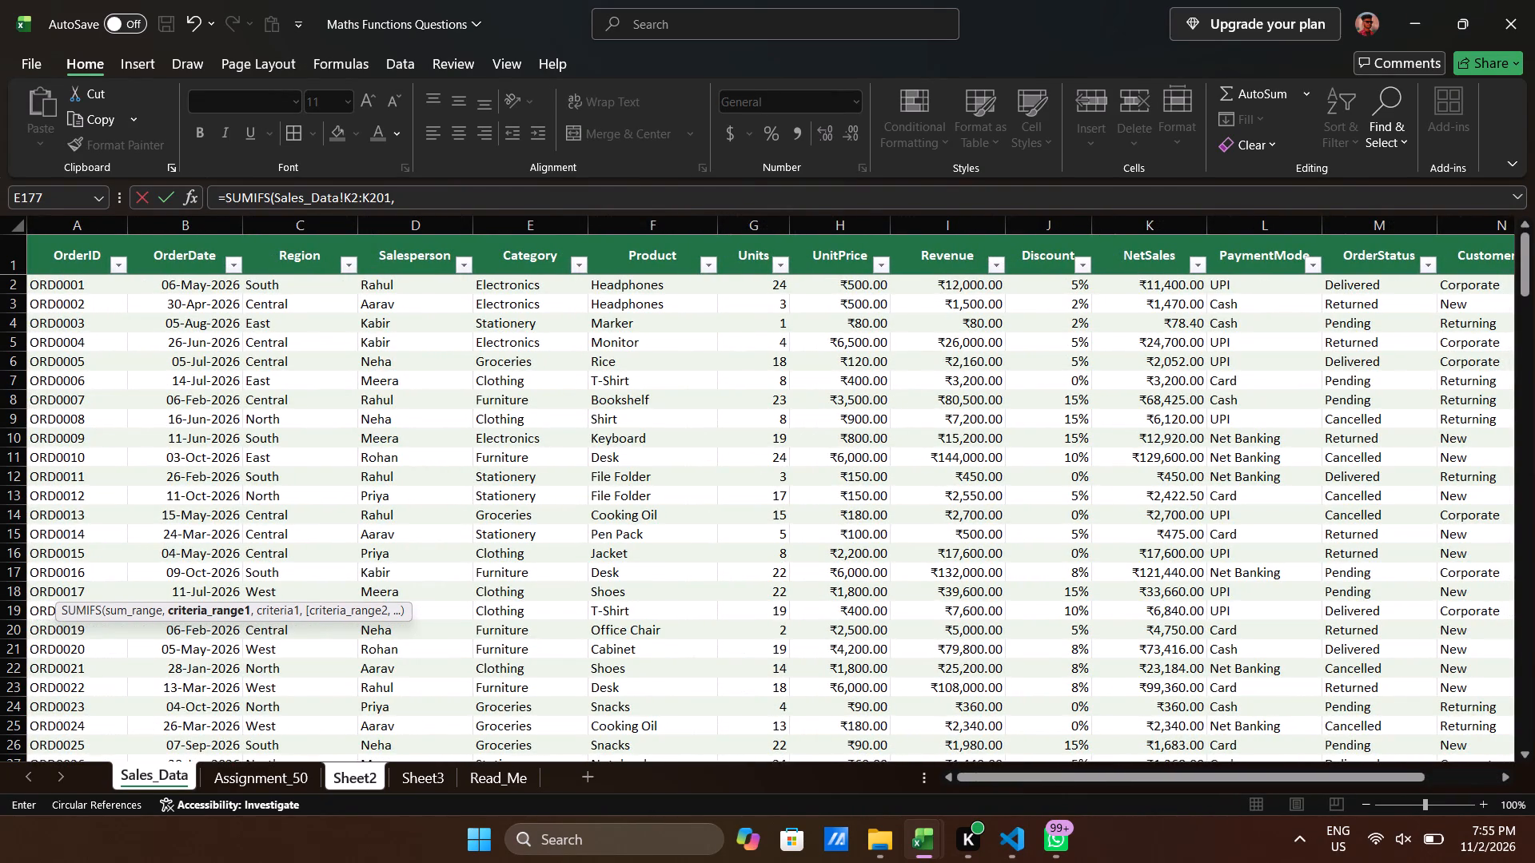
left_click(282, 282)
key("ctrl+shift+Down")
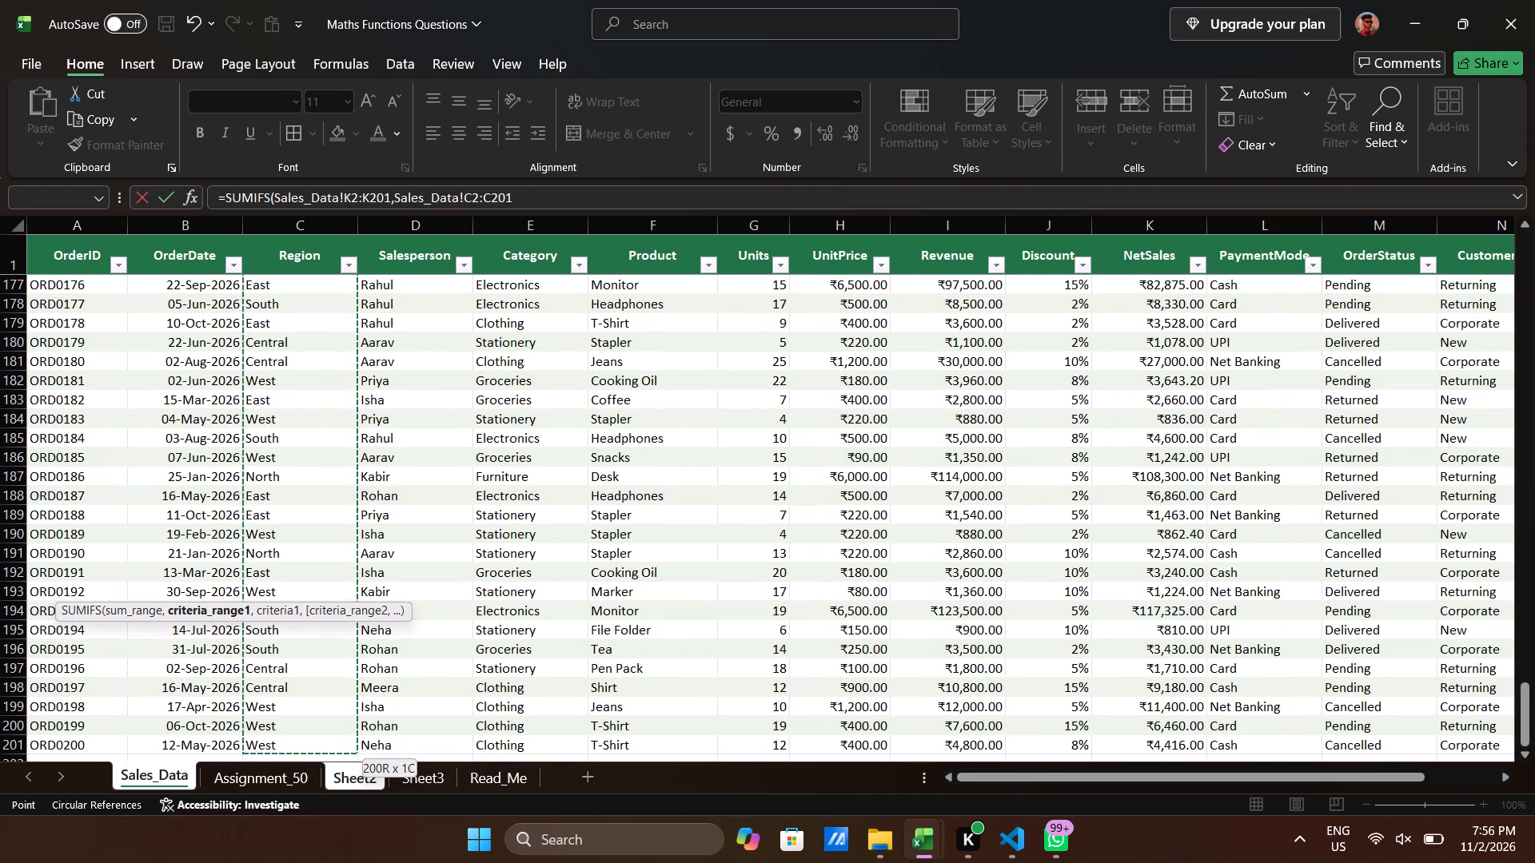
Reference the NORTH cell, Sheet2!B21, as the SUMIFS argument after the sum range.
left_click(367, 781)
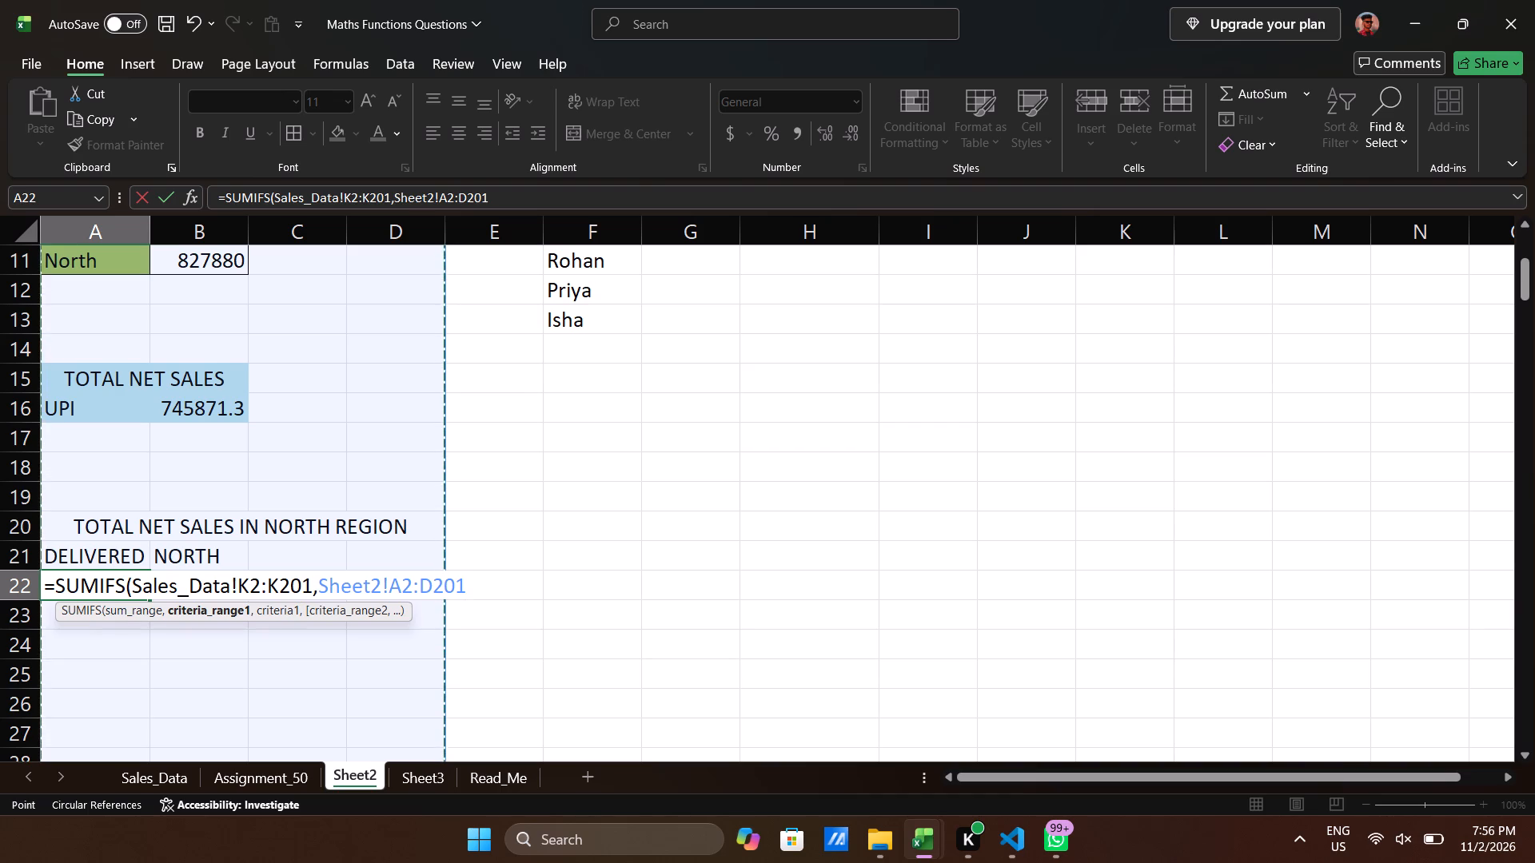
left_click(180, 548)
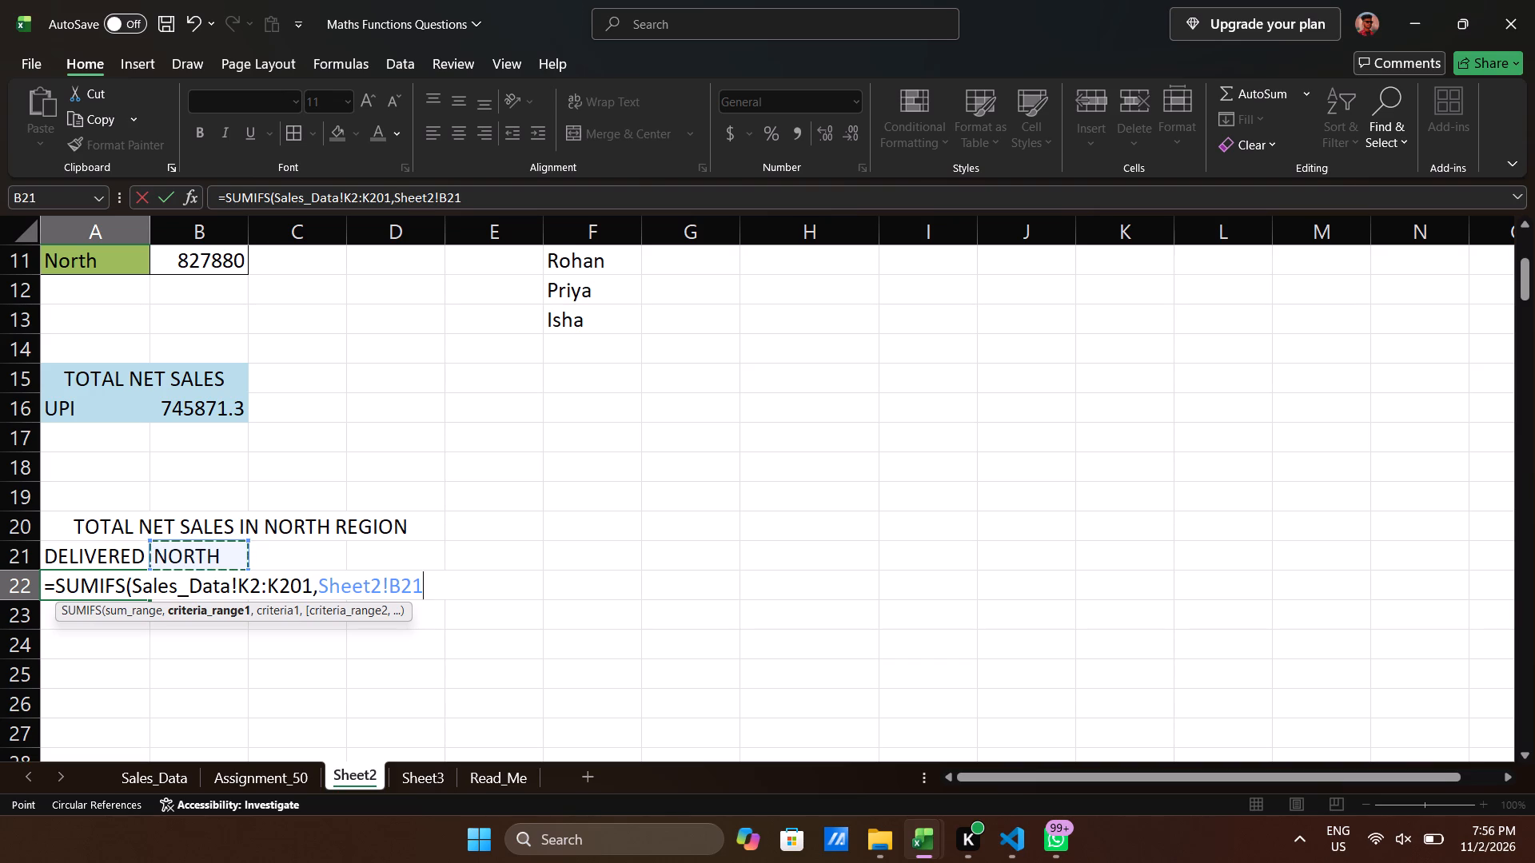
key("comma")
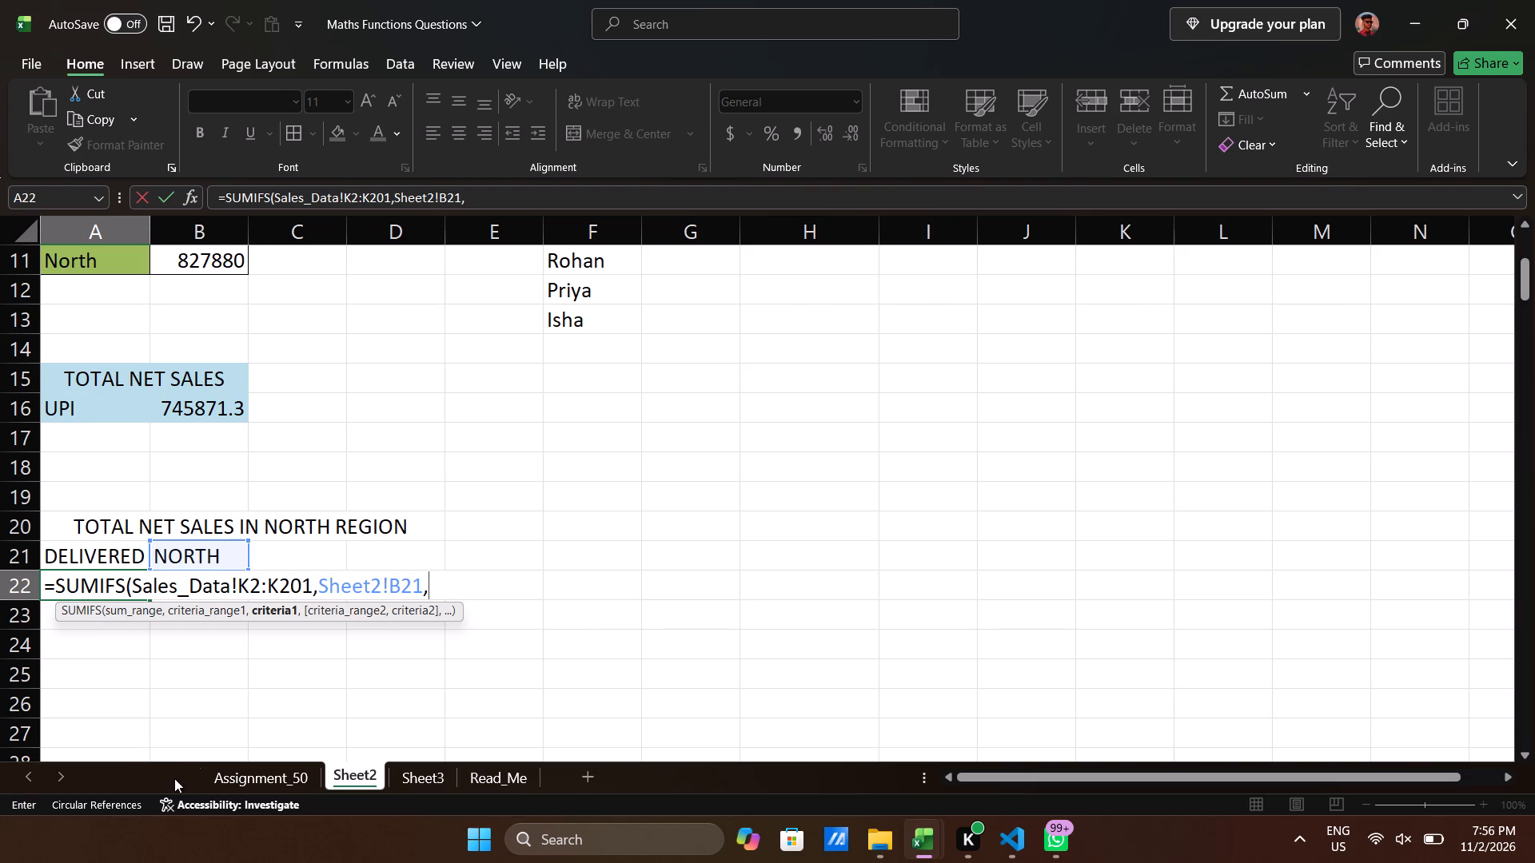
Add the OrderStatus data Sales_Data!M2:M201 as the SUMIFS argument following the NORTH cell reference.
left_click(173, 778)
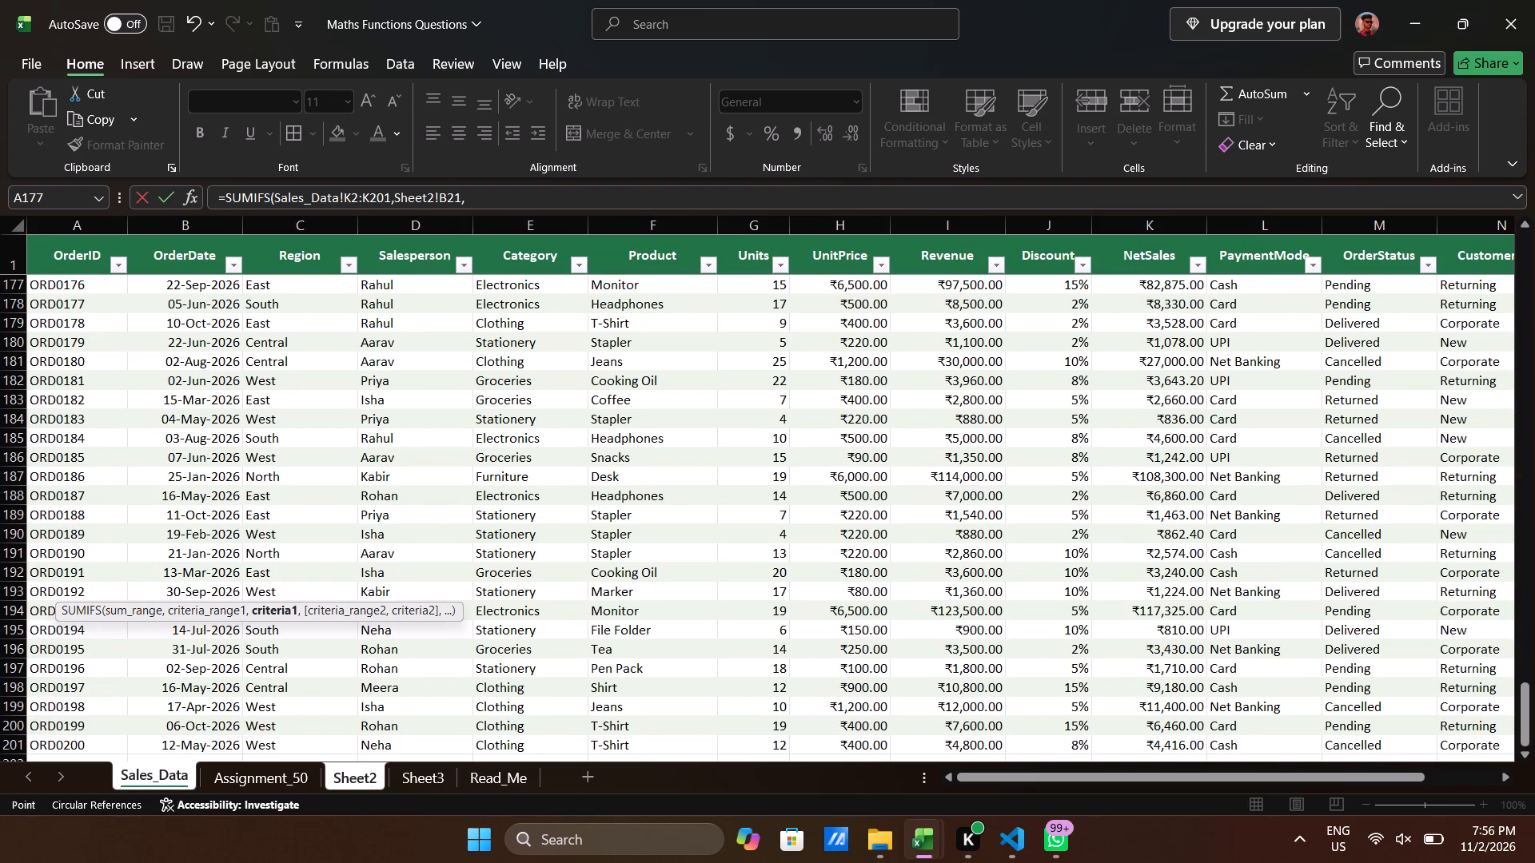
scroll(1189, 332, "left", 2)
scroll(1186, 326, "up", 8)
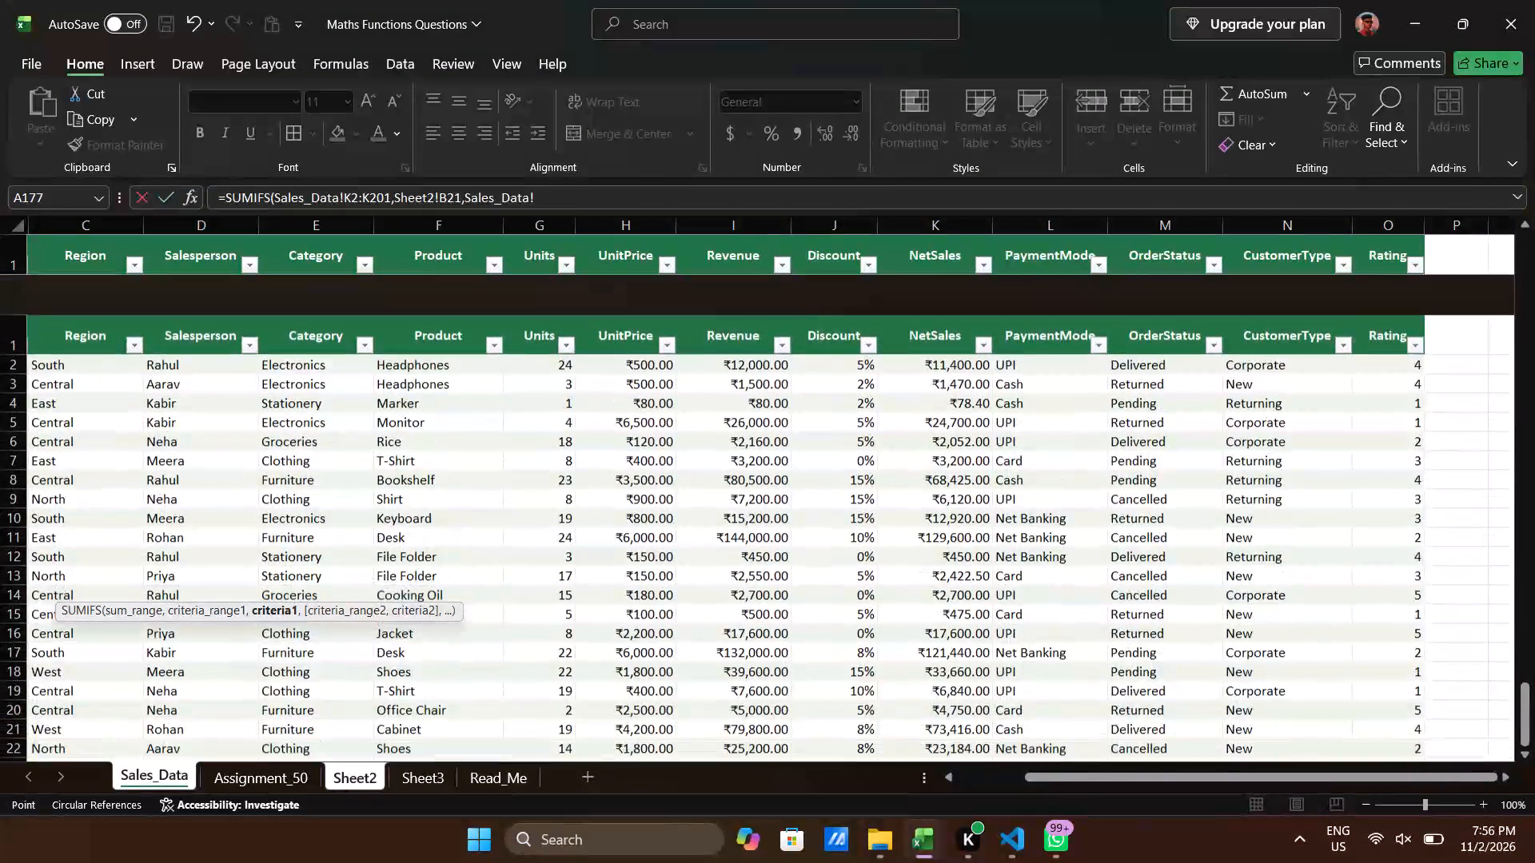
left_click(1158, 284)
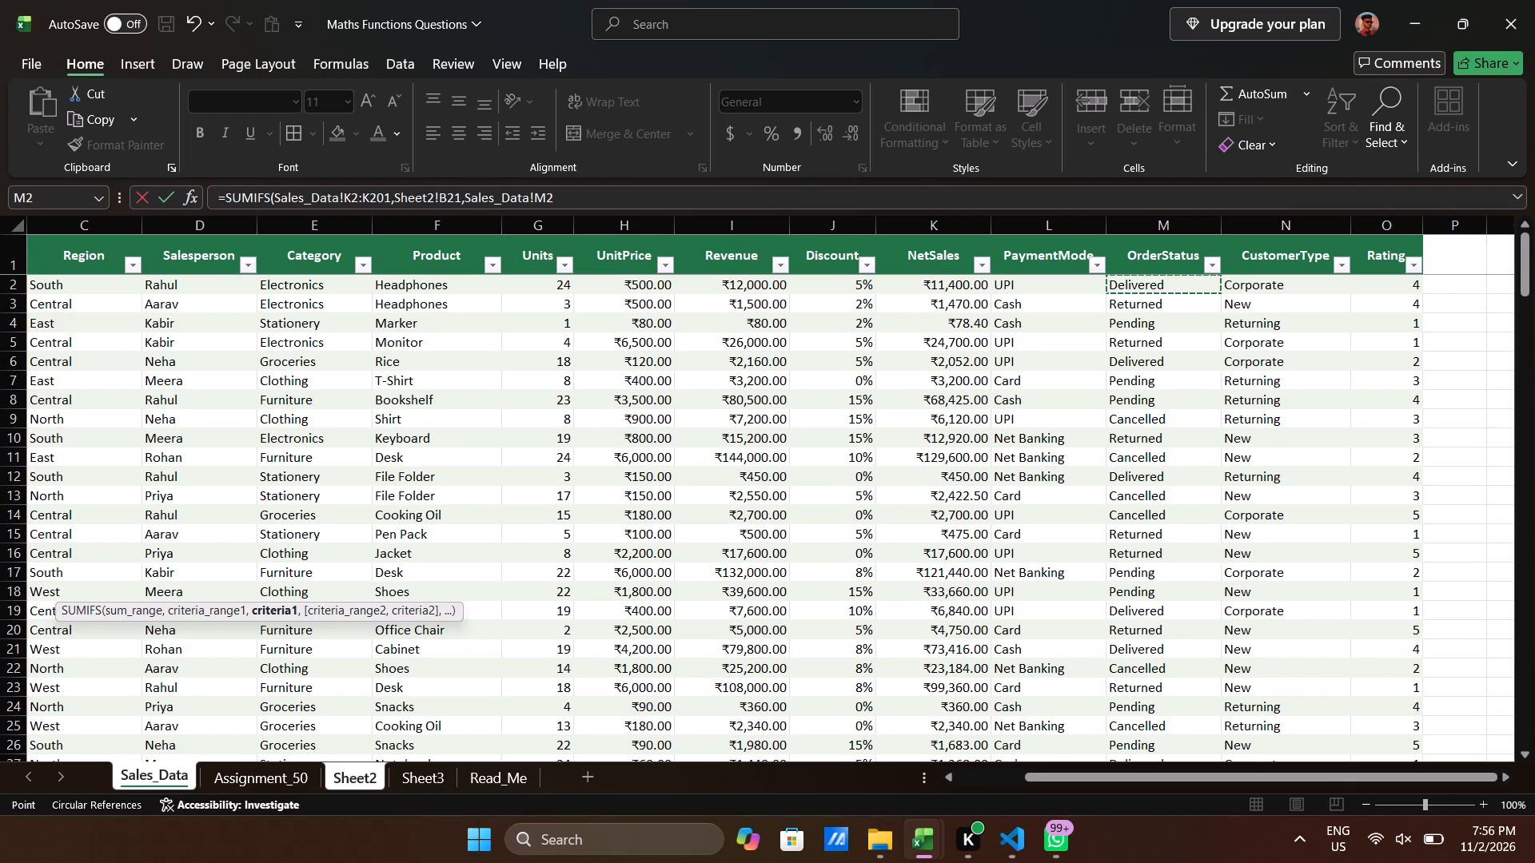
key("ctrl+shift+Down")
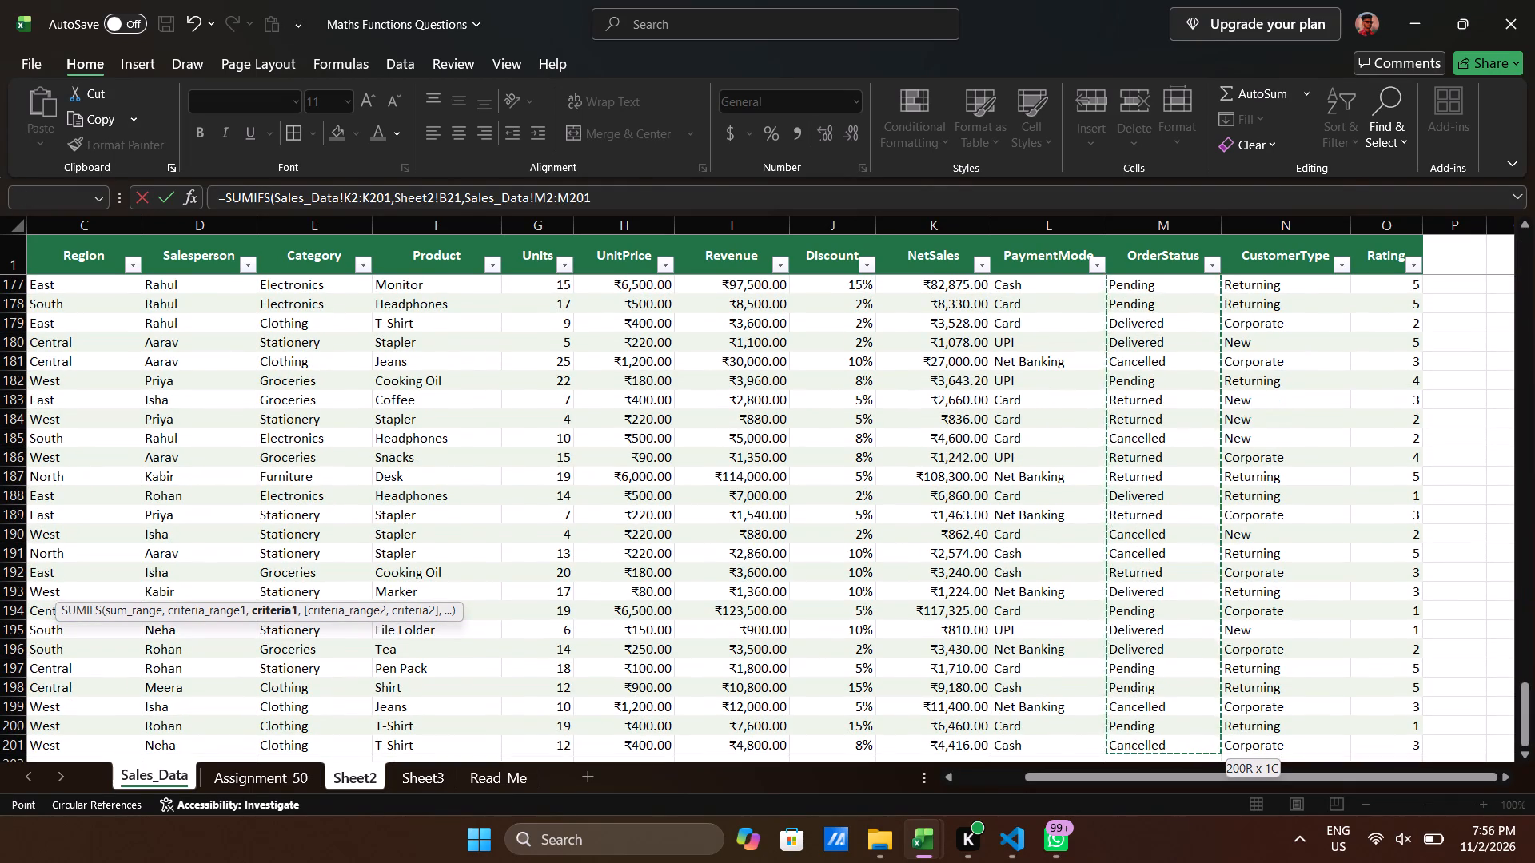
key("comma")
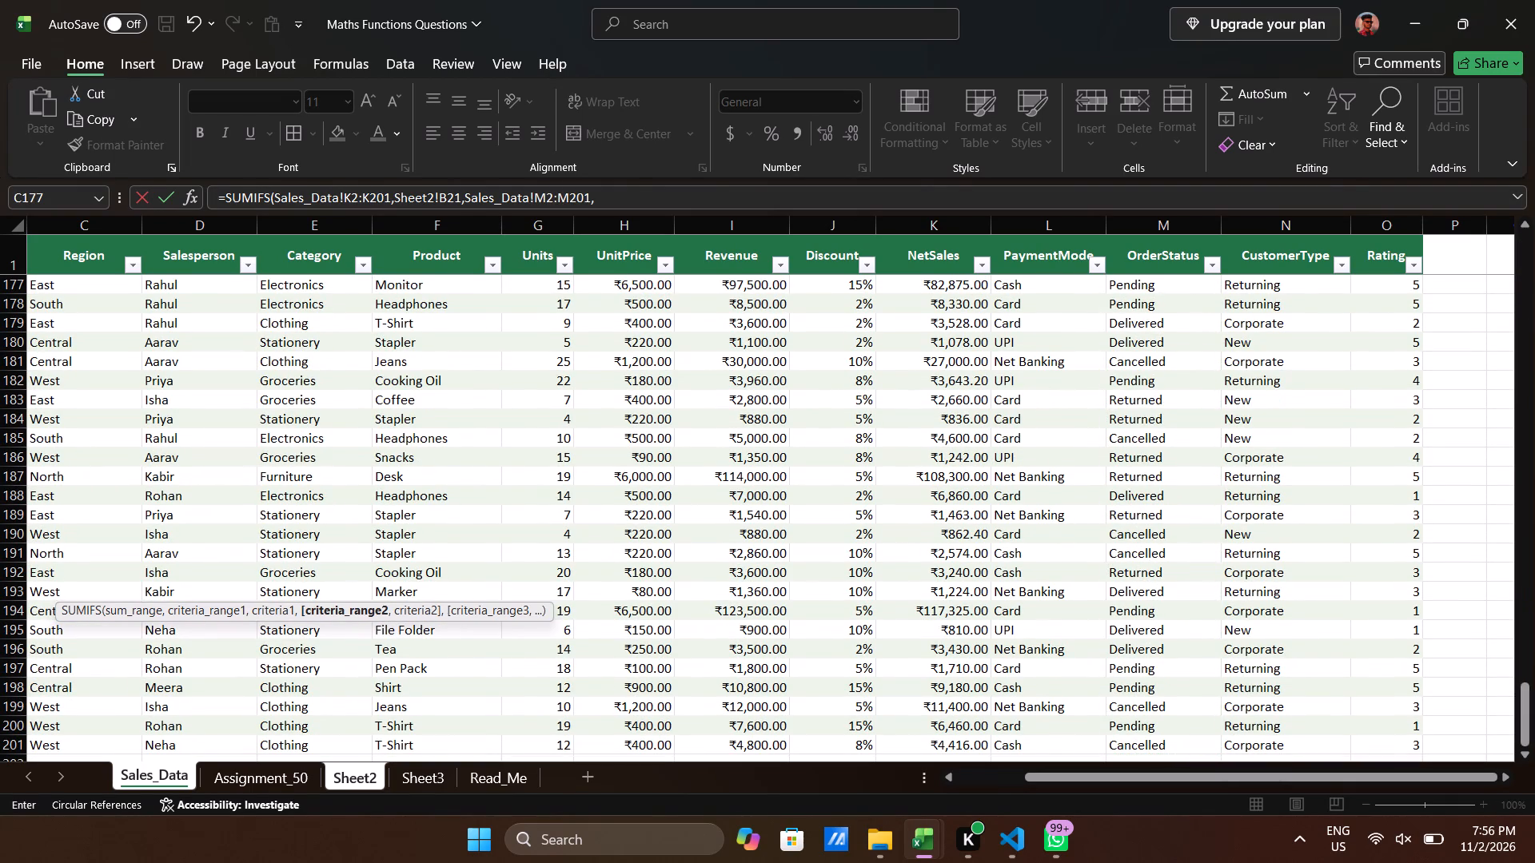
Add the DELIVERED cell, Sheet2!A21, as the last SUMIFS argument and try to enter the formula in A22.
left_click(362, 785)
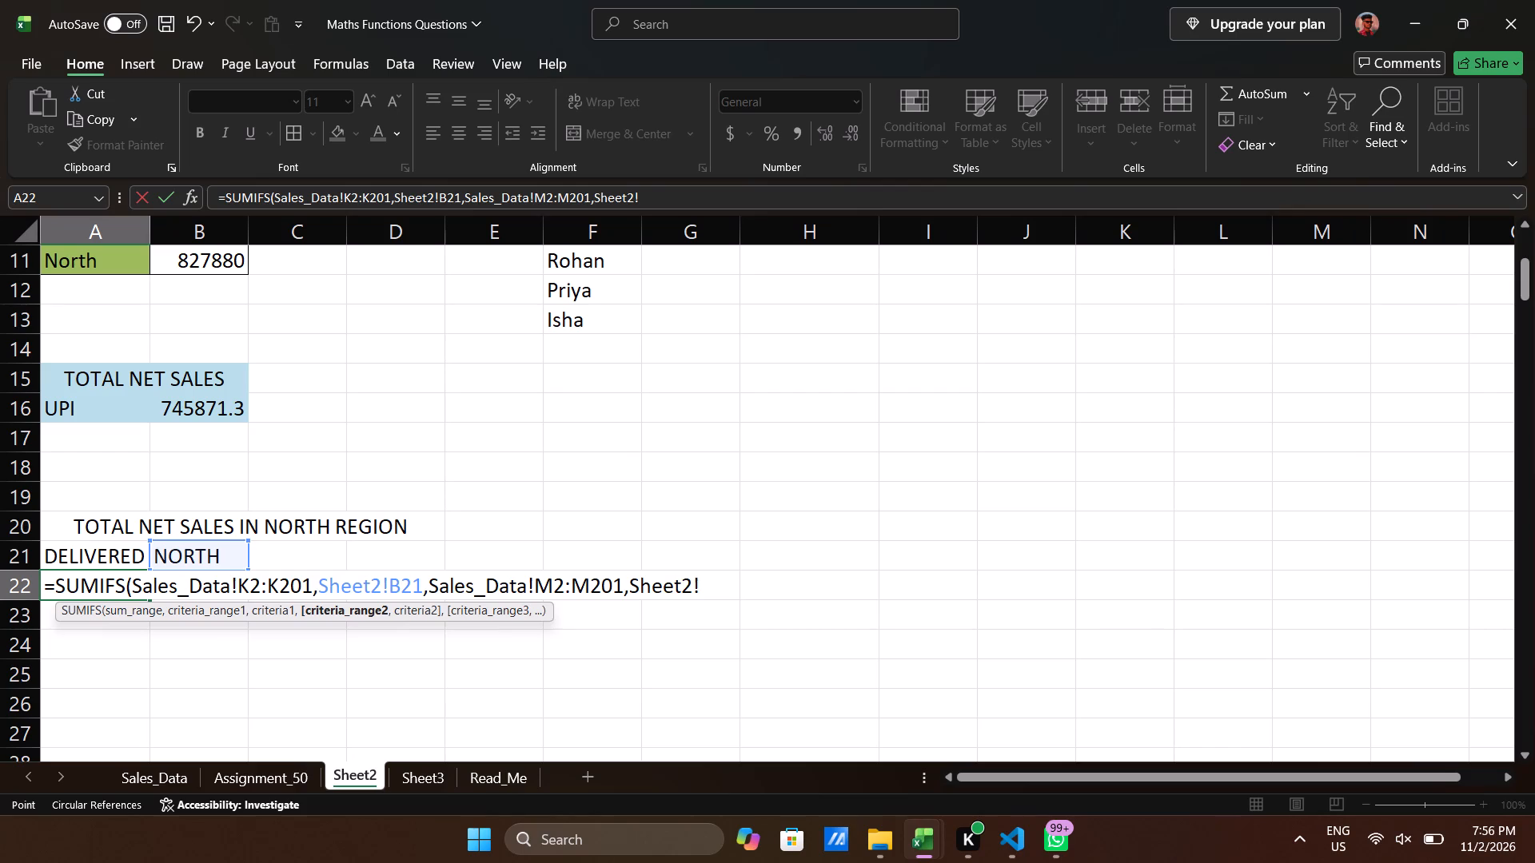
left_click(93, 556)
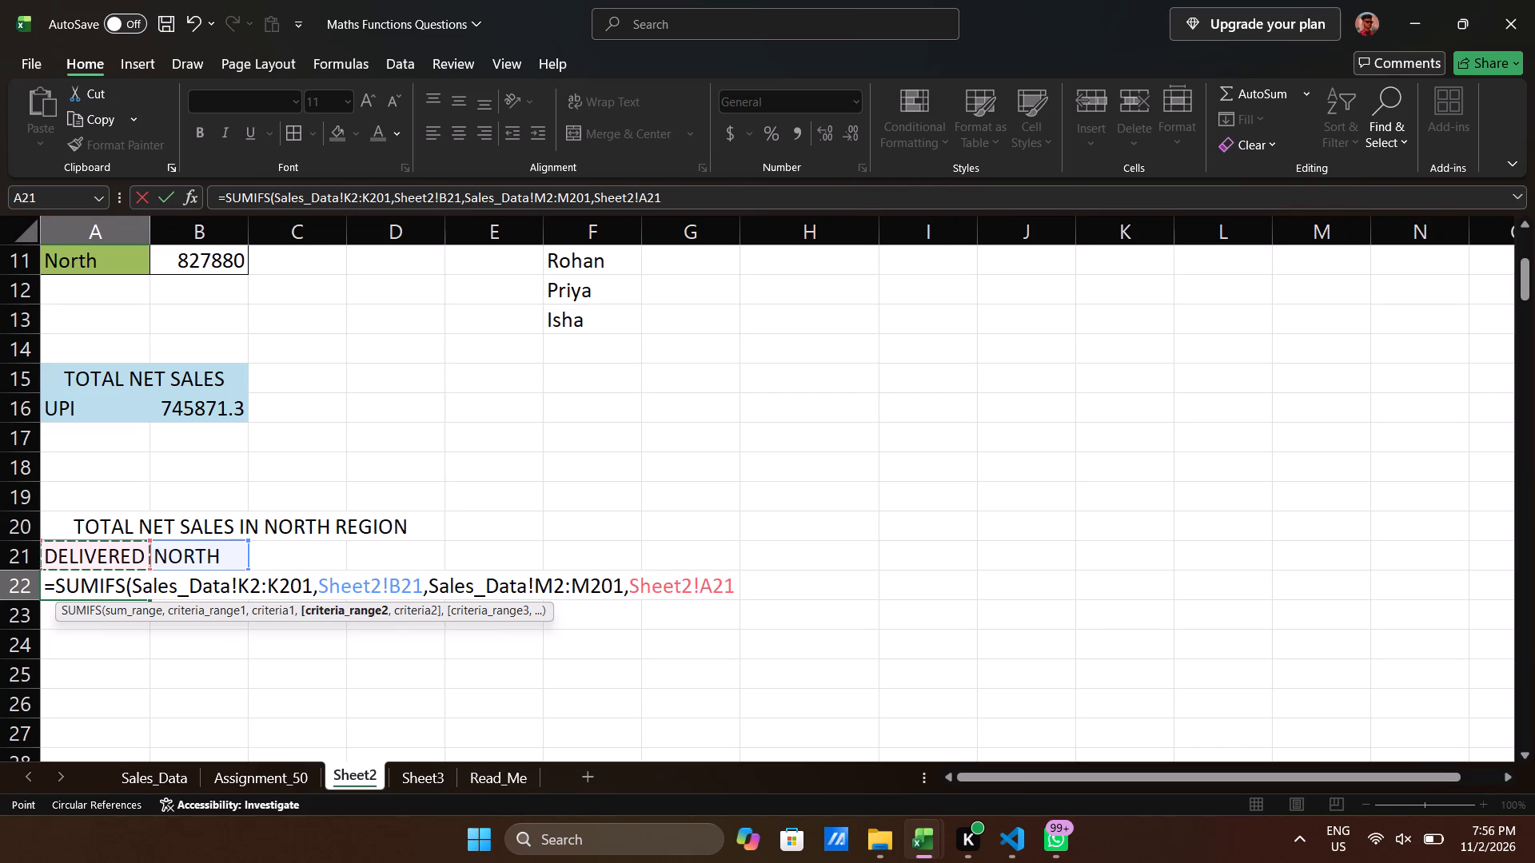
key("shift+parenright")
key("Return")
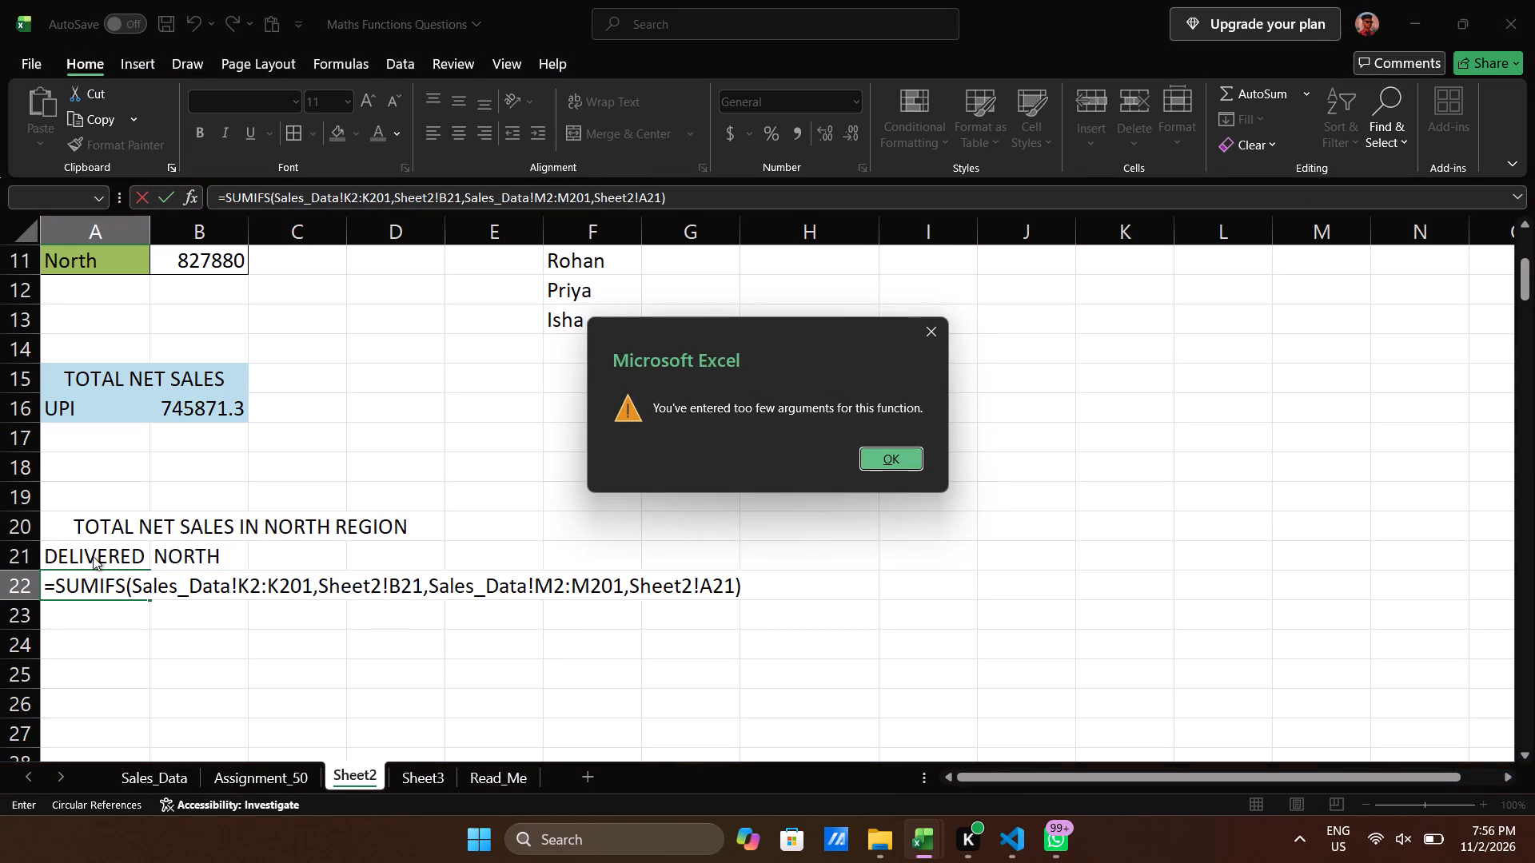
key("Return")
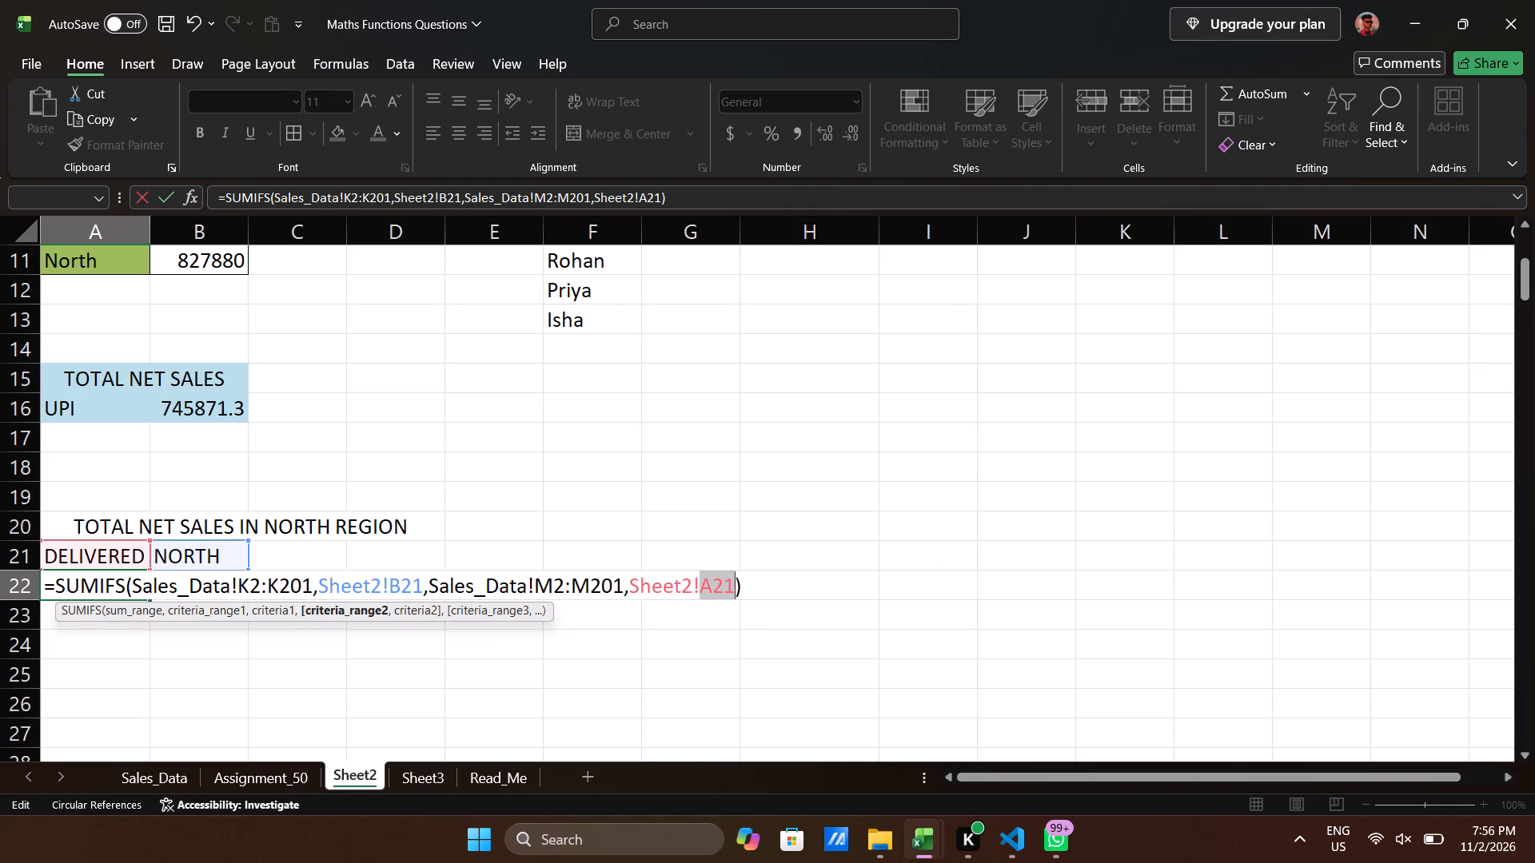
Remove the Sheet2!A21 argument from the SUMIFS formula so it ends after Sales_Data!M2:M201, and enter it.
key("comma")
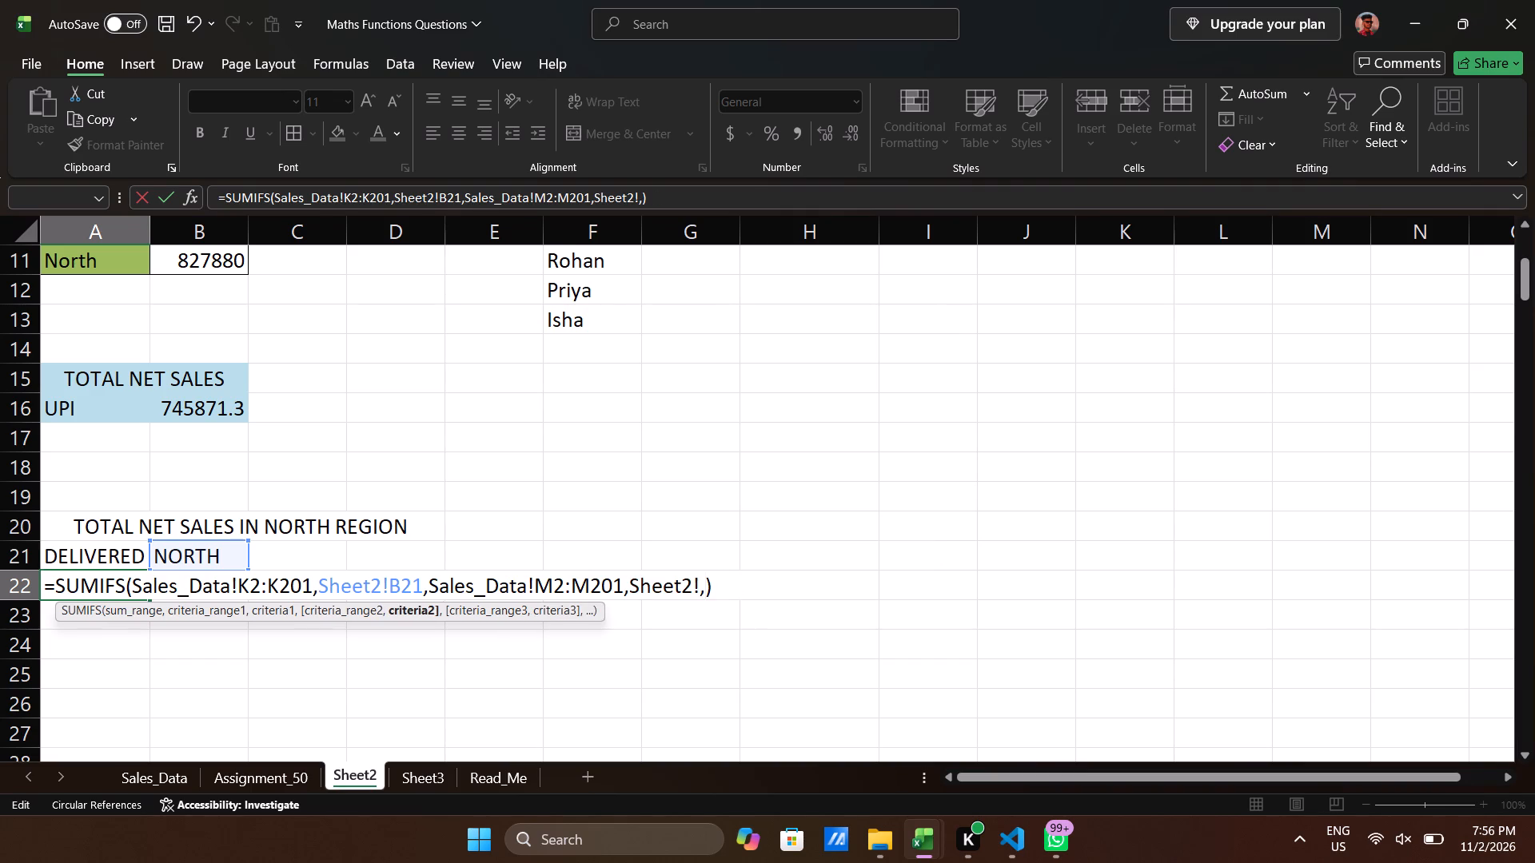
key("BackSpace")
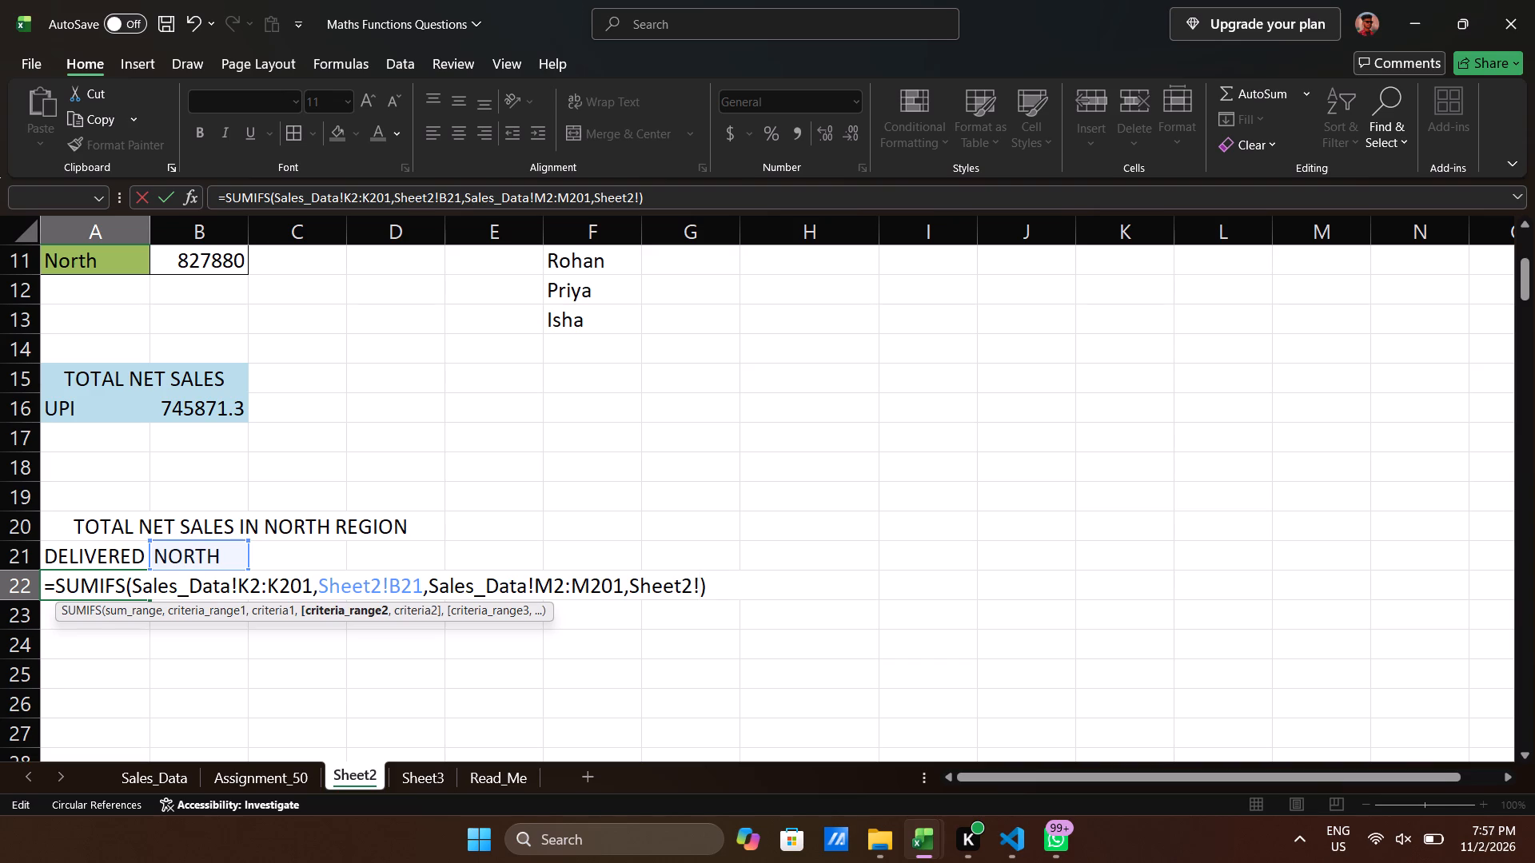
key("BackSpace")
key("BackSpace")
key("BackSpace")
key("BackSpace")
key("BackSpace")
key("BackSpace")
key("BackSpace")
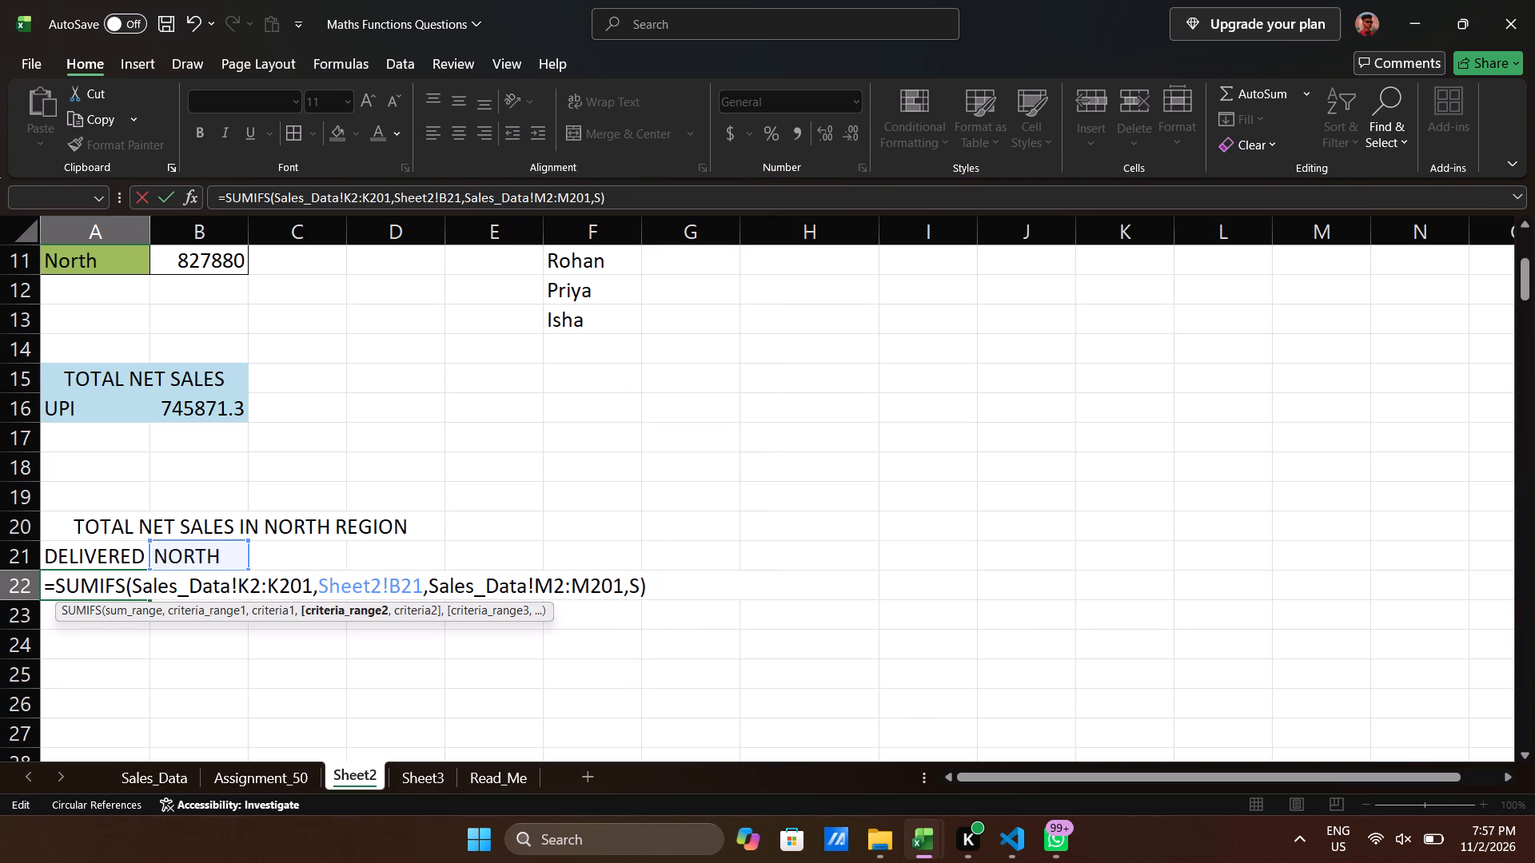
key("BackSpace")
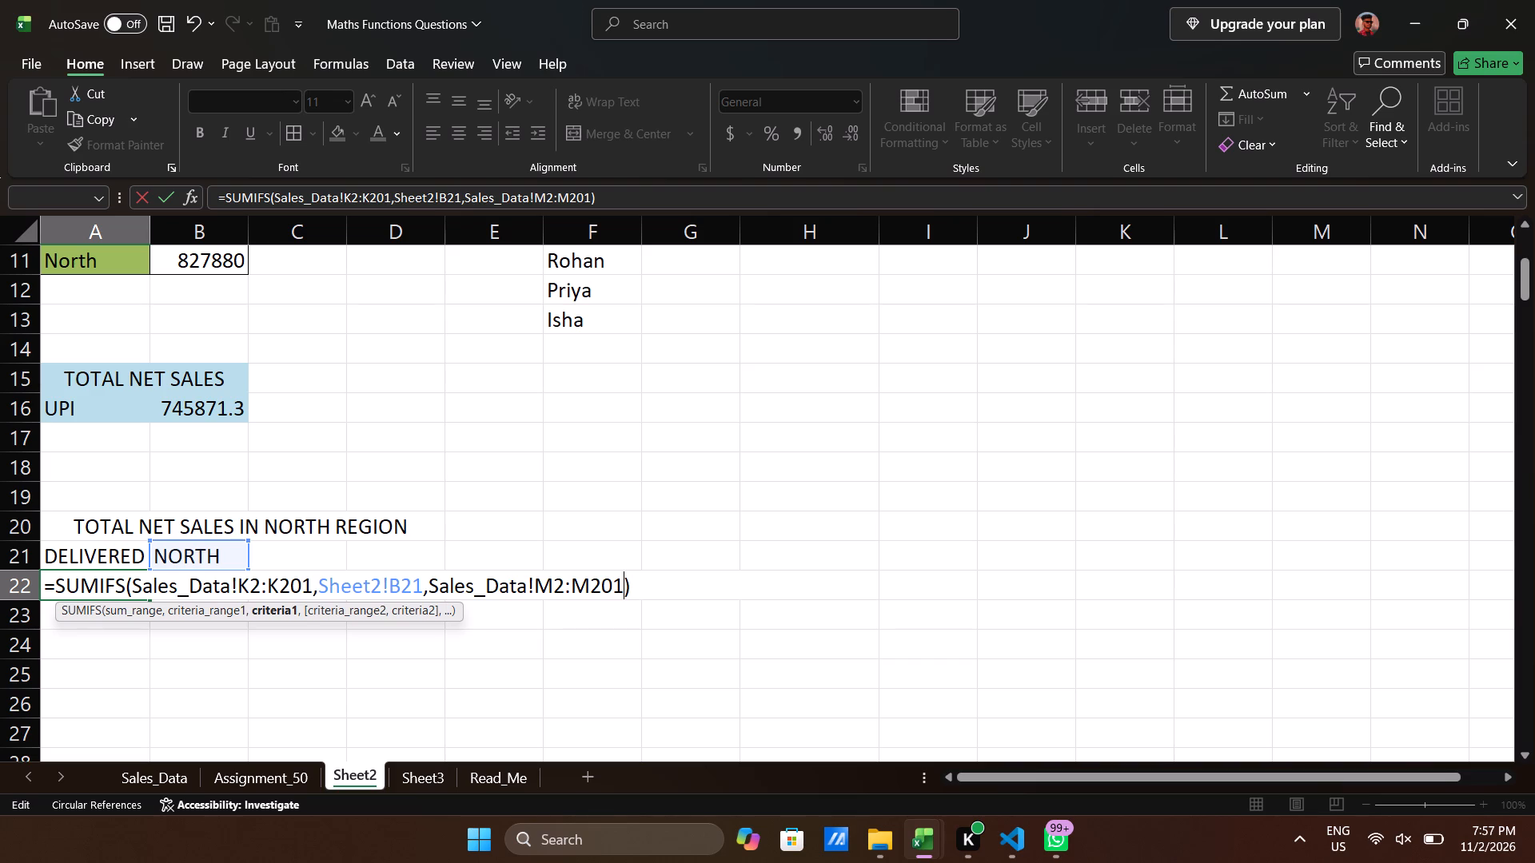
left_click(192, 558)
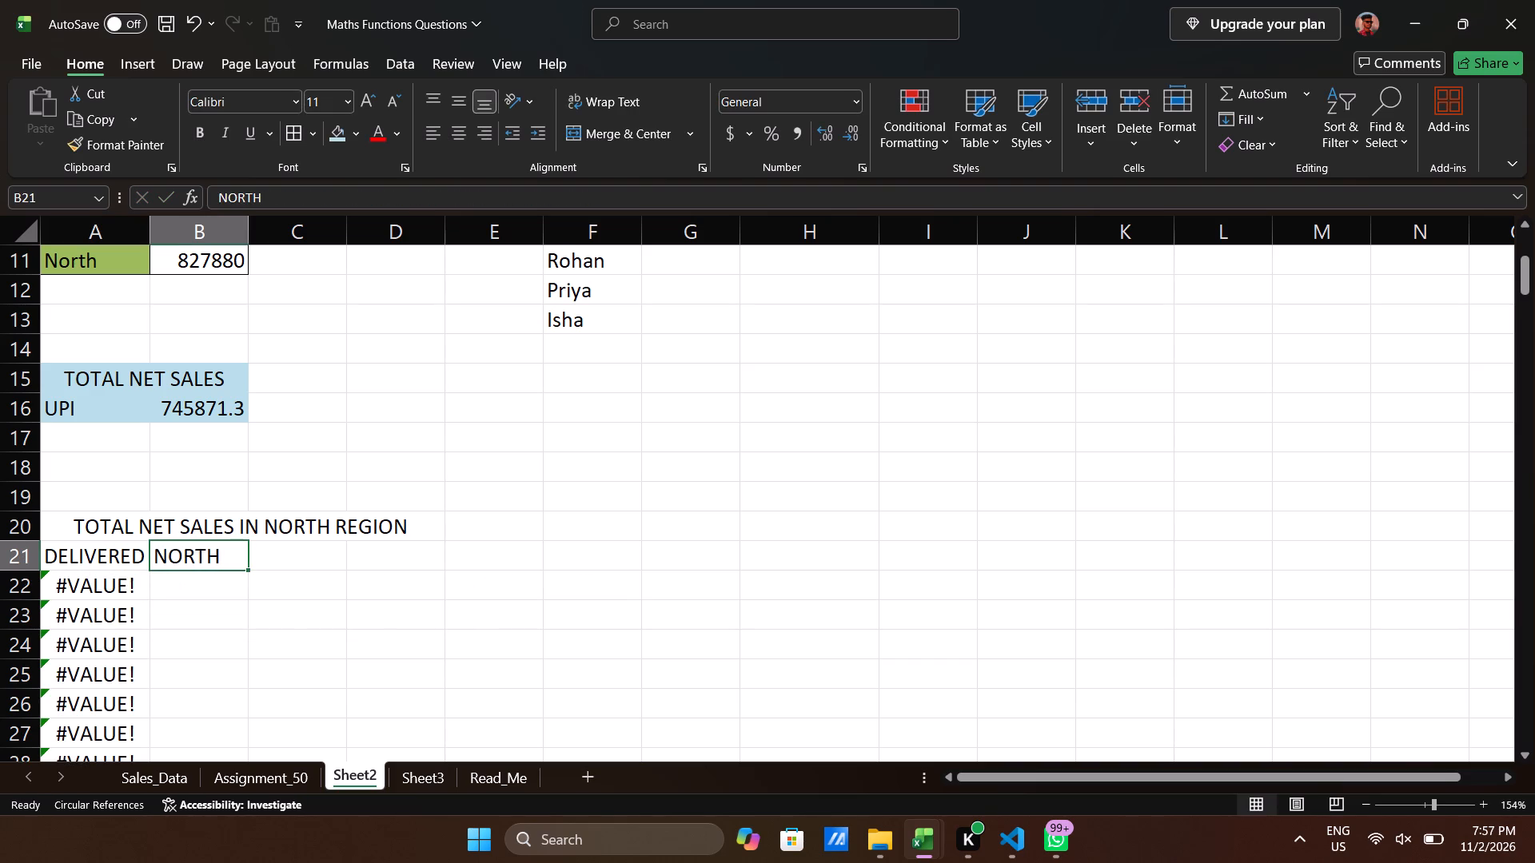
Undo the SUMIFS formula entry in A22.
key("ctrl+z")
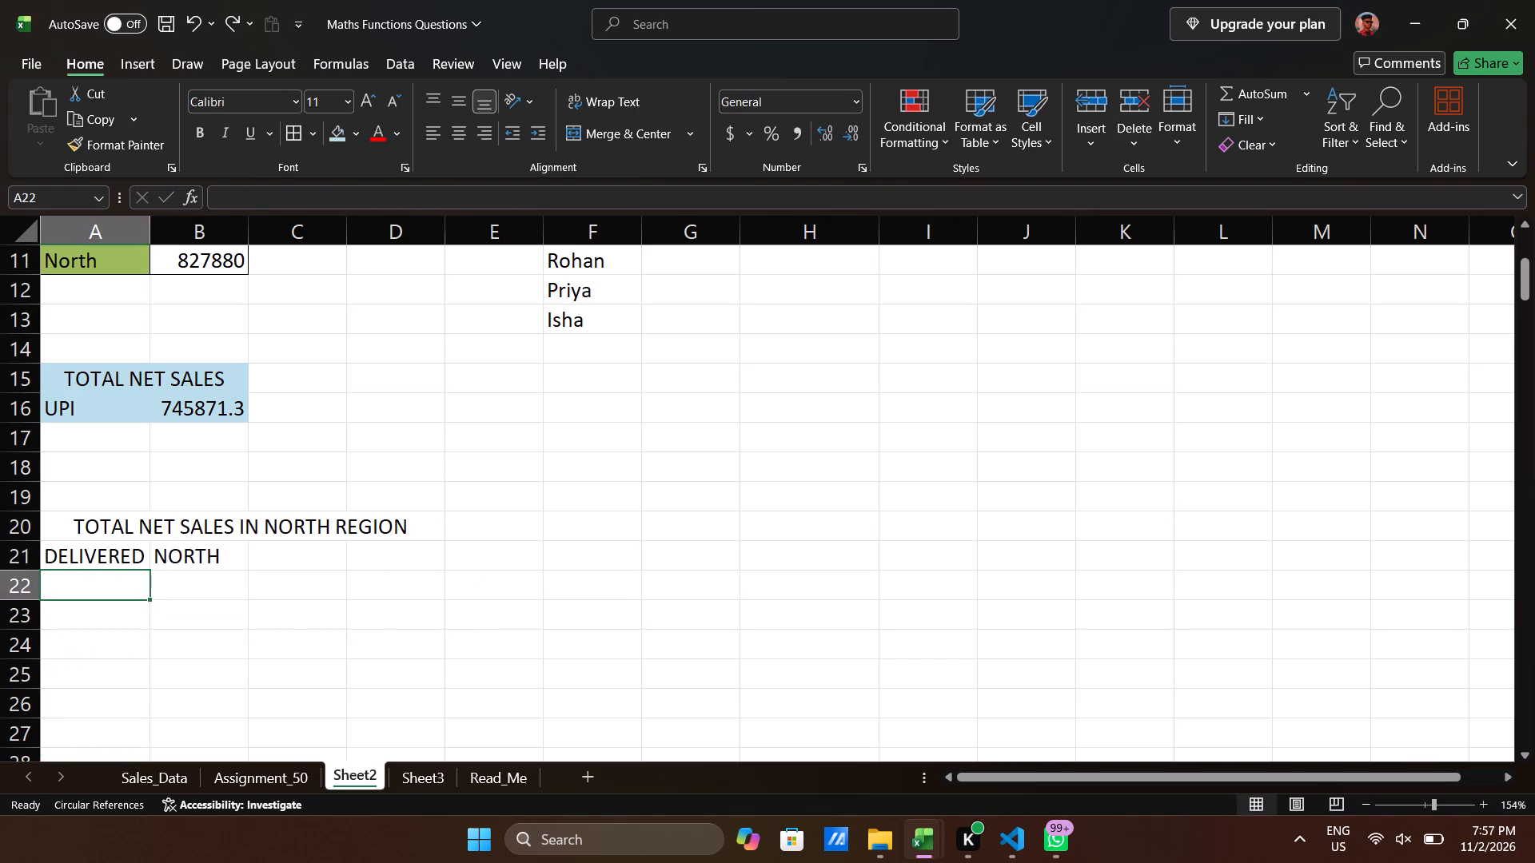
Start a new SUMIFS formula in A22 with the NetSales data Sales_Data!K2:K201 as its sum range.
left_click(94, 596)
key("equal")
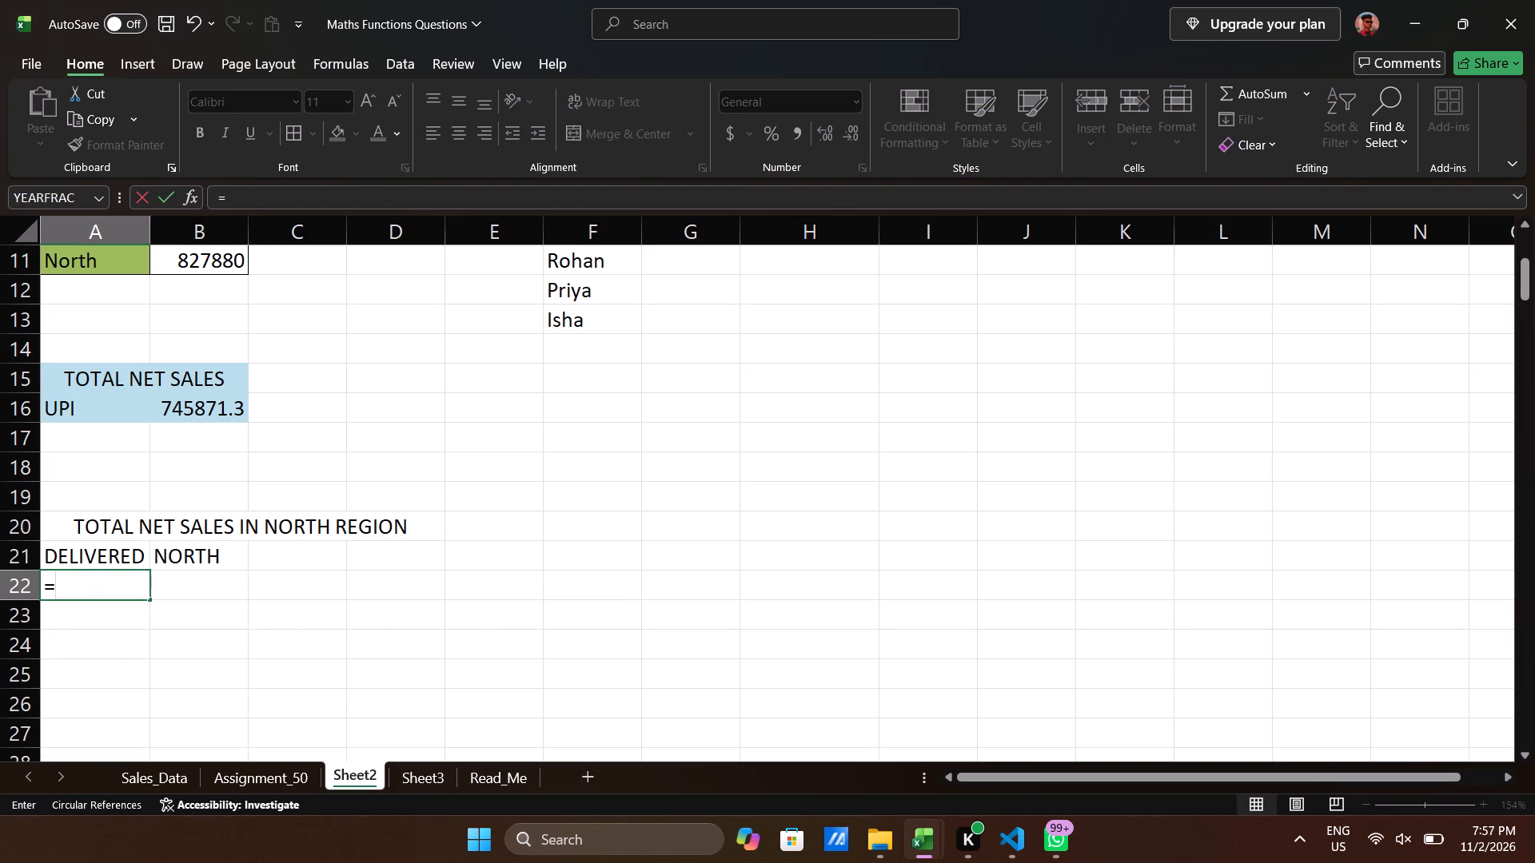
type("SUMIFA")
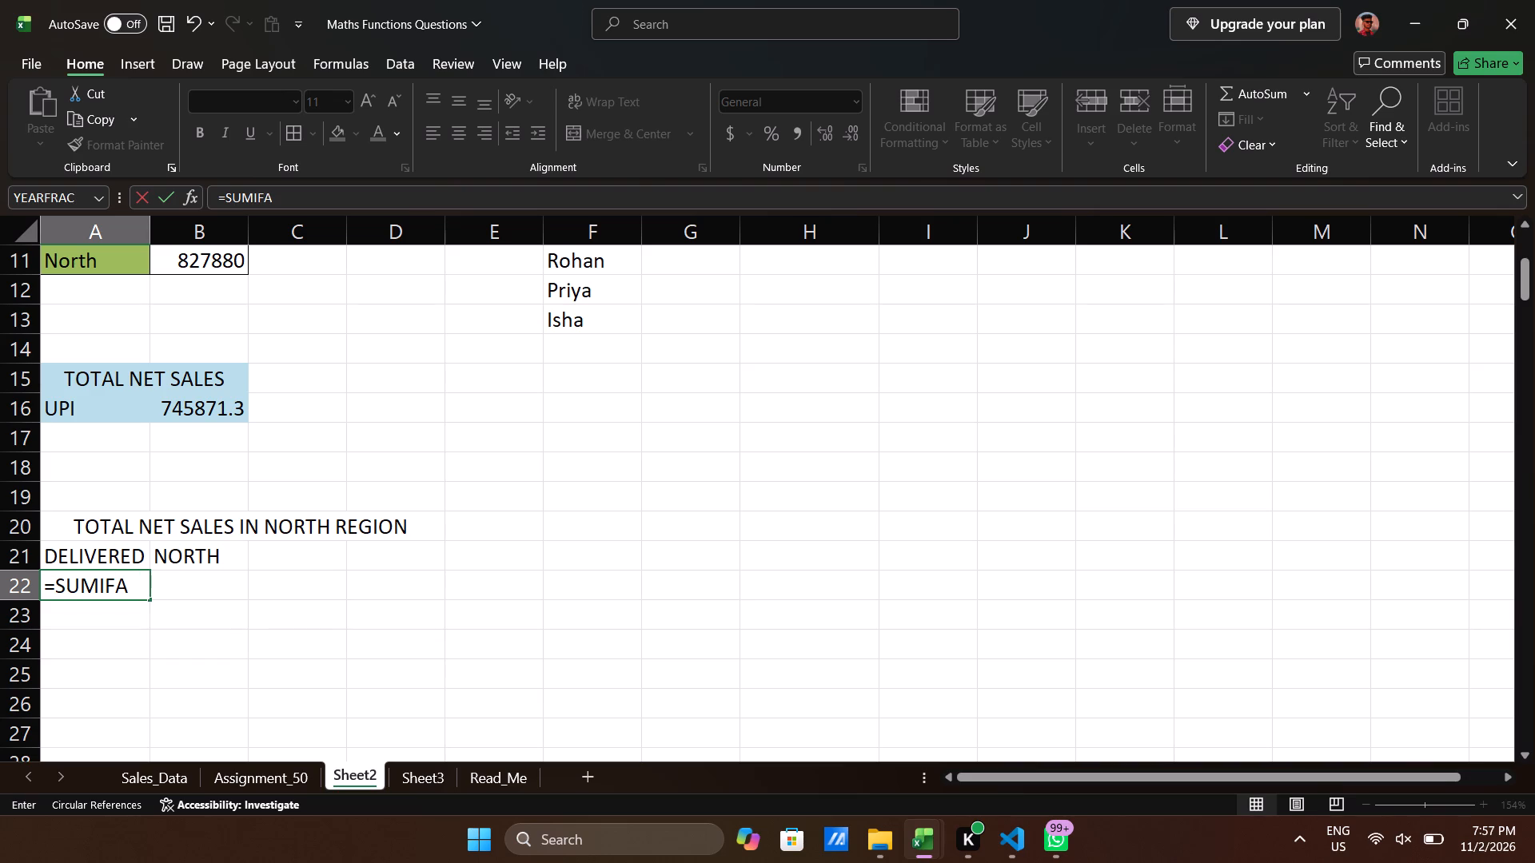
key("BackSpace")
key("BackSpace")
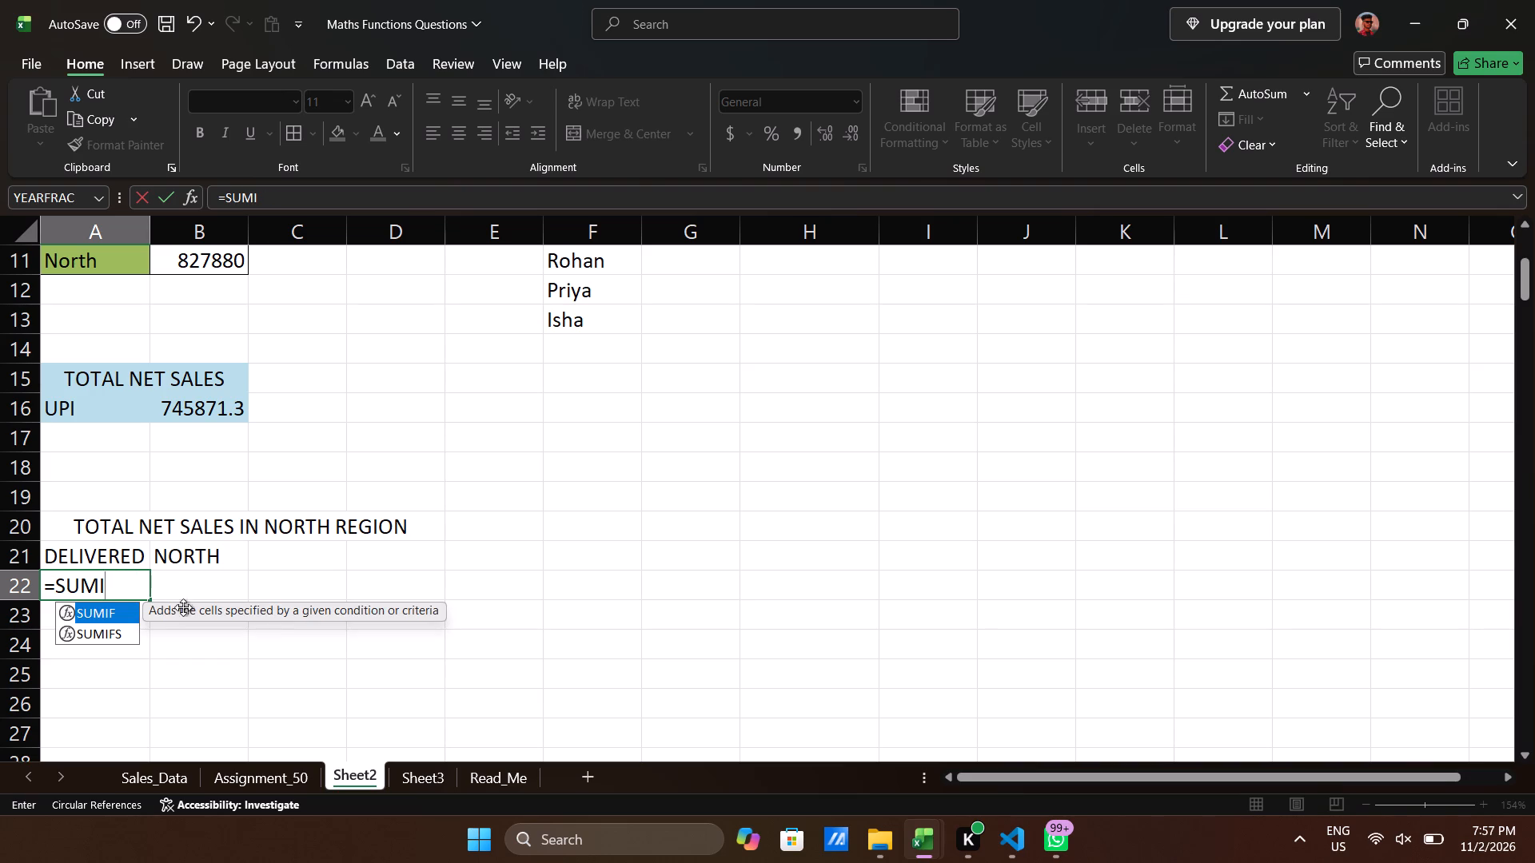
key("f")
key("s")
key("Tab")
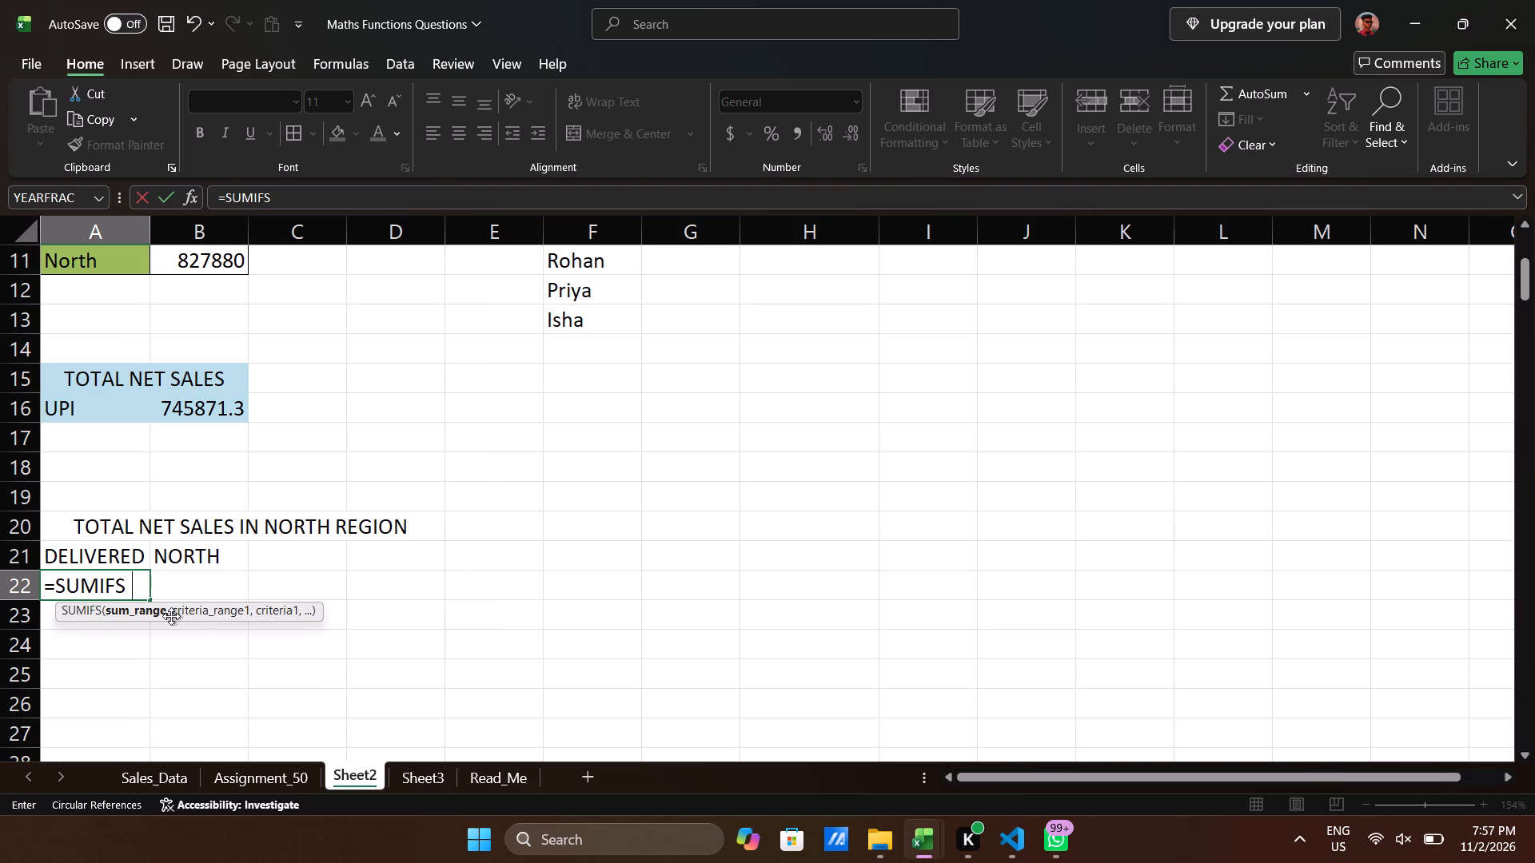
left_click(157, 775)
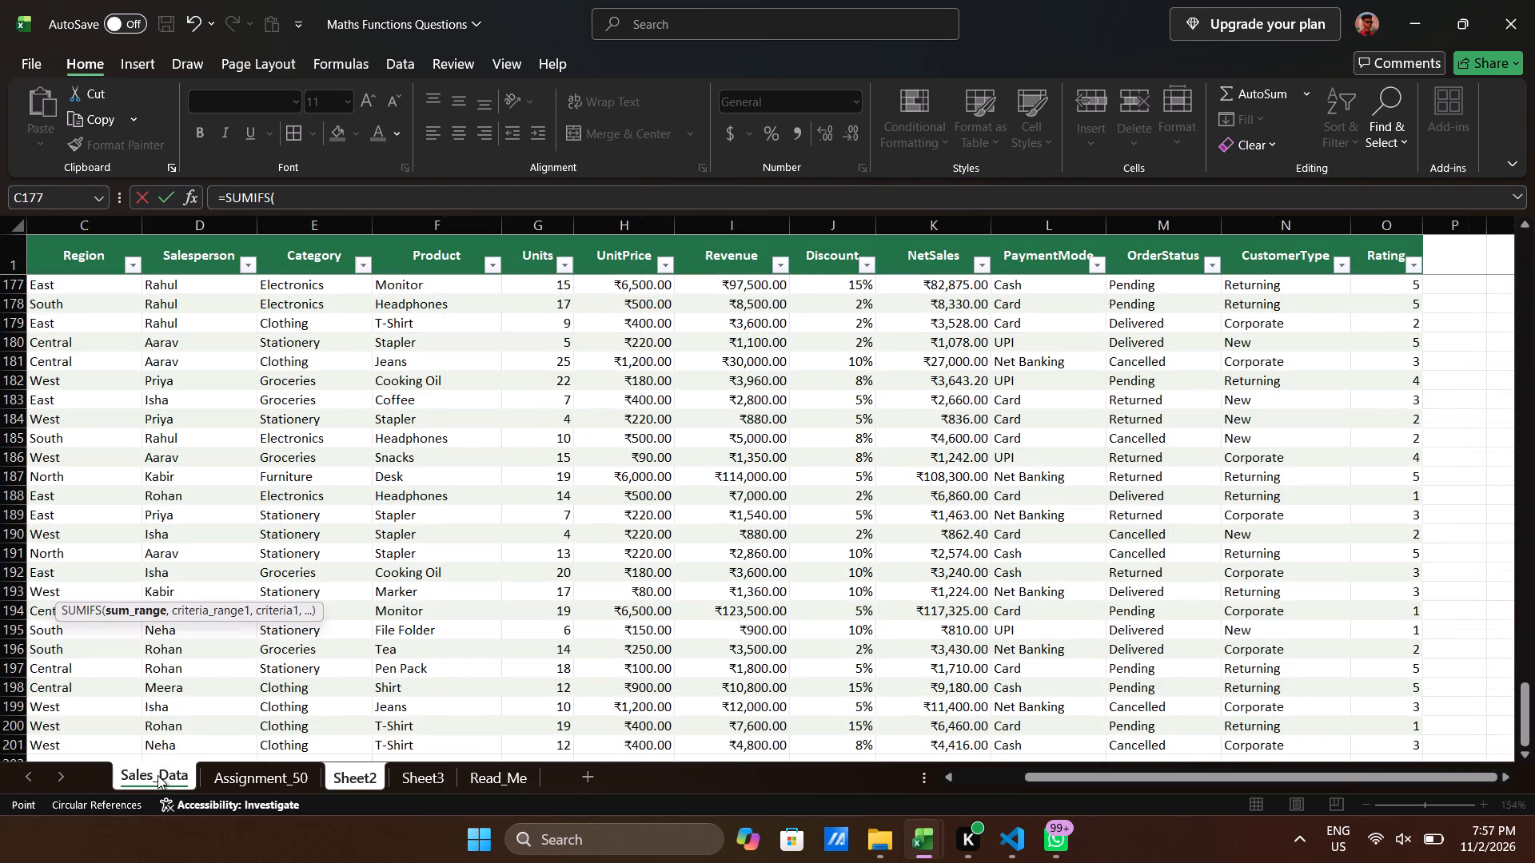
left_click(927, 285)
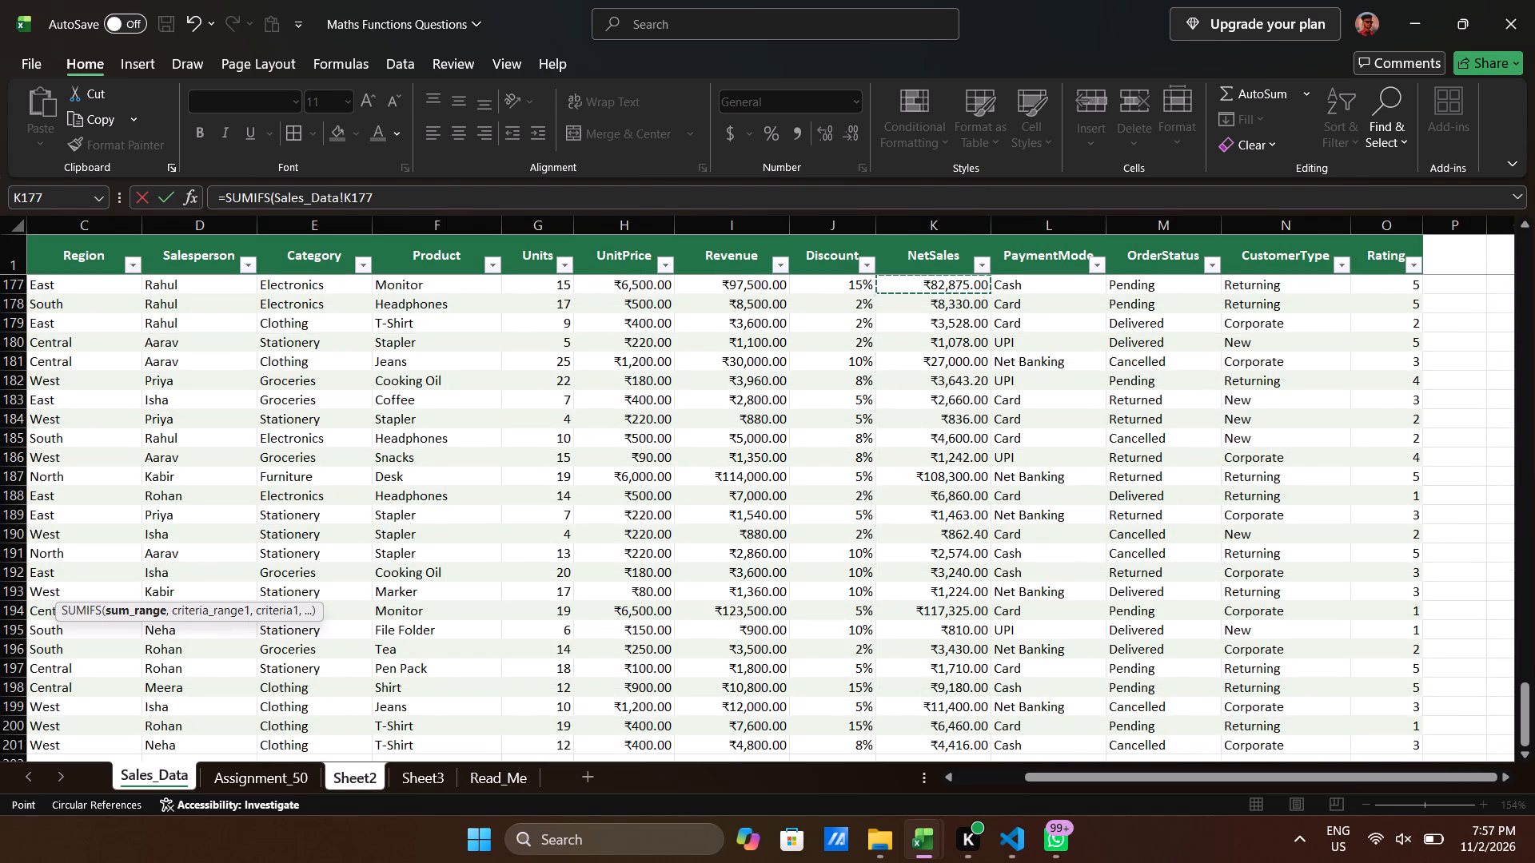
key("ctrl+Up")
key("Down")
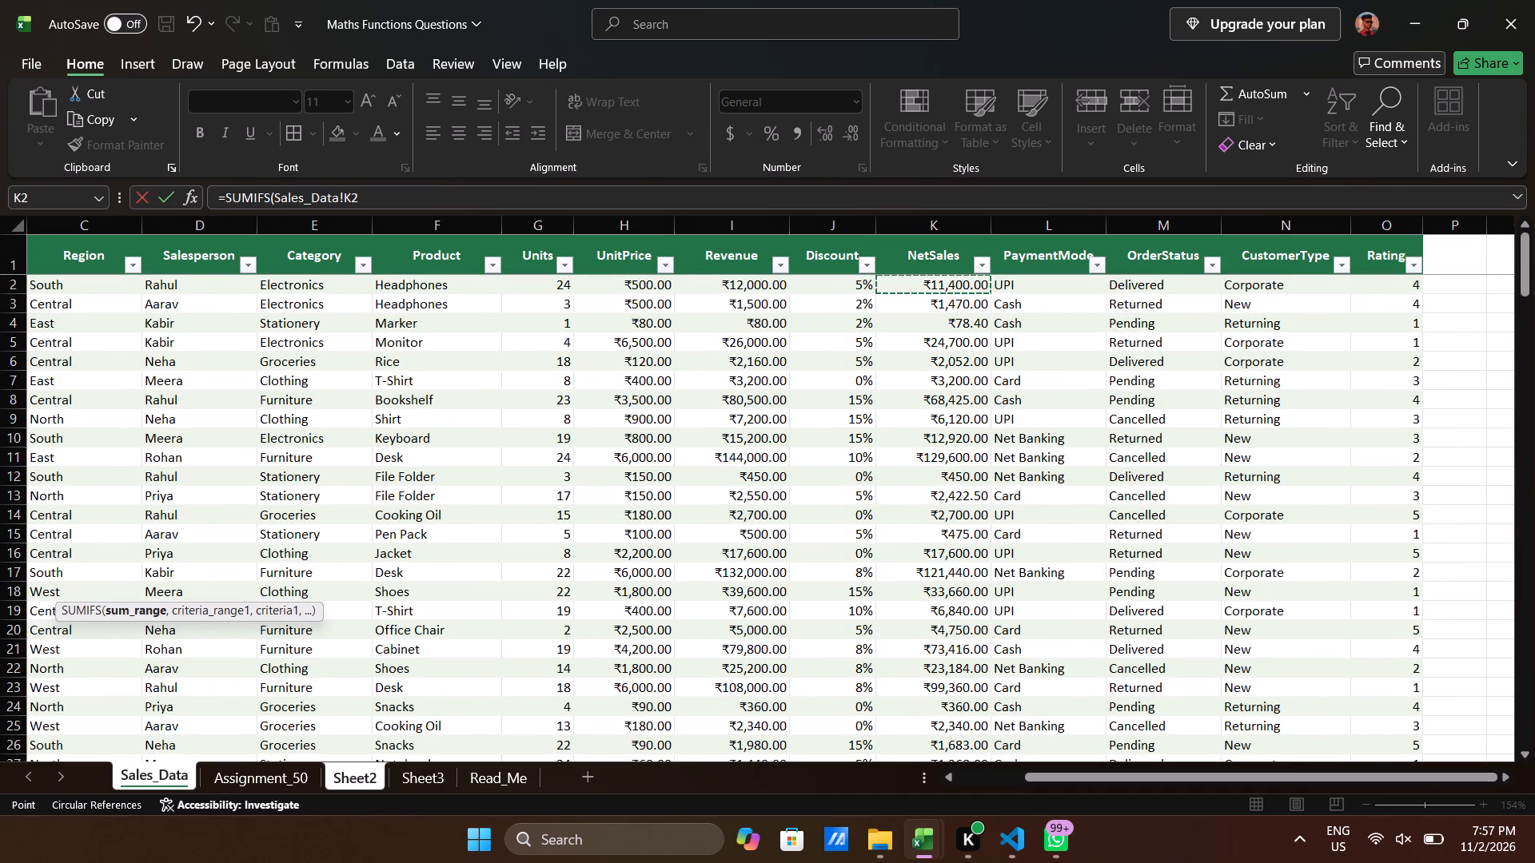
key("ctrl+shift+Down")
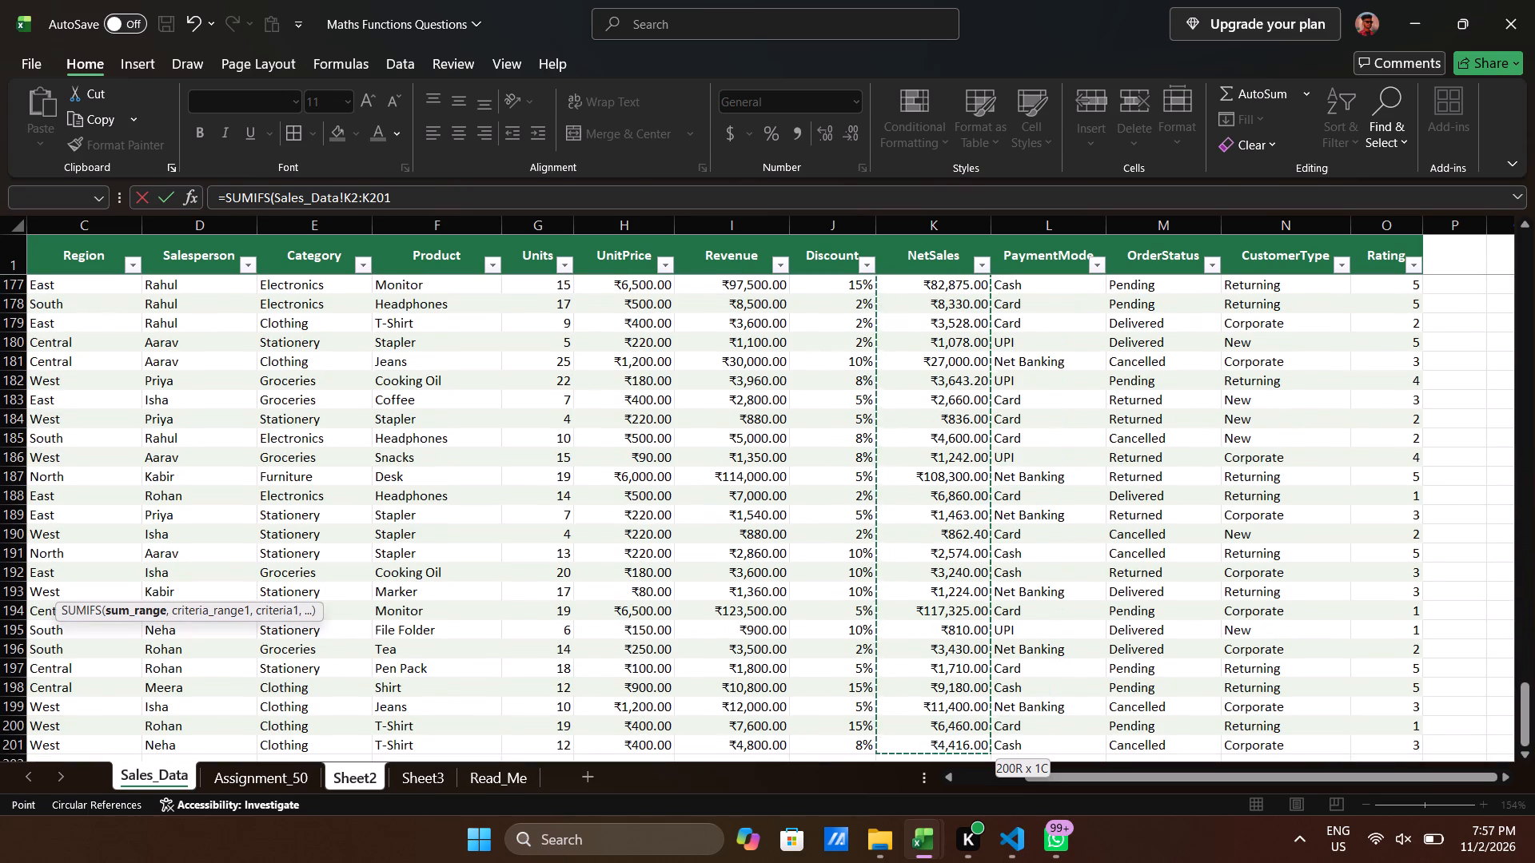
key("comma")
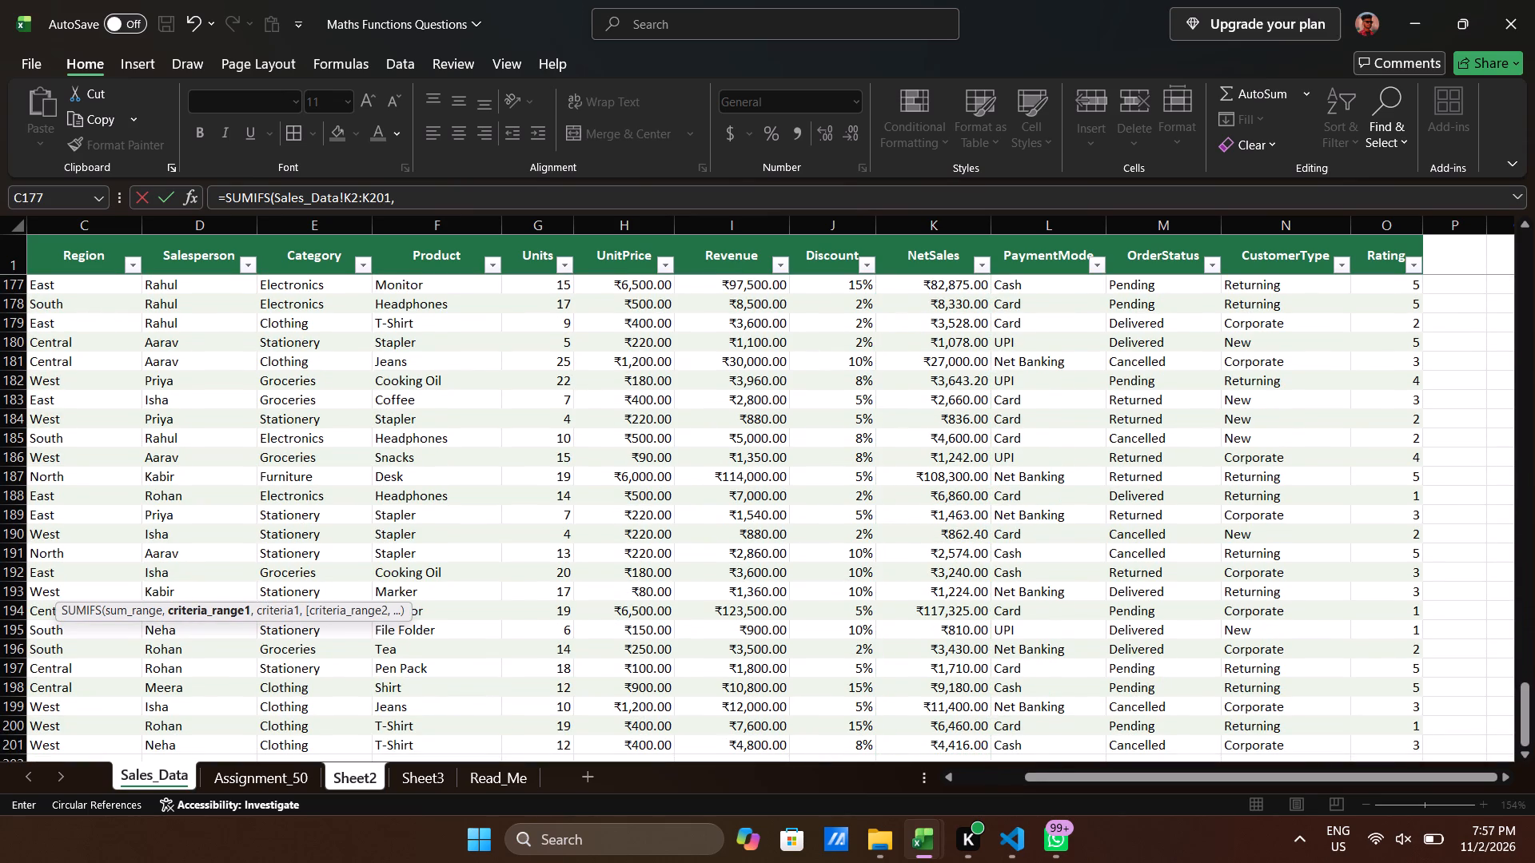
Add the Region data Sales_Data!C2:C201 as the first criteria range, with the NORTH cell Sheet2!B21 as its criterion.
scroll(499, 386, "up", 3)
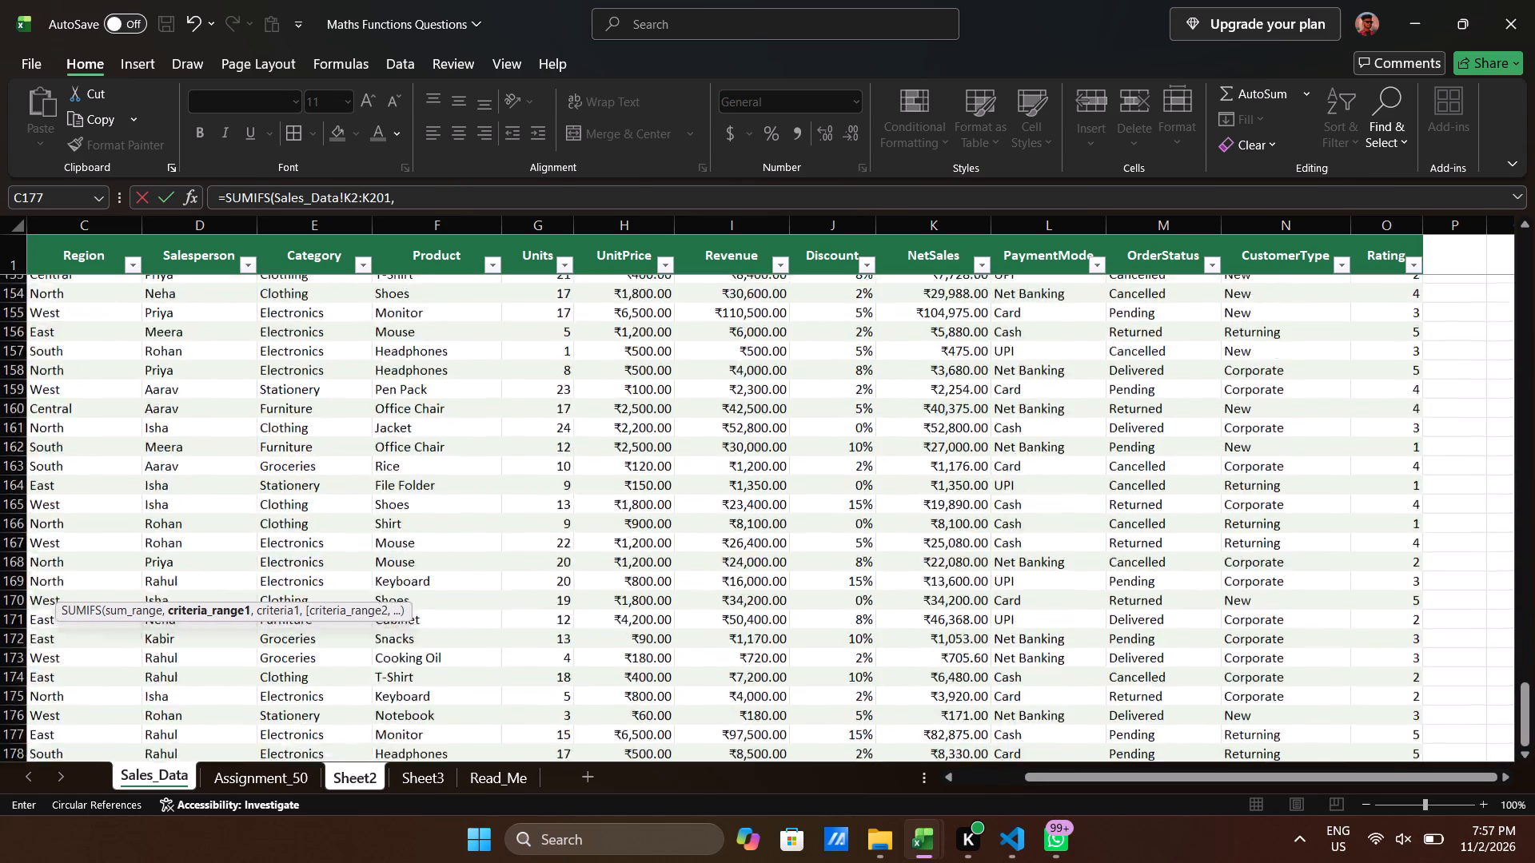
scroll(499, 386, "up", 8)
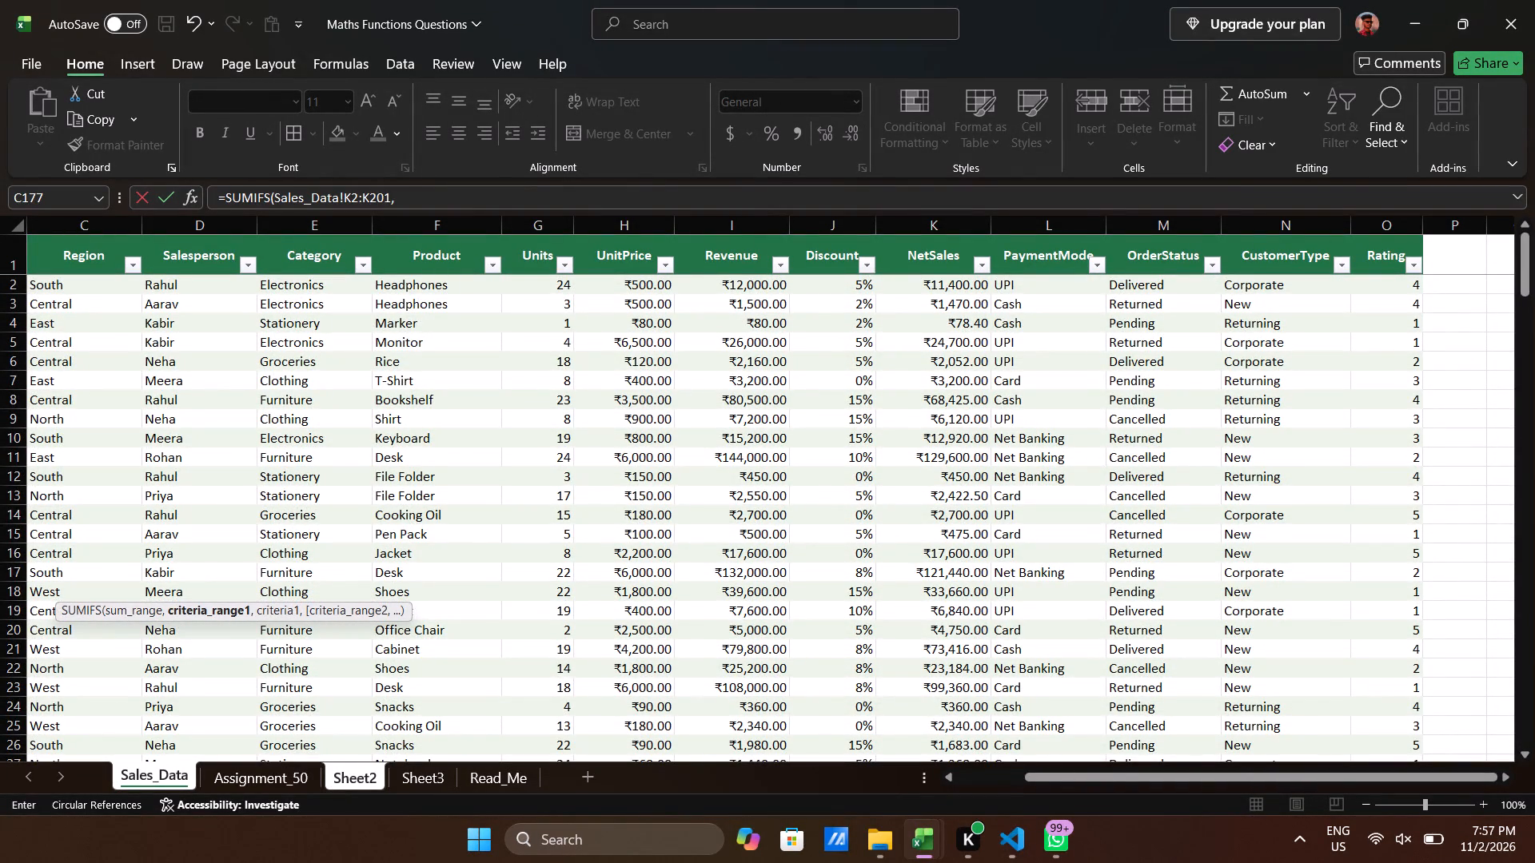
left_click(74, 280)
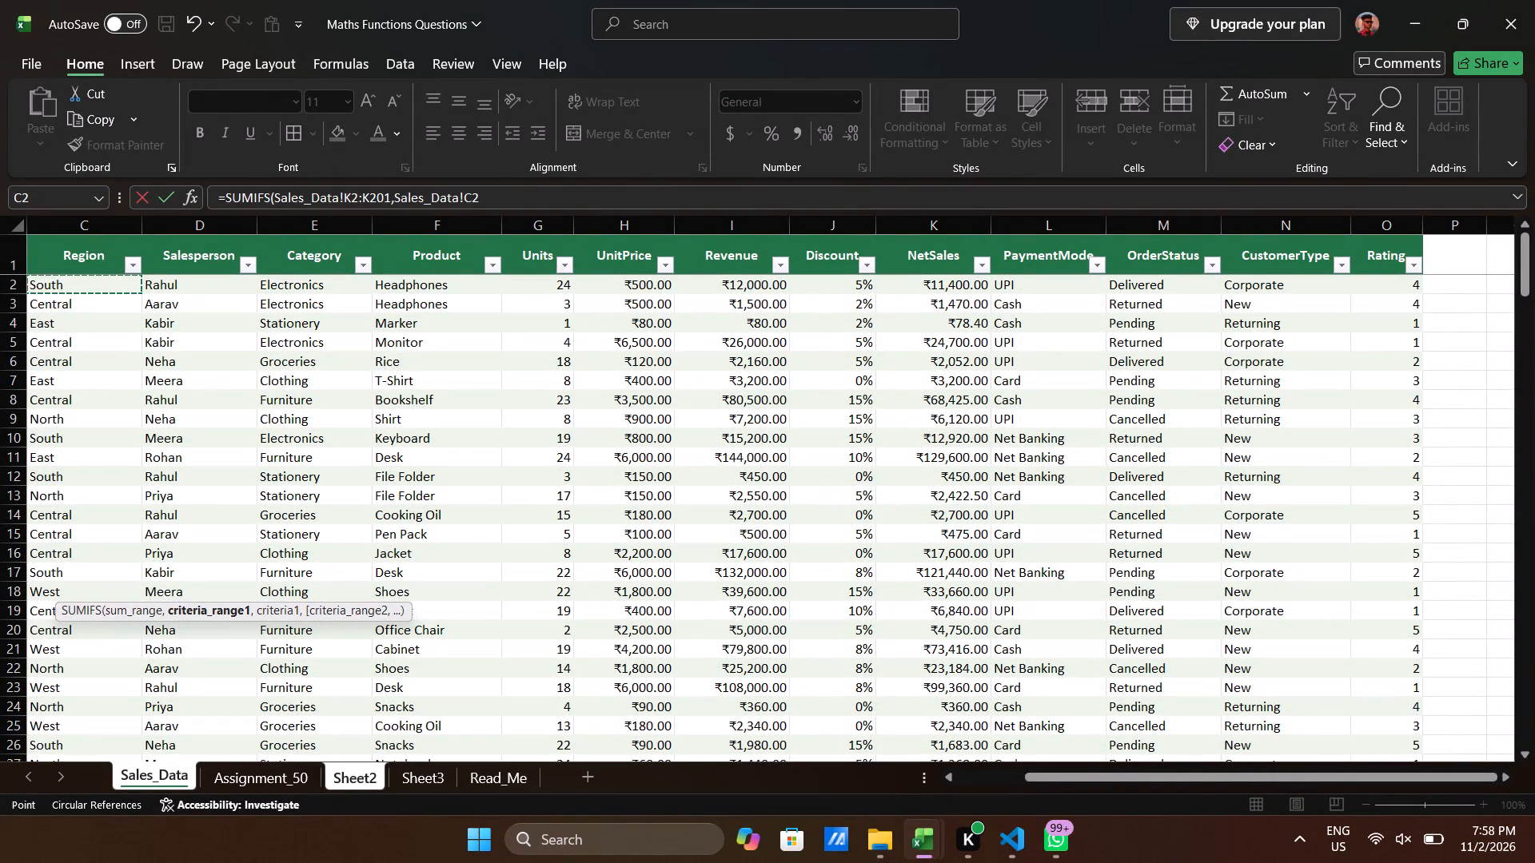
key("ctrl+shift+Down")
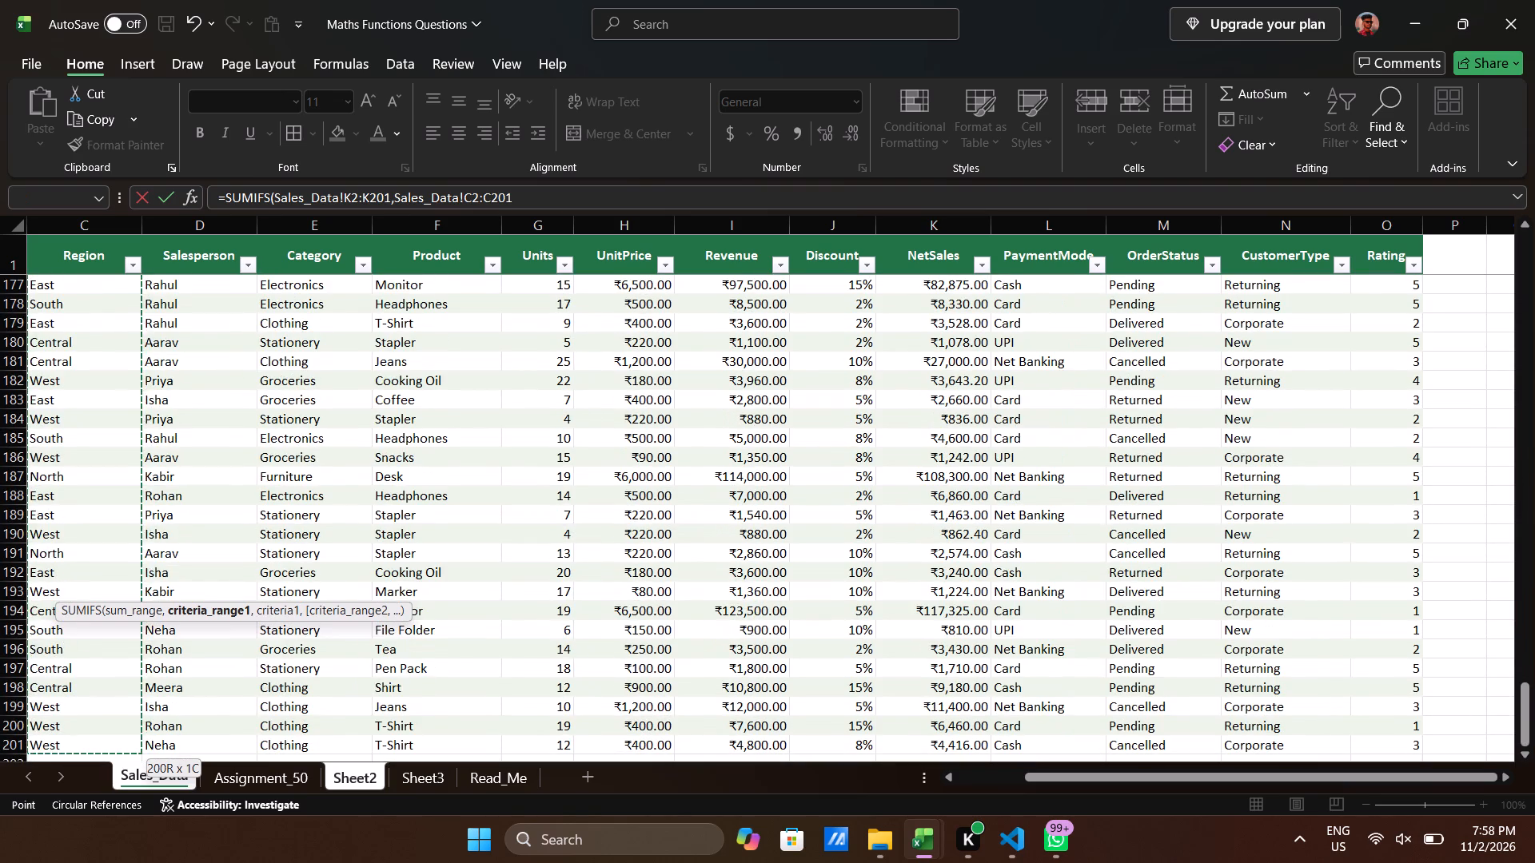
key("comma")
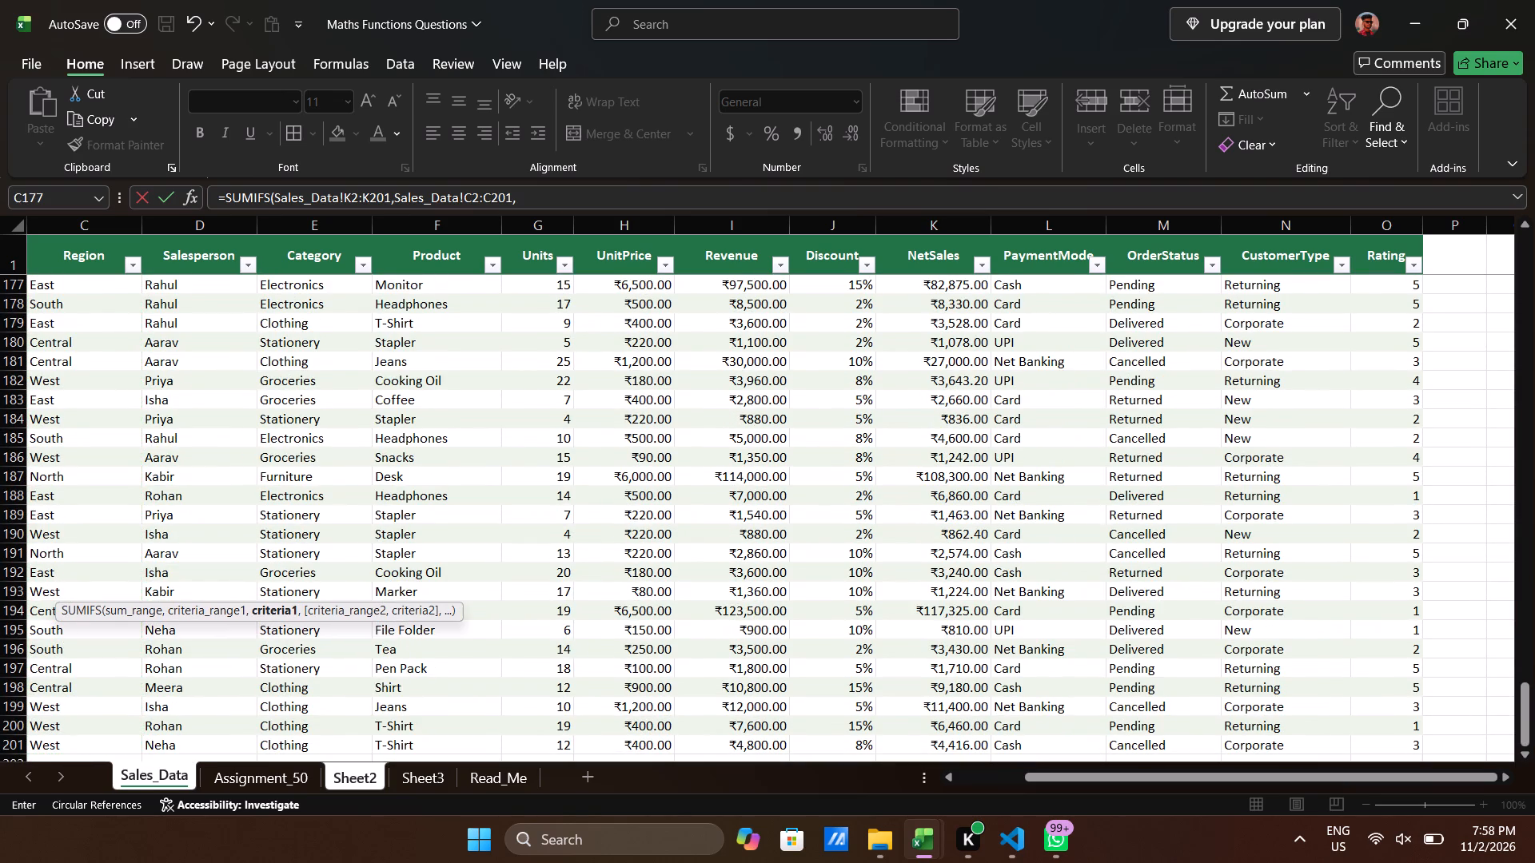
left_click(366, 777)
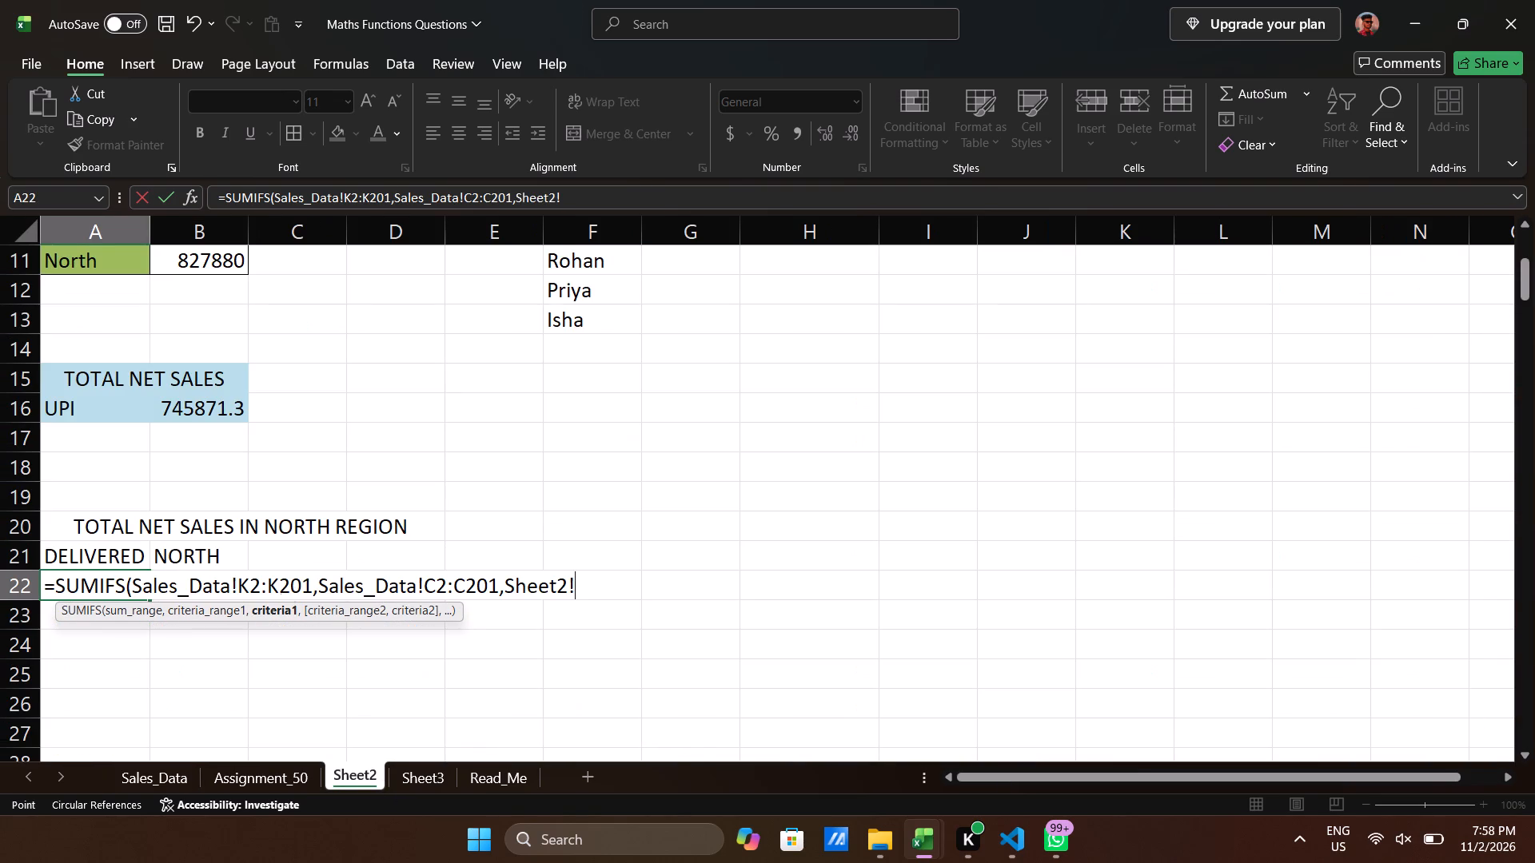
left_click(199, 556)
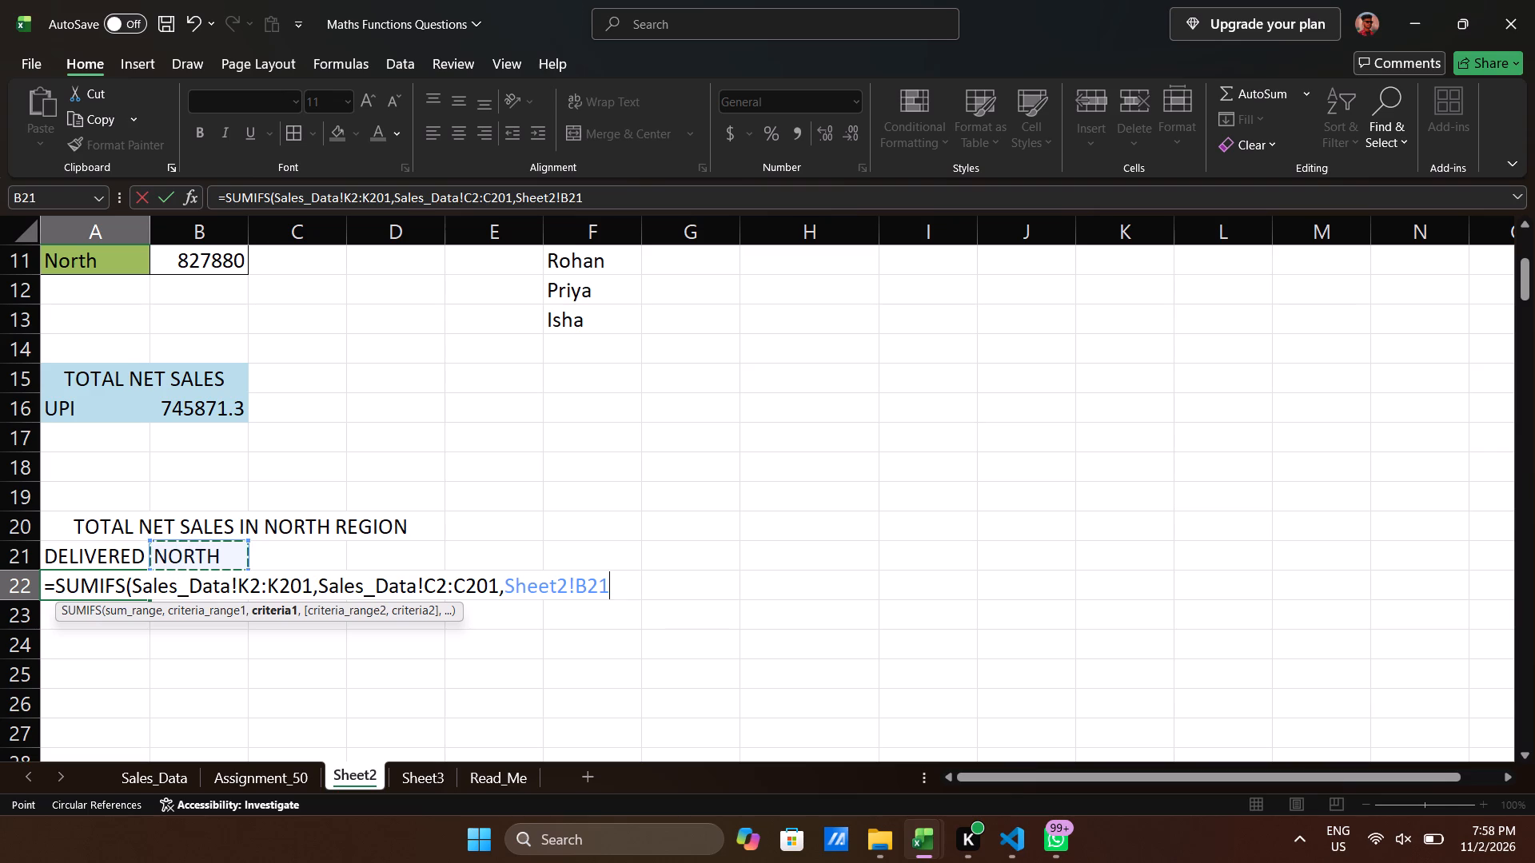
key("comma")
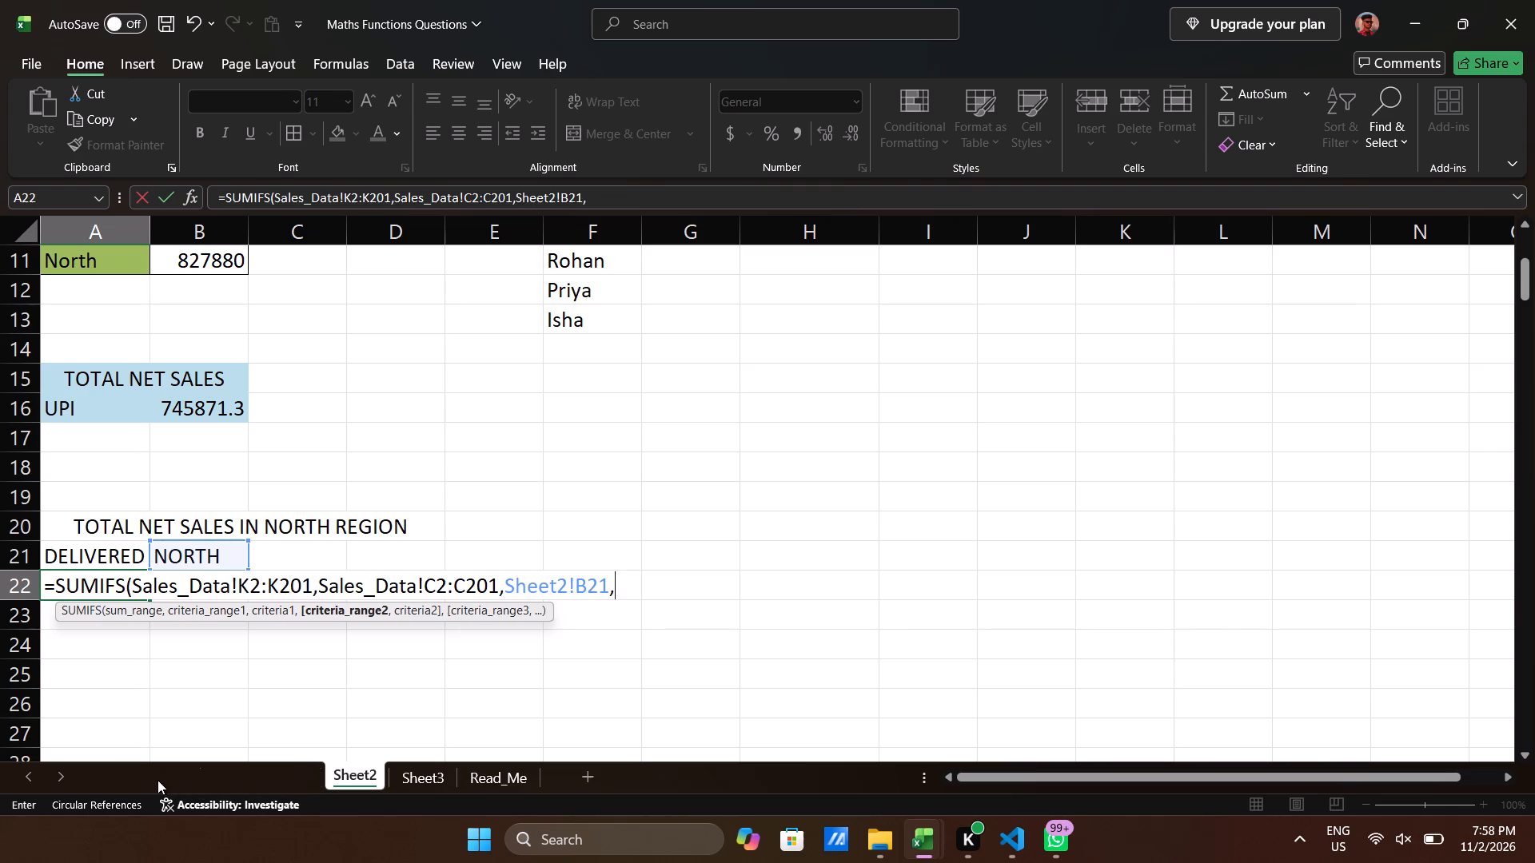
Add the OrderStatus data Sales_Data!M2:M201 as the second criteria range of the SUMIFS formula.
left_click(157, 778)
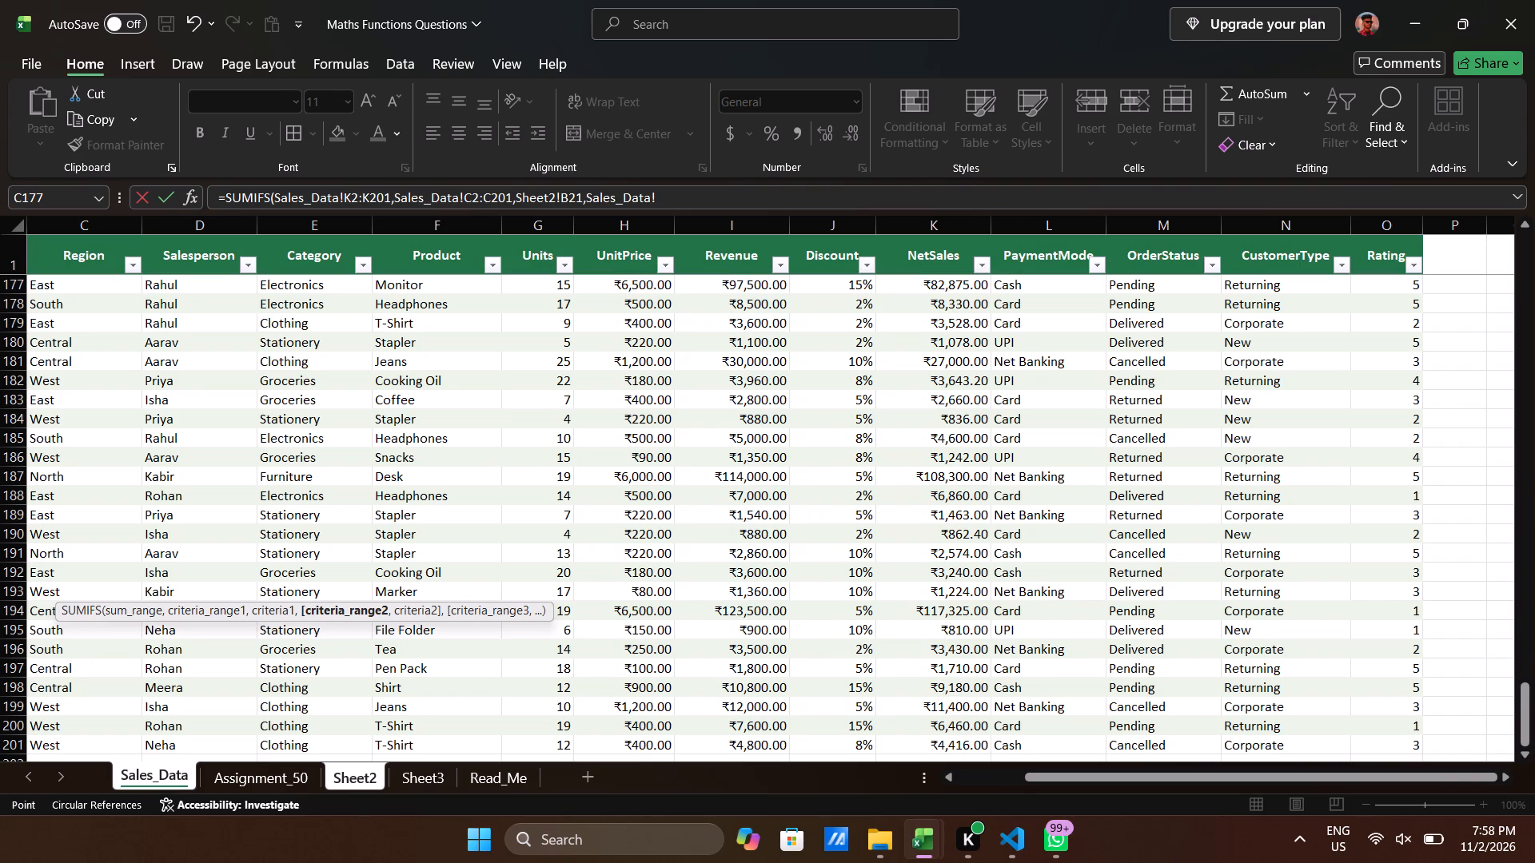
left_click(1129, 285)
key("ctrl+Up")
key("Down")
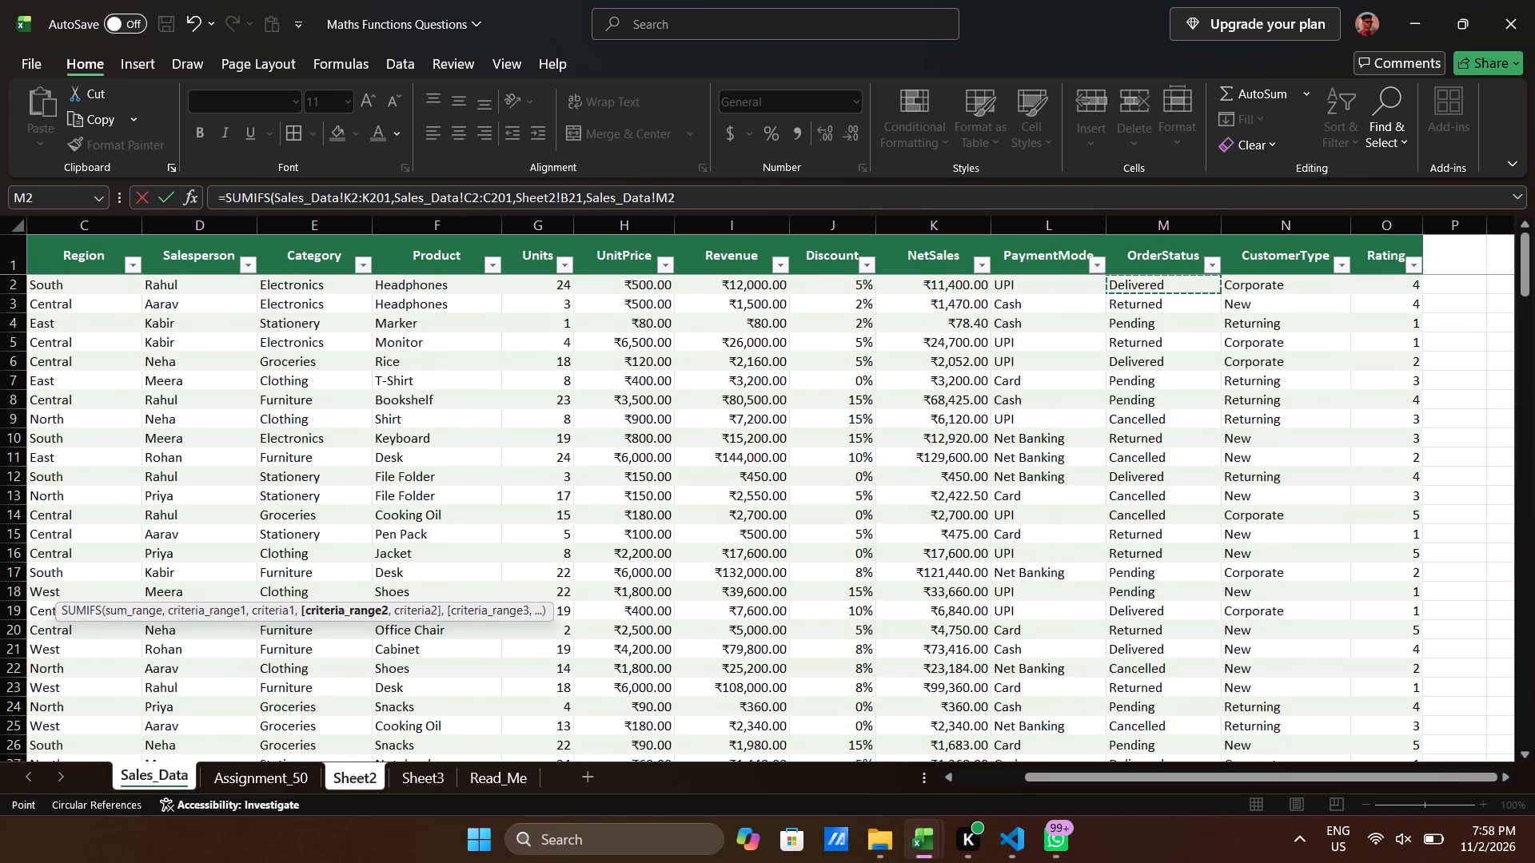
key("ctrl+shift+Down")
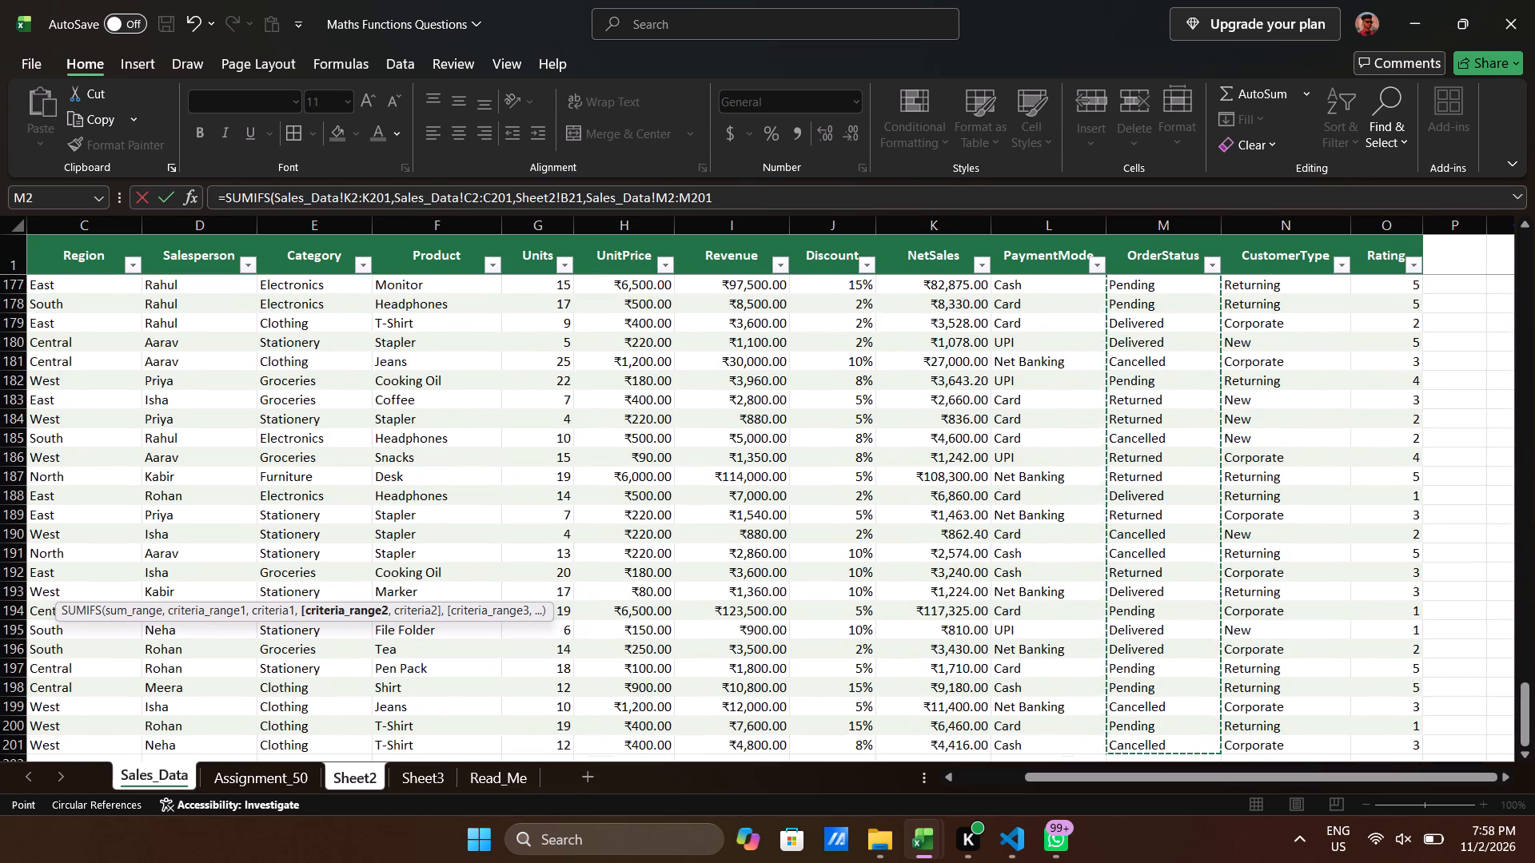
key("comma")
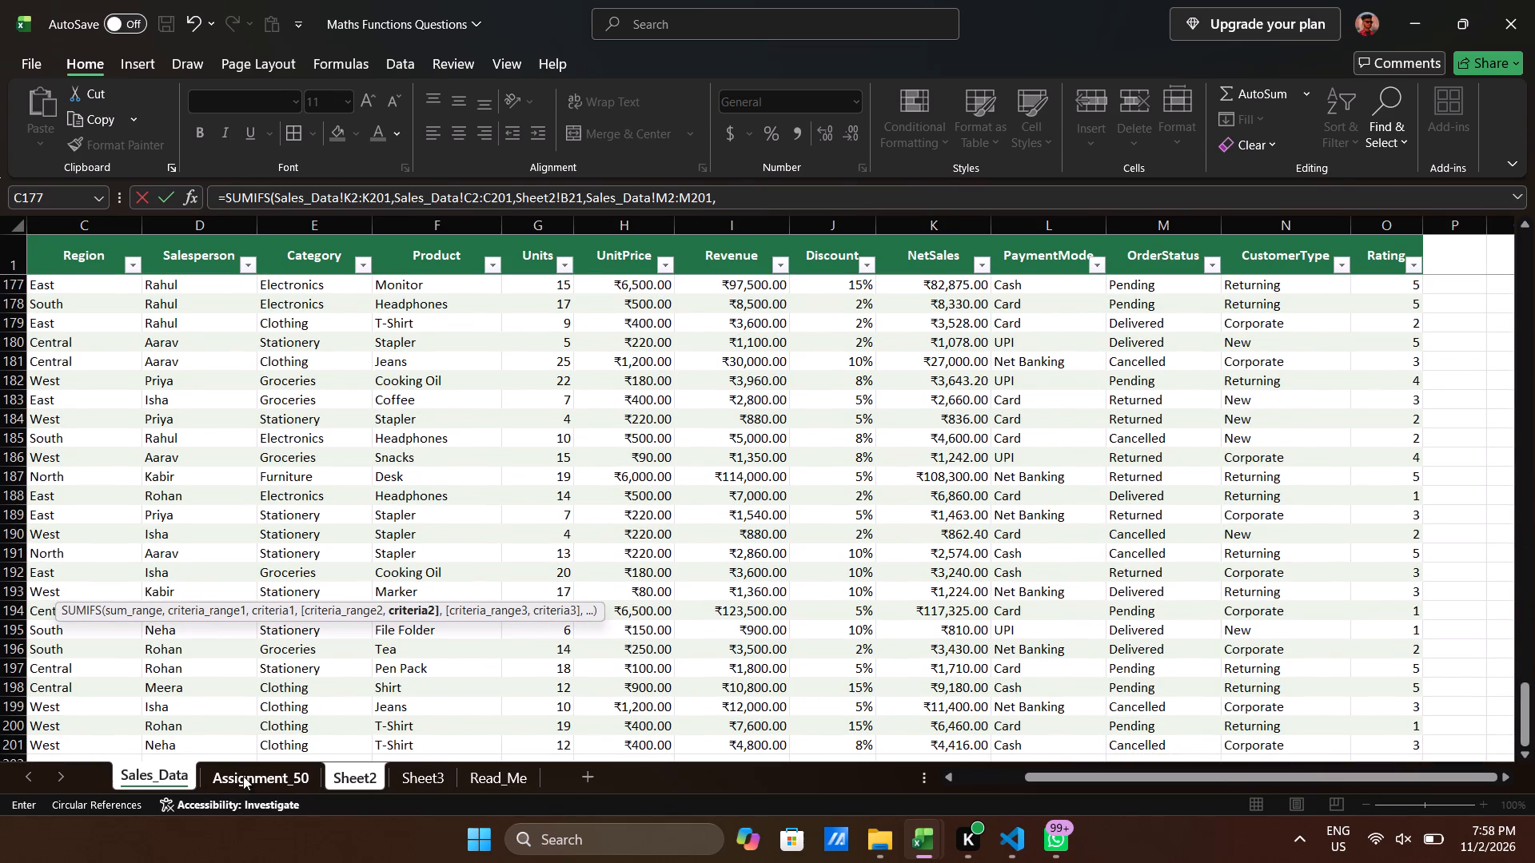
Use the DELIVERED cell Sheet2!A21 as the second criterion and complete the SUMIFS formula in A22.
left_click(348, 769)
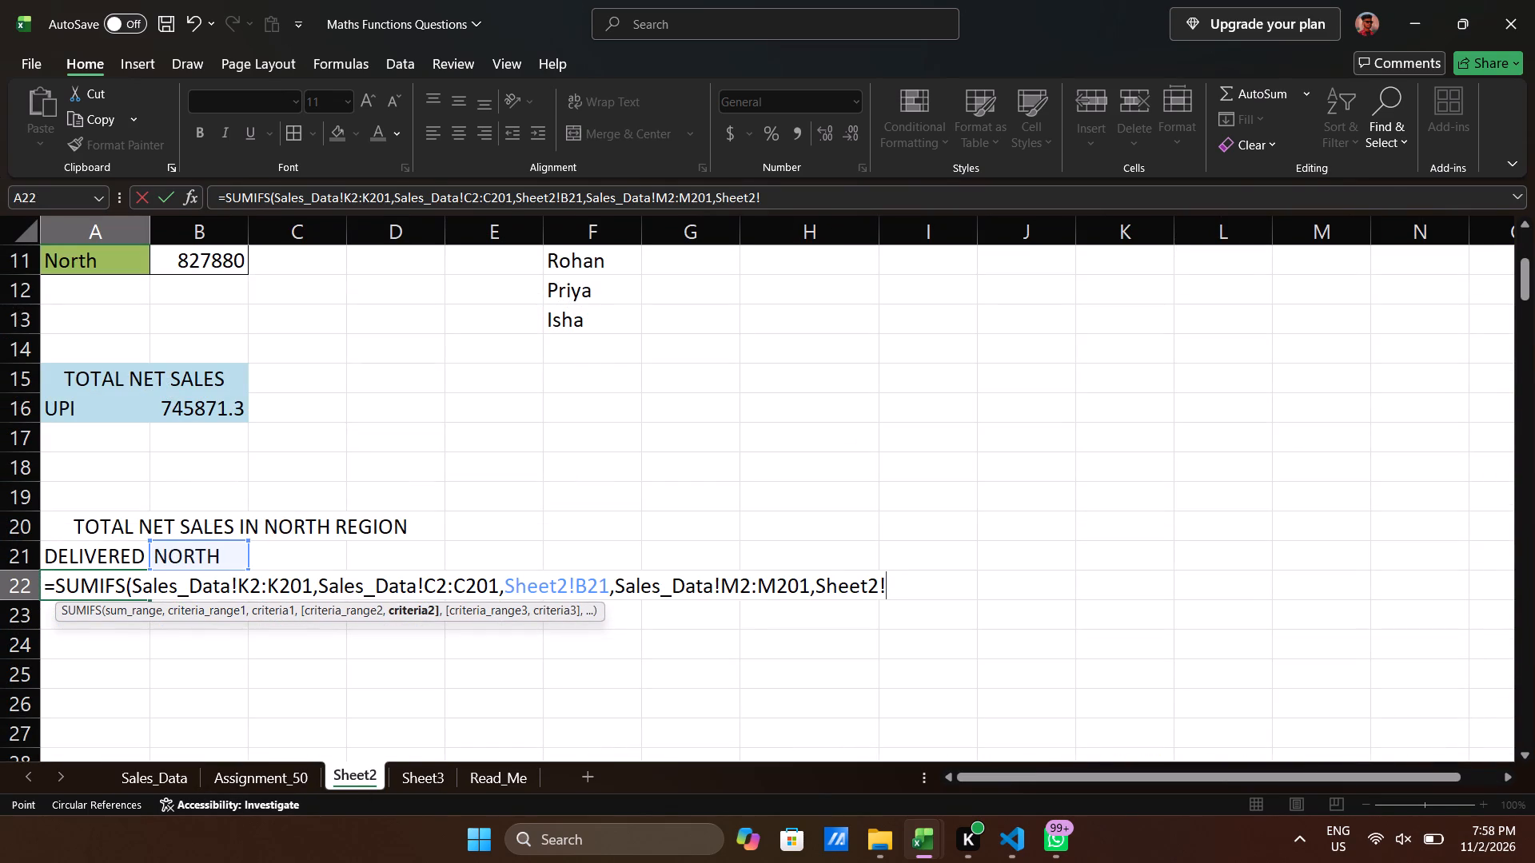
left_click(102, 560)
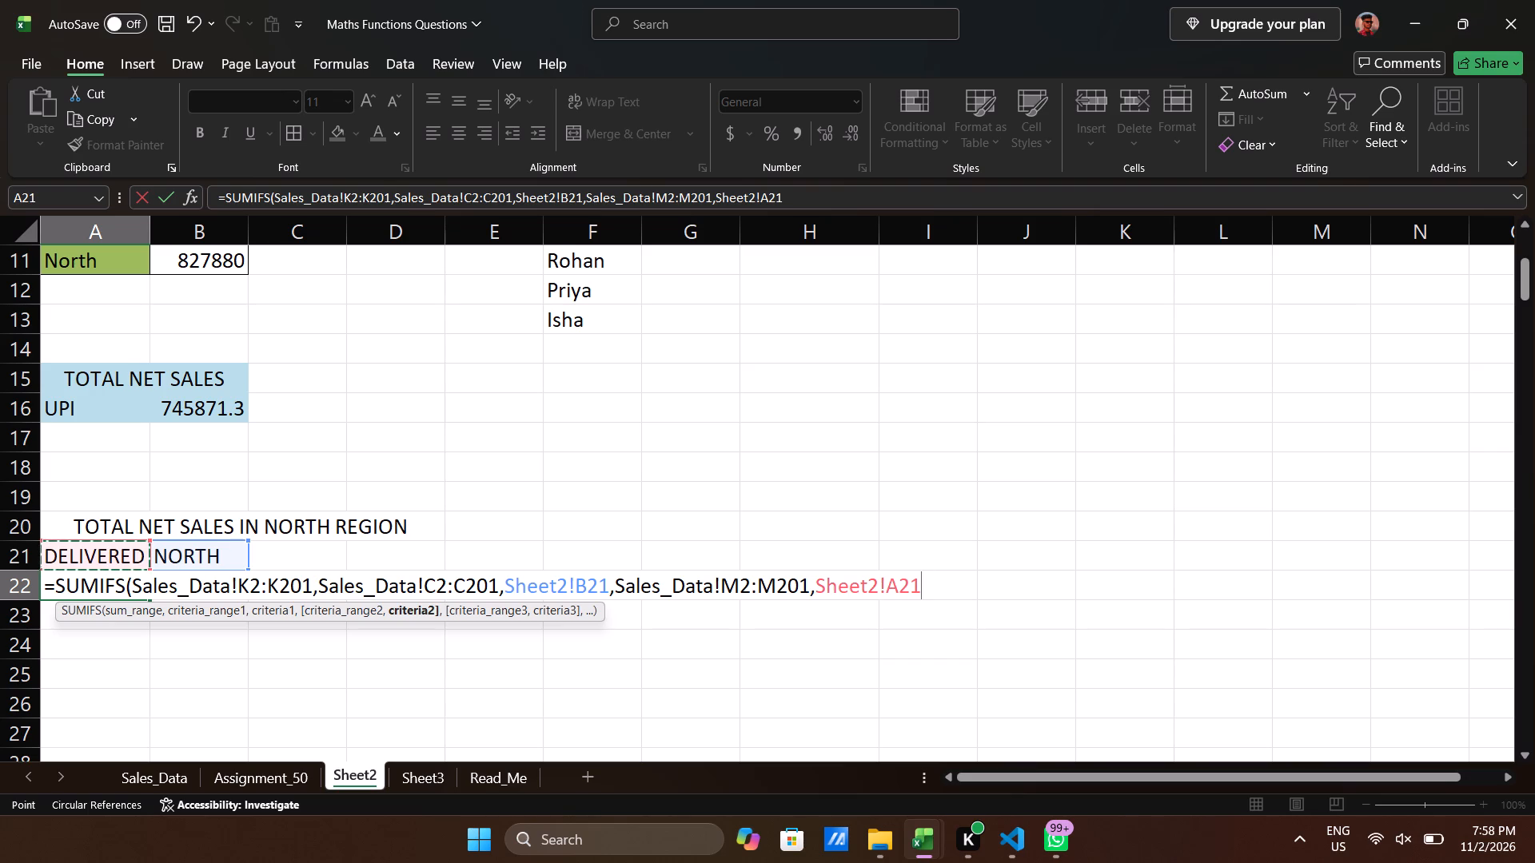
key("shift+parenright")
key("Return")
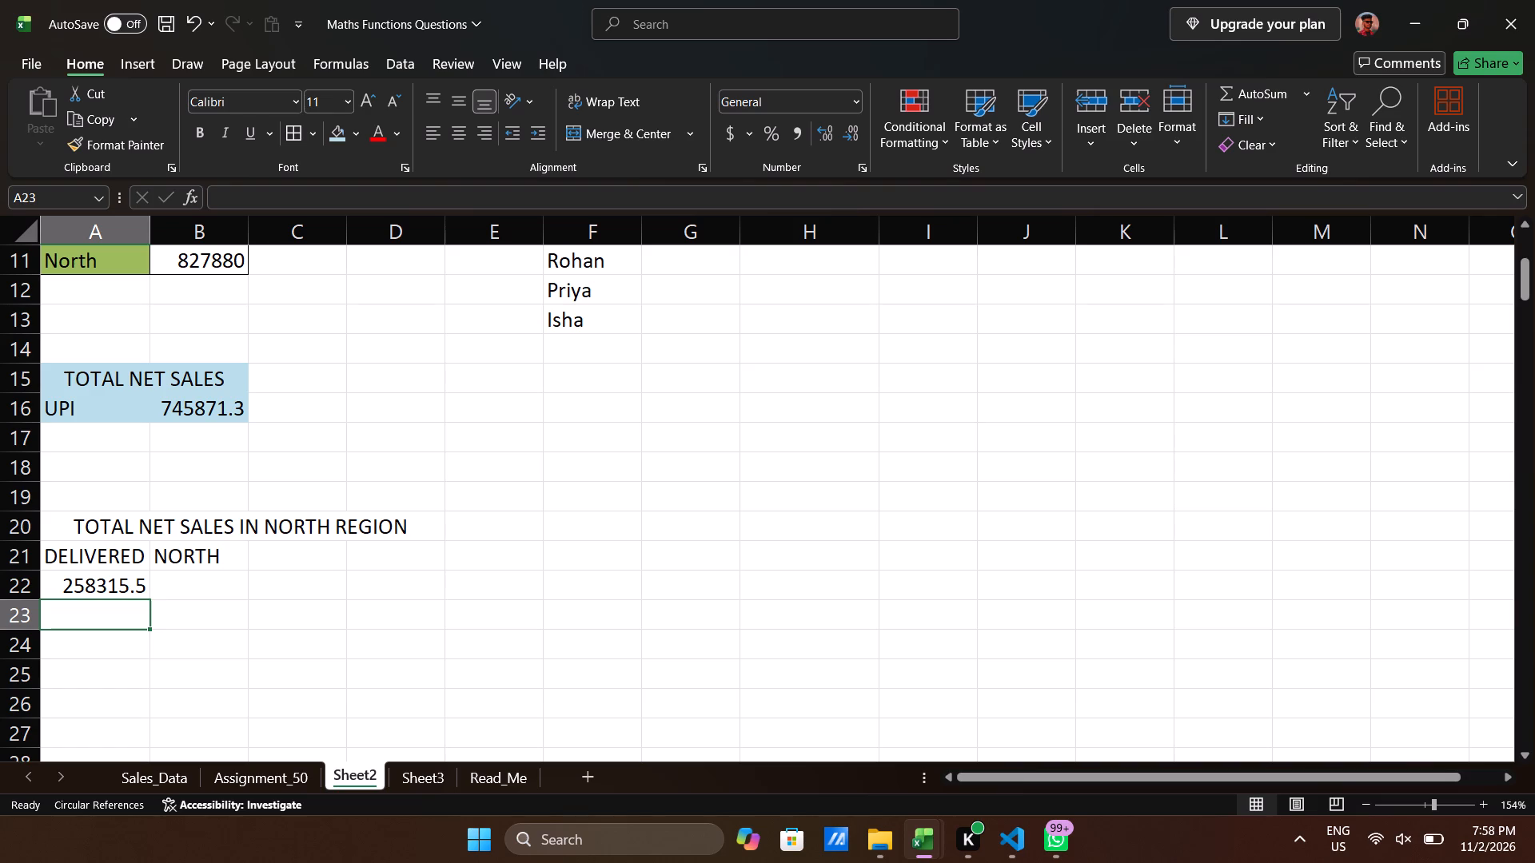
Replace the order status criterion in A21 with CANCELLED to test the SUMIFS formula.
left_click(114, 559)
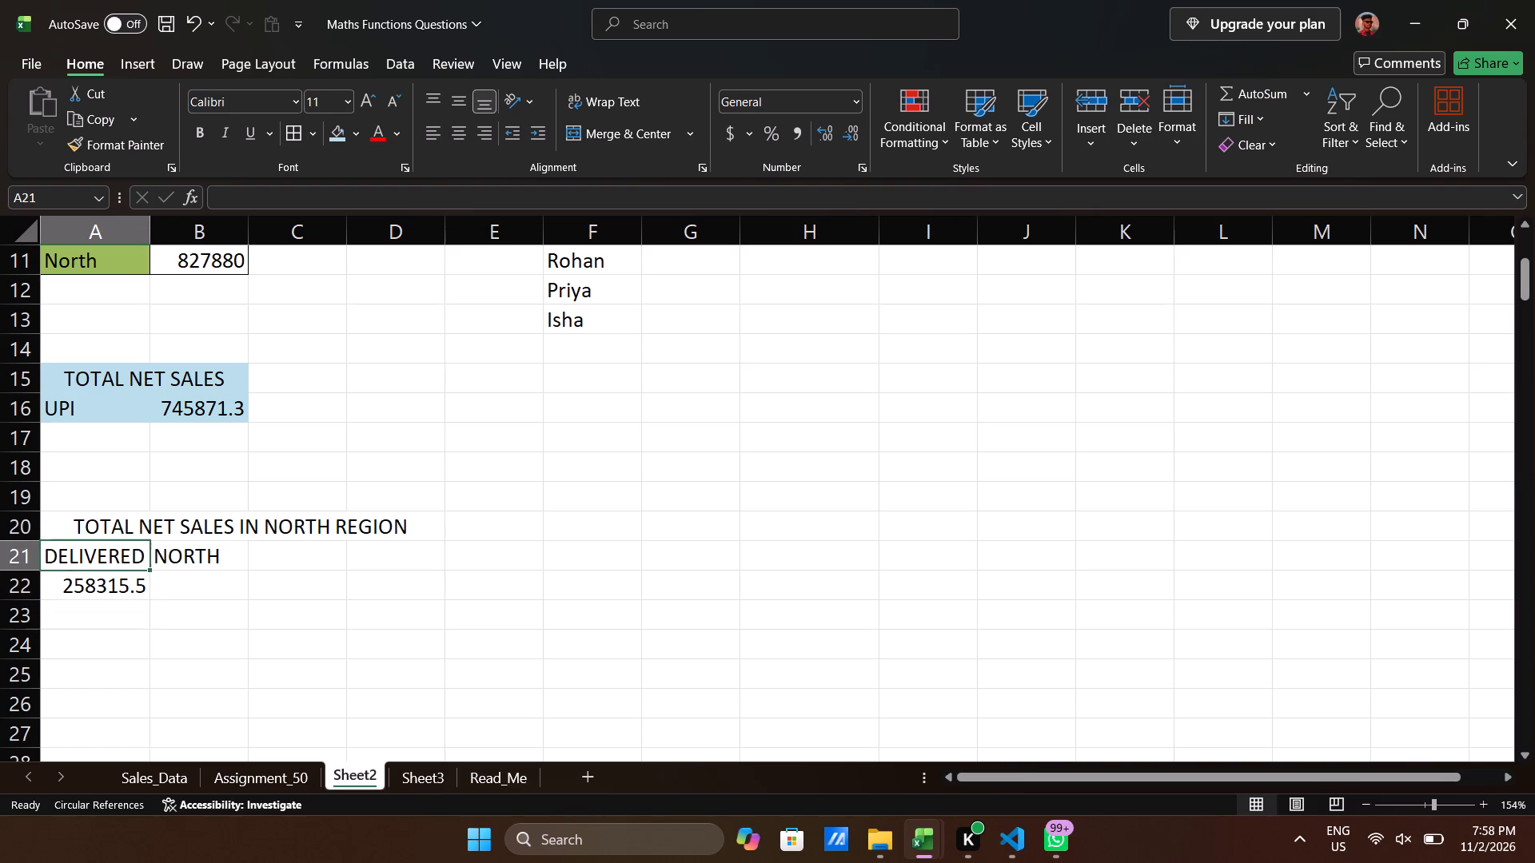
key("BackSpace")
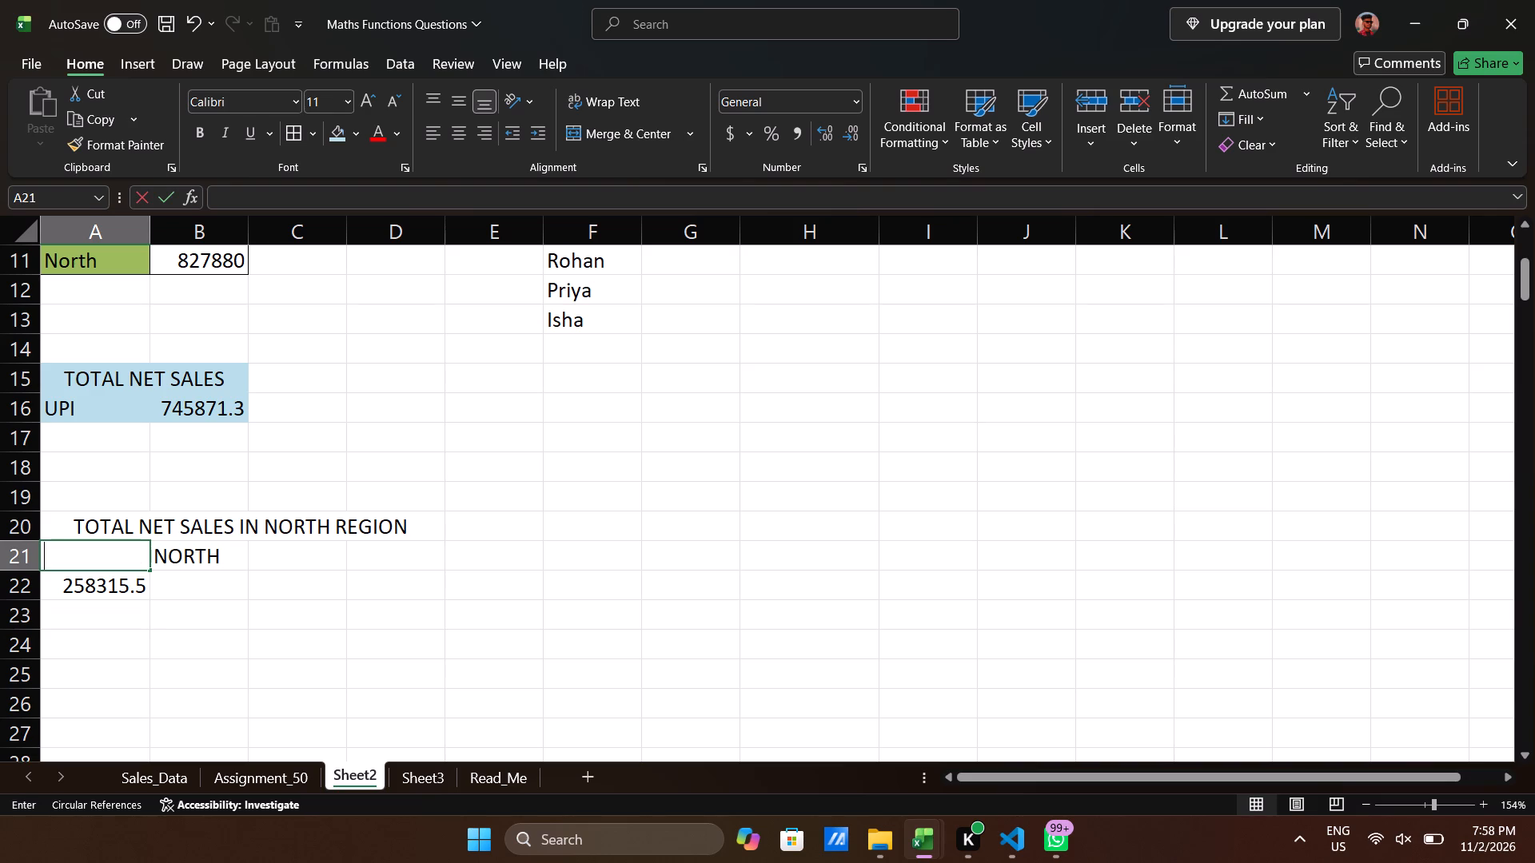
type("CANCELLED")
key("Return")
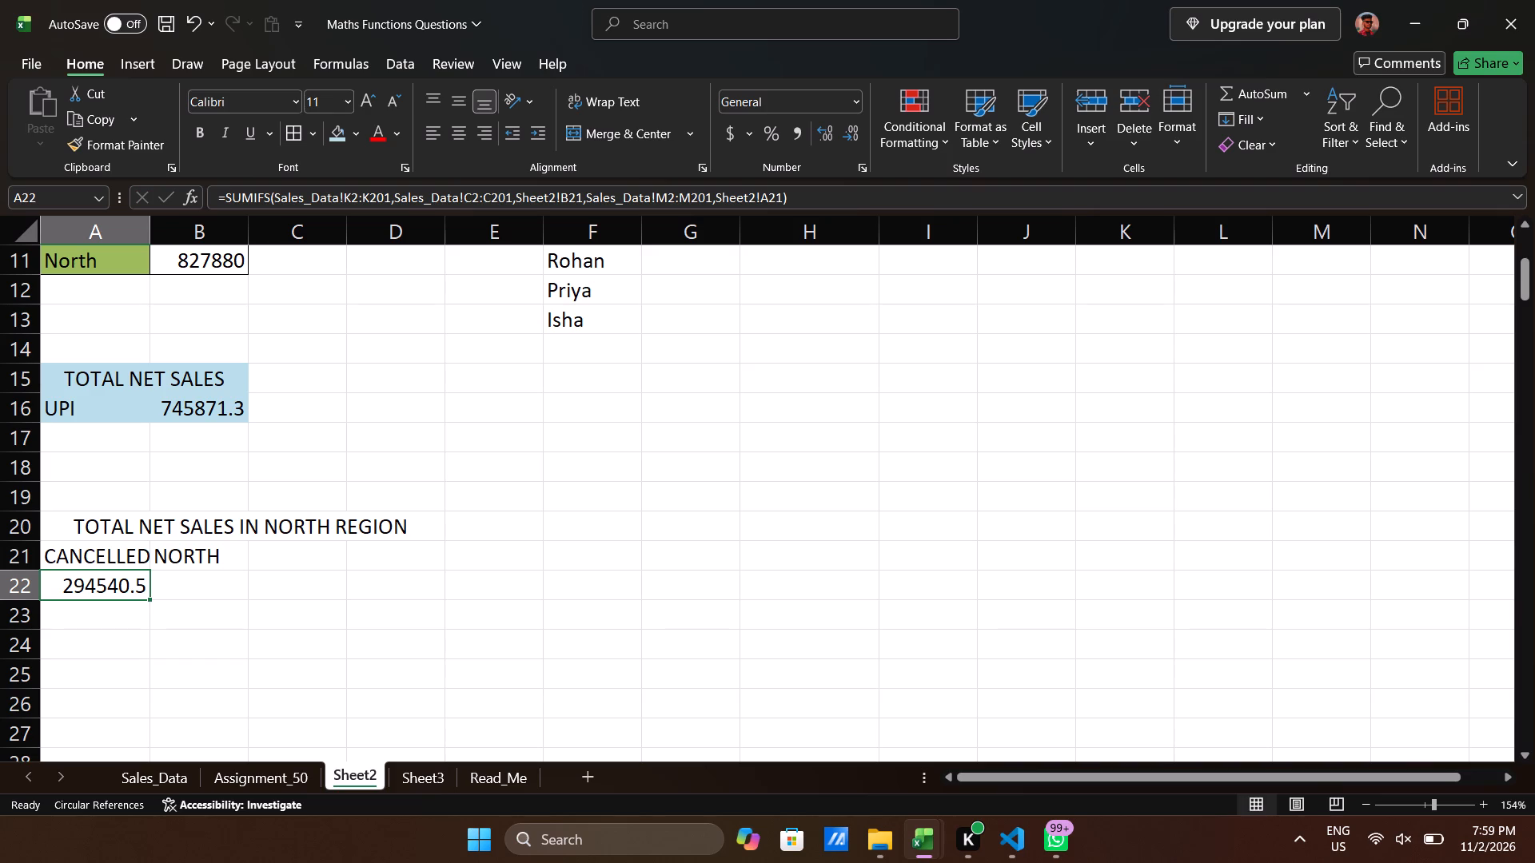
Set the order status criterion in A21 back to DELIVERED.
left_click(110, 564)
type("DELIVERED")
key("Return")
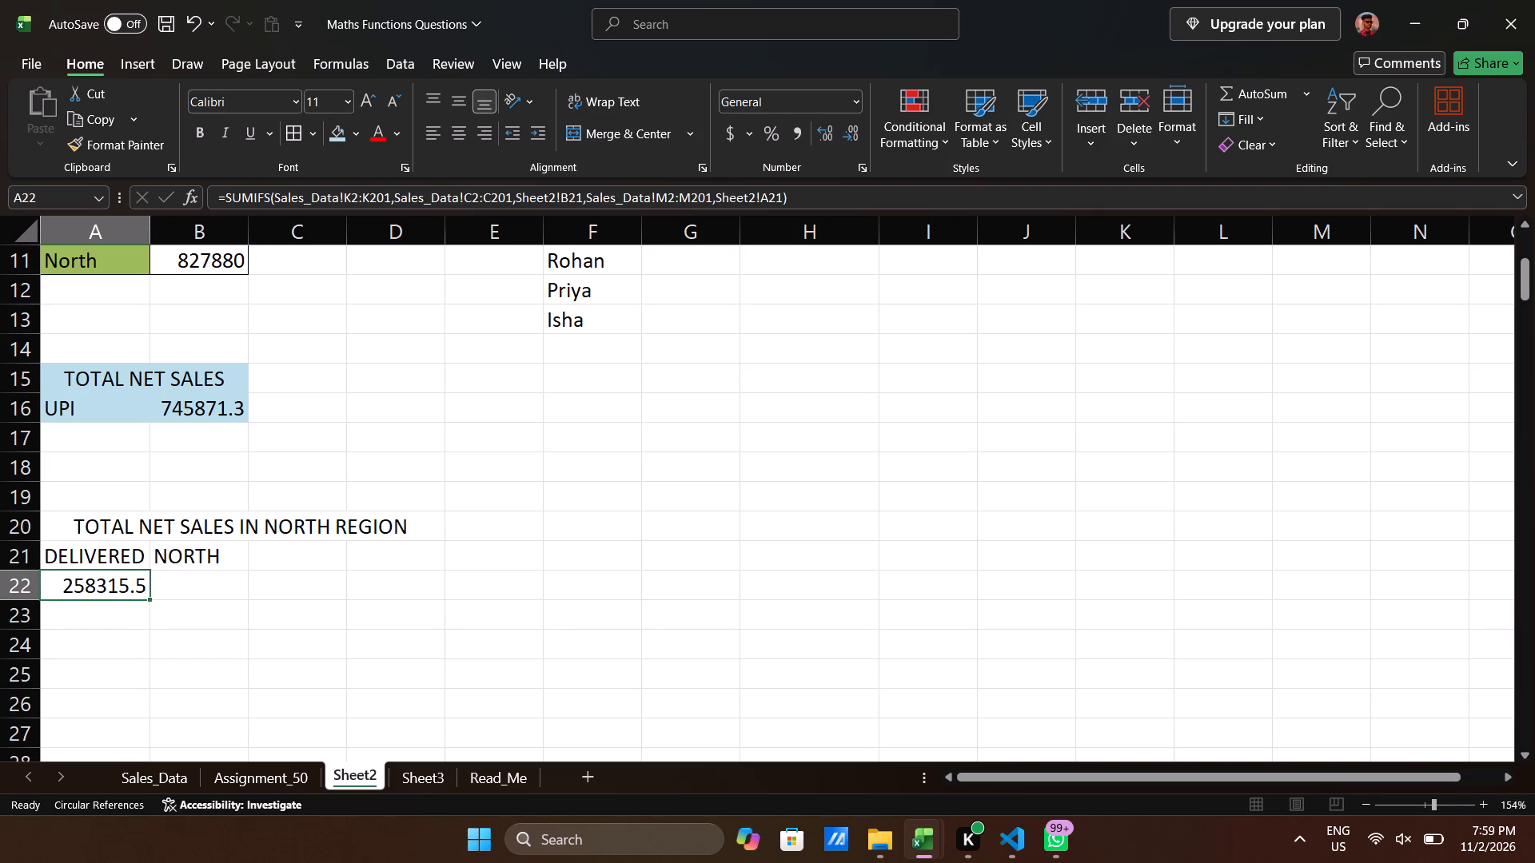
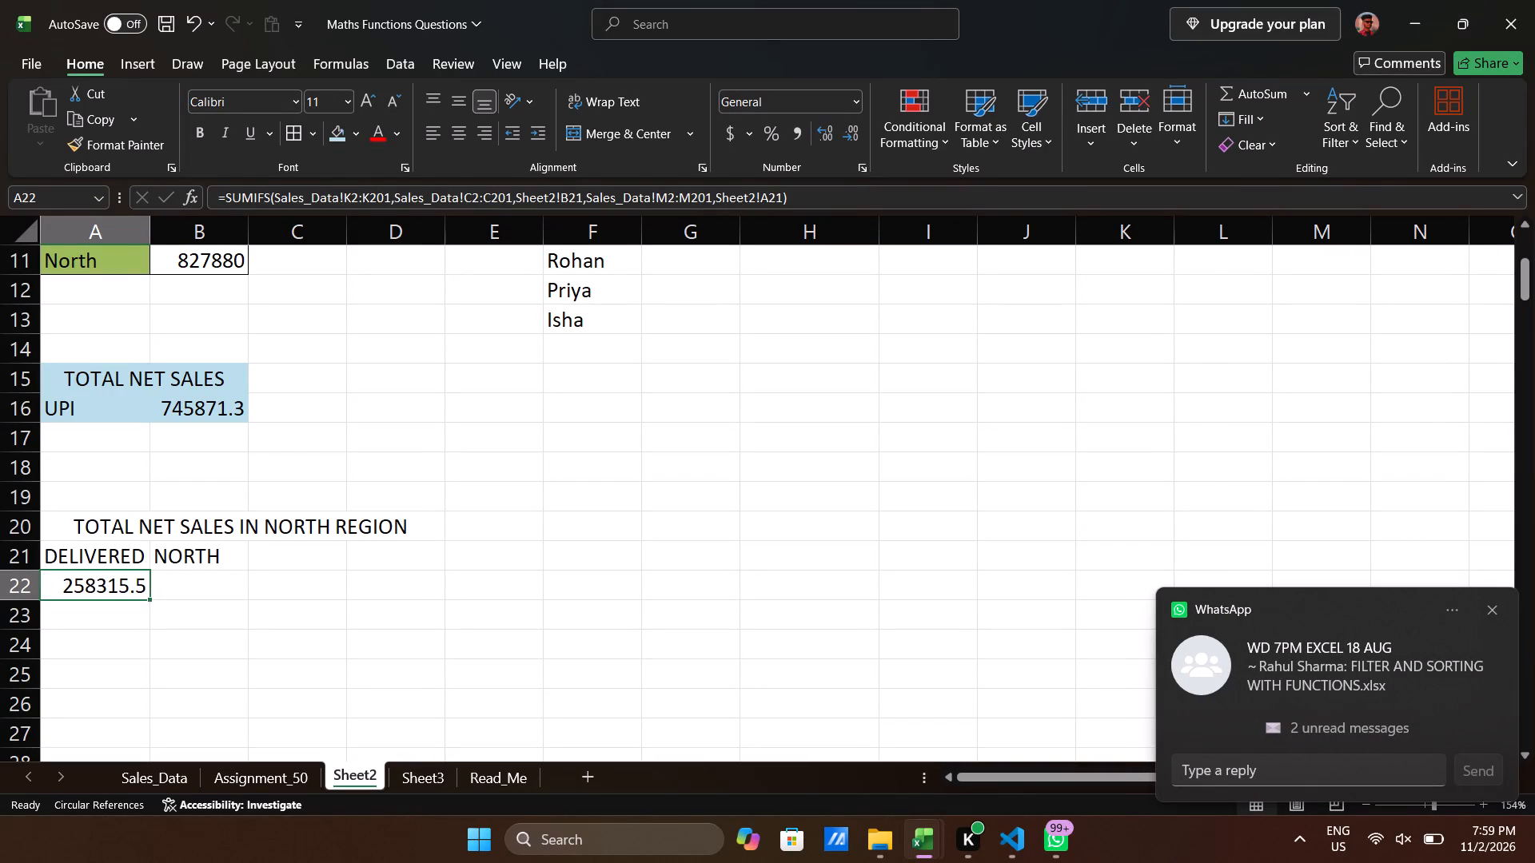
Dismiss the WhatsApp message notification covering the worksheet.
left_click(1493, 605)
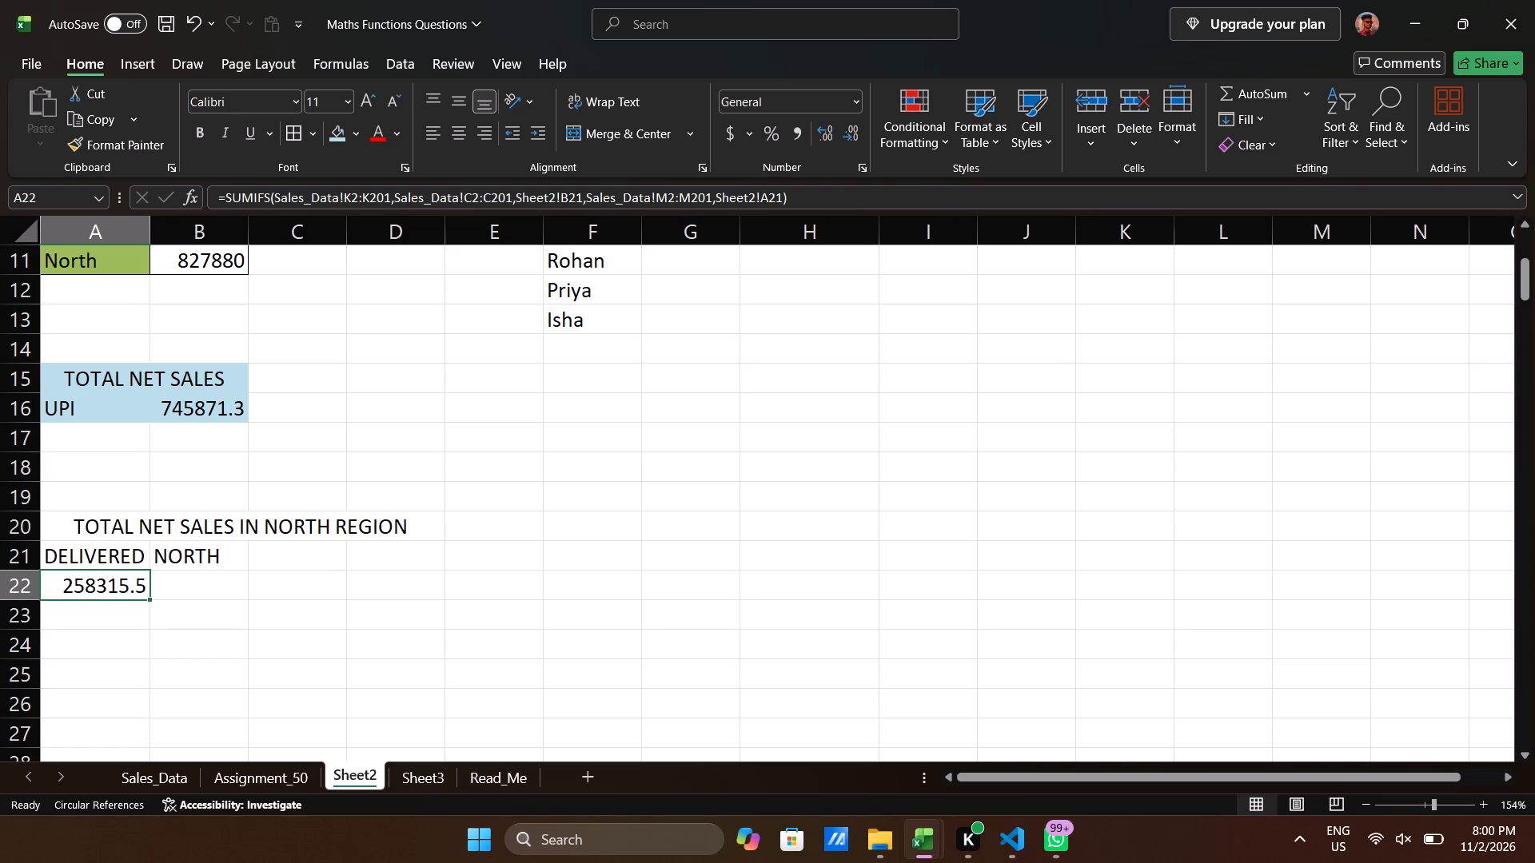
Select the merged heading TOTAL NET SALES IN NORTH REGION in row 20 of Sheet2.
scroll(285, 572, "up", 1)
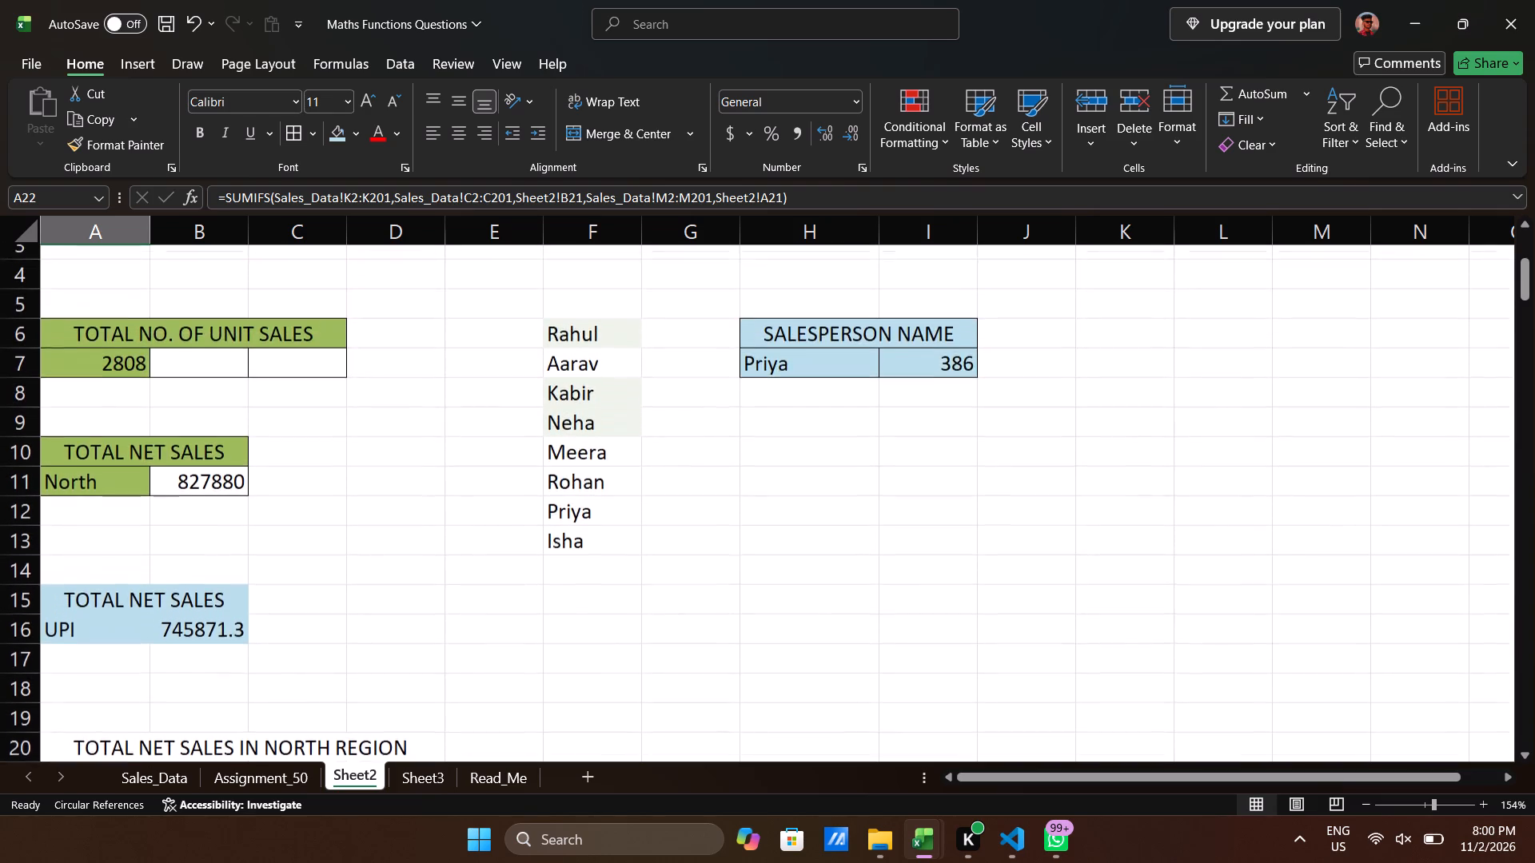
scroll(57, 667, "down", 2)
left_click_drag(62, 611, 146, 614)
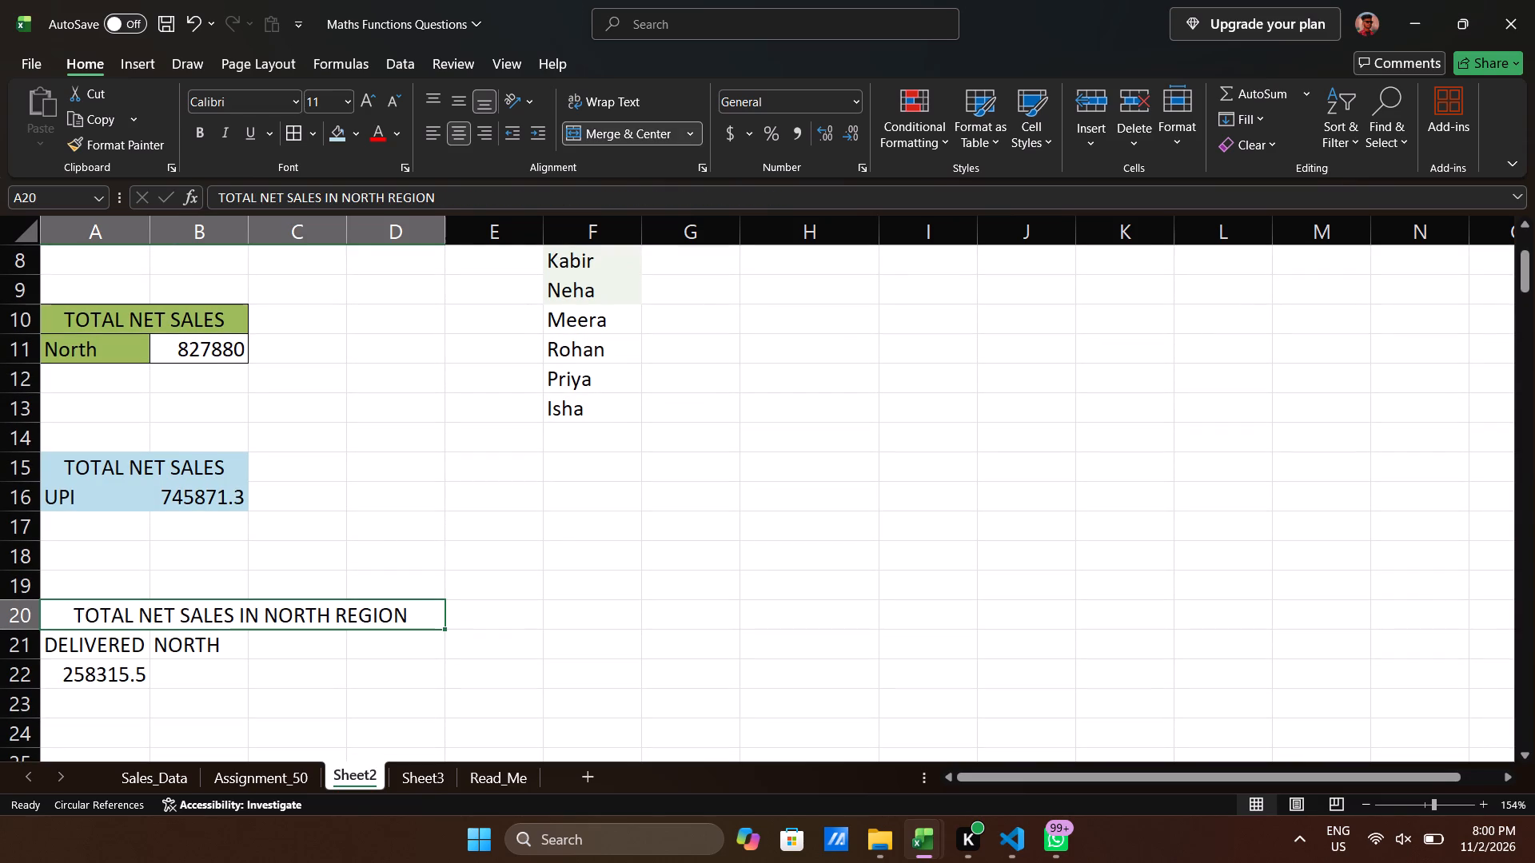
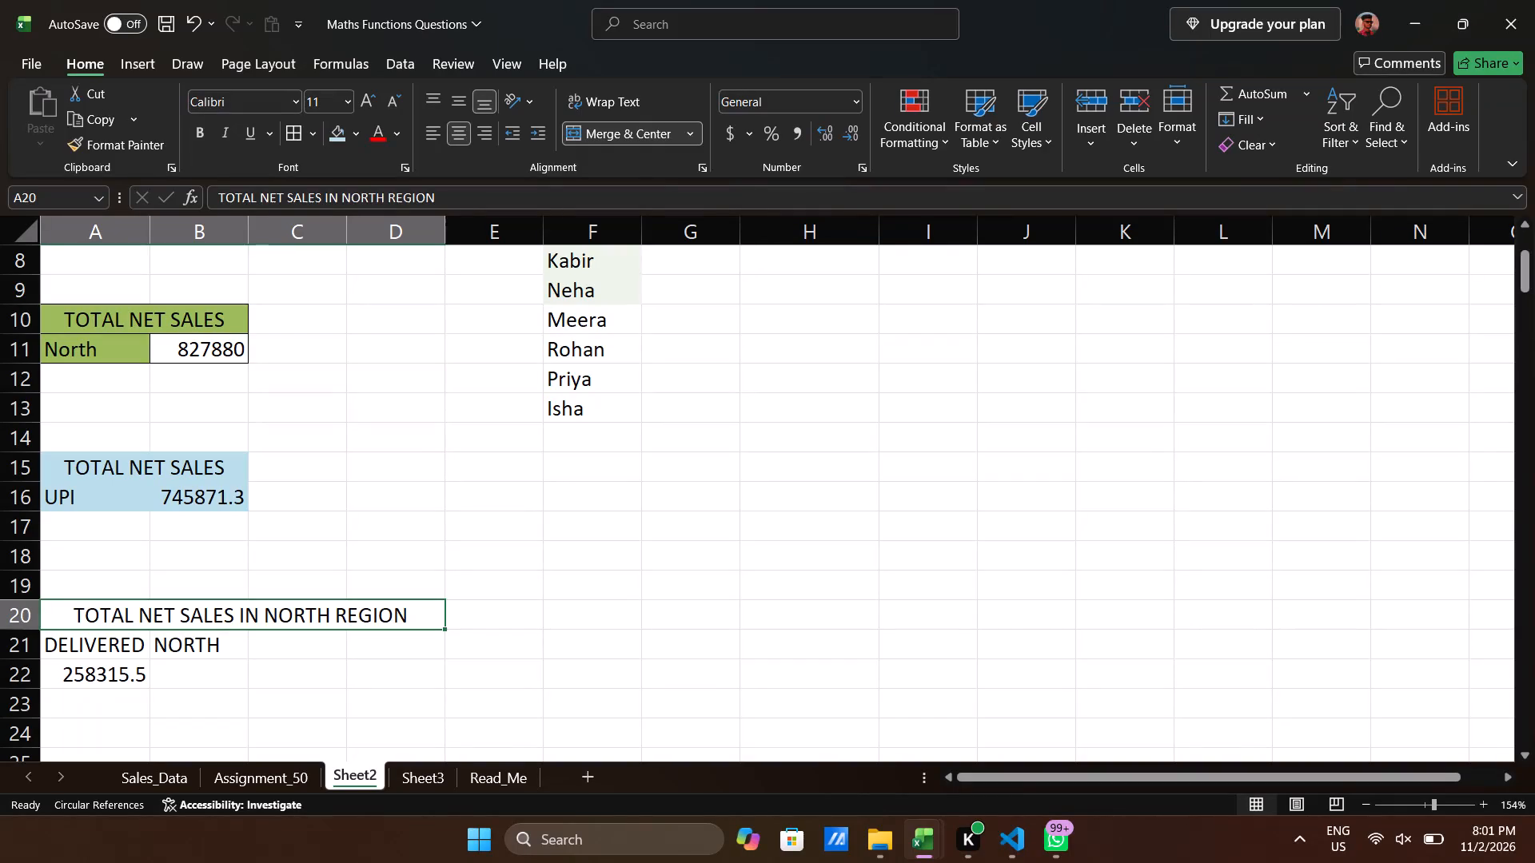
Open the SUMIFS formula in cell A22 of Sheet2 and review it alongside the other answer blocks.
double_click(123, 678)
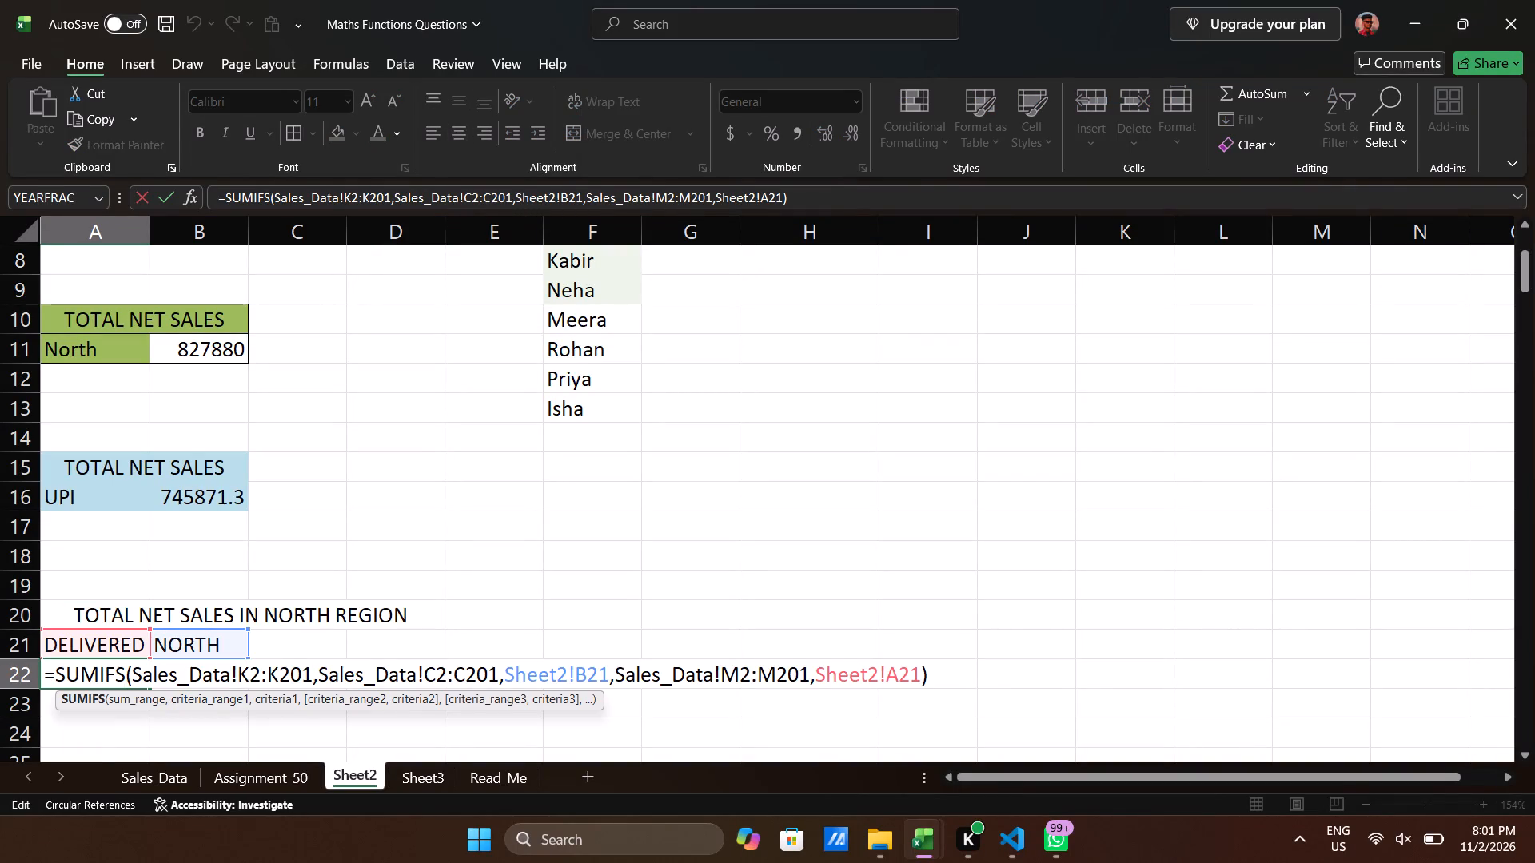
scroll(721, 502, "up", 5)
scroll(721, 502, "down", 1)
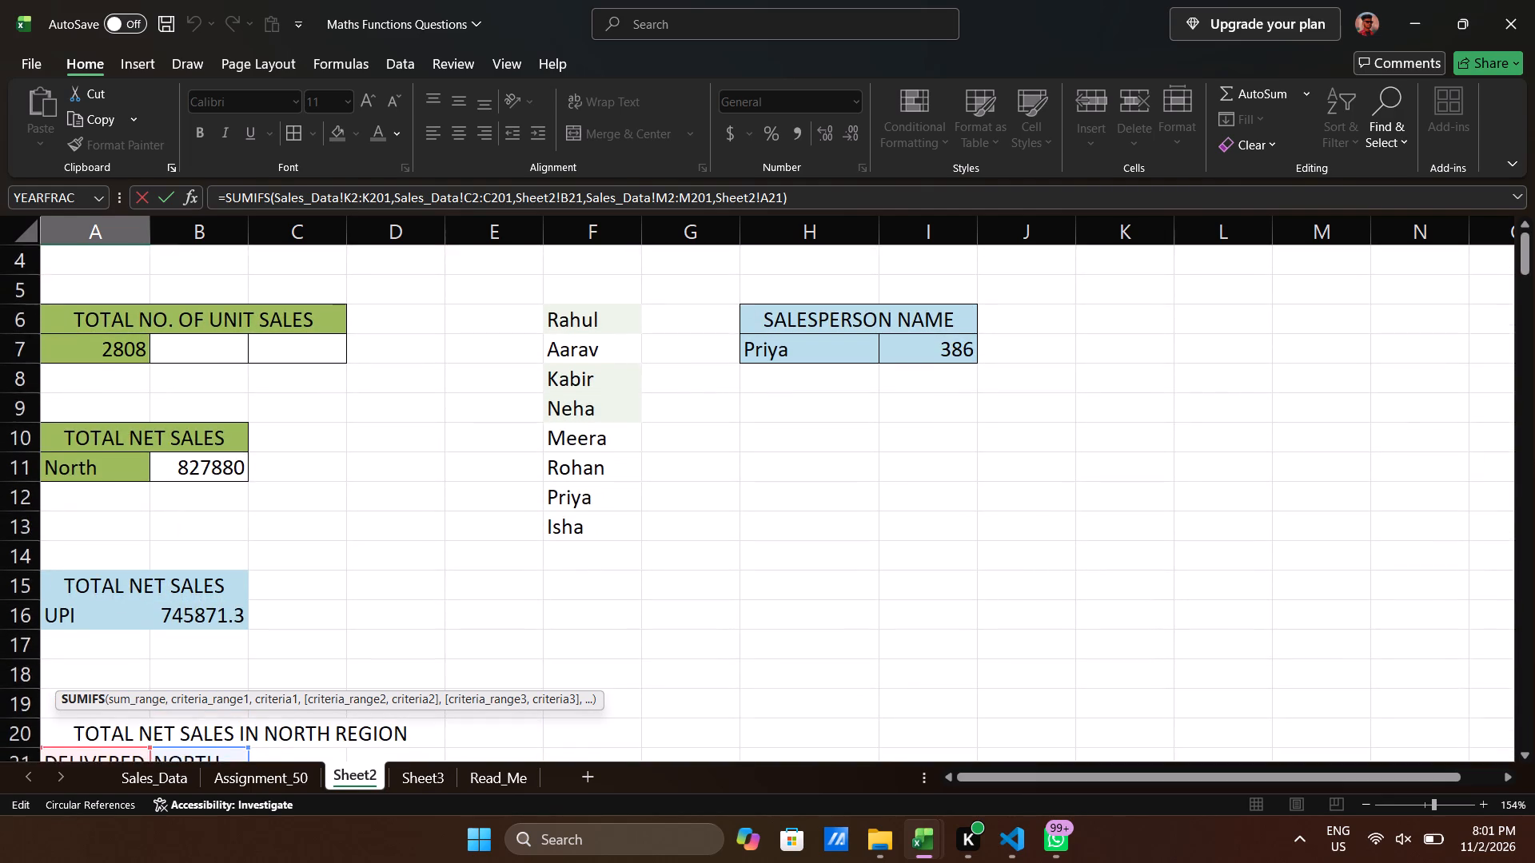
scroll(721, 502, "down", 3)
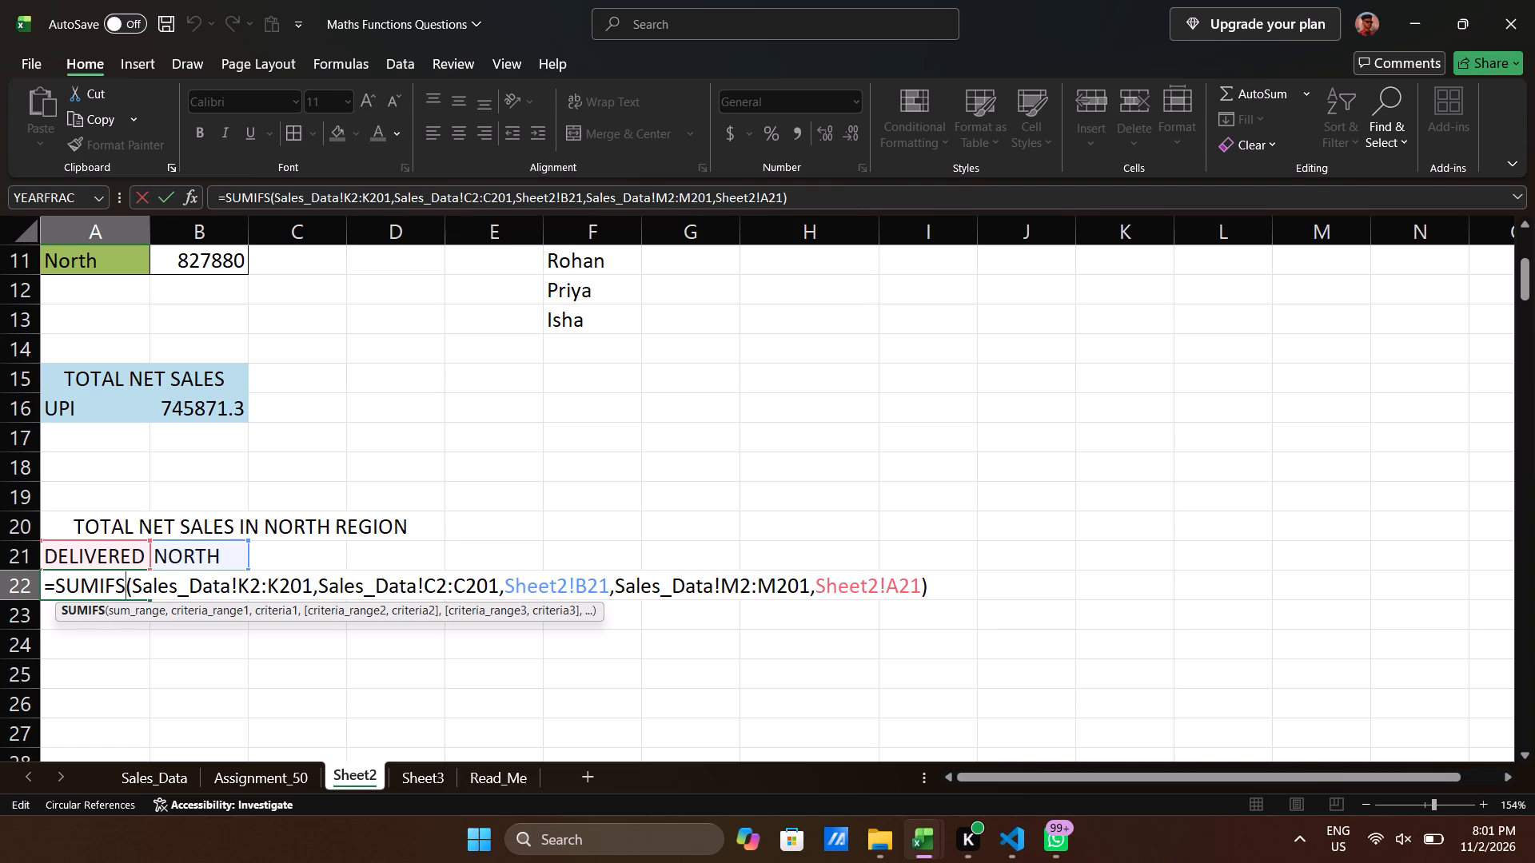
scroll(548, 578, "up", 2)
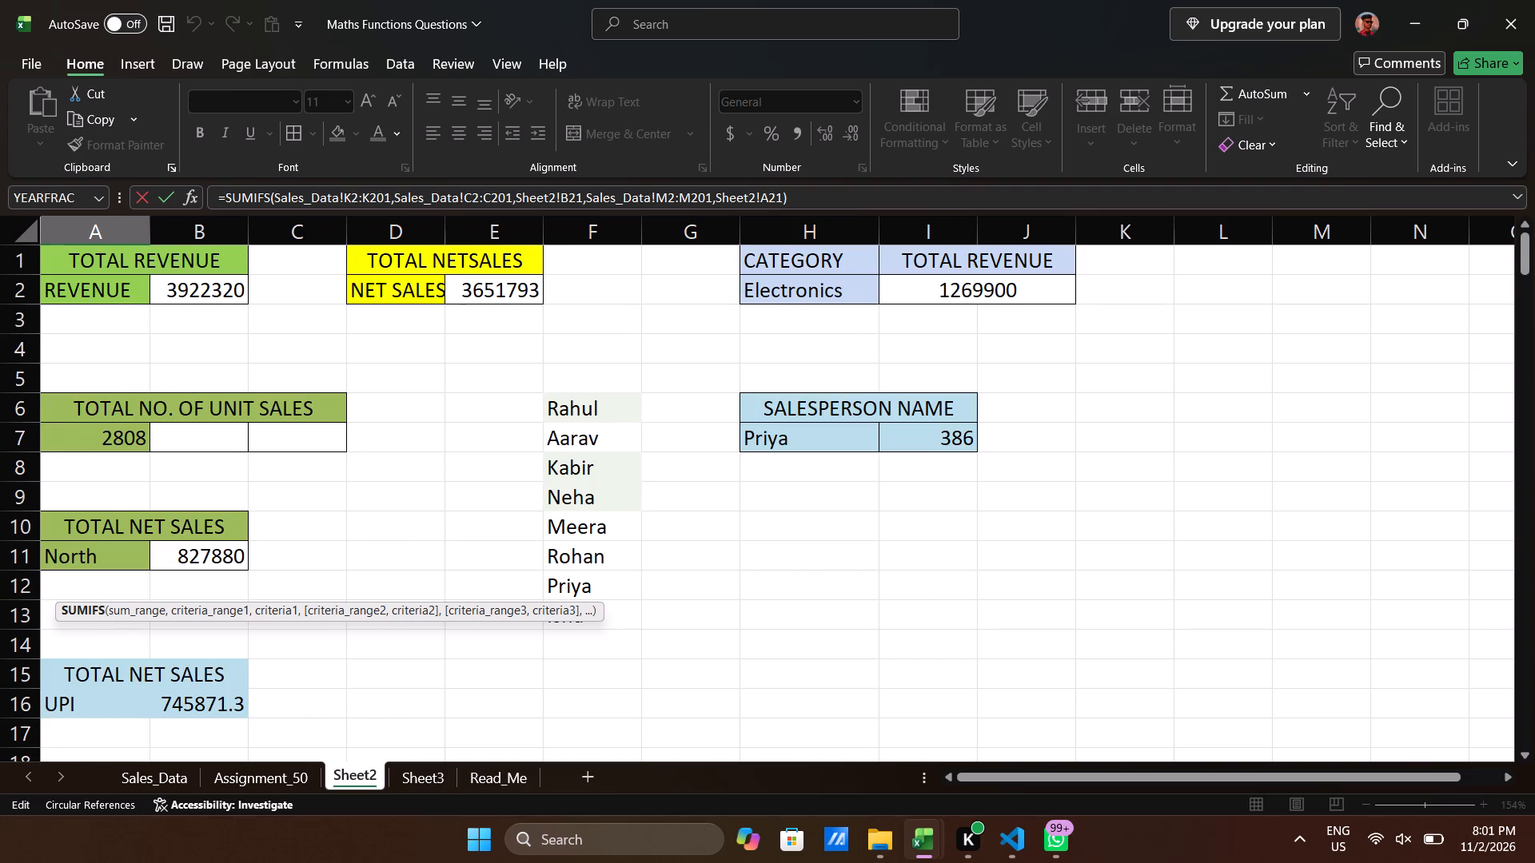
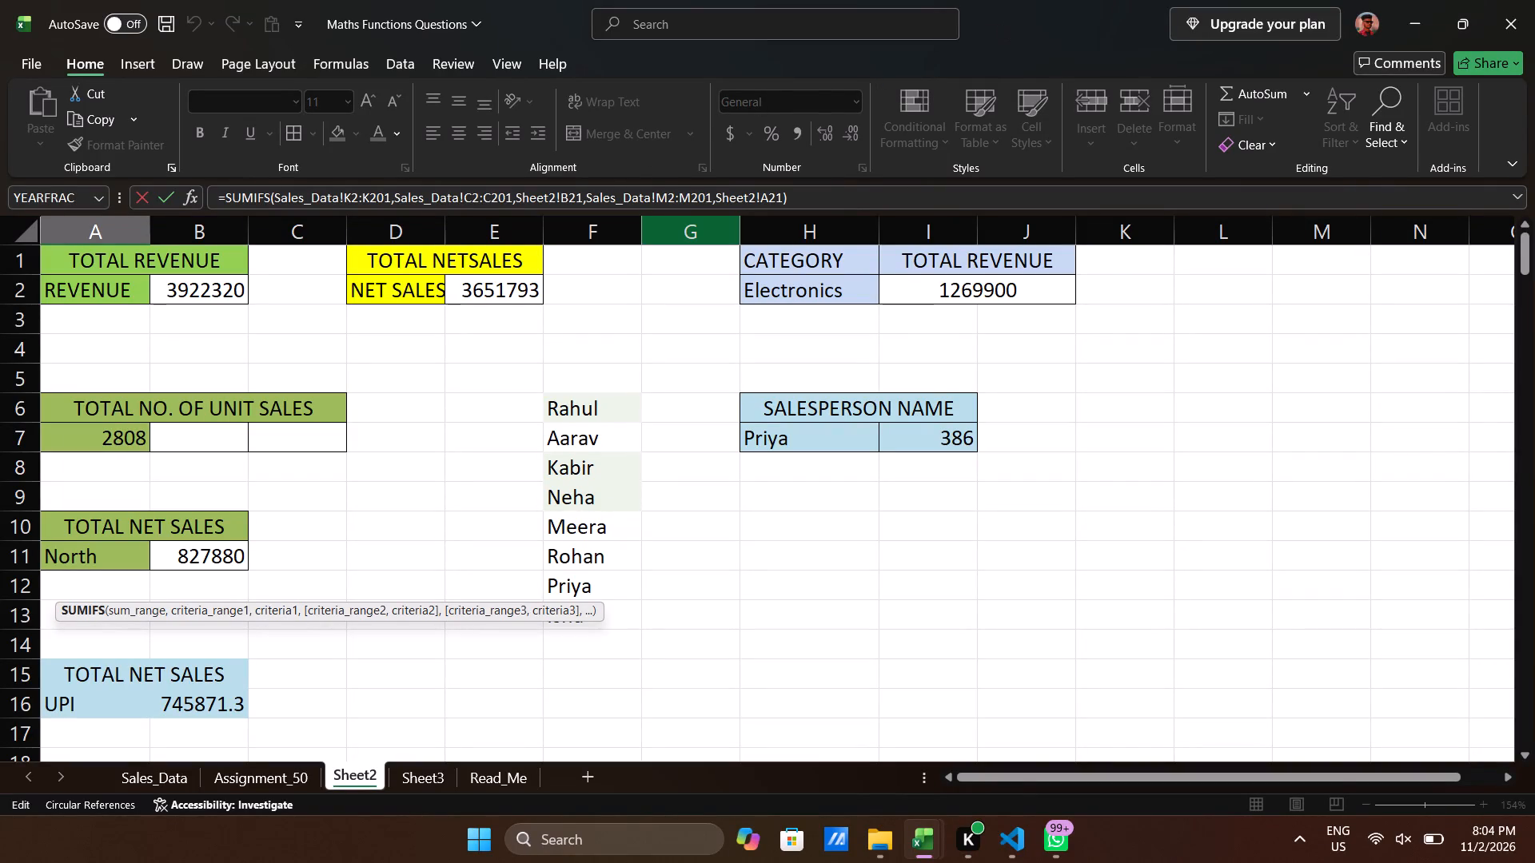
Review the SUMIF formula for UPI total net sales in cell B16 of Sheet2 and save the workbook.
left_click(171, 707)
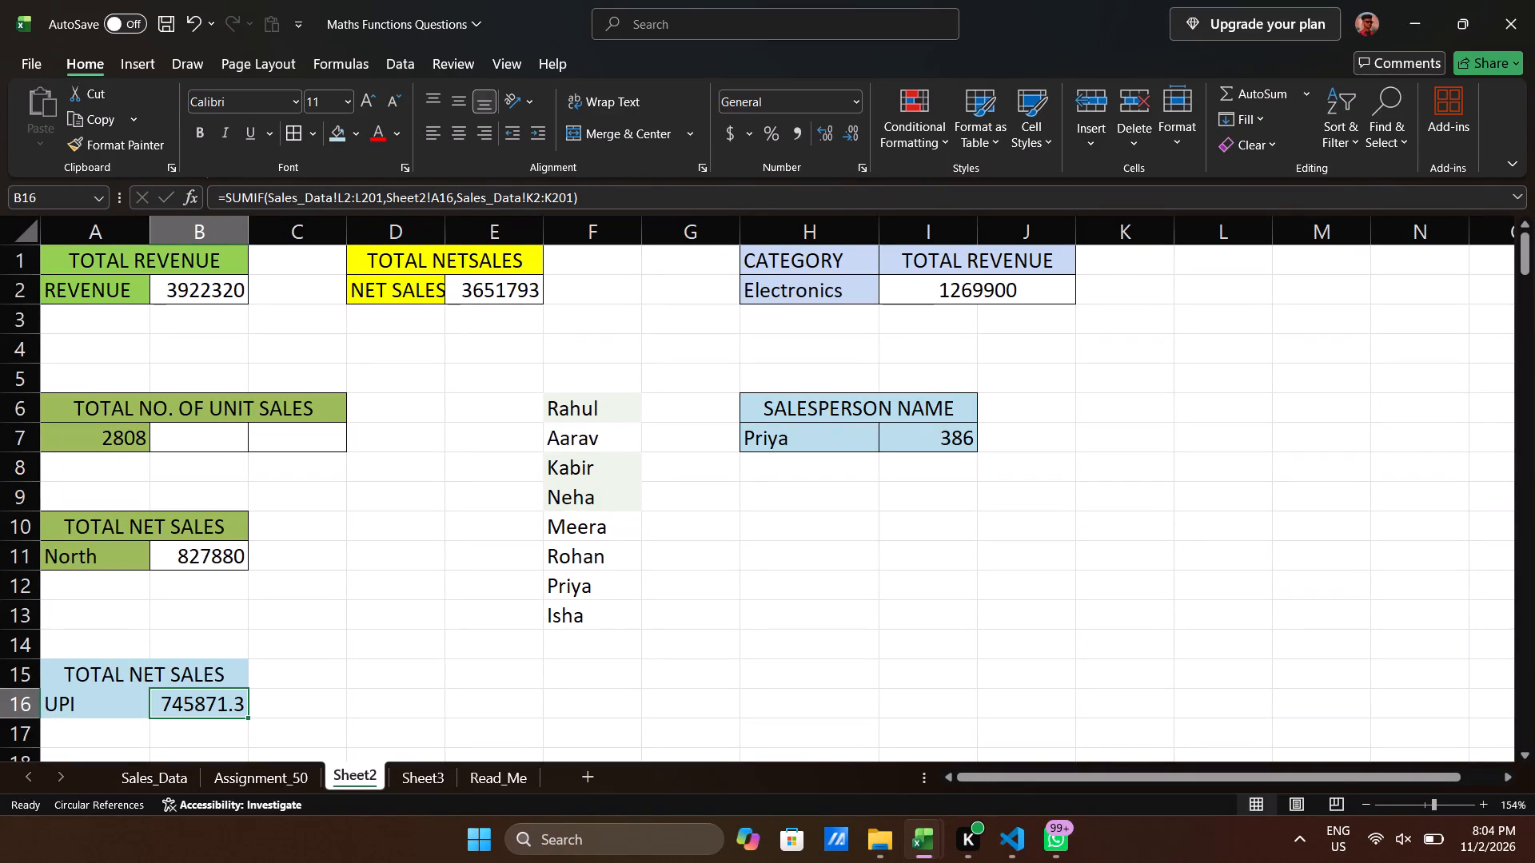
double_click(174, 701)
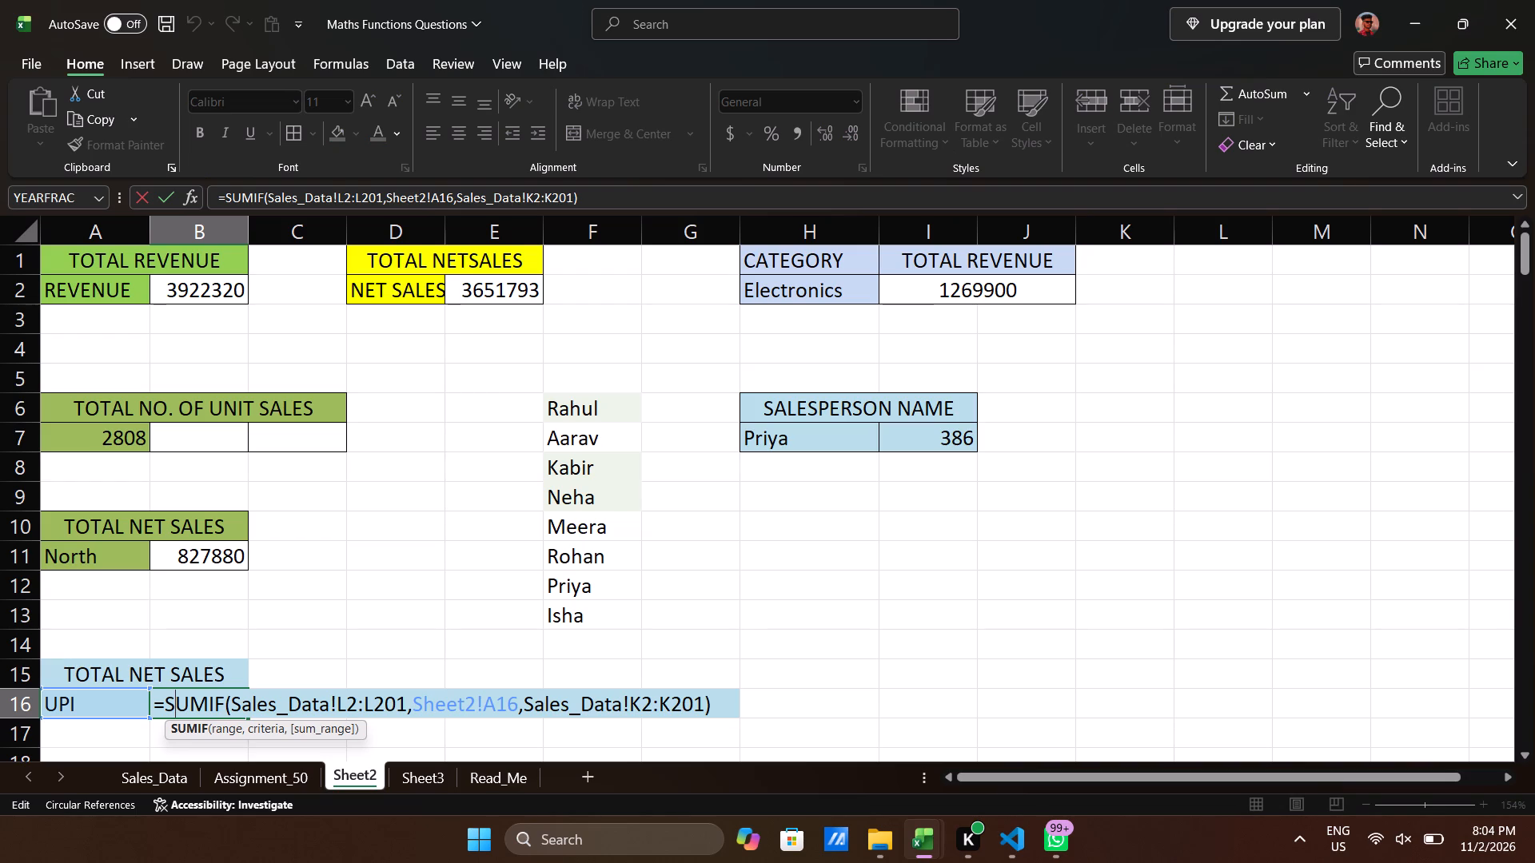
key("ctrl+s")
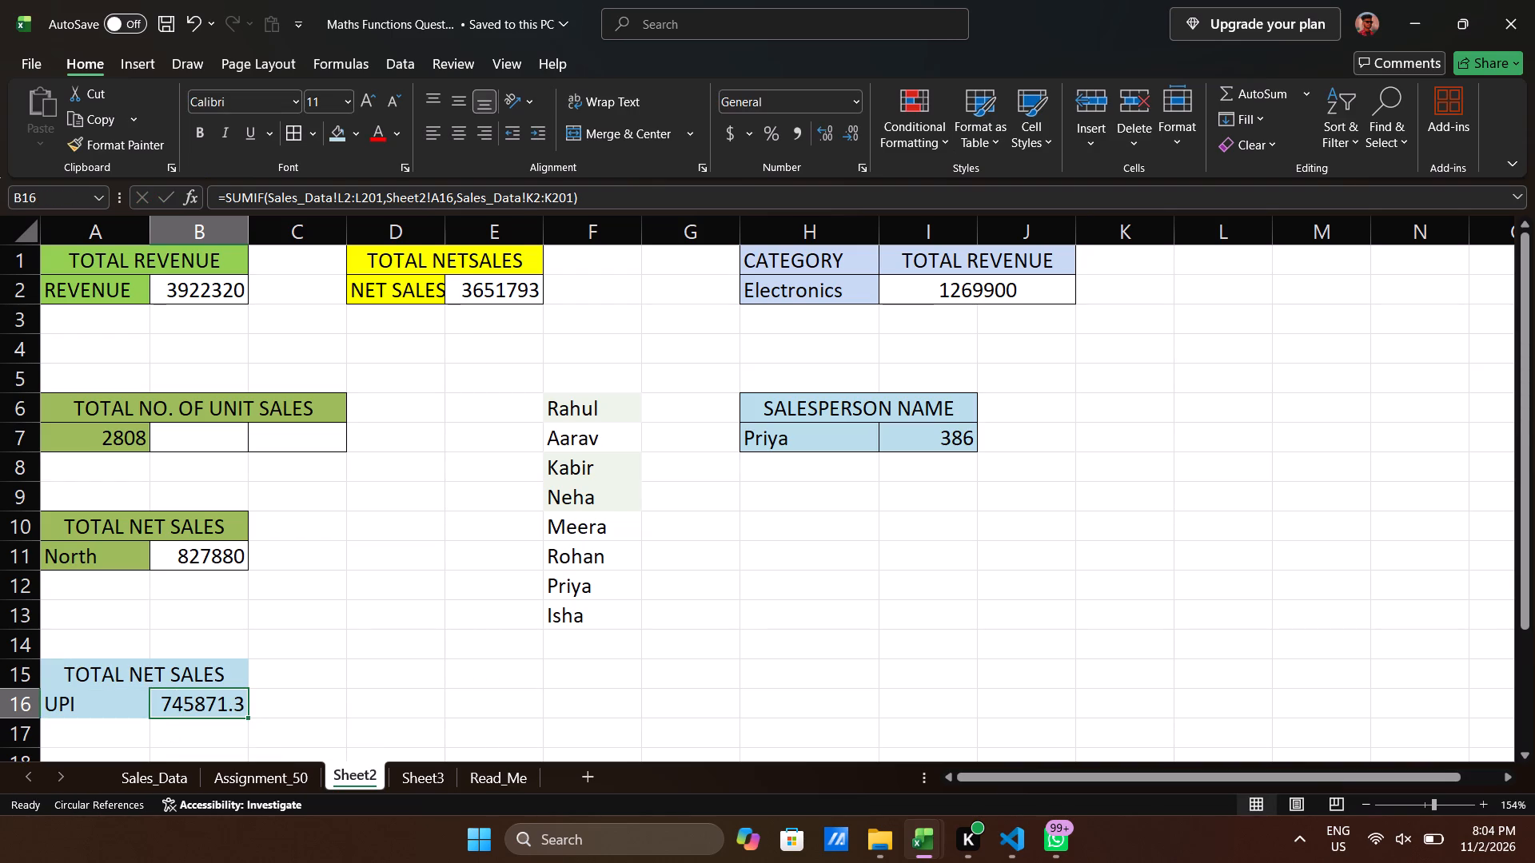
double_click(187, 709)
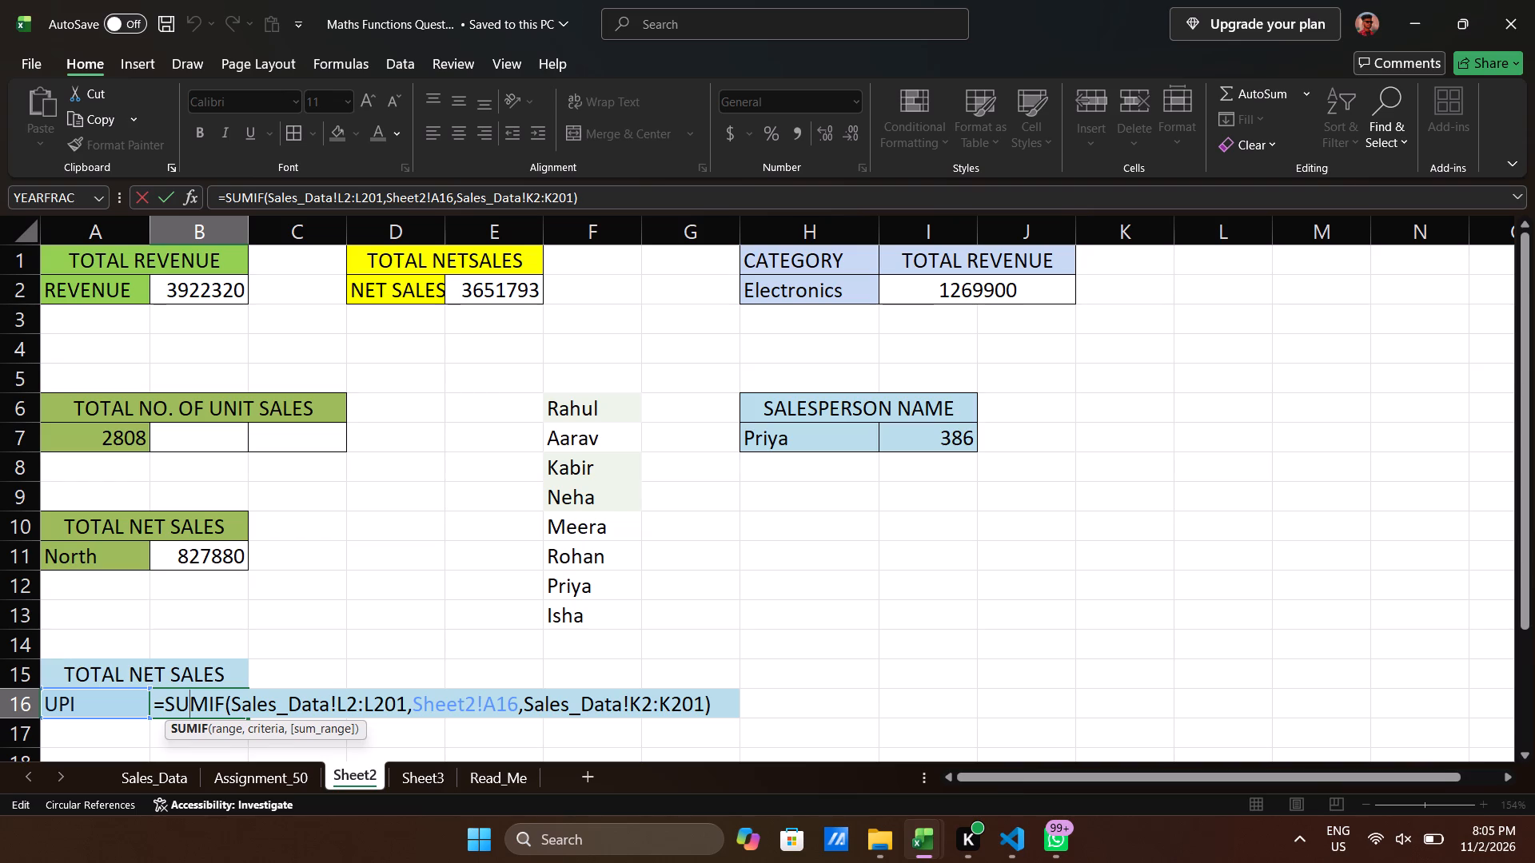
key("ctrl+s")
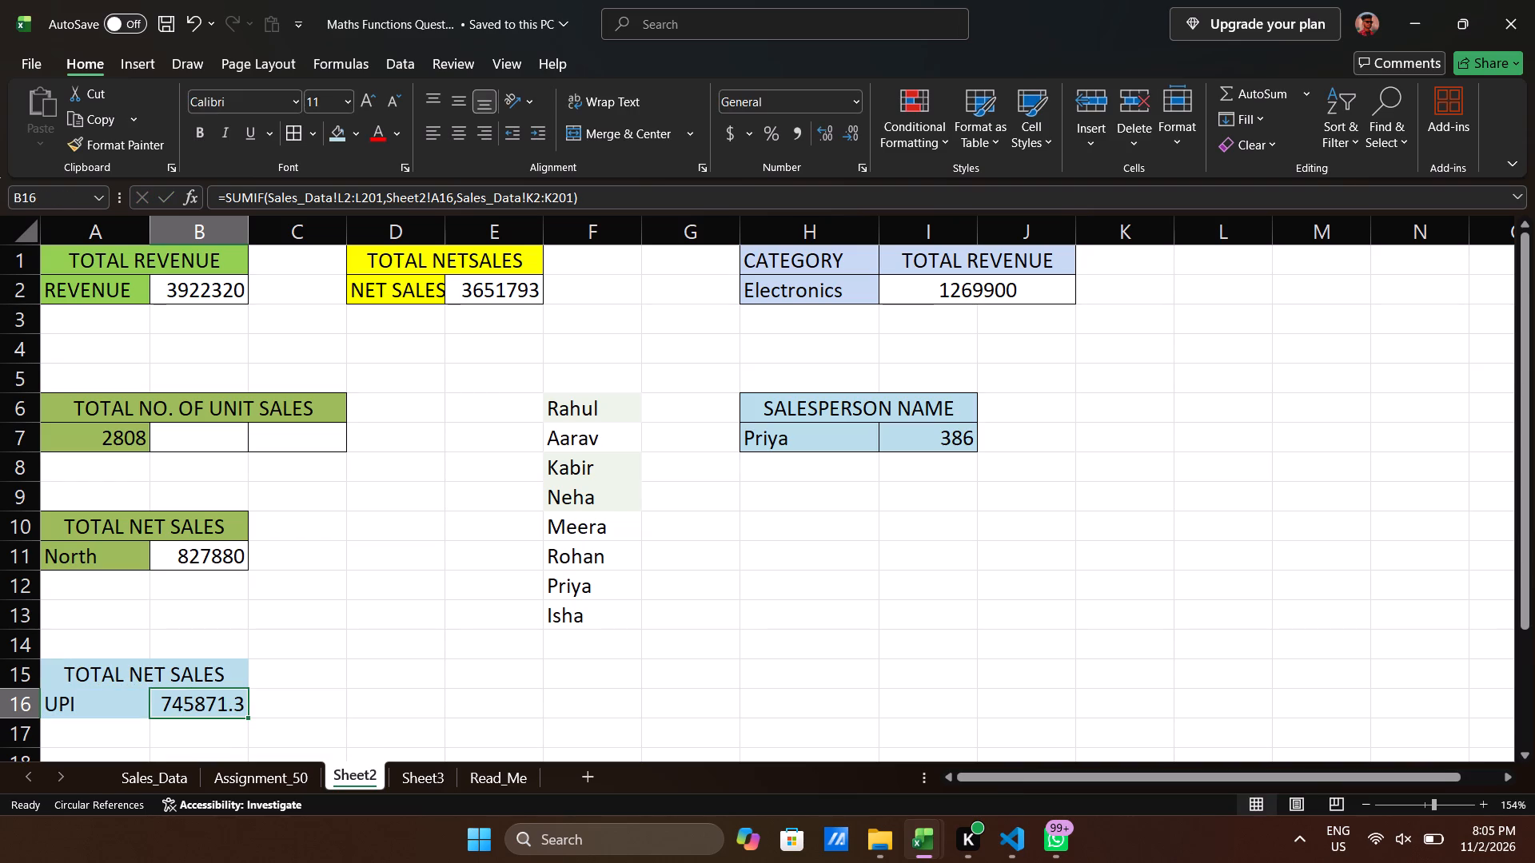